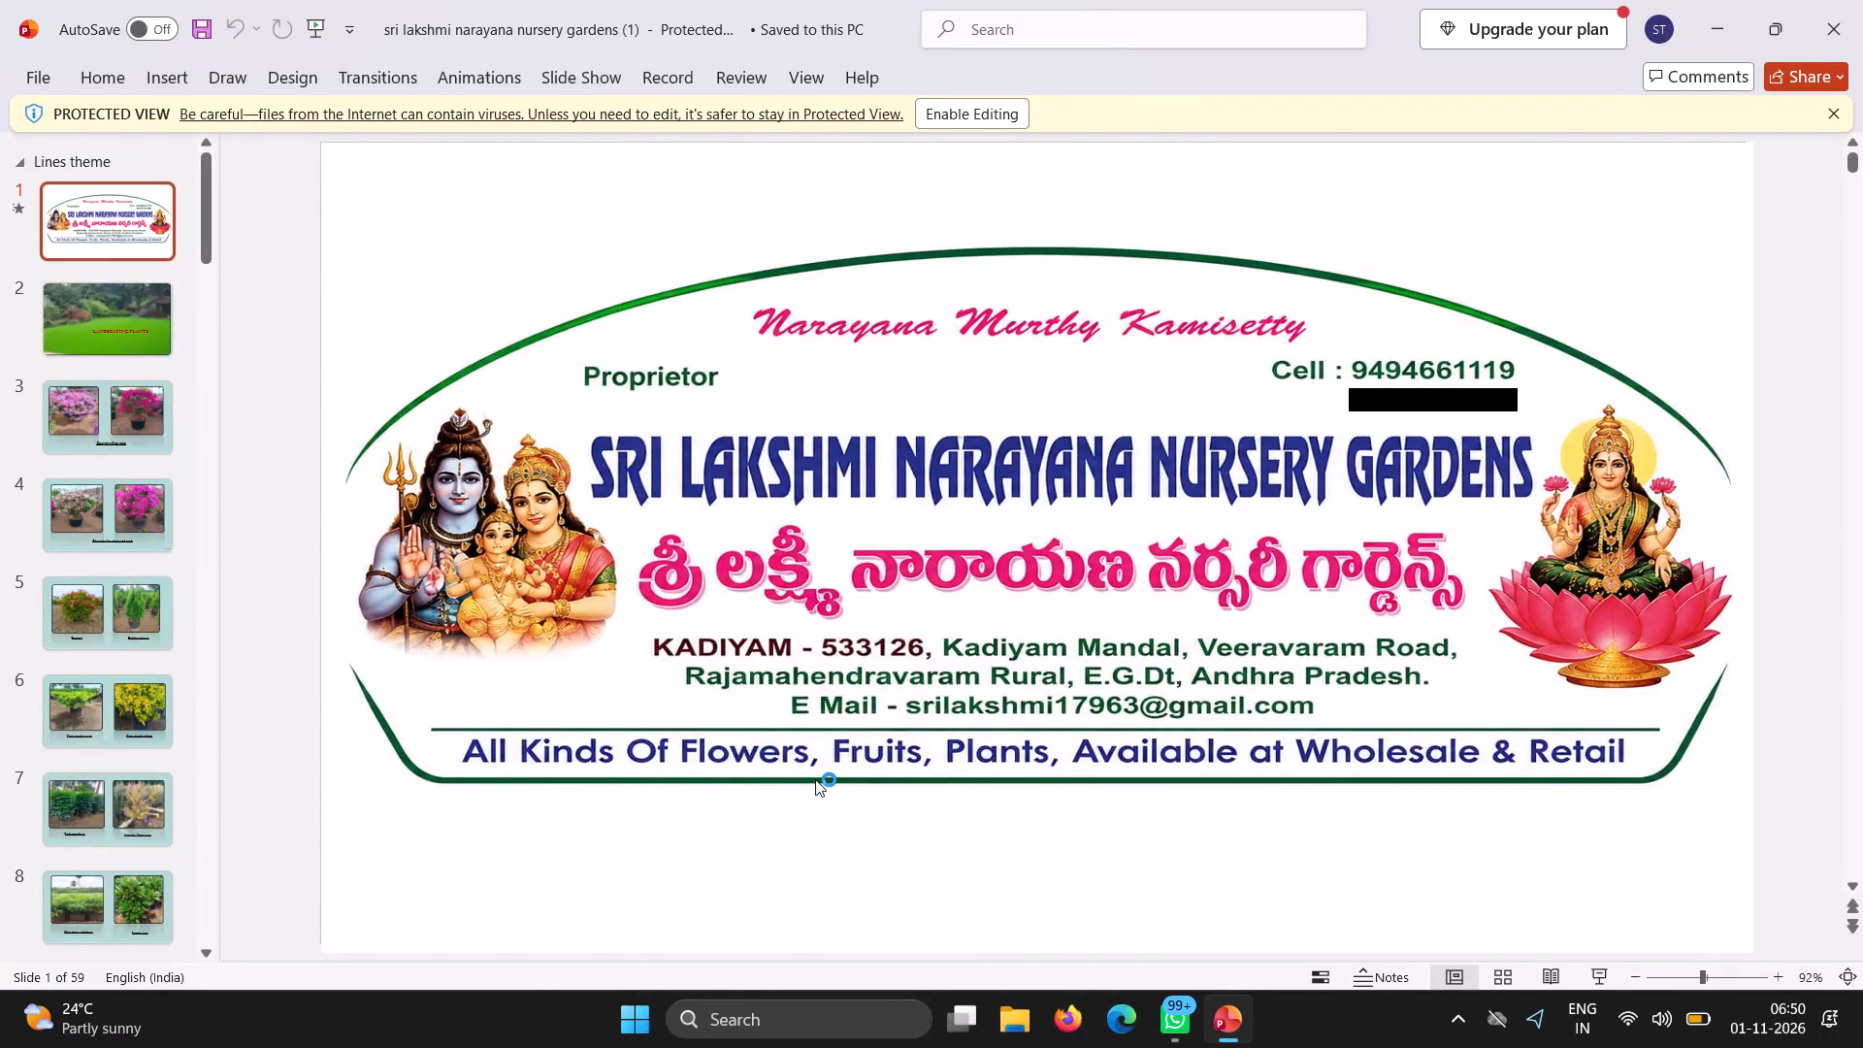
Open the Landscaping Plants slide and enable editing for the protected presentation.
click(59, 340)
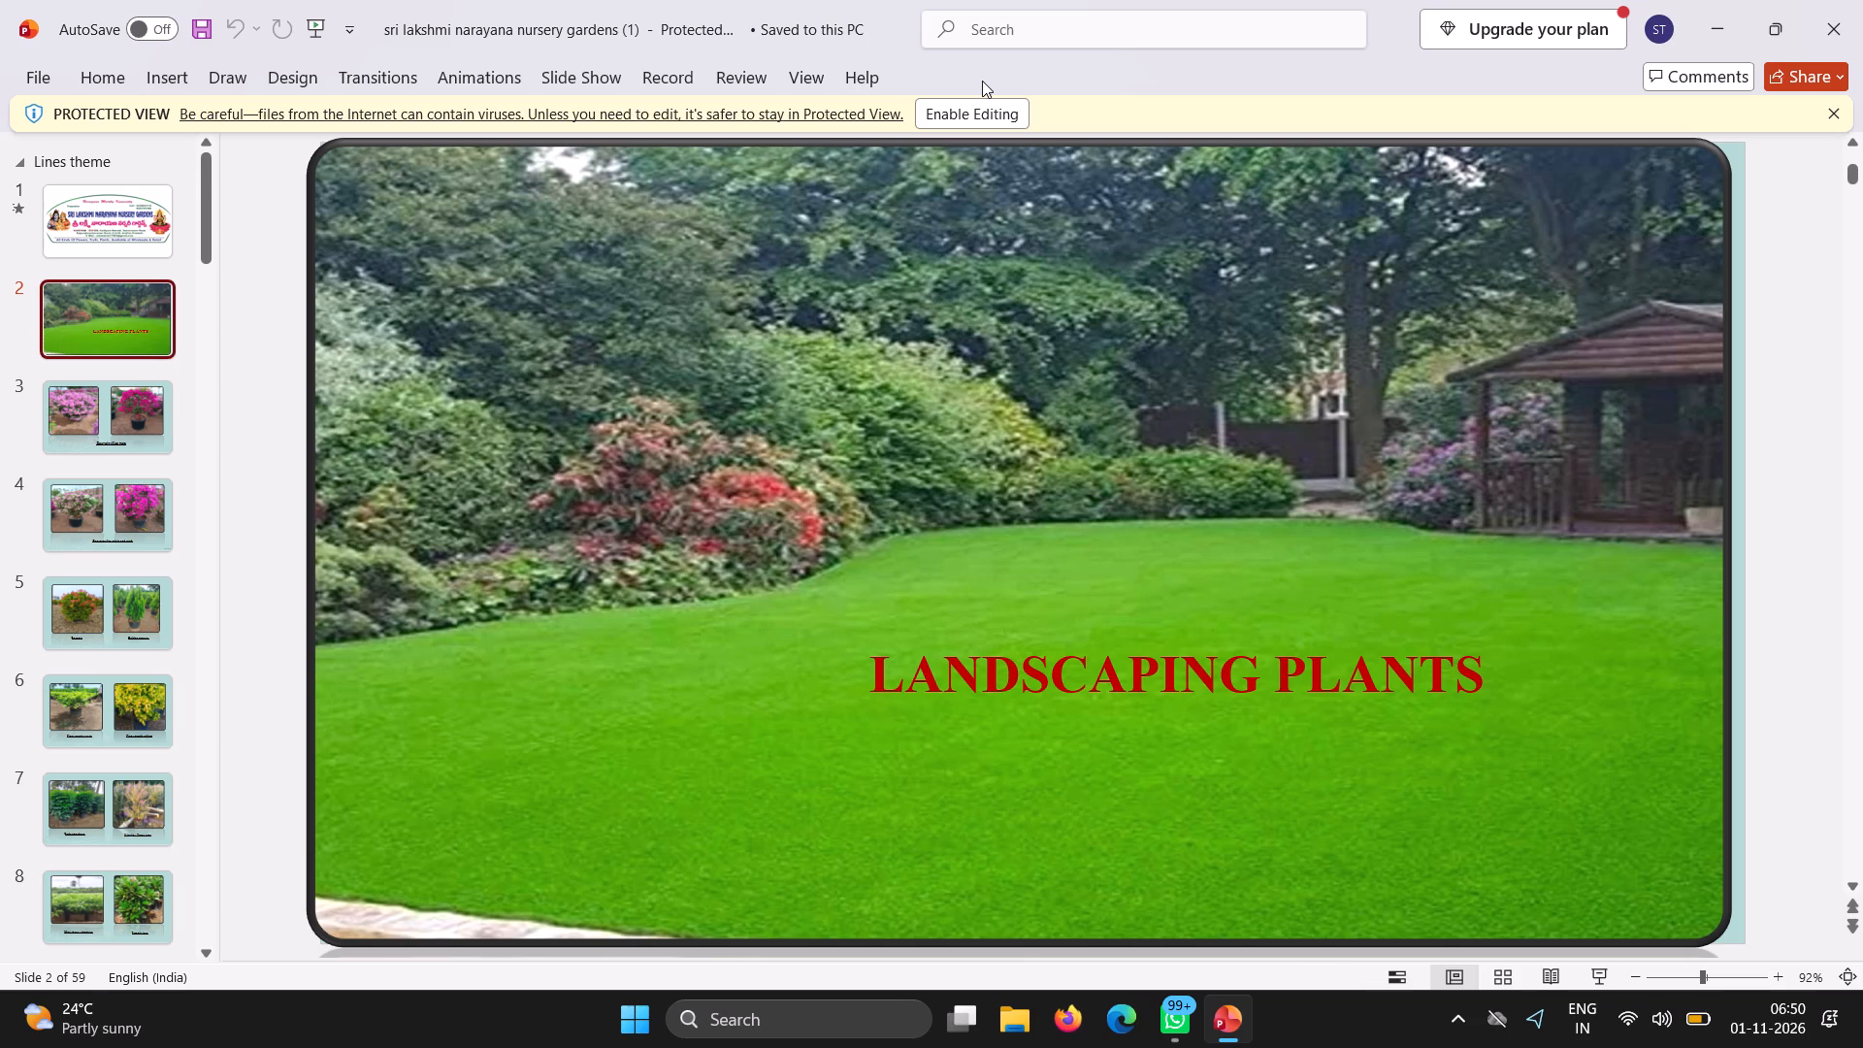
click(964, 100)
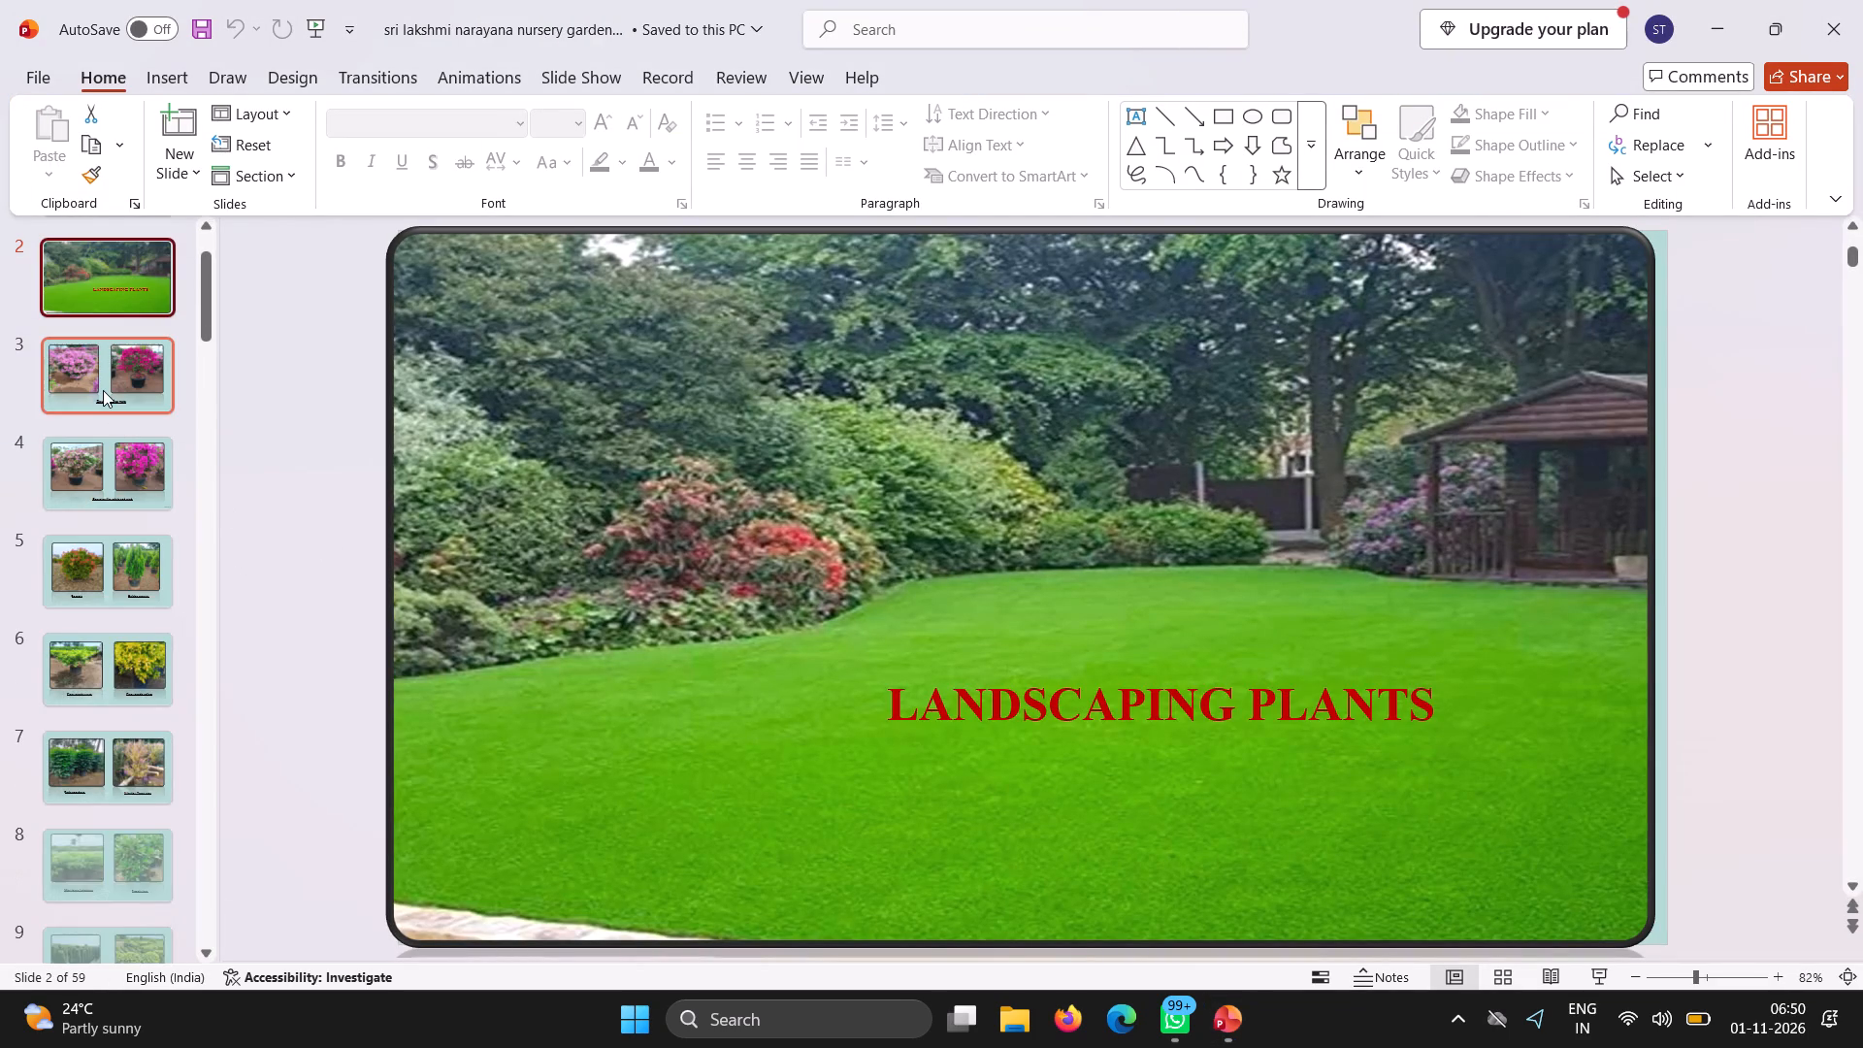
Cut both bougainvillea pictures from slide 3.
click(103, 390)
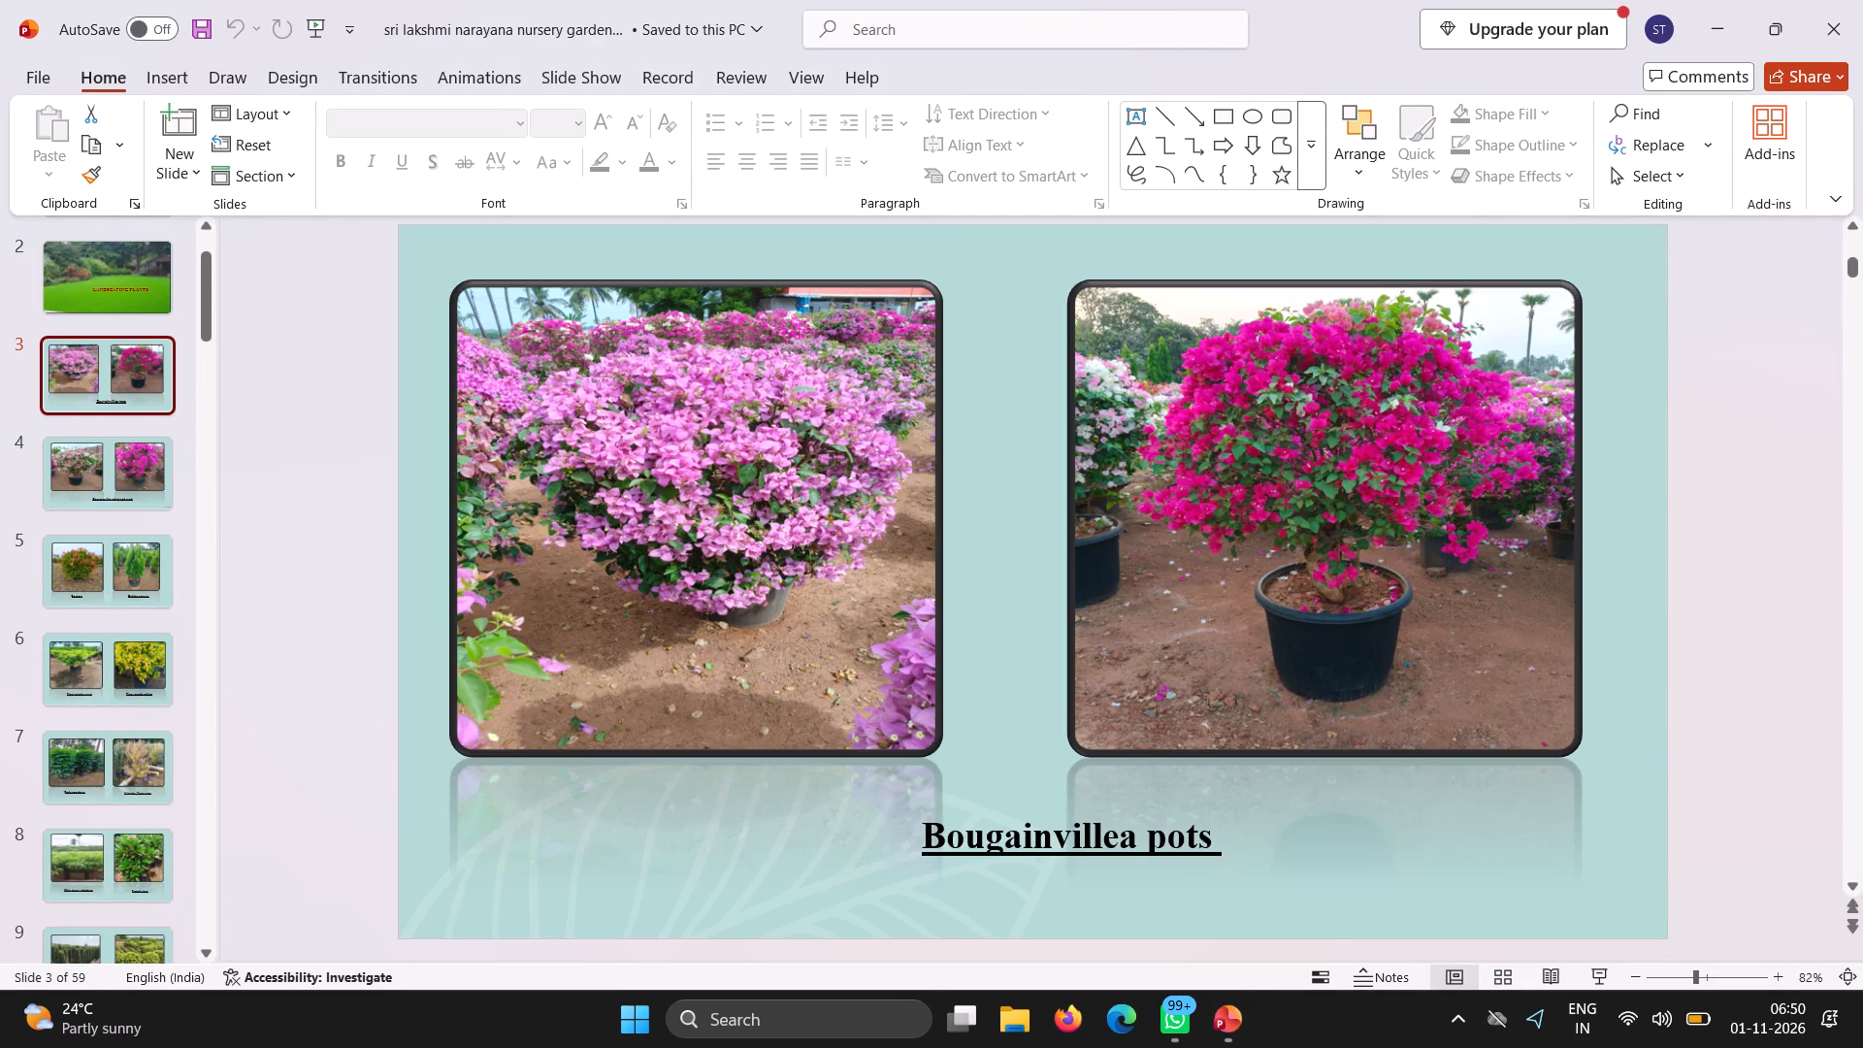
right_click(733, 578)
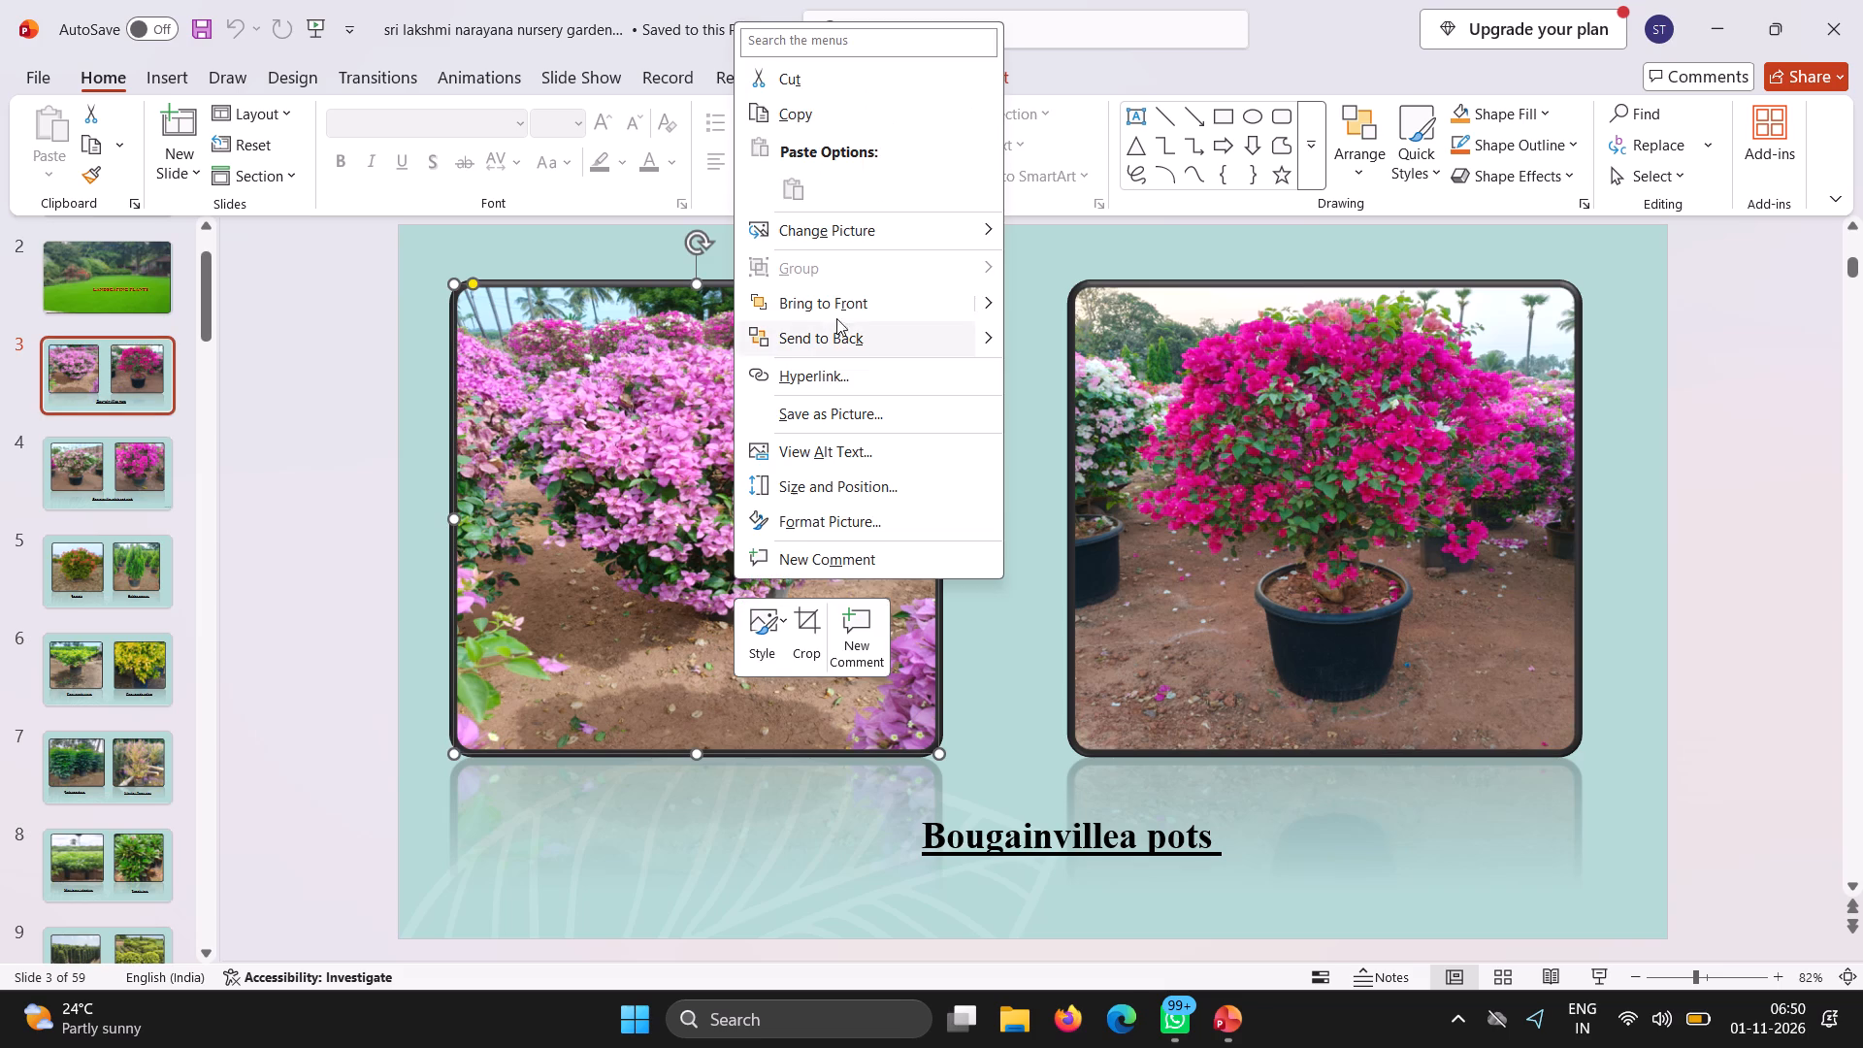
click(835, 91)
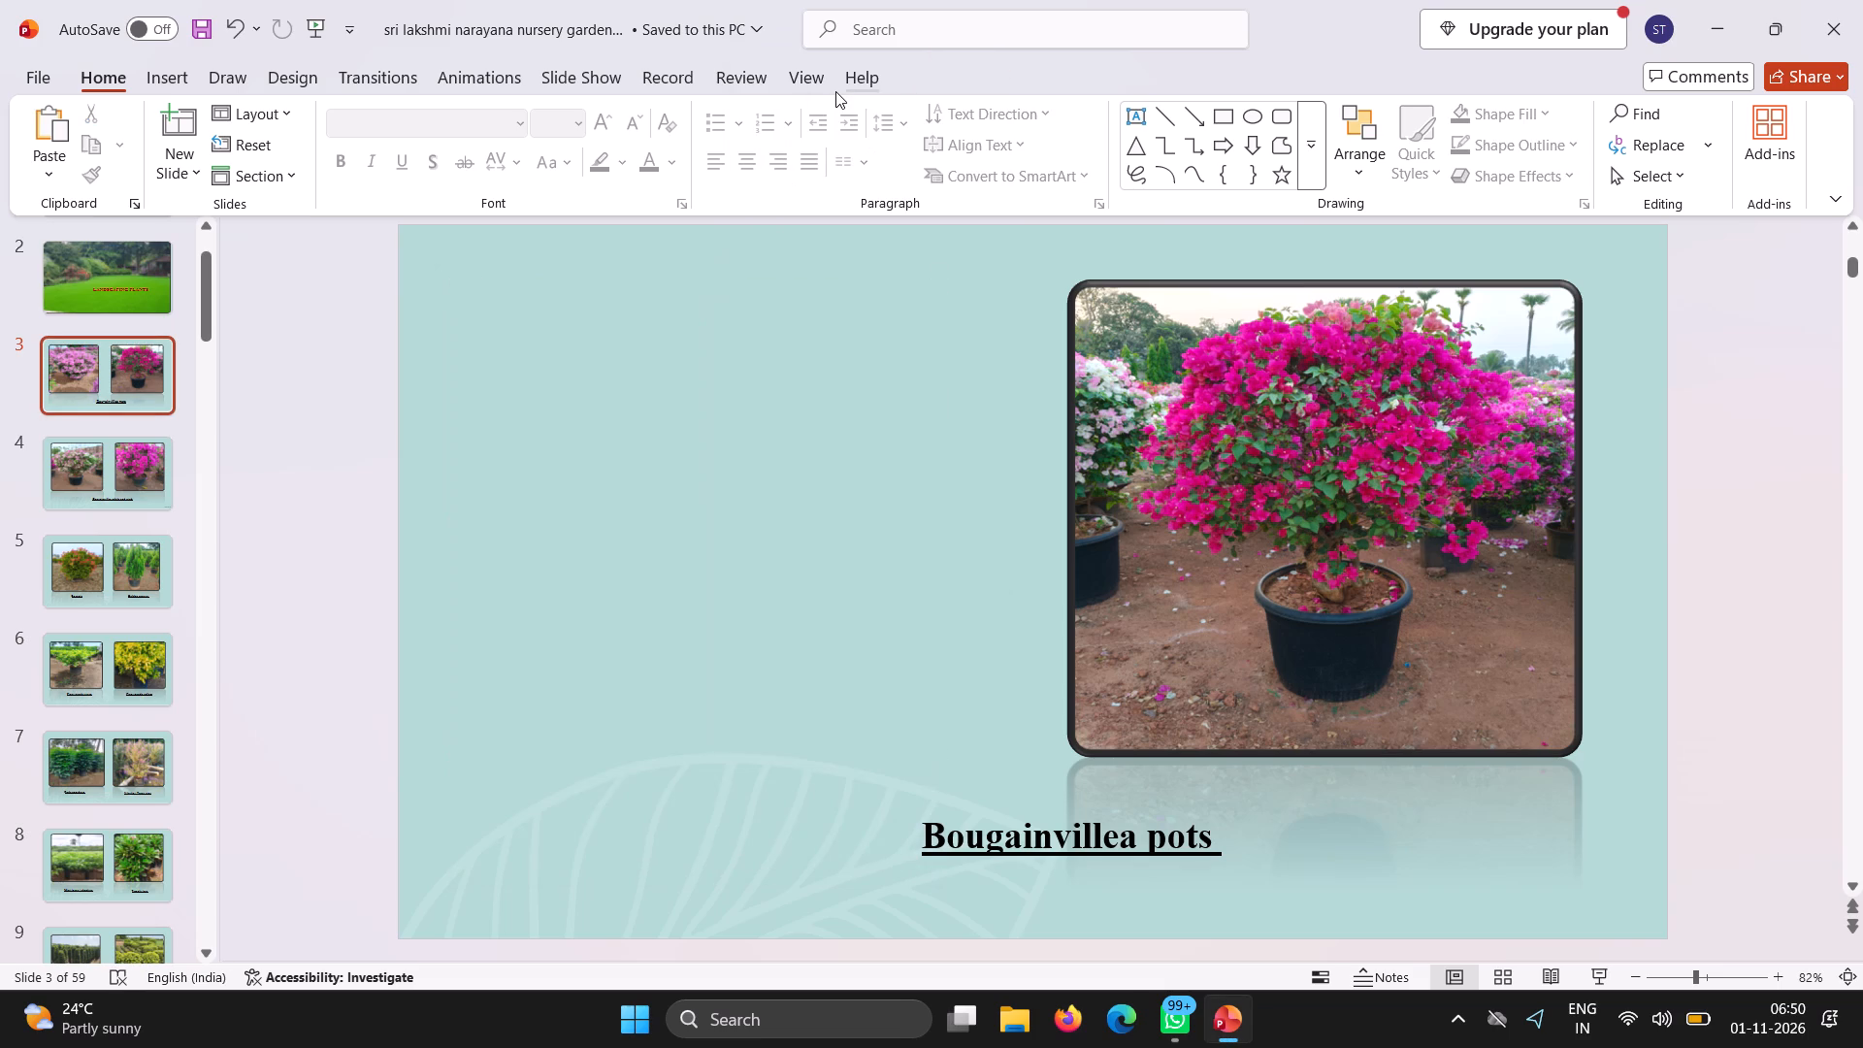
right_click(1308, 474)
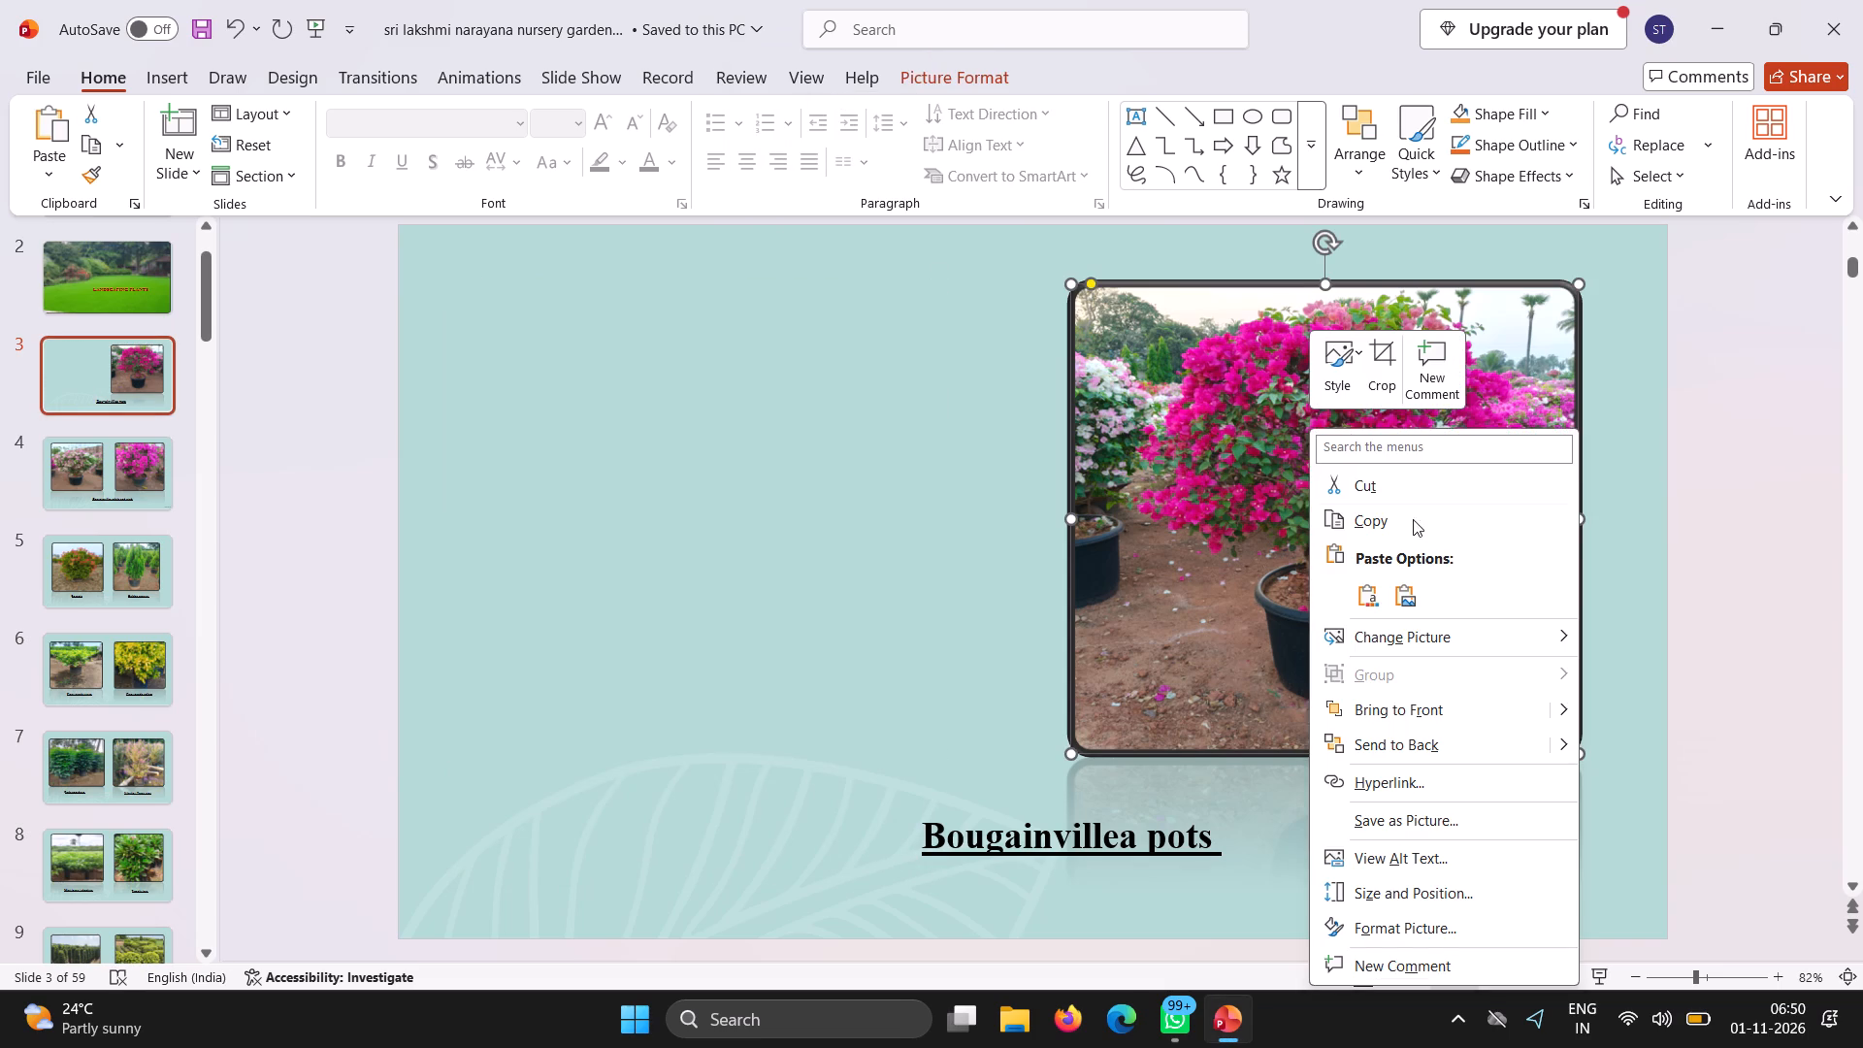
click(1382, 475)
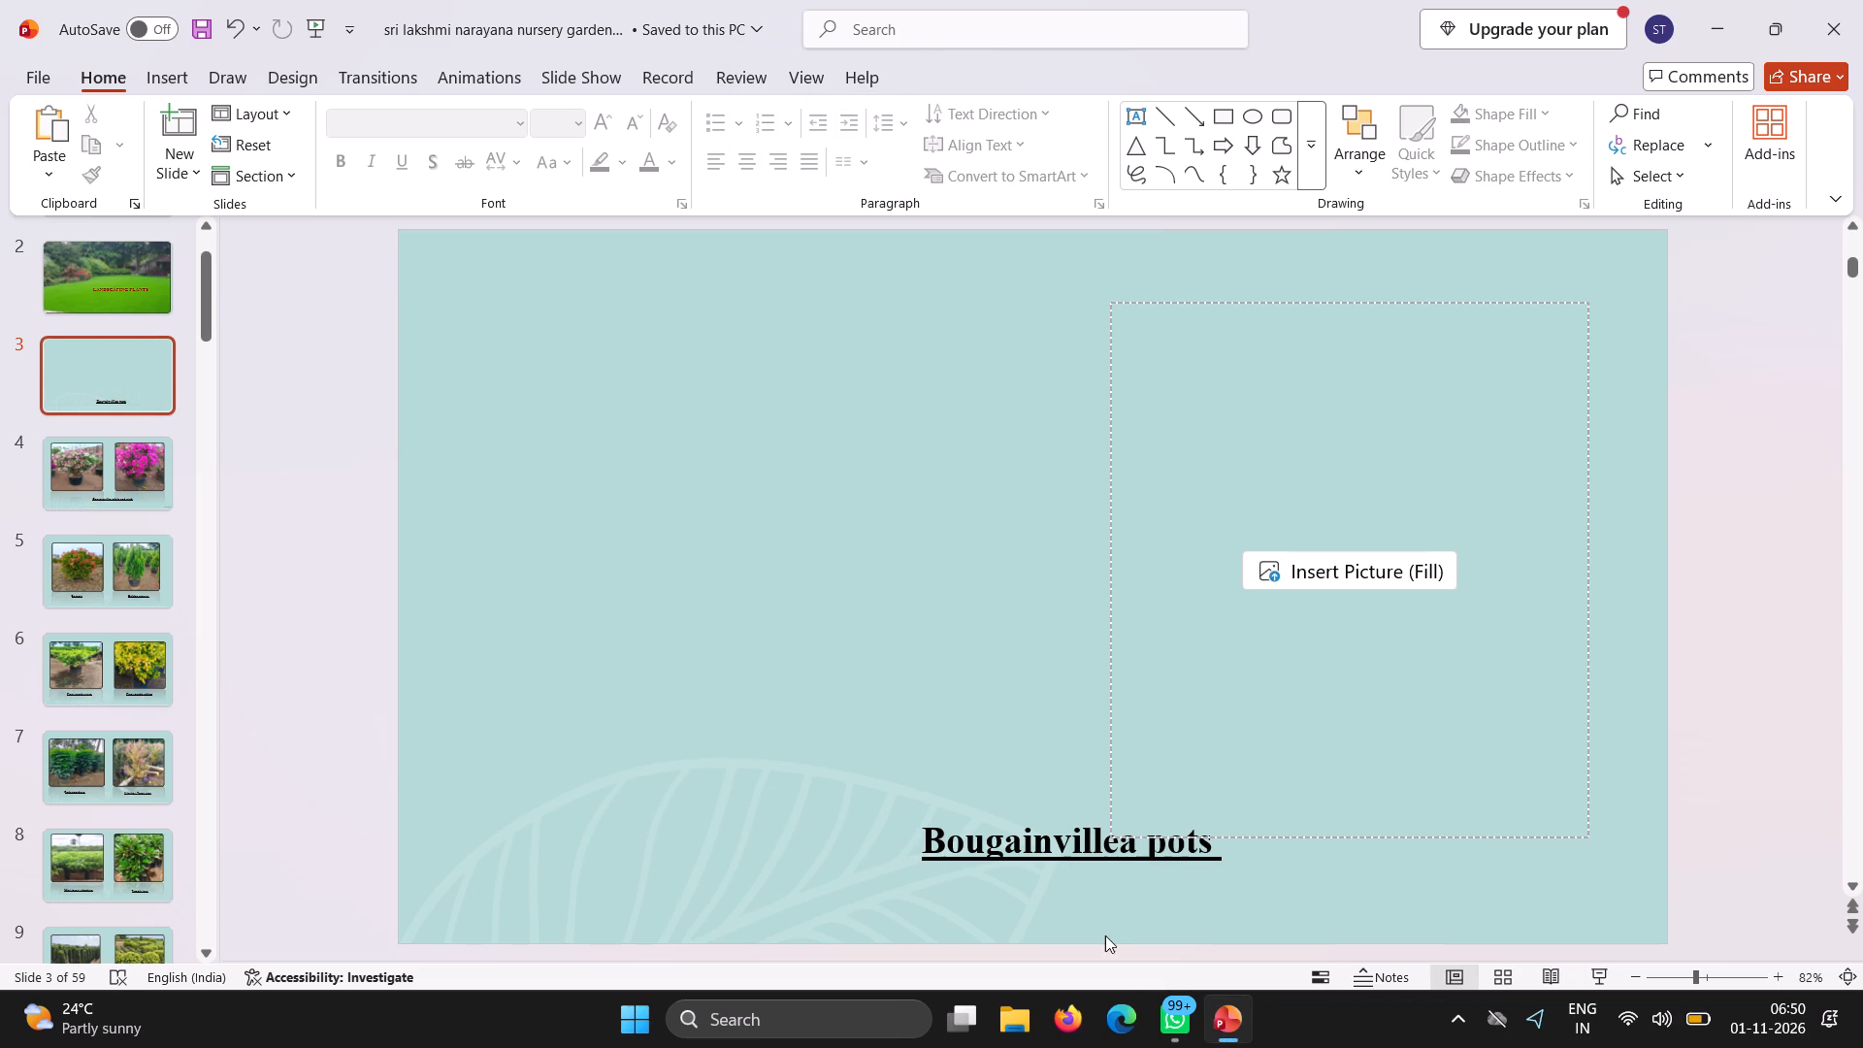
Cut the "Bougainvillea pots" caption text box from slide 3.
click(920, 832)
drag(920, 832, 1140, 828)
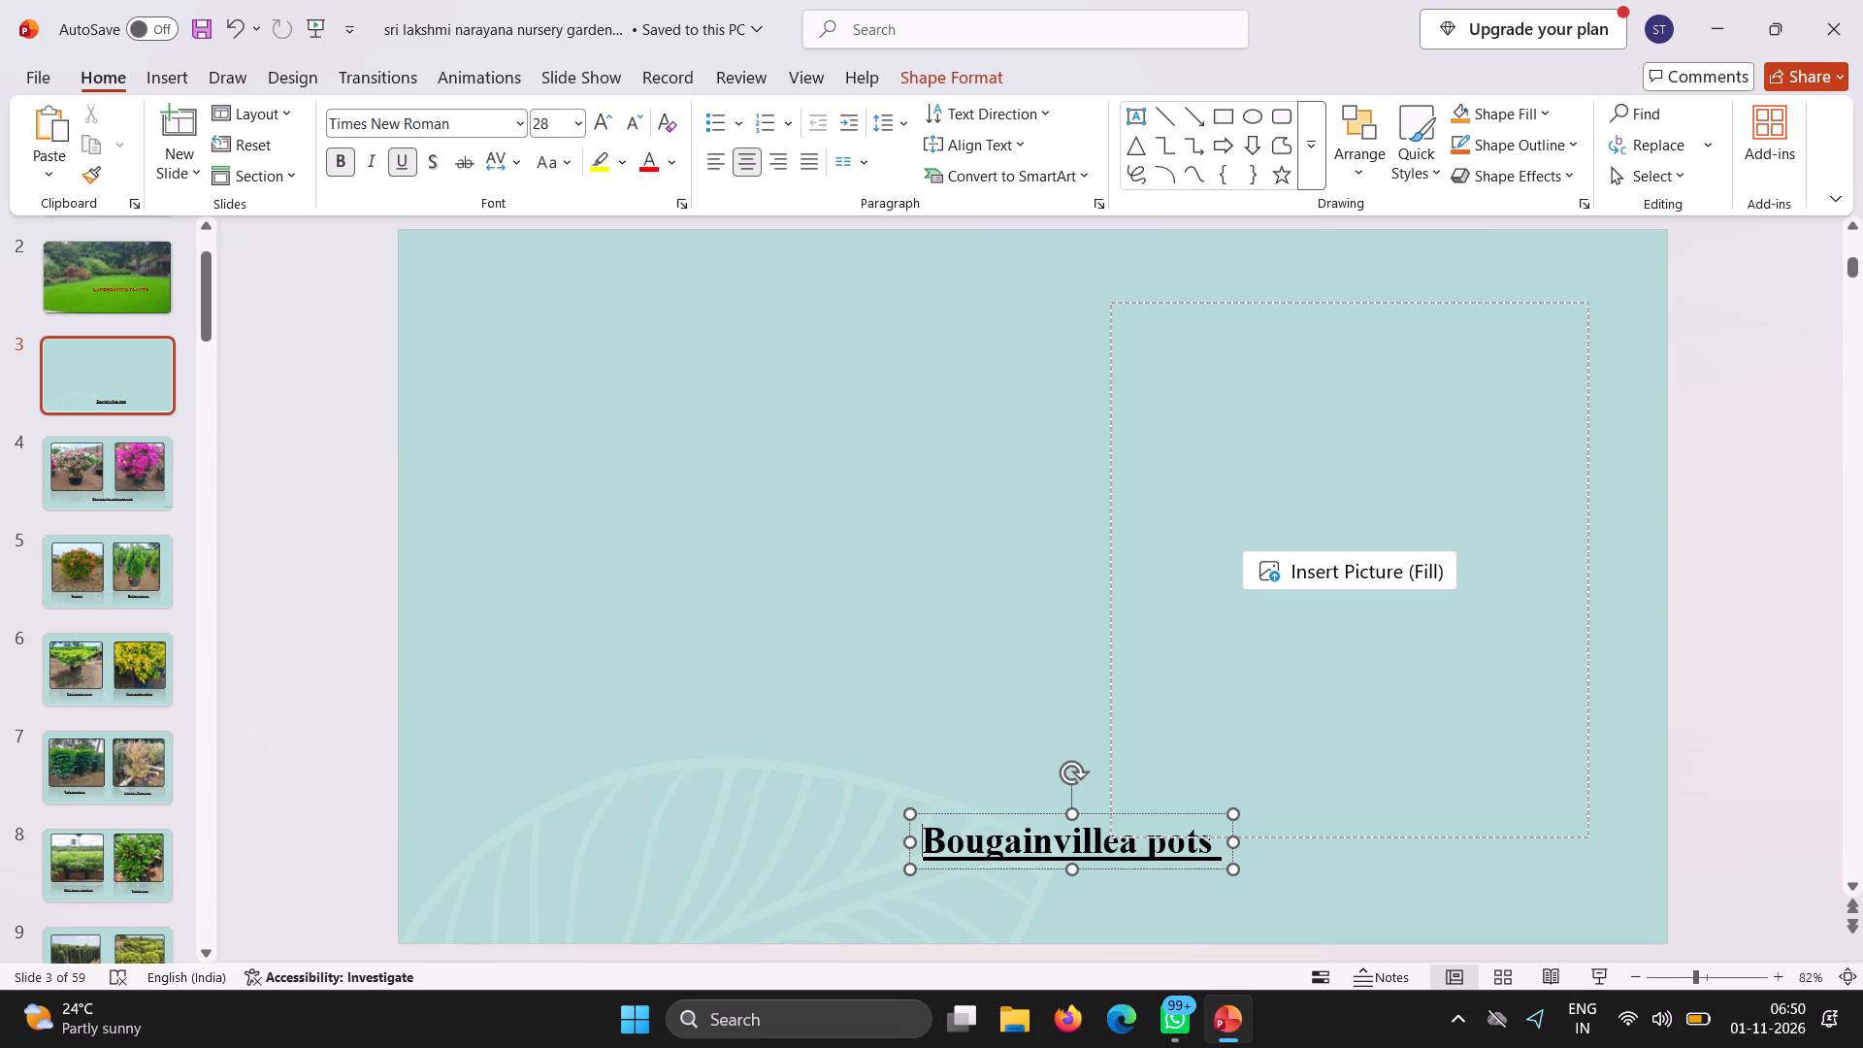
drag(1140, 828, 1071, 821)
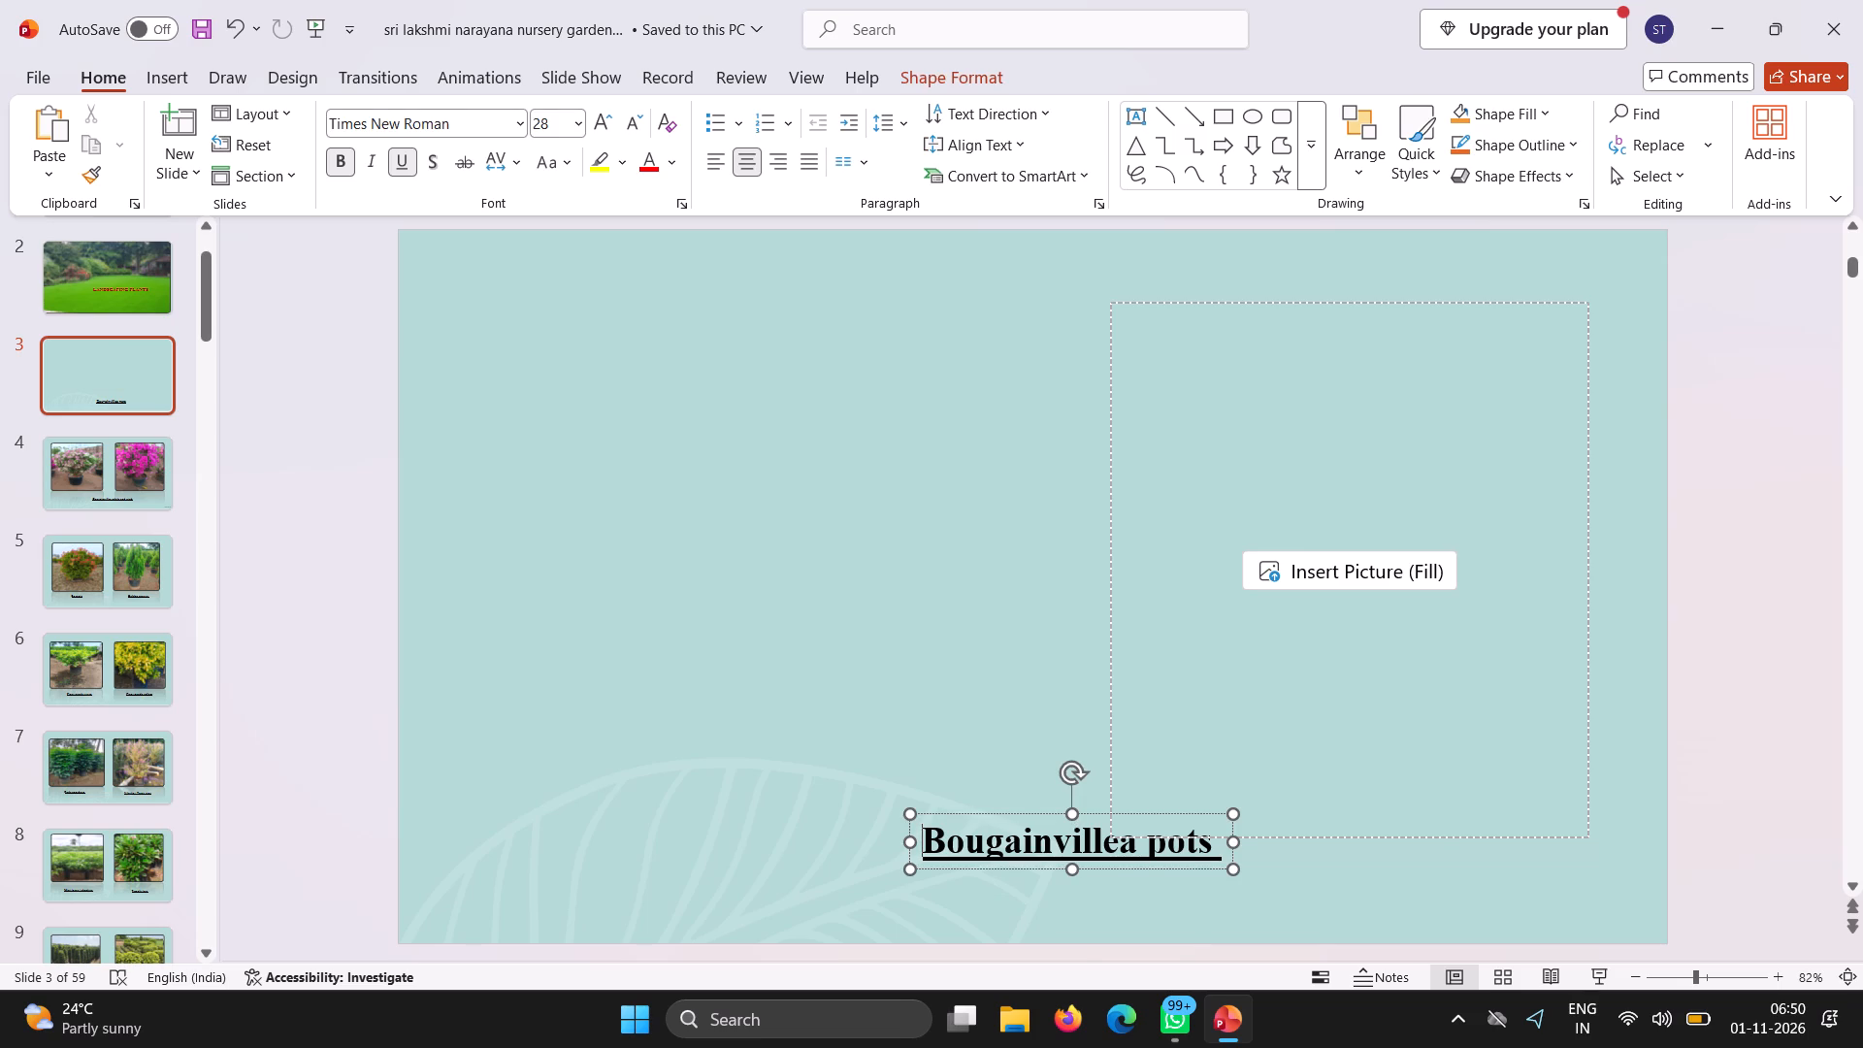
right_click(1071, 821)
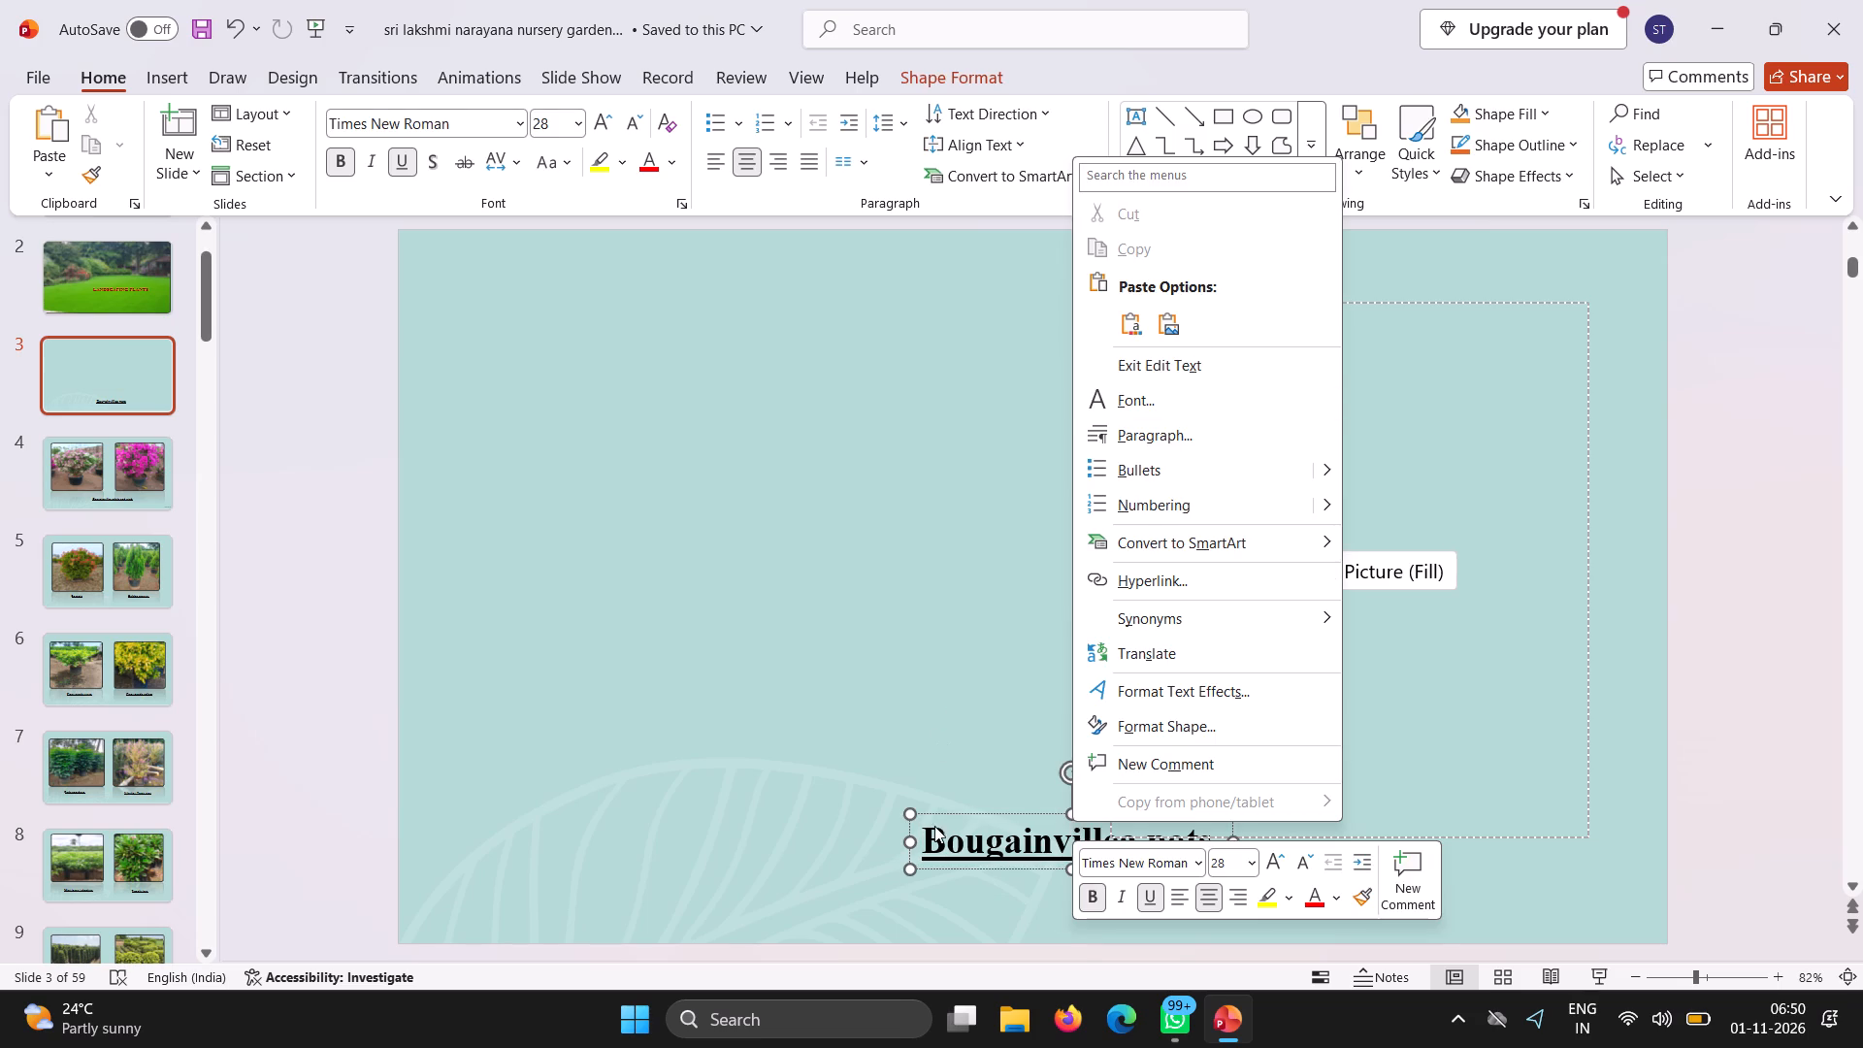
click(953, 811)
right_click(953, 811)
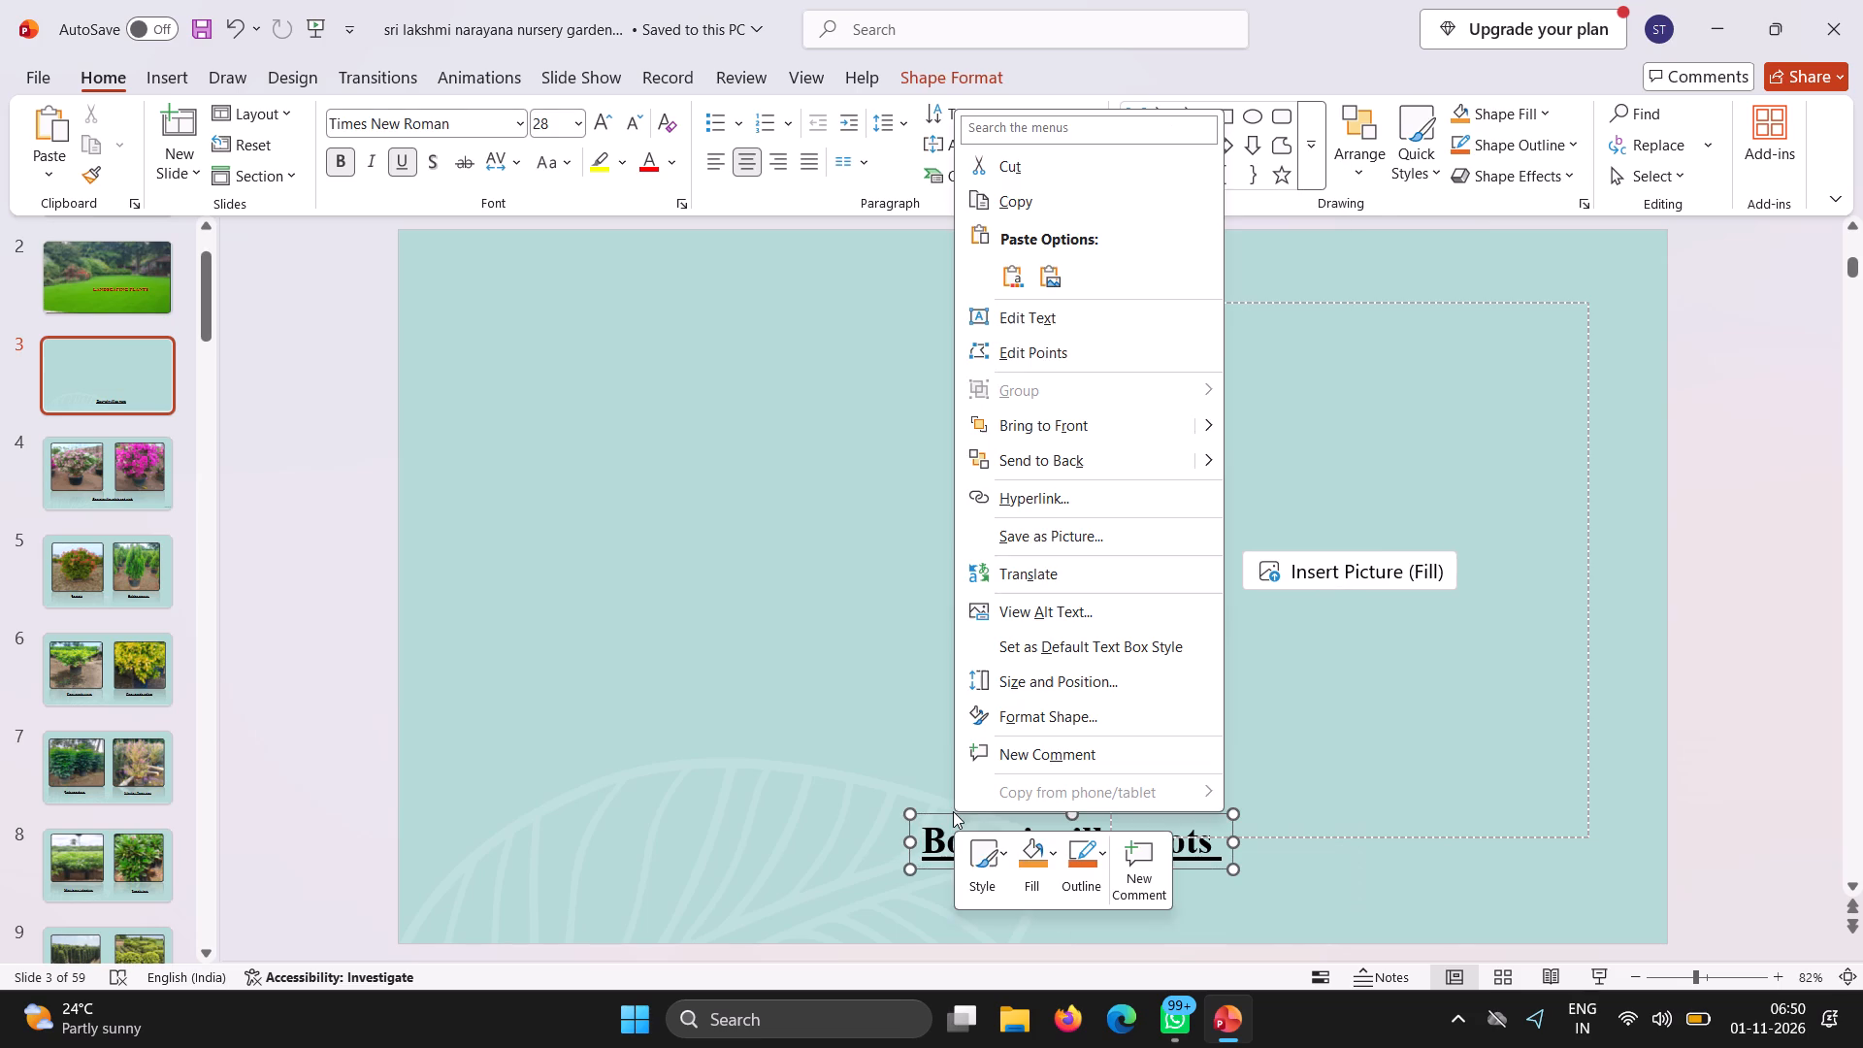
click(1033, 179)
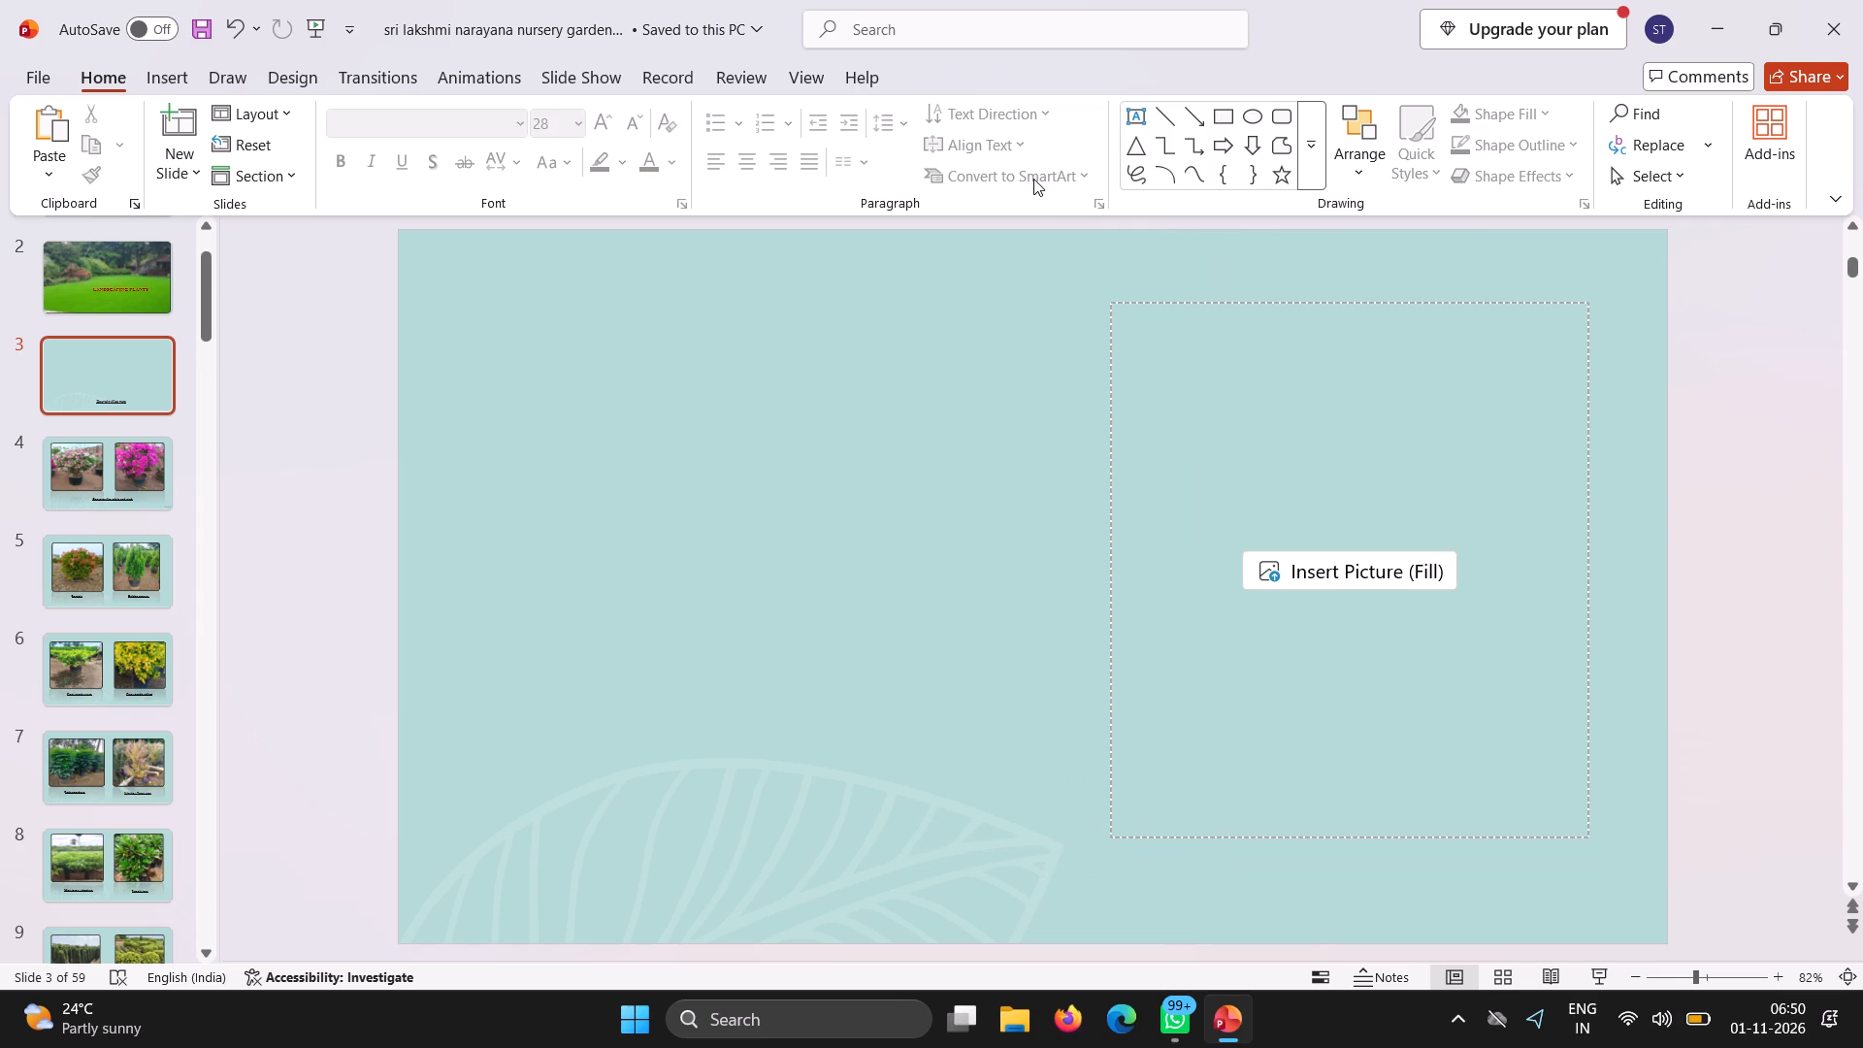
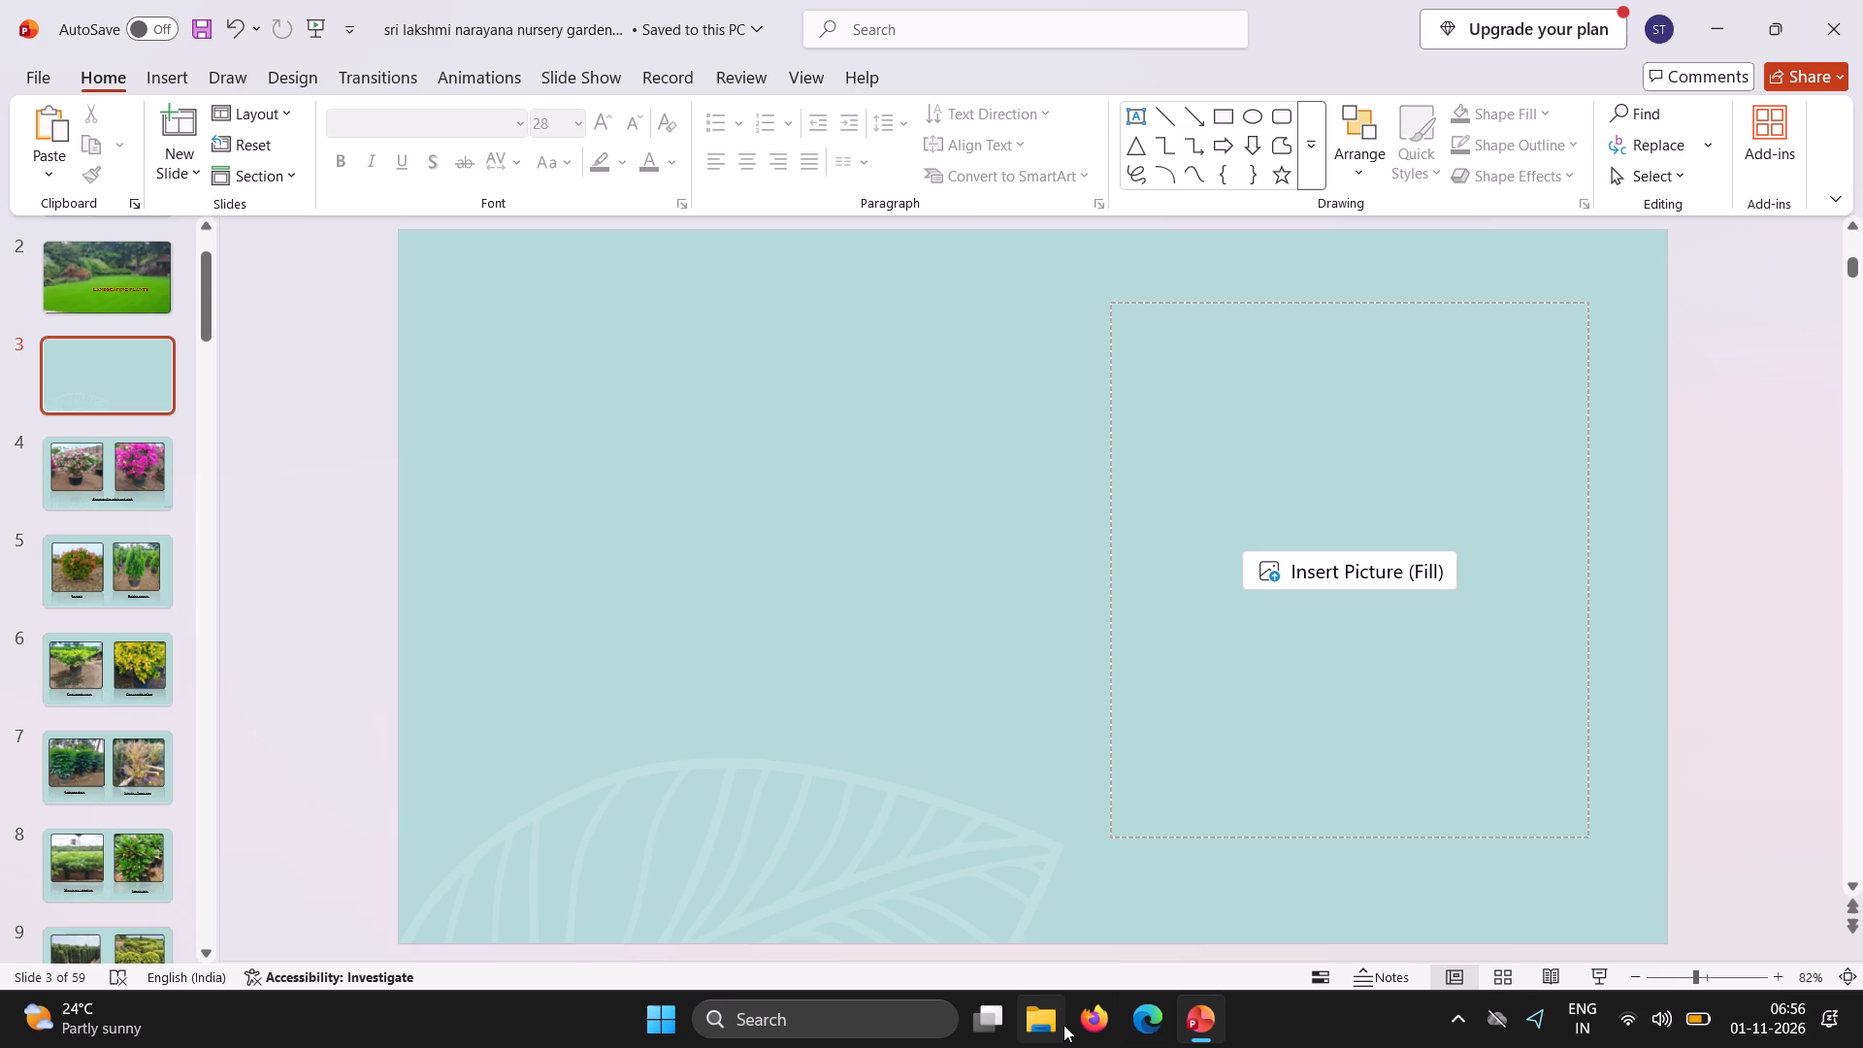
Open the Windows Start menu.
click(655, 1037)
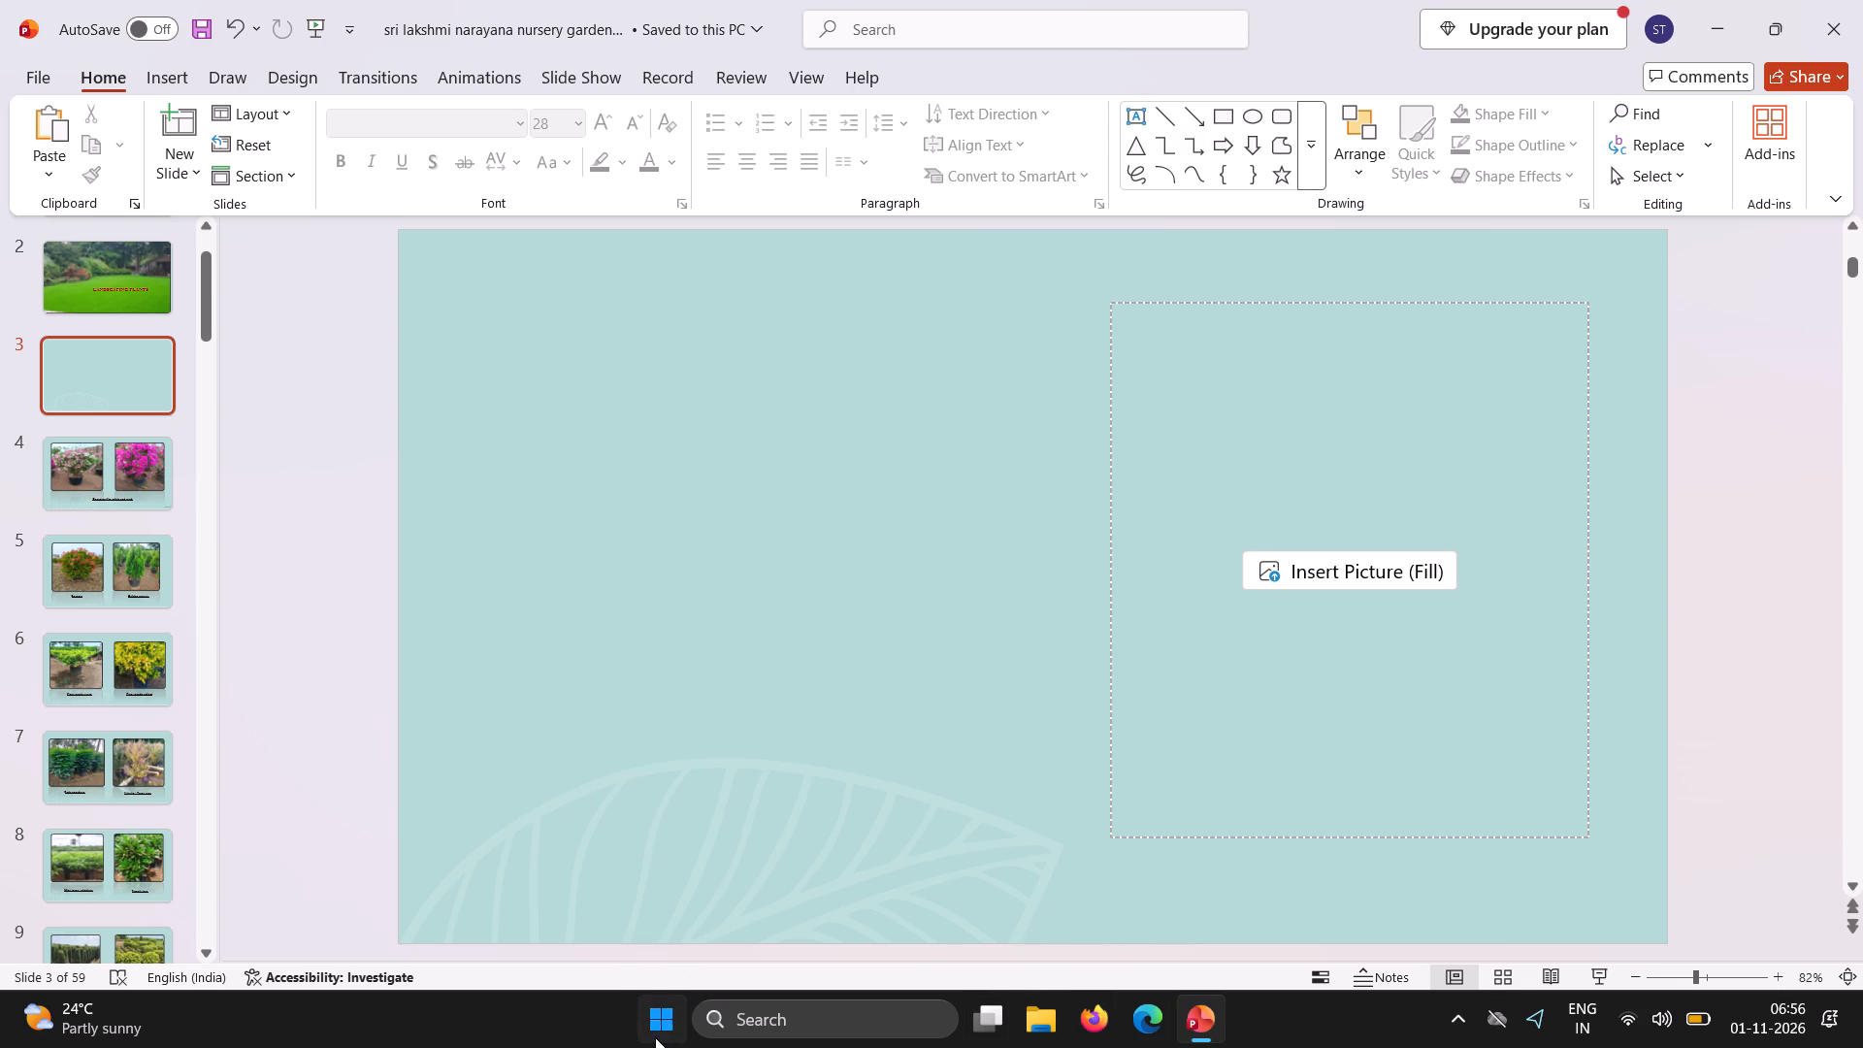
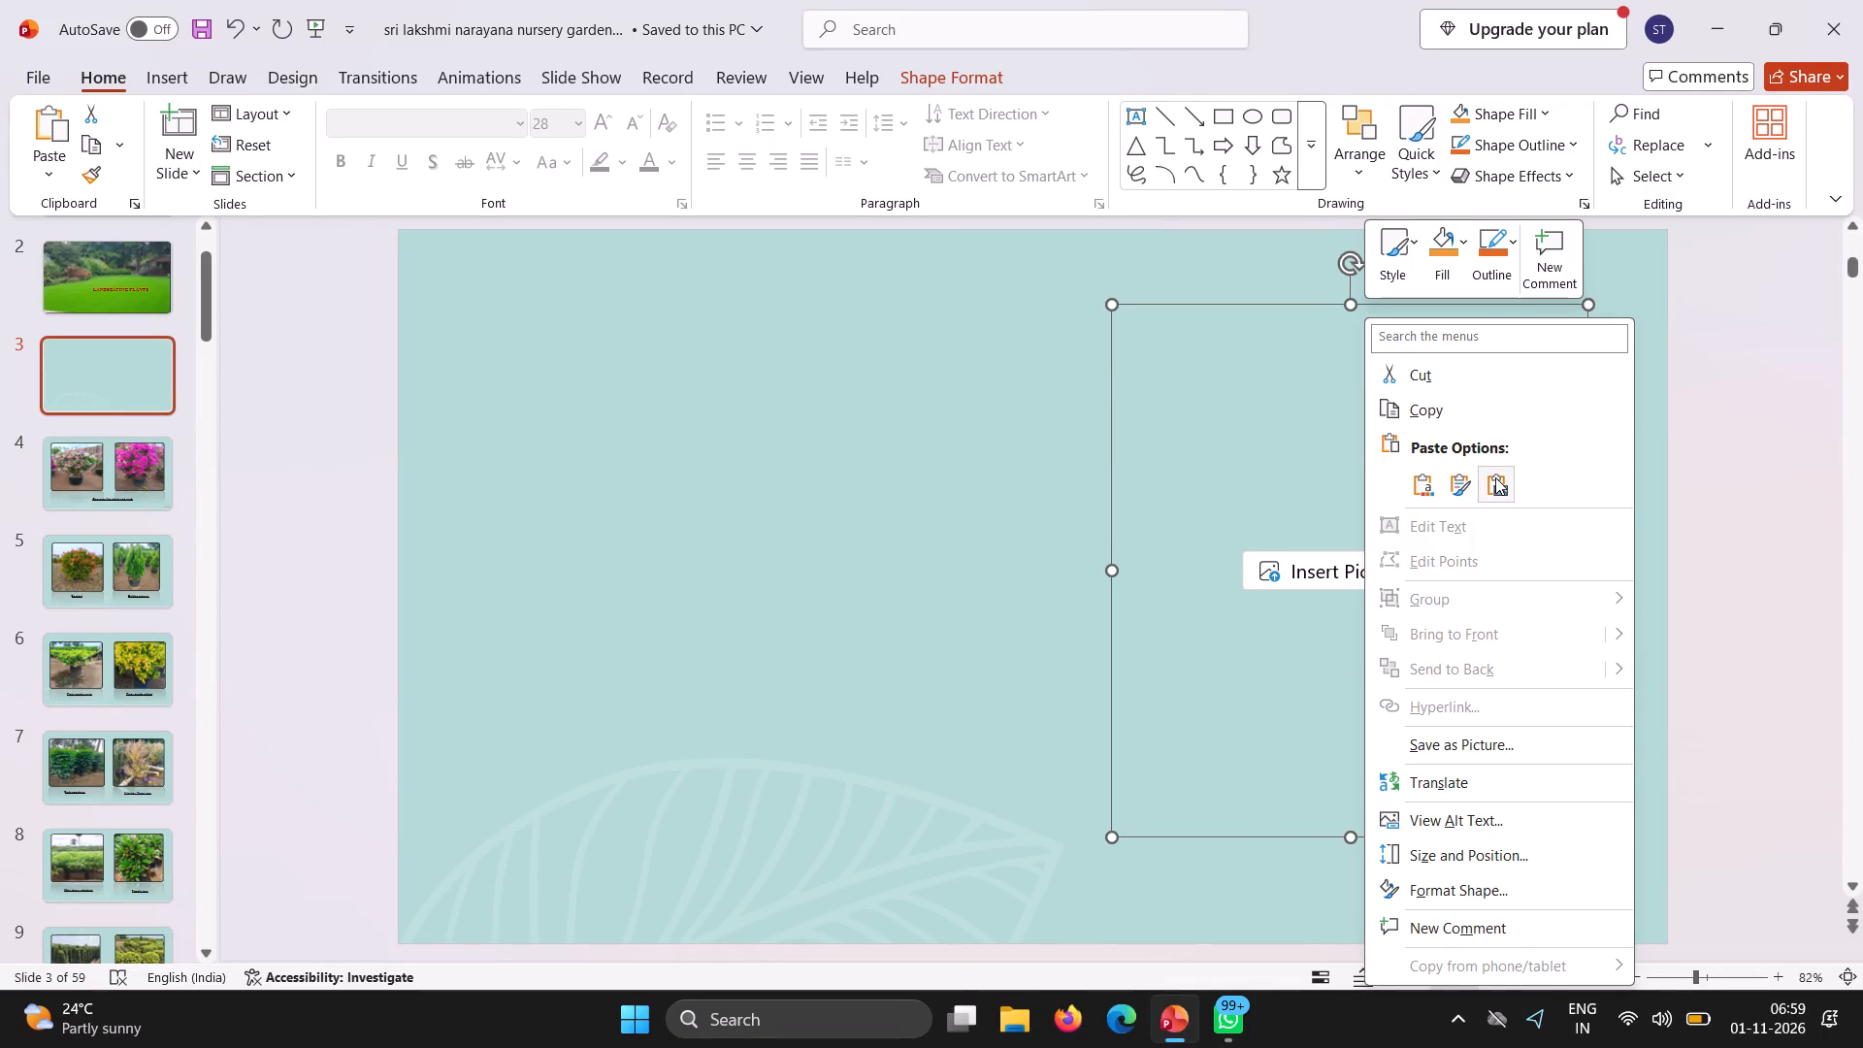
Paste the copied bamboo plant picture into the empty picture placeholder on slide 3.
click(1495, 477)
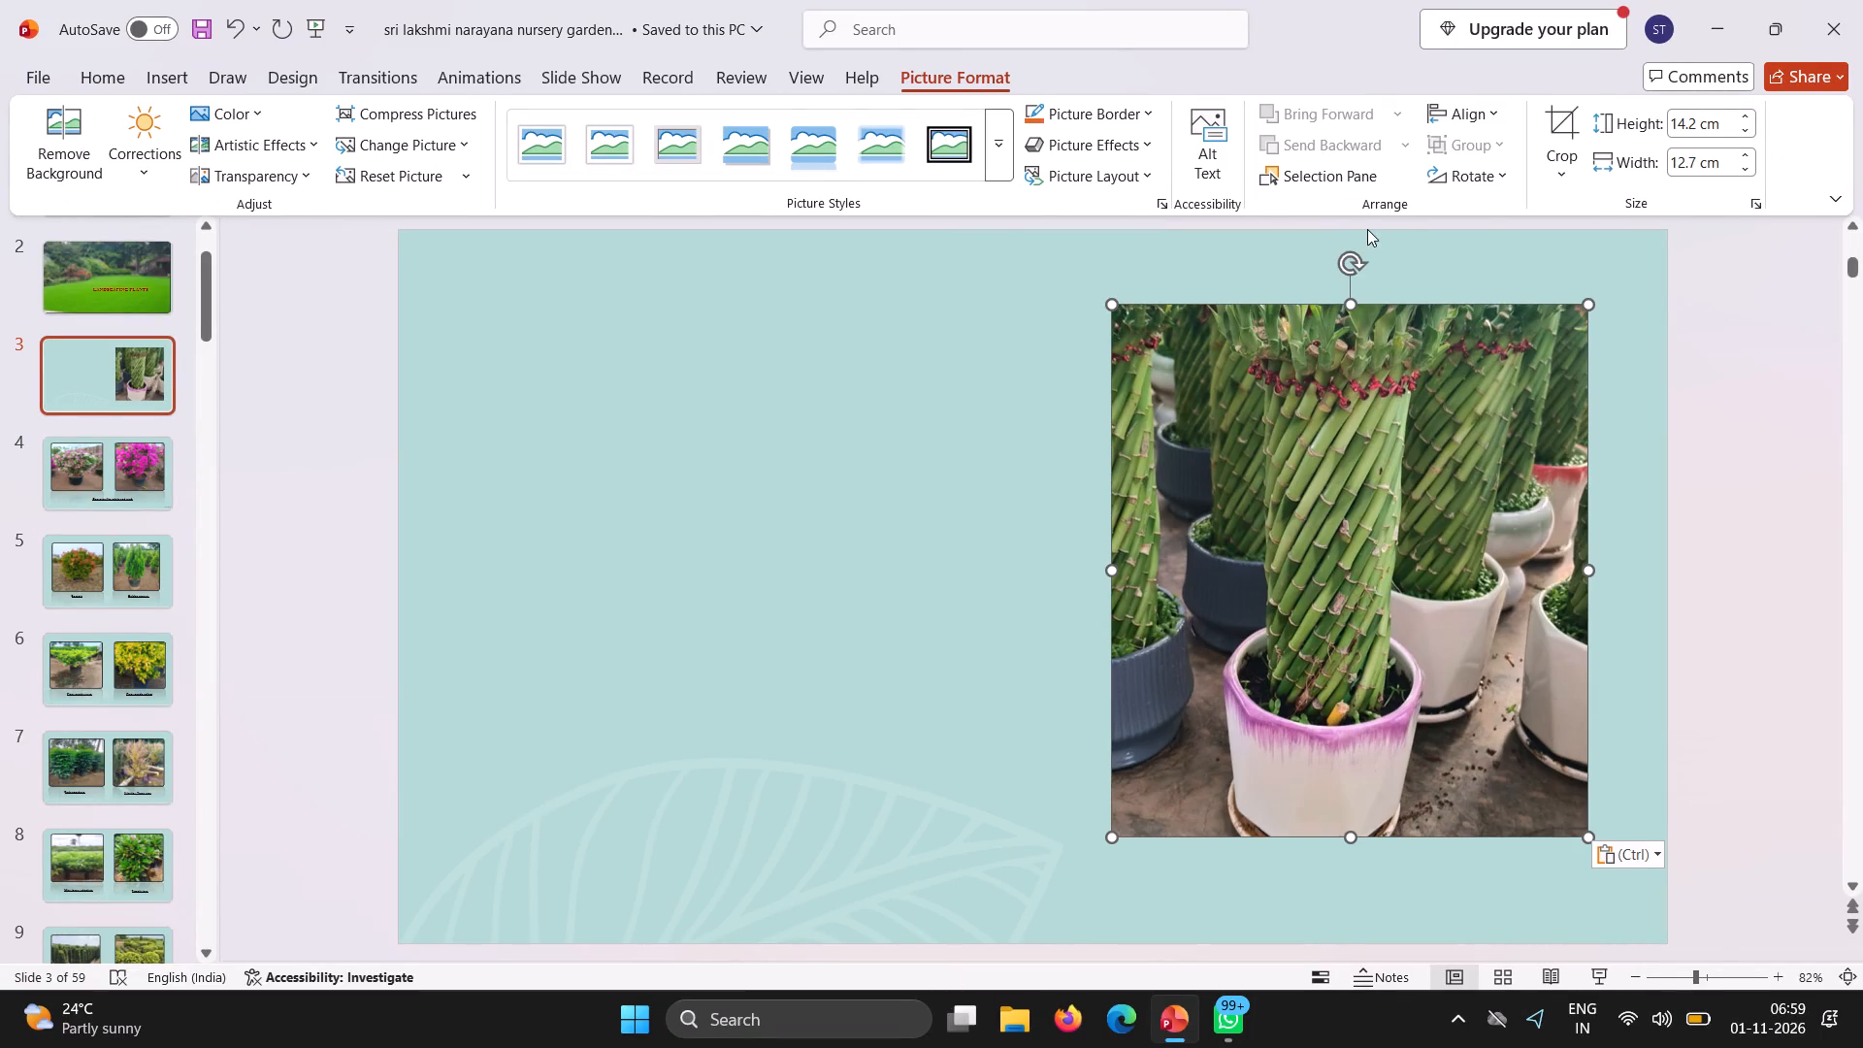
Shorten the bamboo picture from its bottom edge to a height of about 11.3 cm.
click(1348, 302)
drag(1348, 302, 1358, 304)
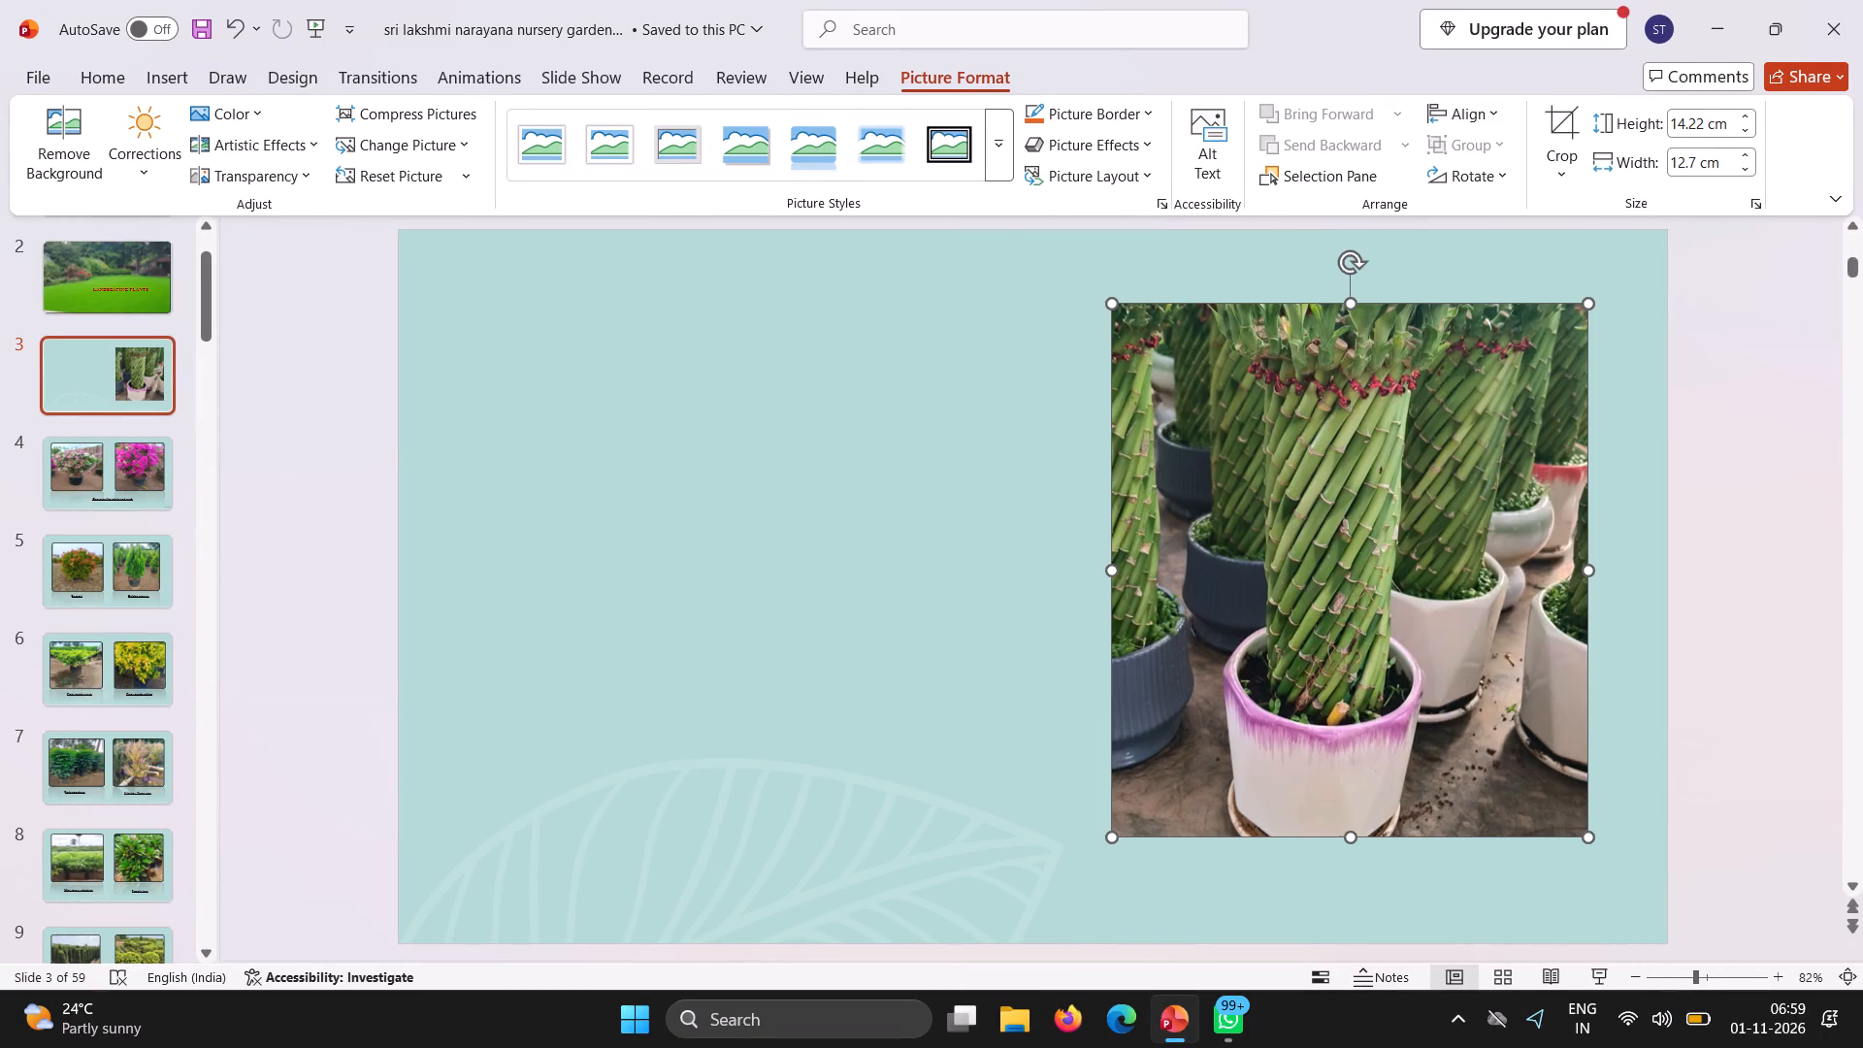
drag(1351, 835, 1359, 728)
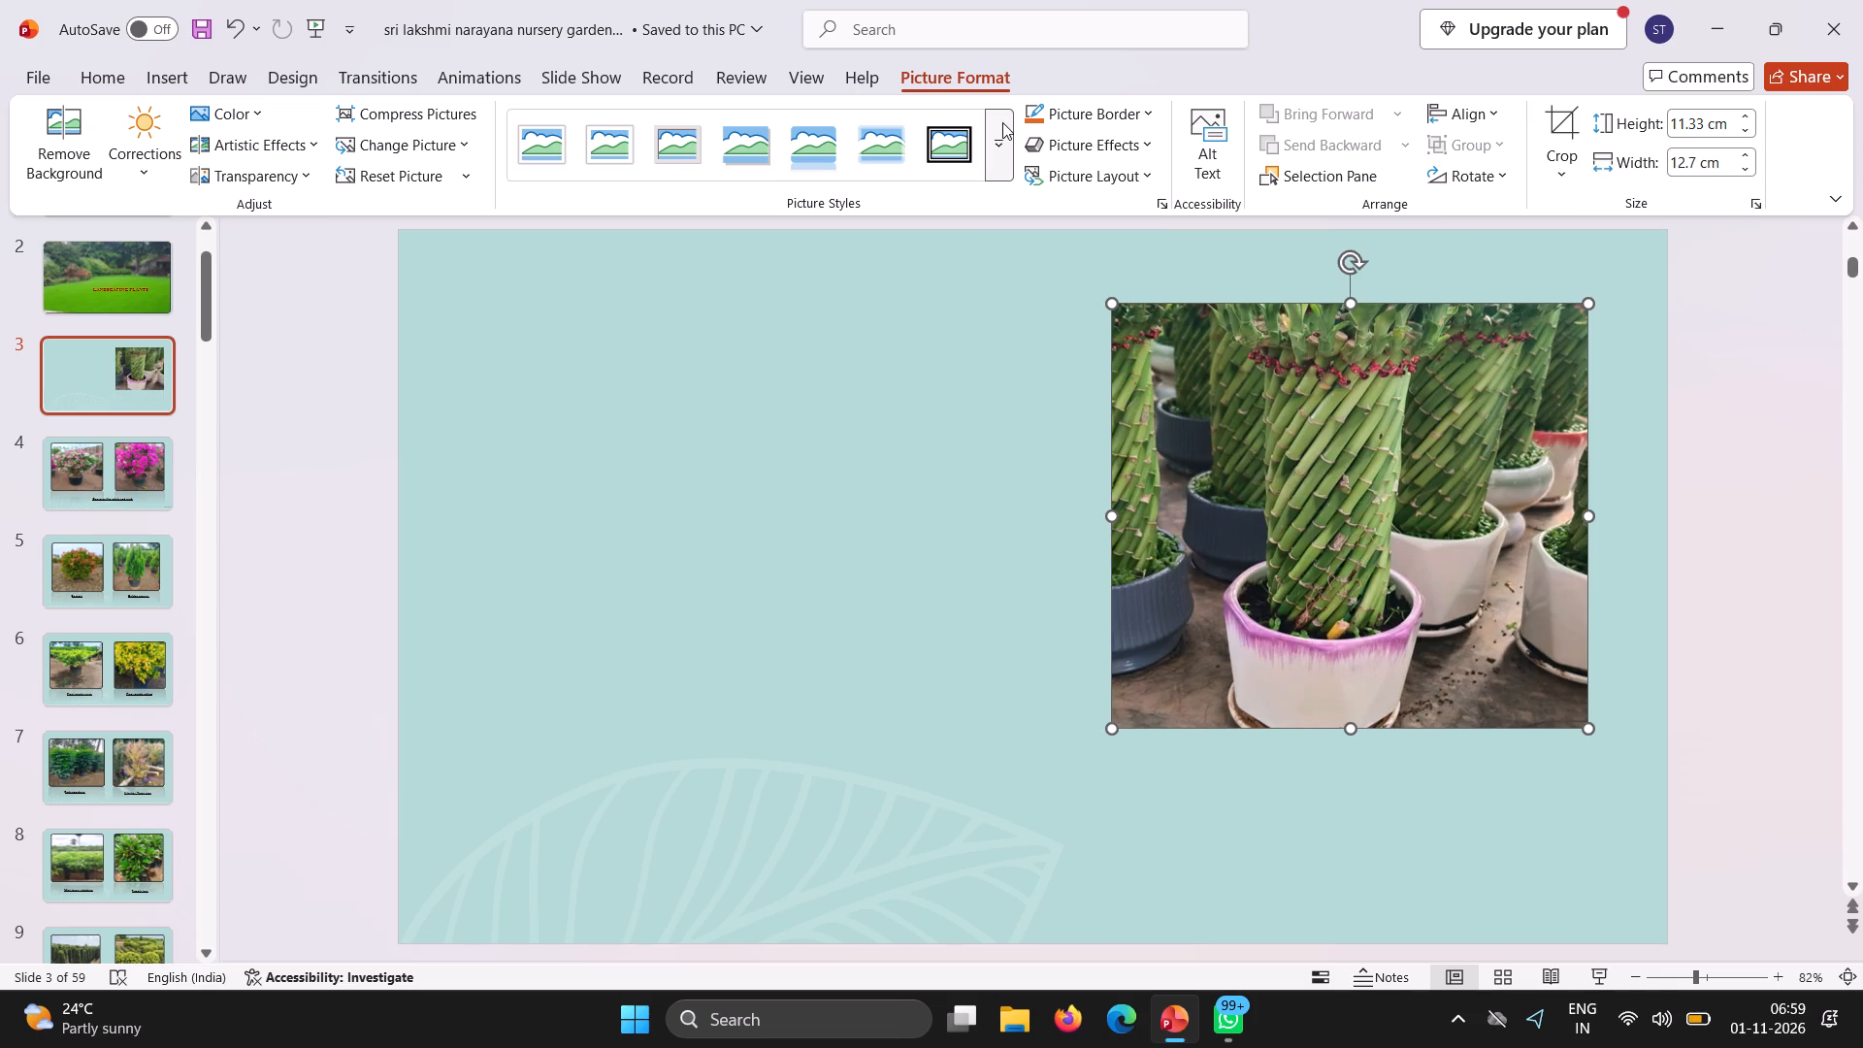
Apply the picture style with a black bevelled frame, rounded corners and a reflection to the bamboo picture.
click(998, 129)
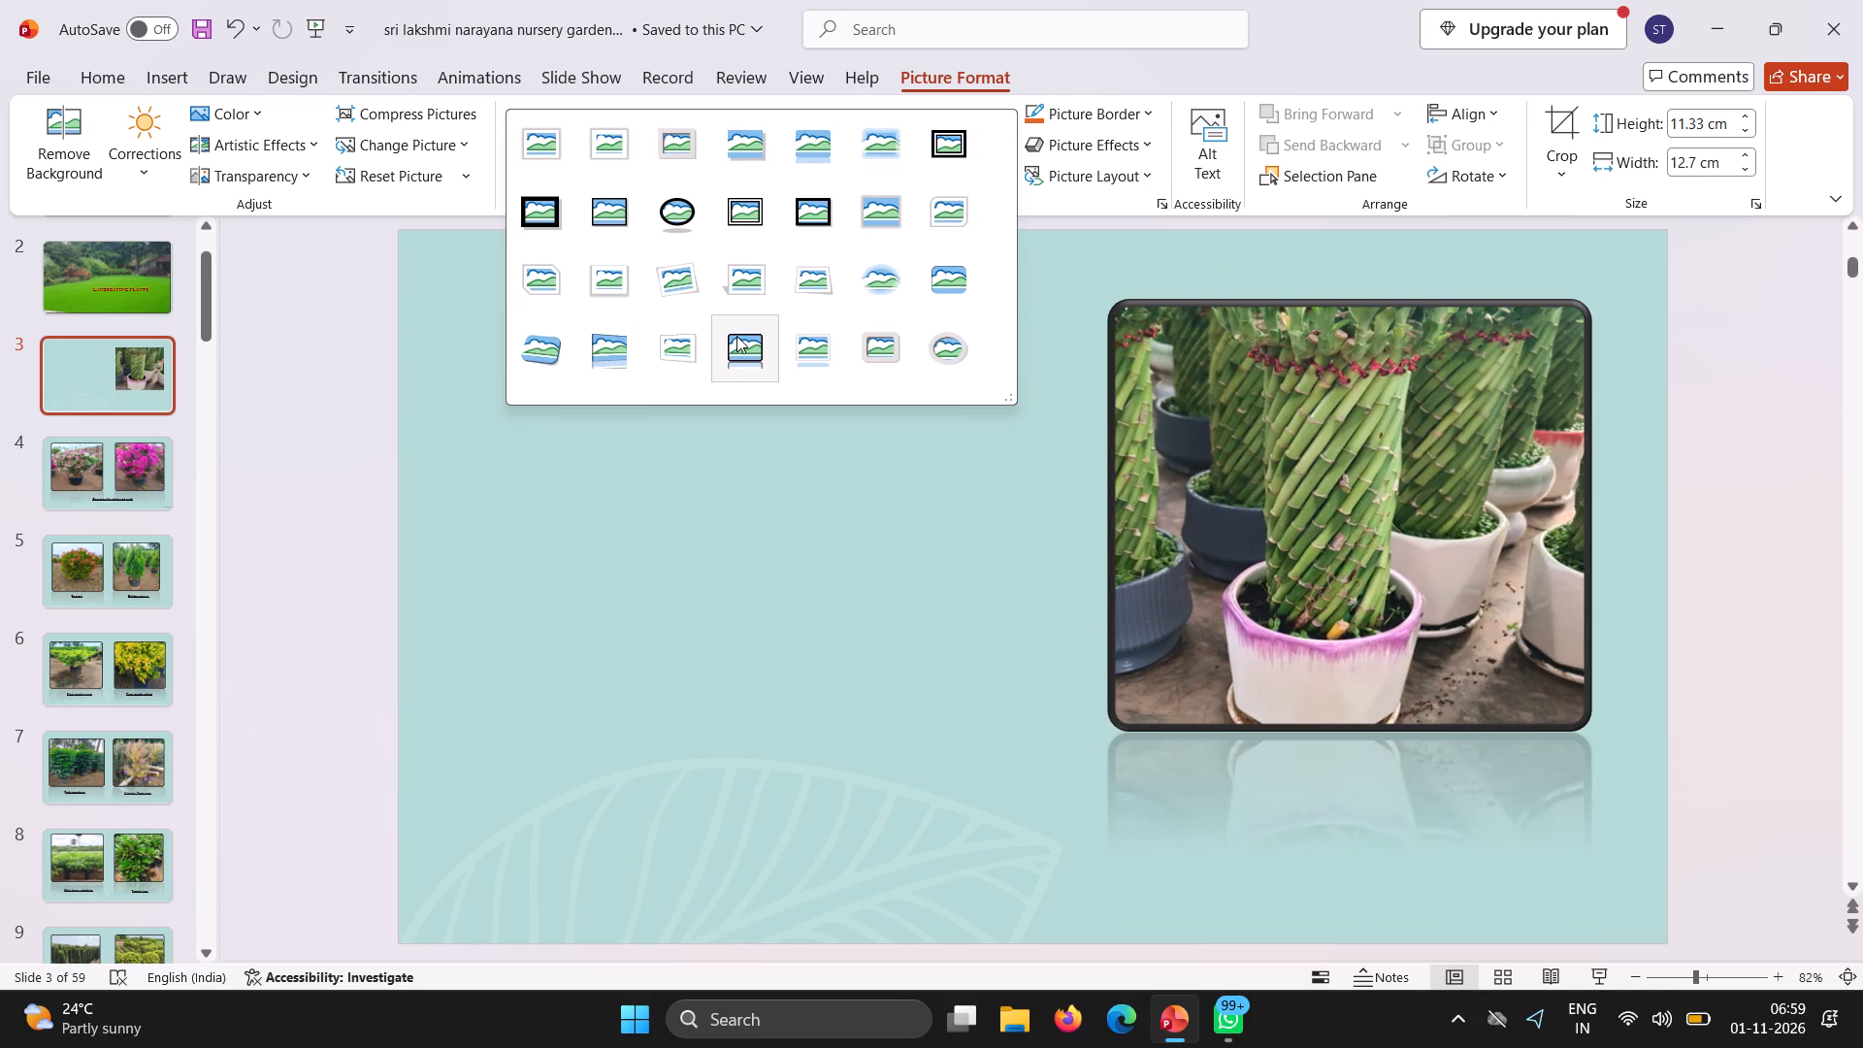
click(735, 336)
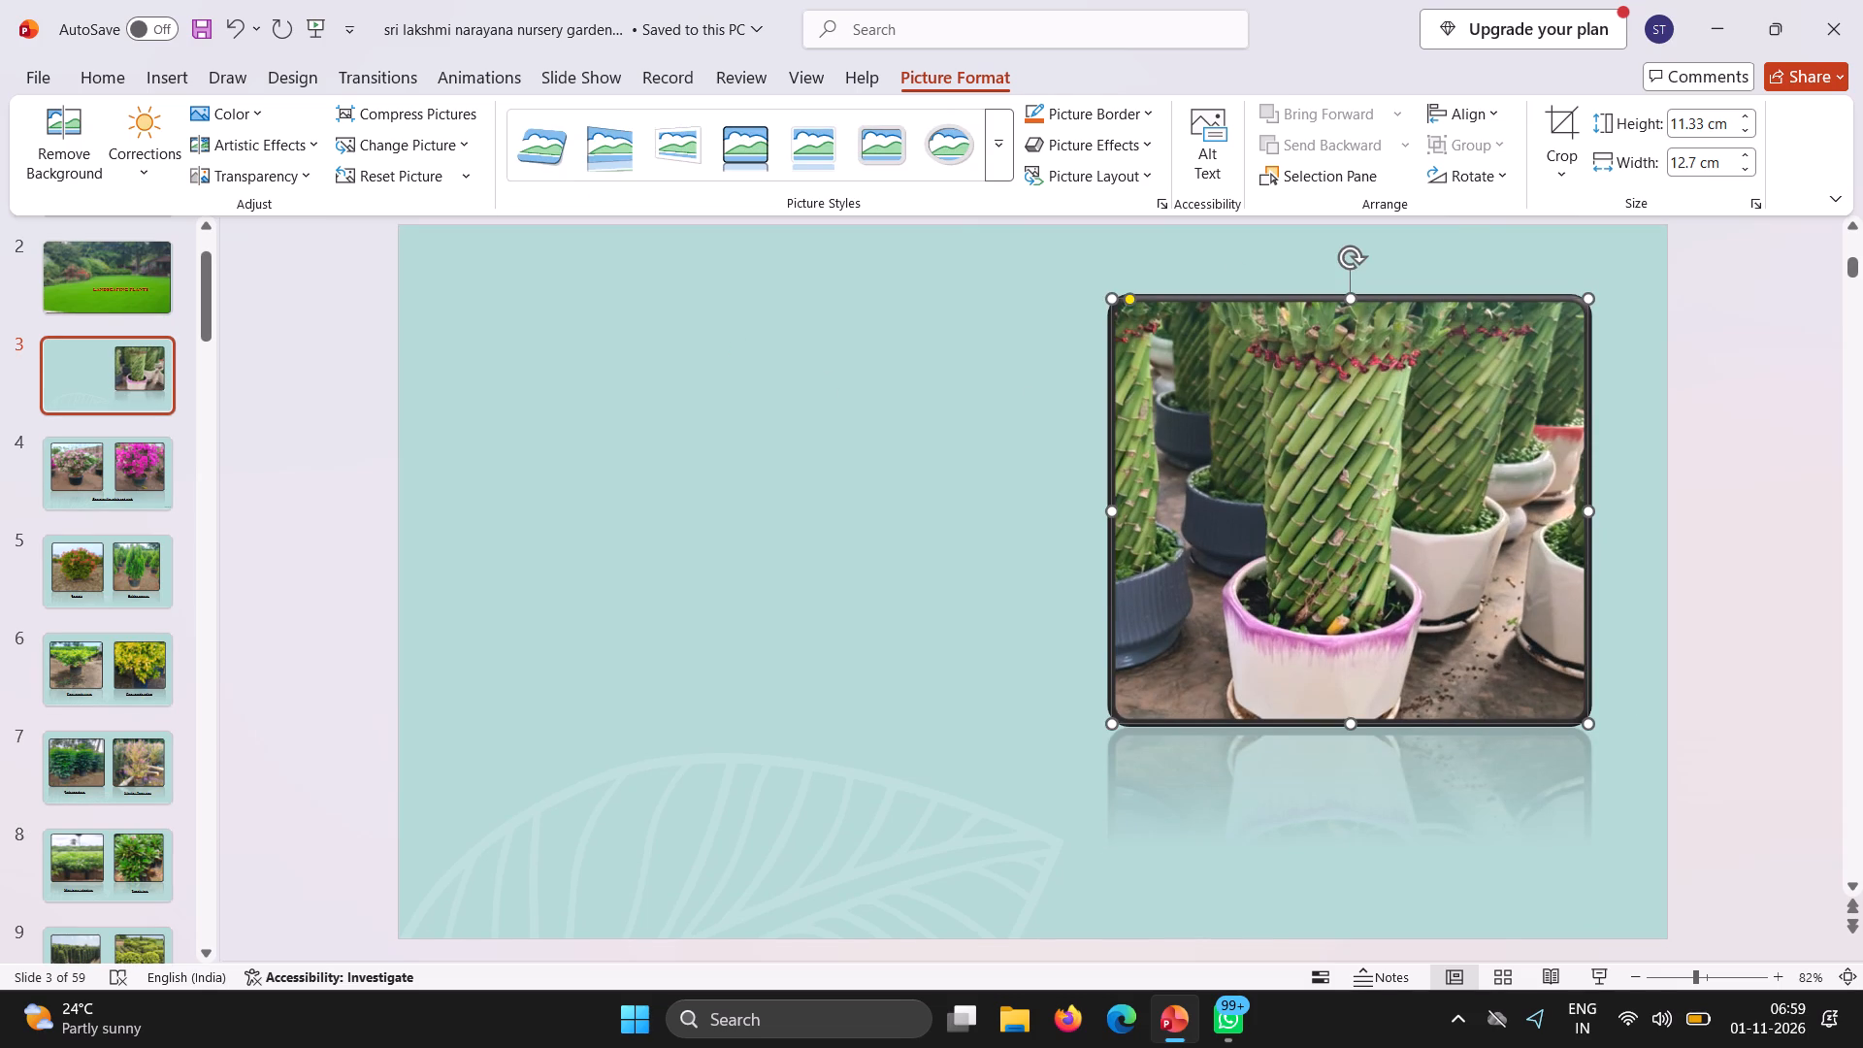
Stretch the bamboo picture to a height of about 16.3 cm and place it near the top of the slide's right half.
click(1296, 561)
drag(1350, 295, 1352, 101)
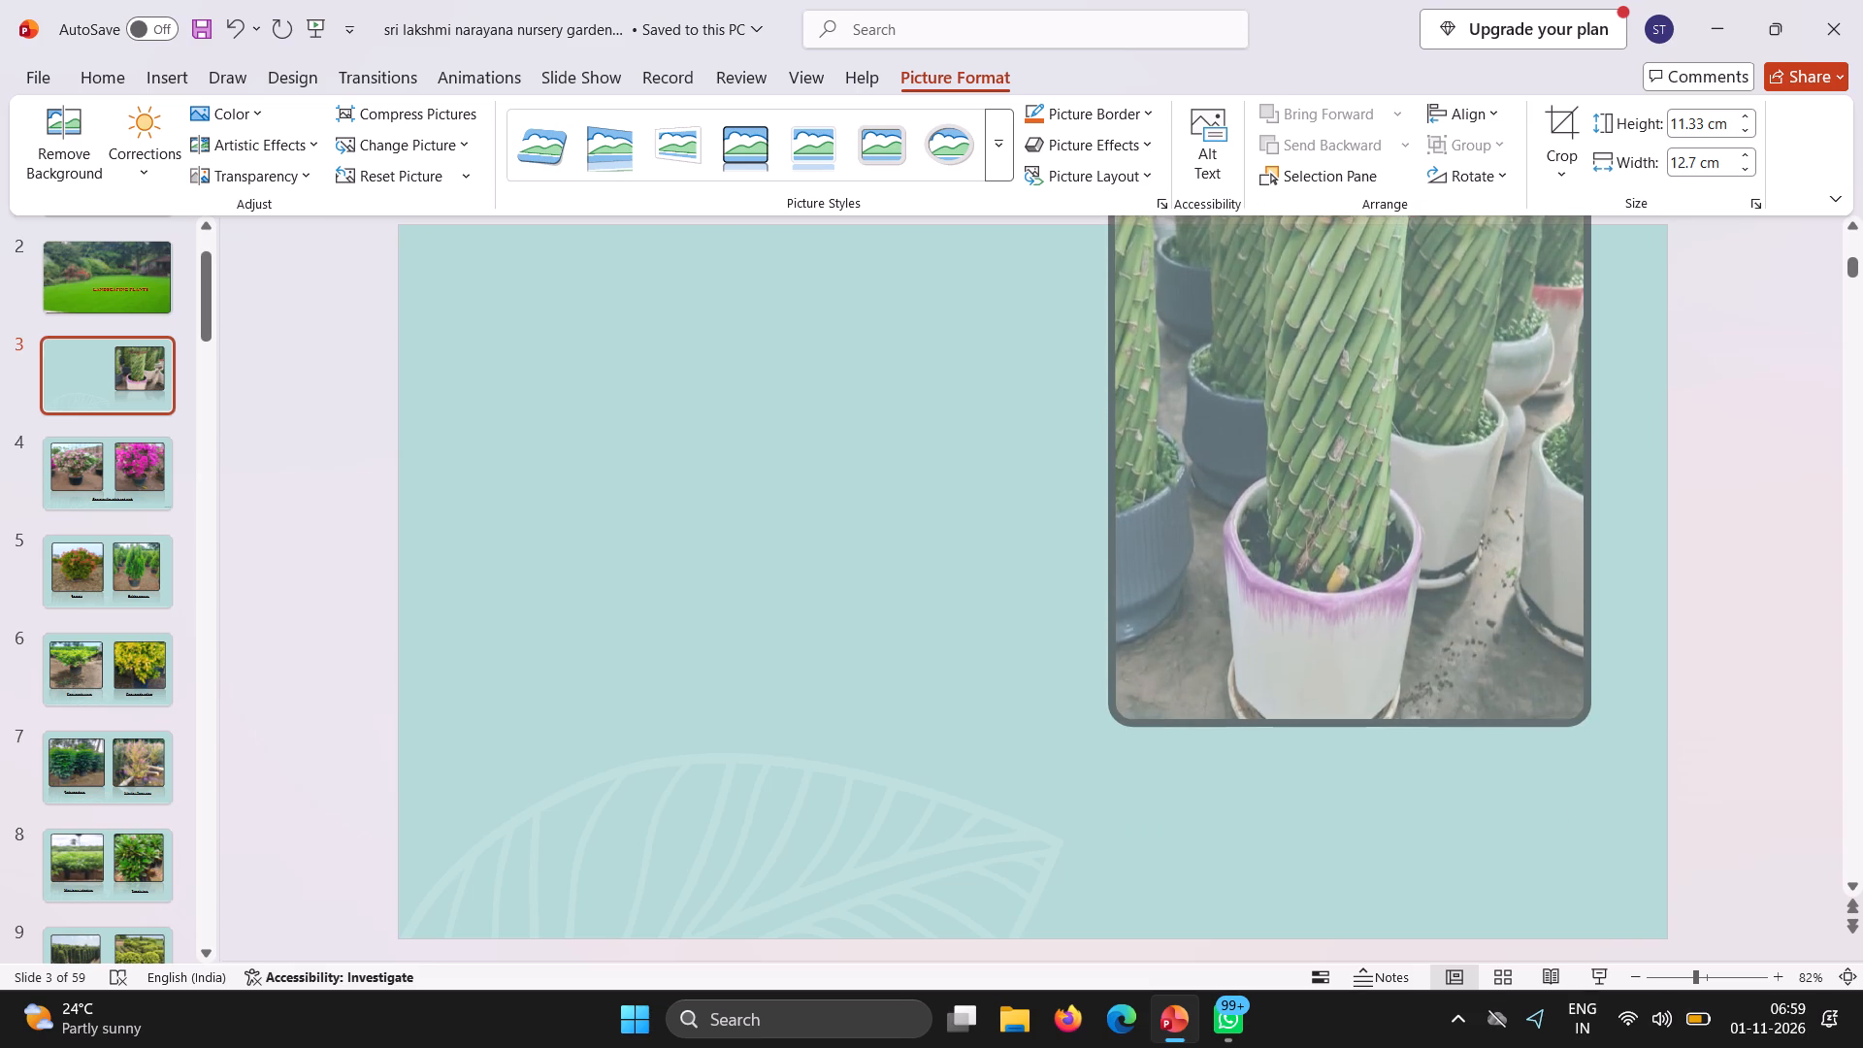
drag(1352, 101, 1352, 113)
drag(1338, 425, 1364, 645)
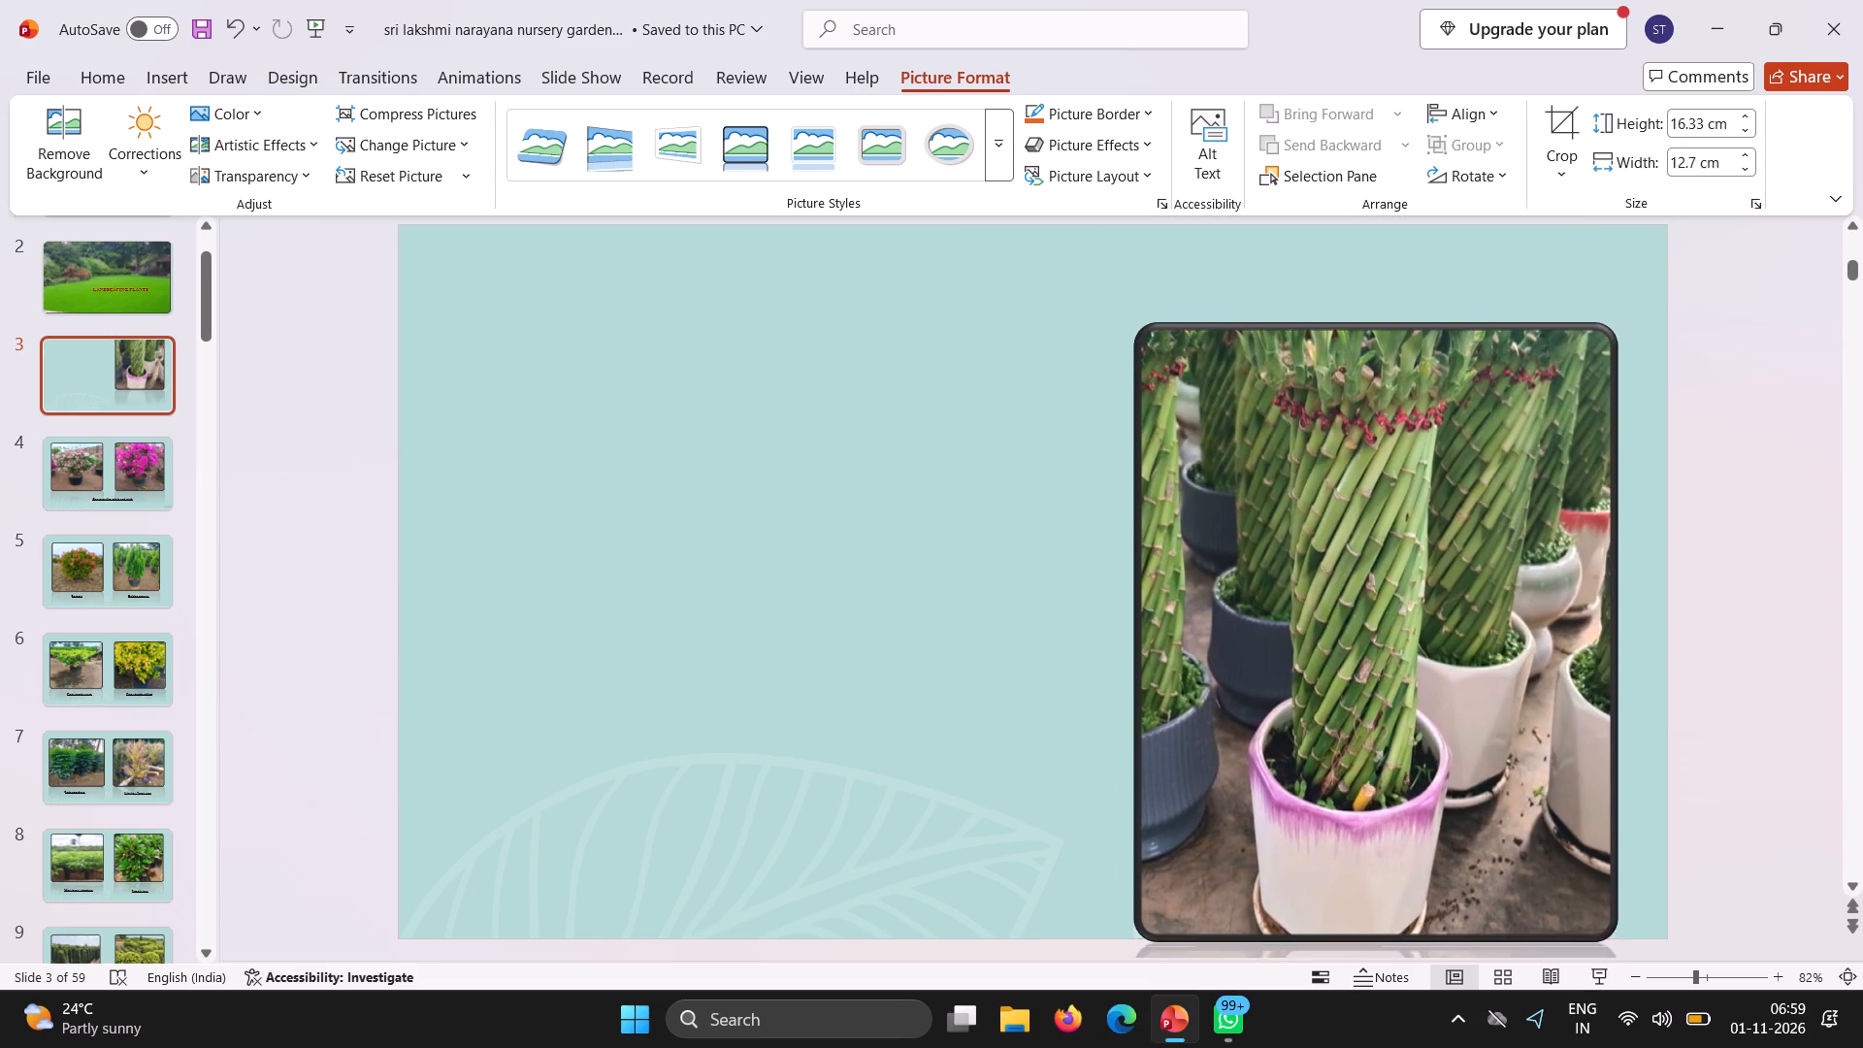
drag(1364, 645, 1344, 560)
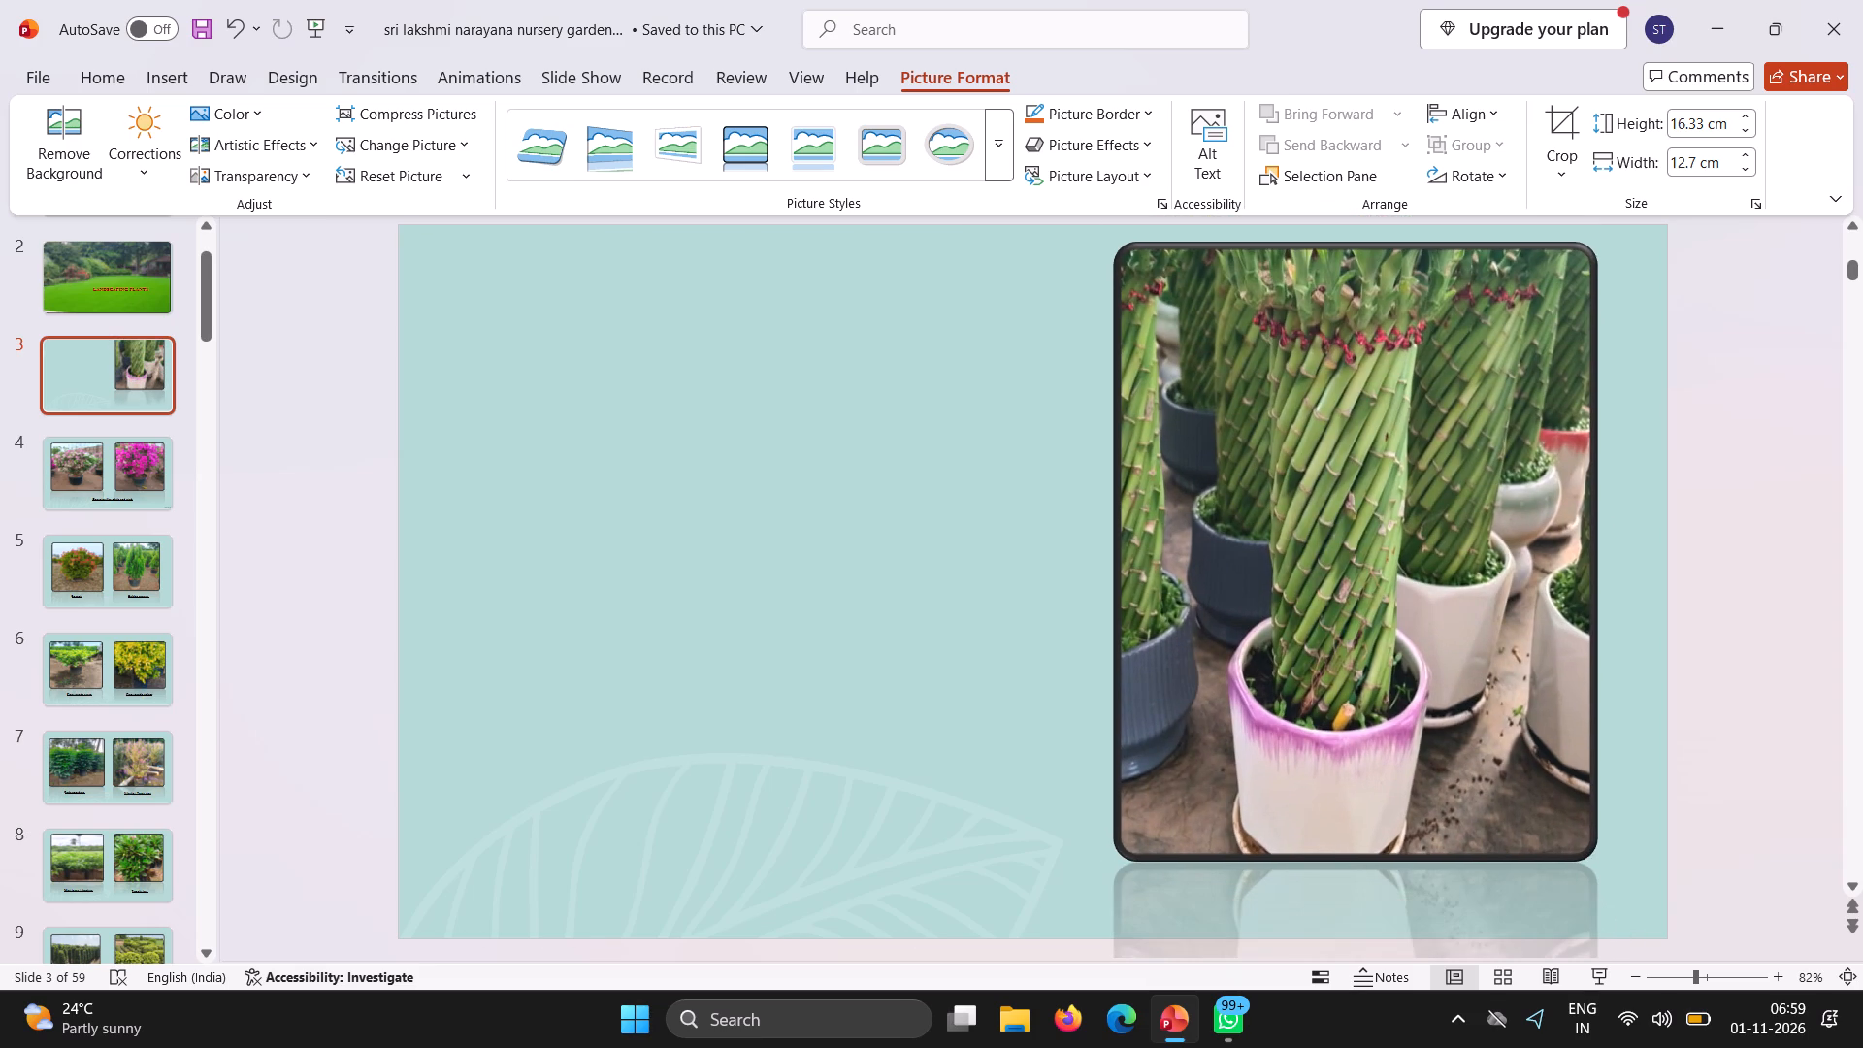
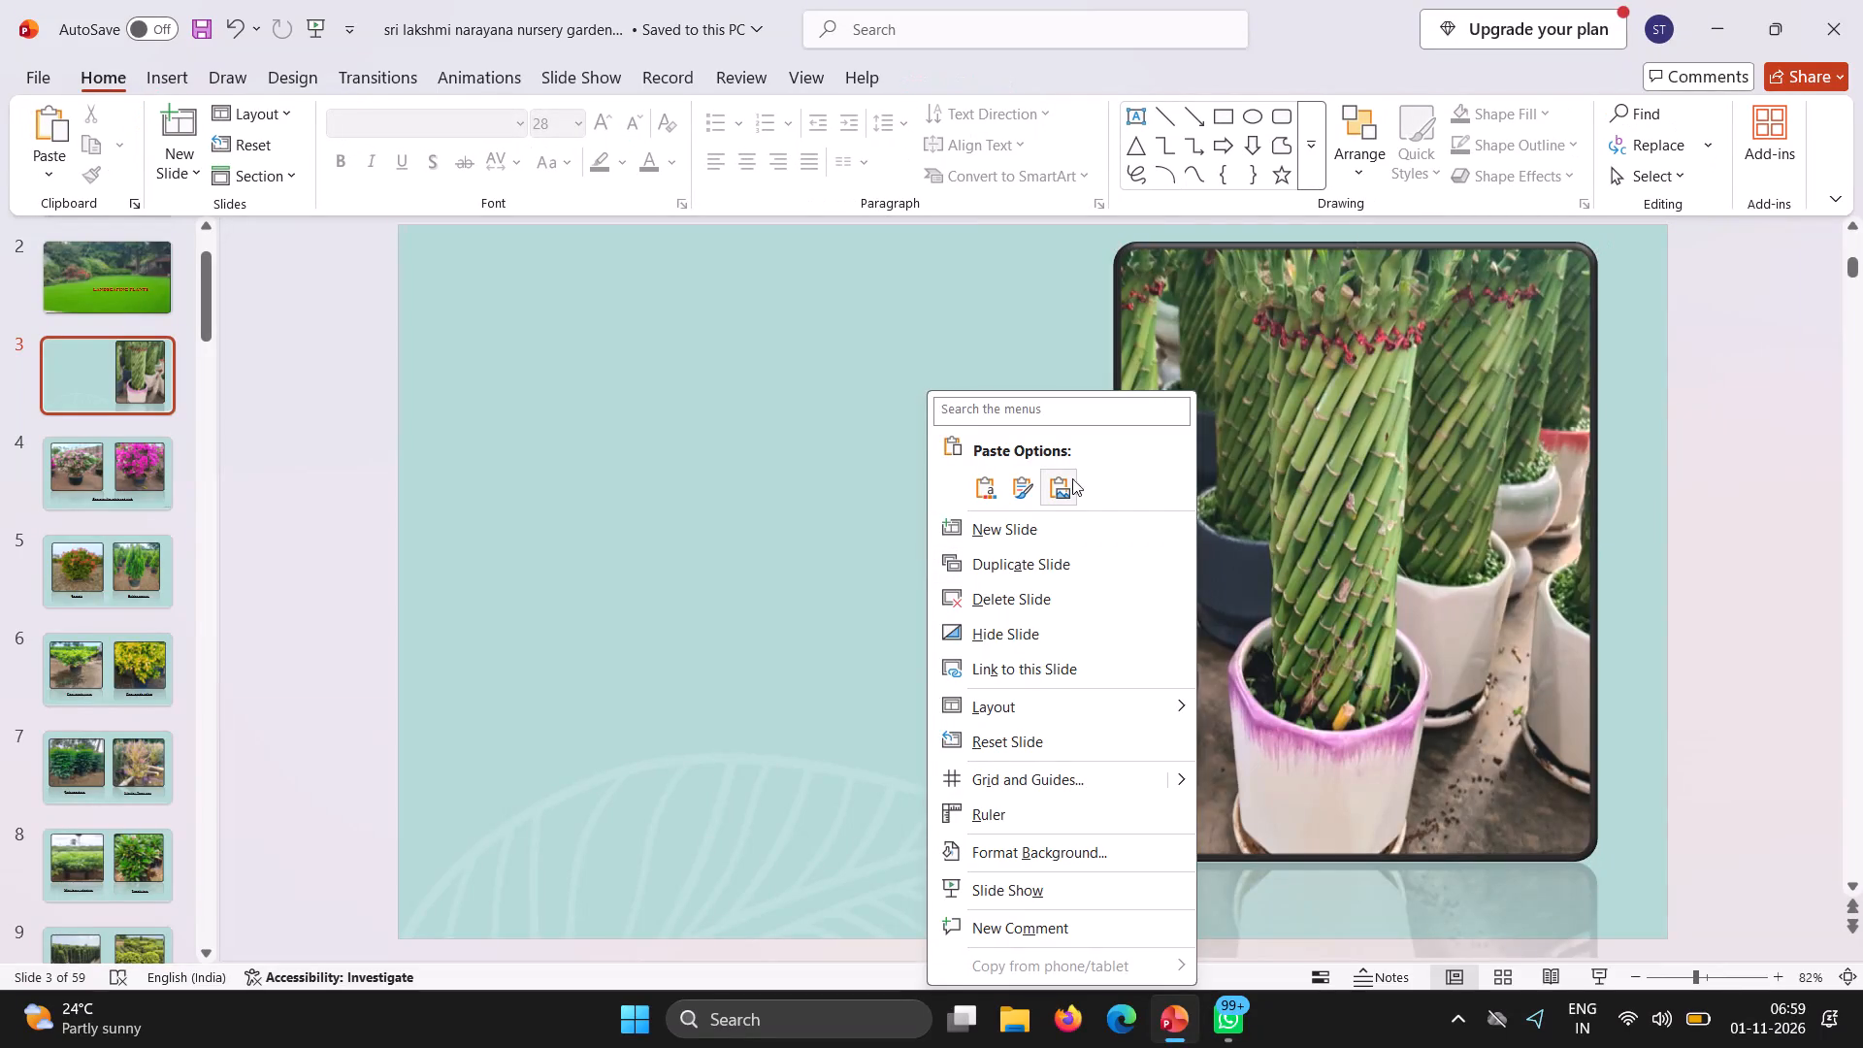
Paste the copied bamboo plant photo onto slide 3 as a second picture, using the Picture paste option.
click(1063, 477)
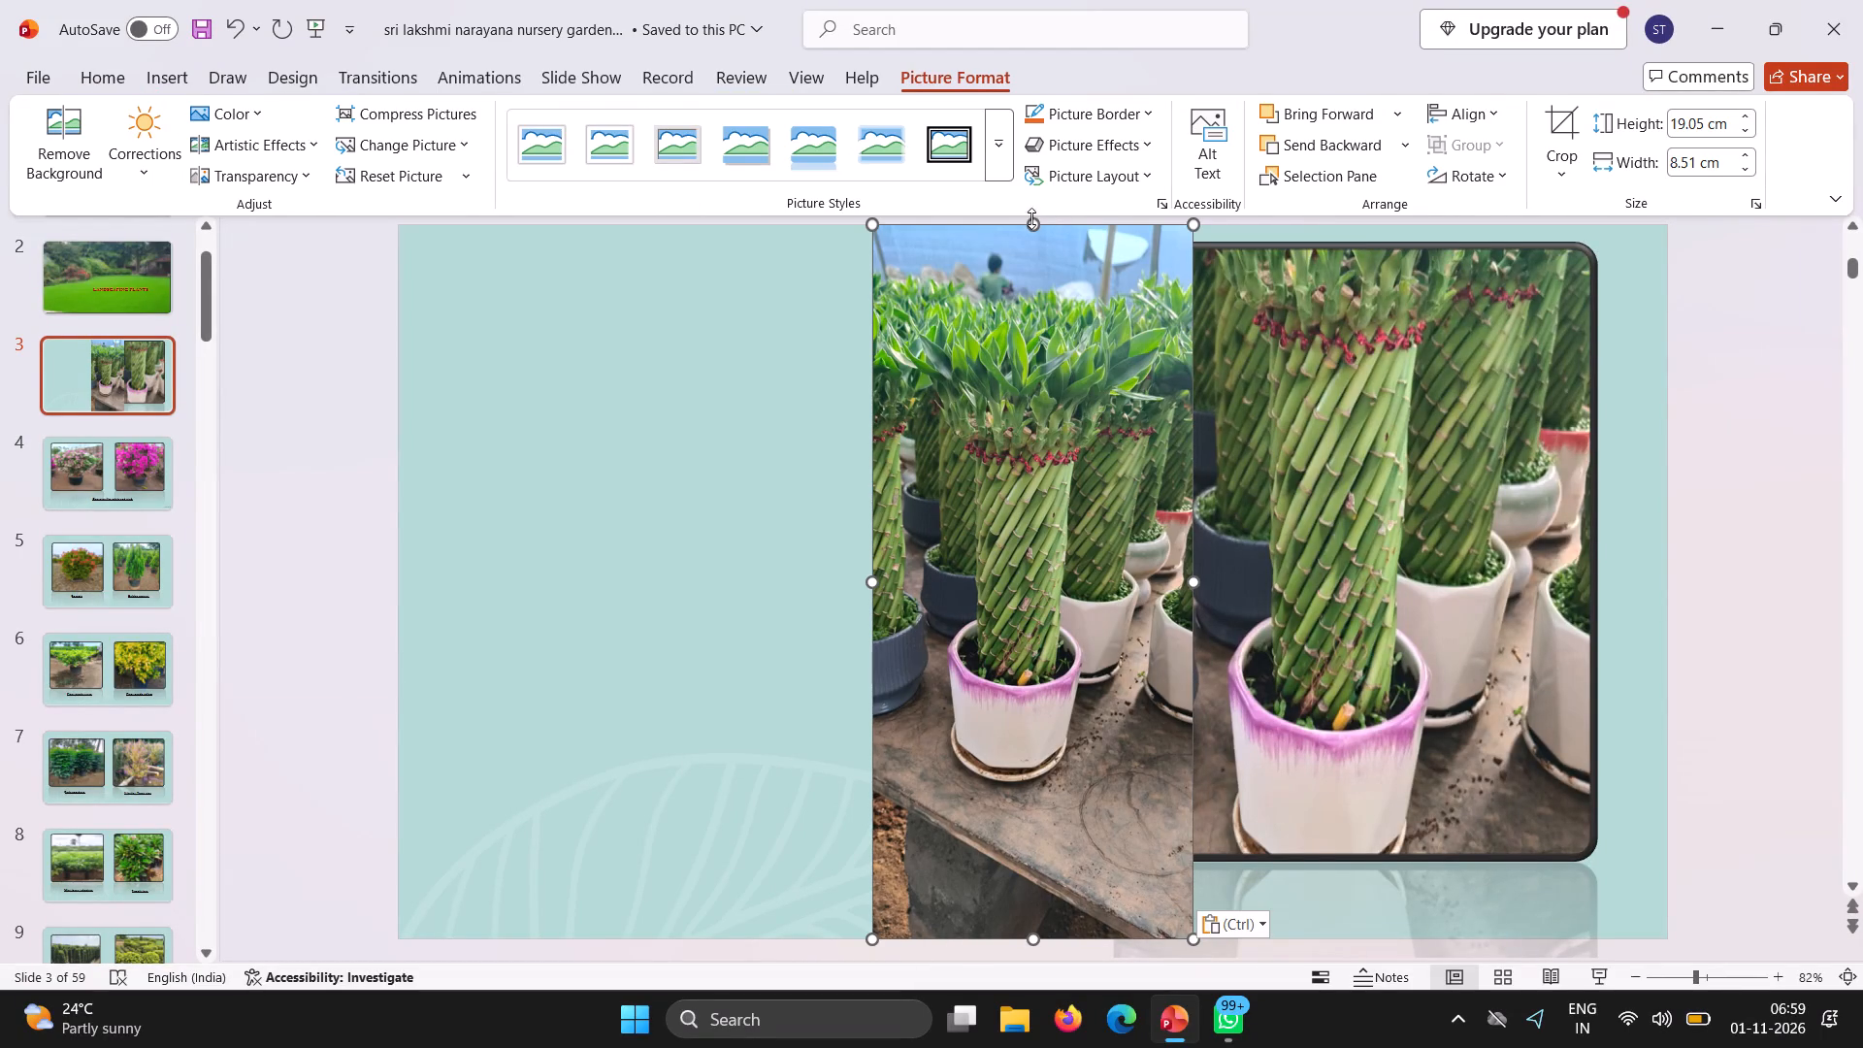
Shorten the newly pasted bamboo picture to a height of about 14.1 cm and place it in the slide's left half.
drag(1033, 220, 1036, 303)
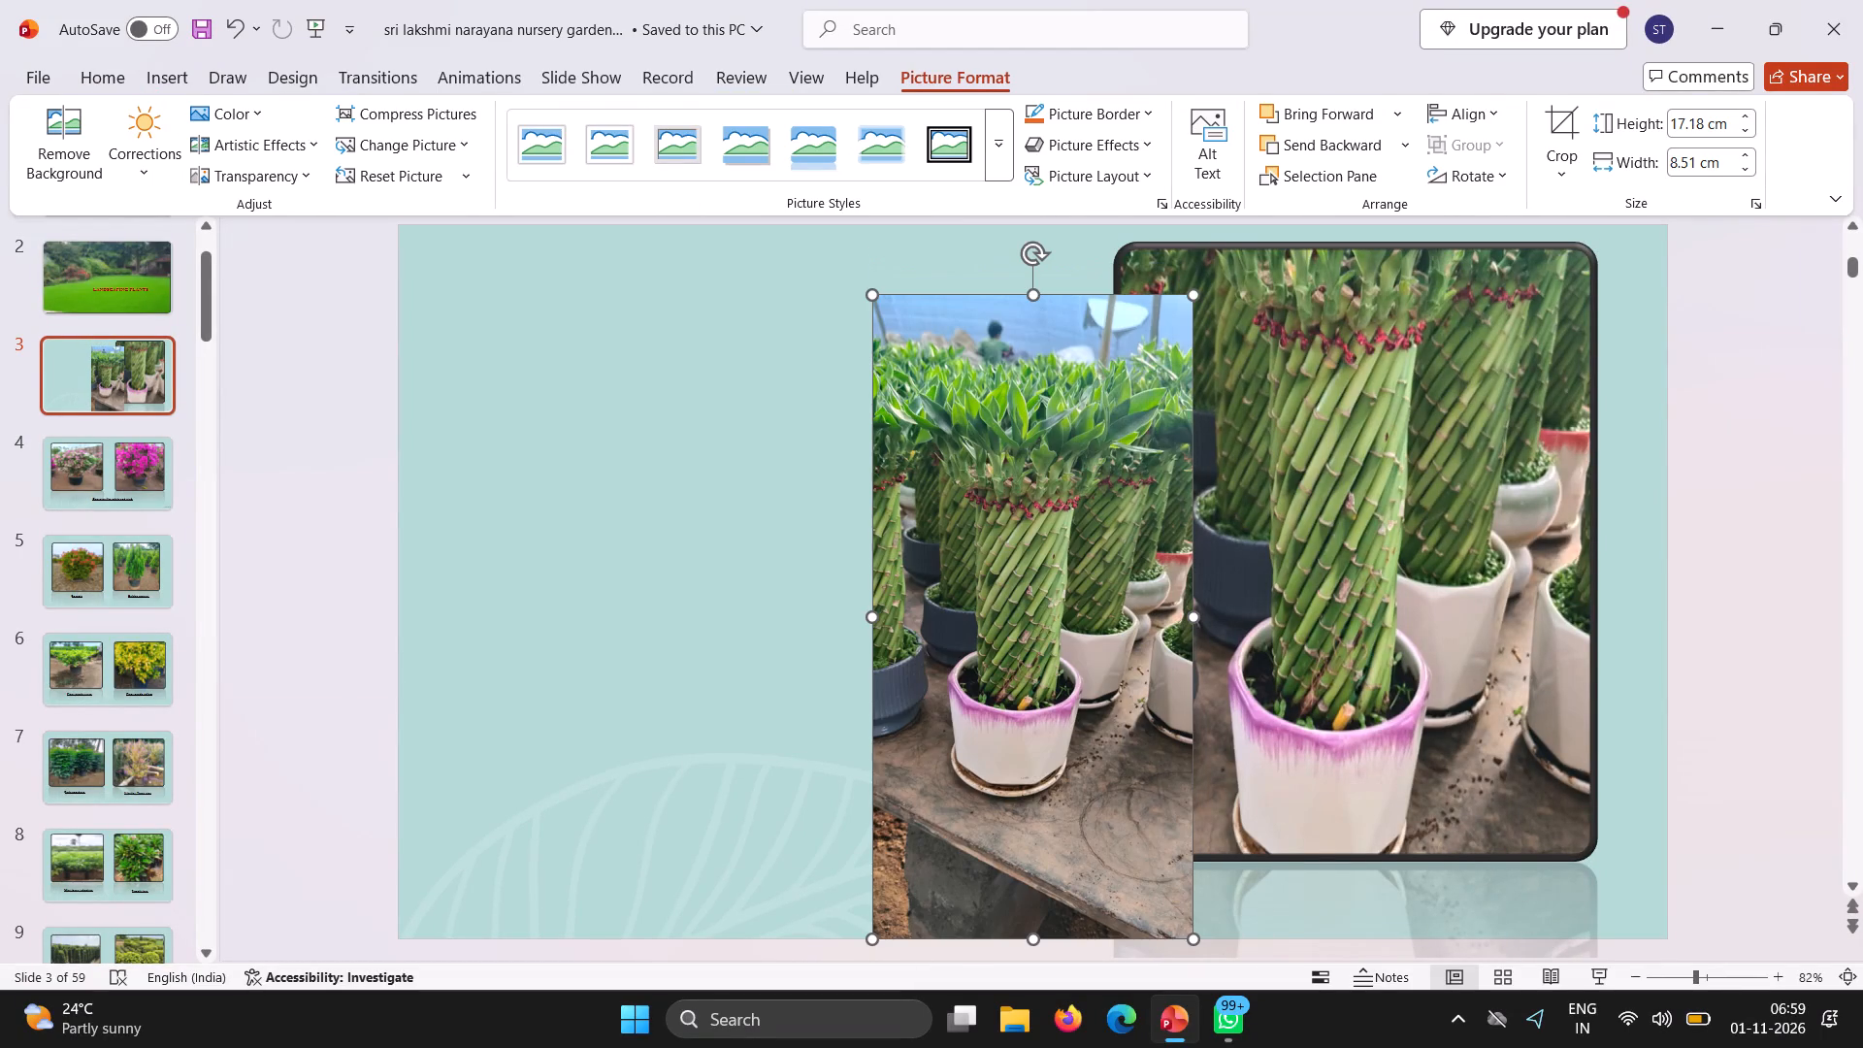
drag(983, 510, 611, 467)
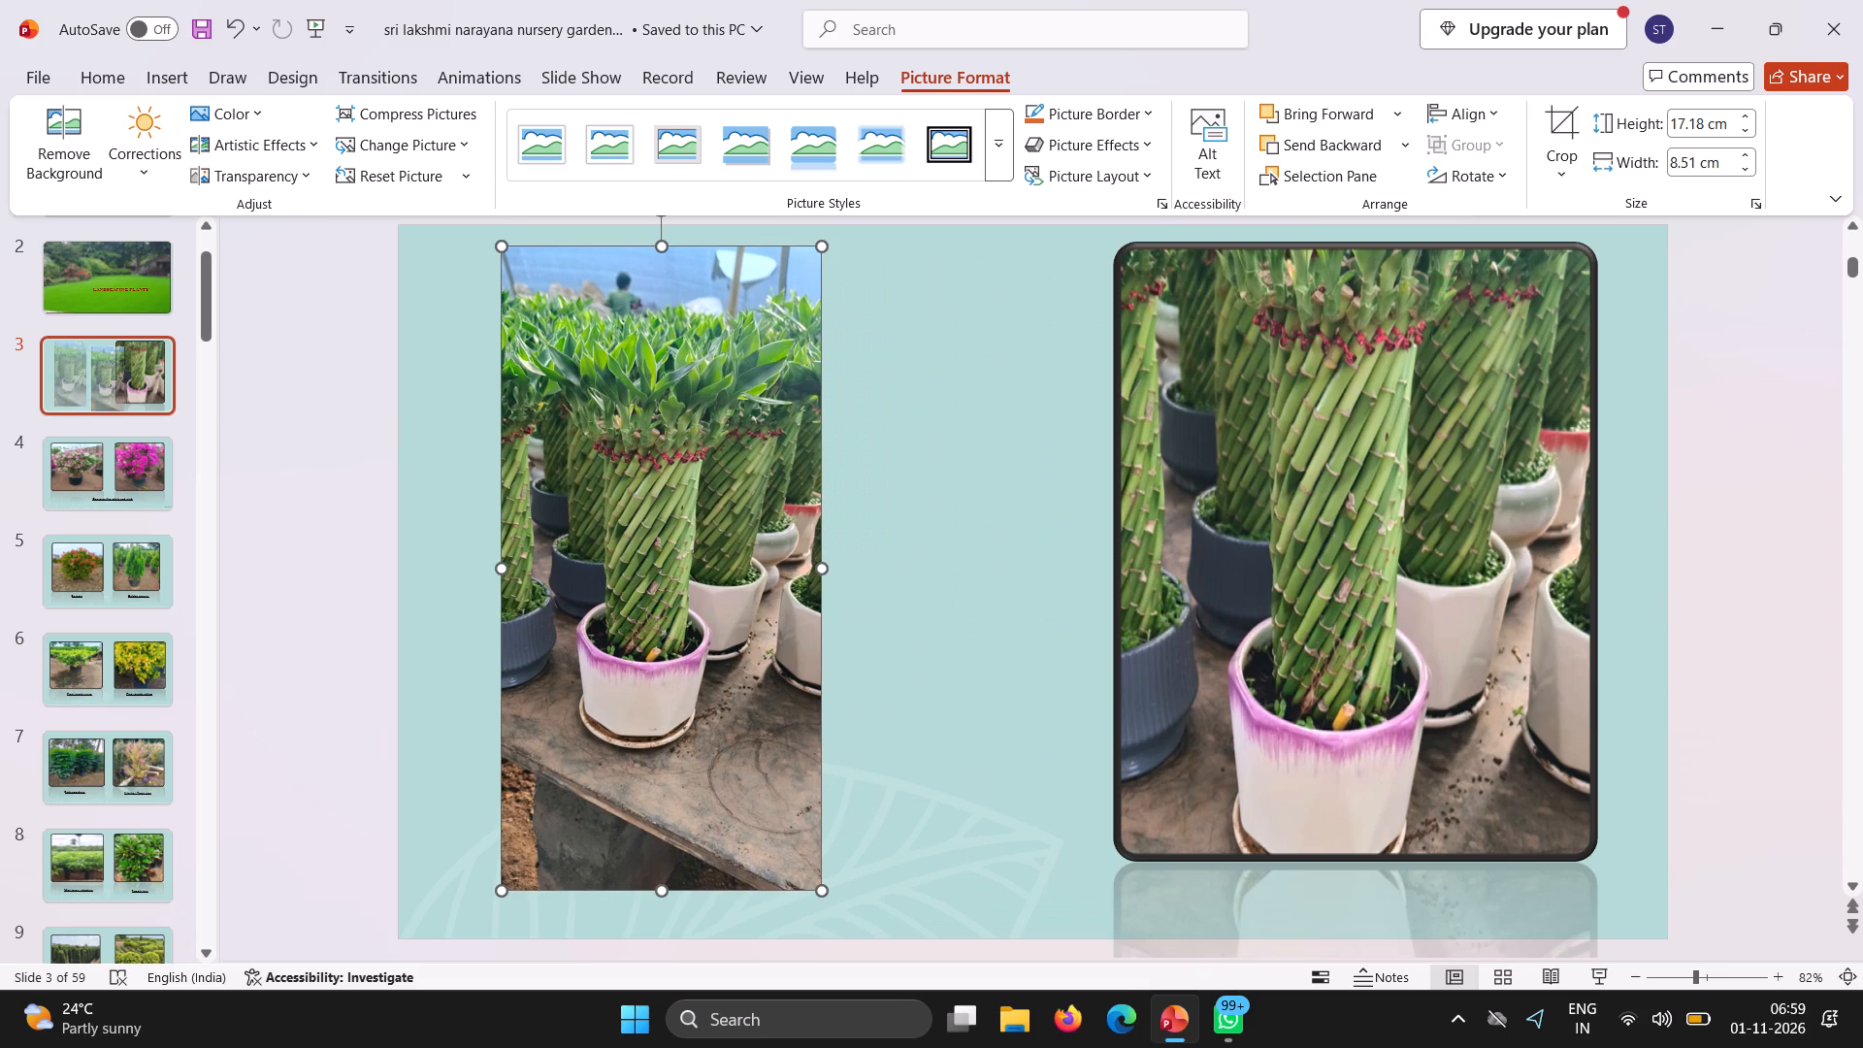
click(660, 885)
drag(660, 885, 672, 761)
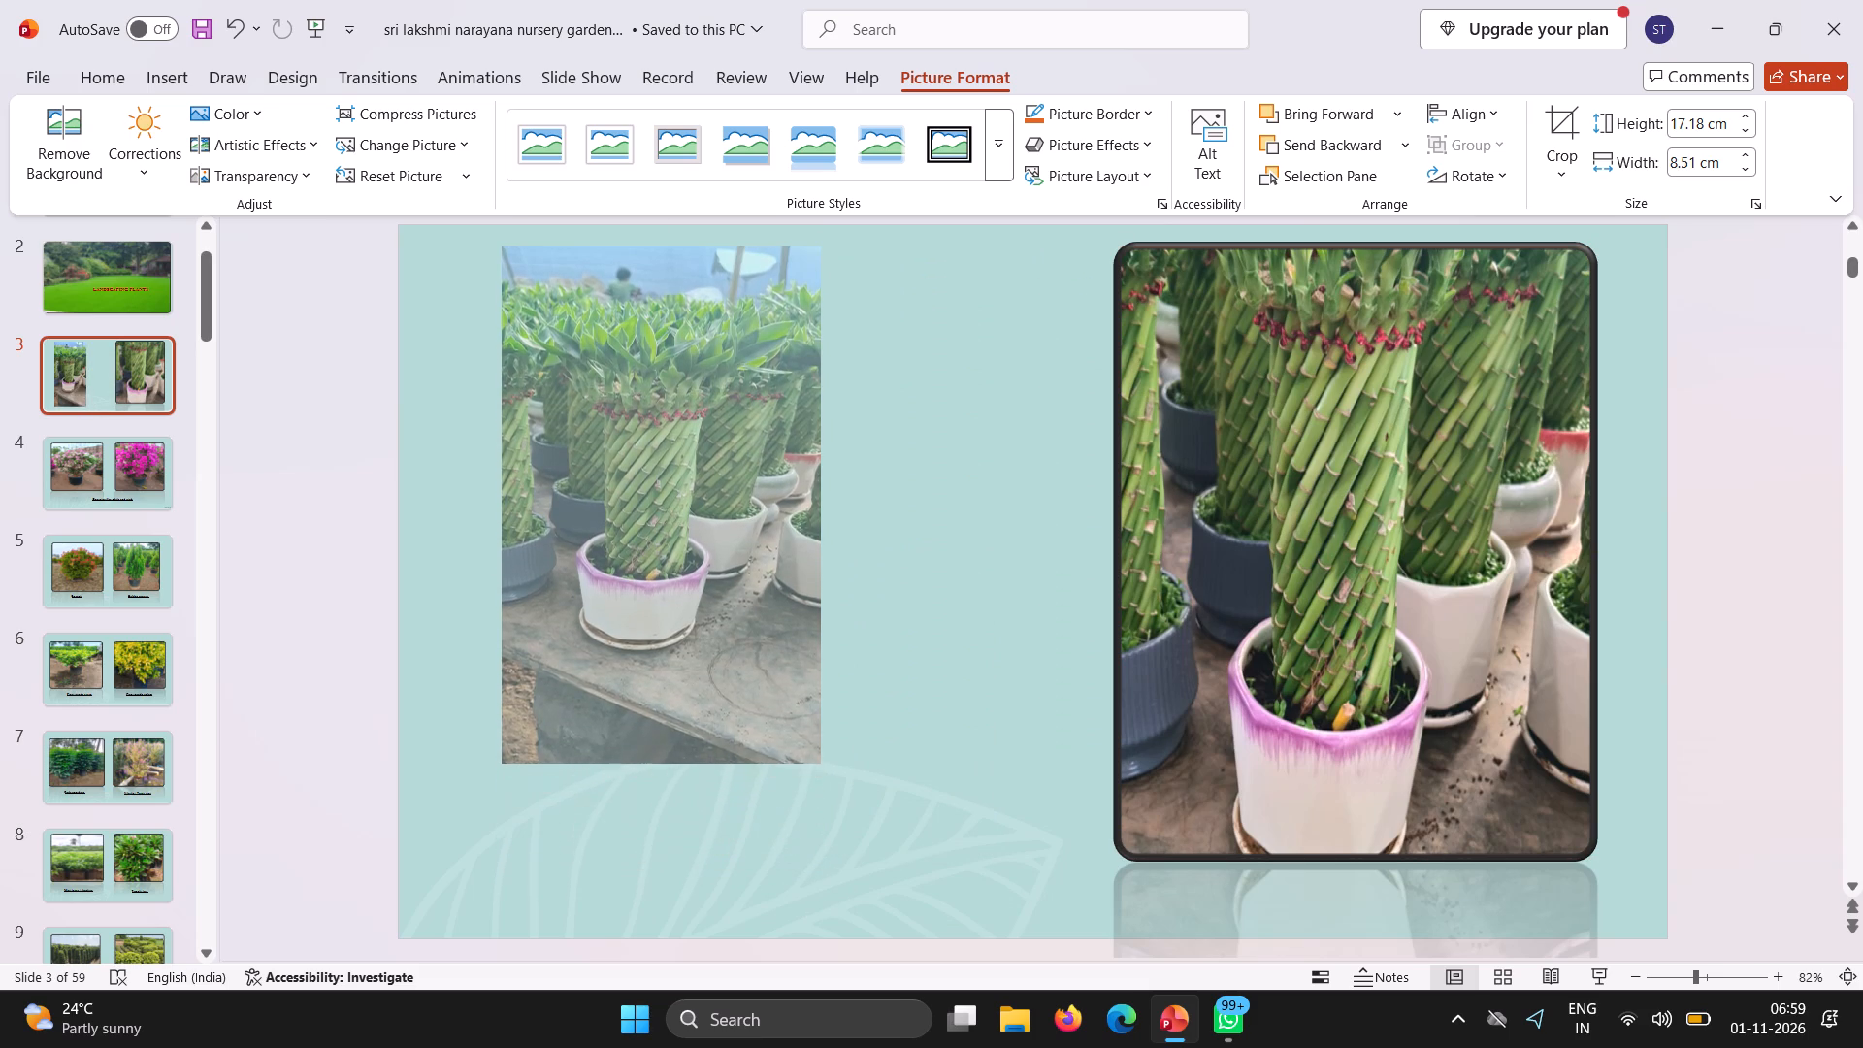
drag(672, 761, 715, 772)
drag(729, 575, 726, 654)
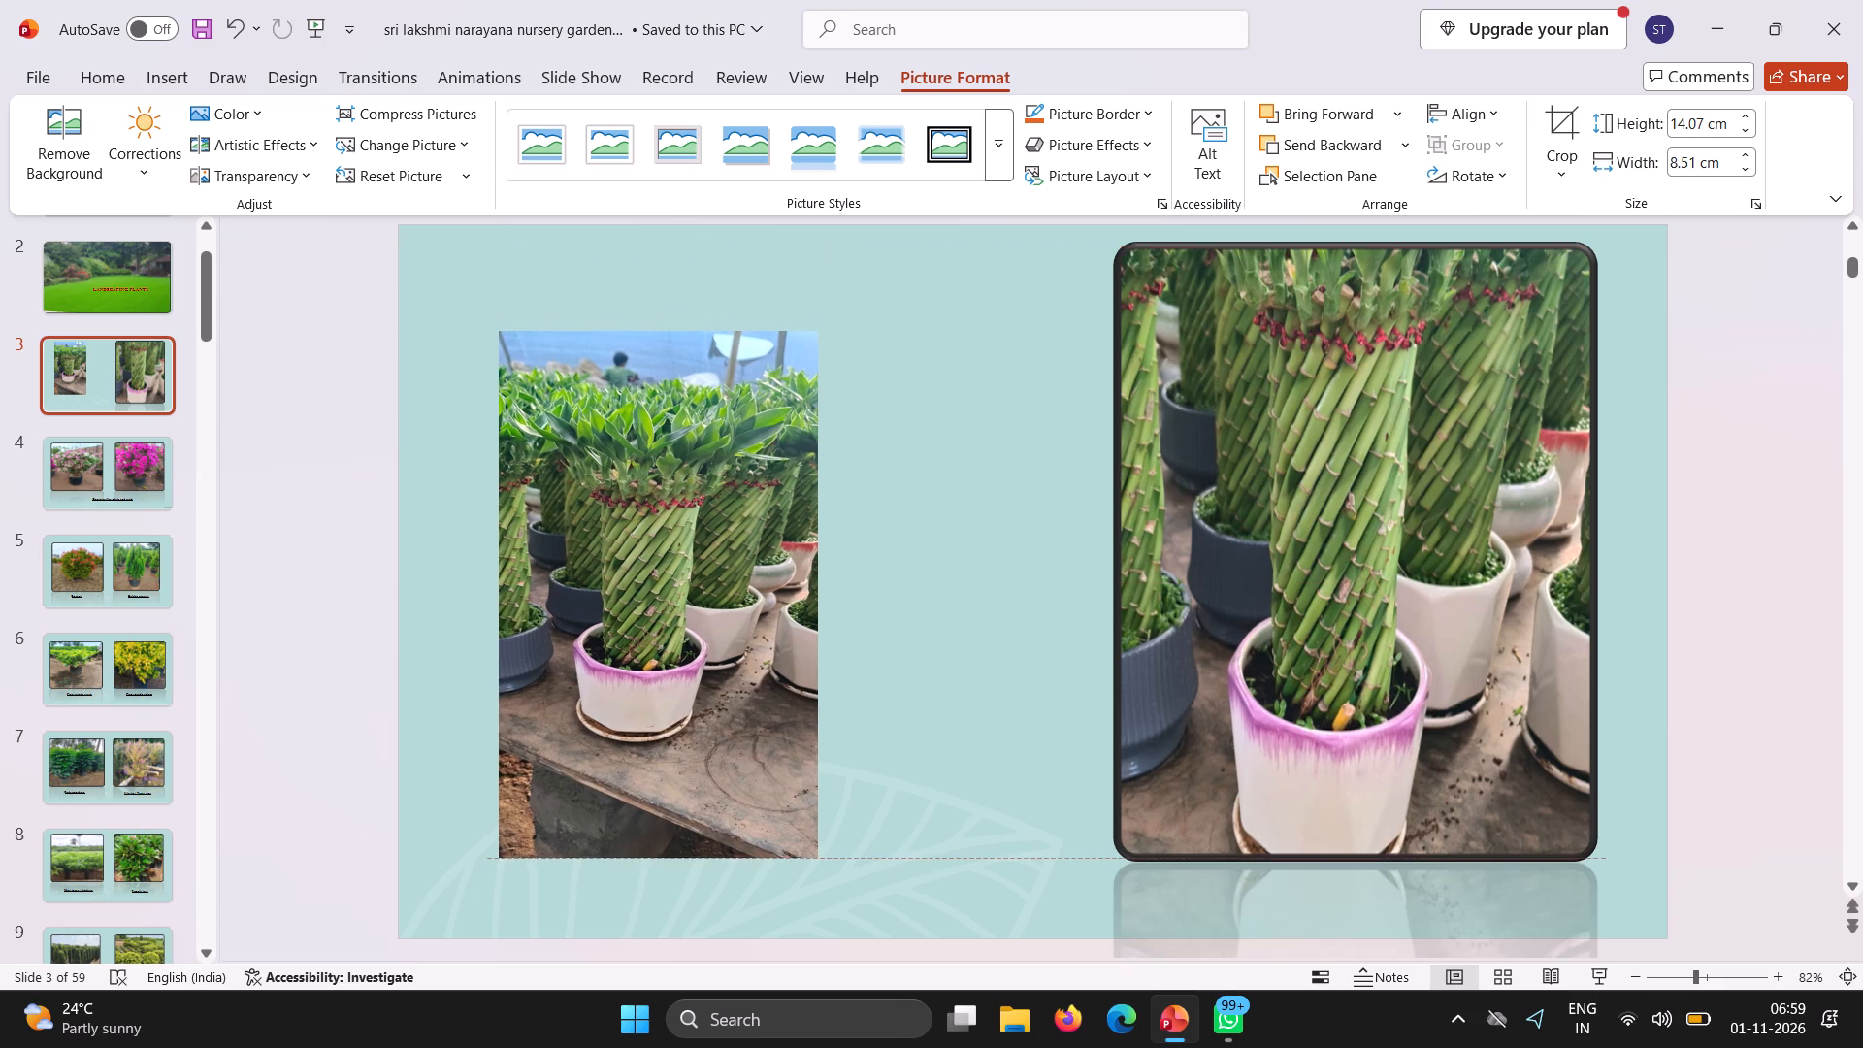
drag(726, 654, 696, 628)
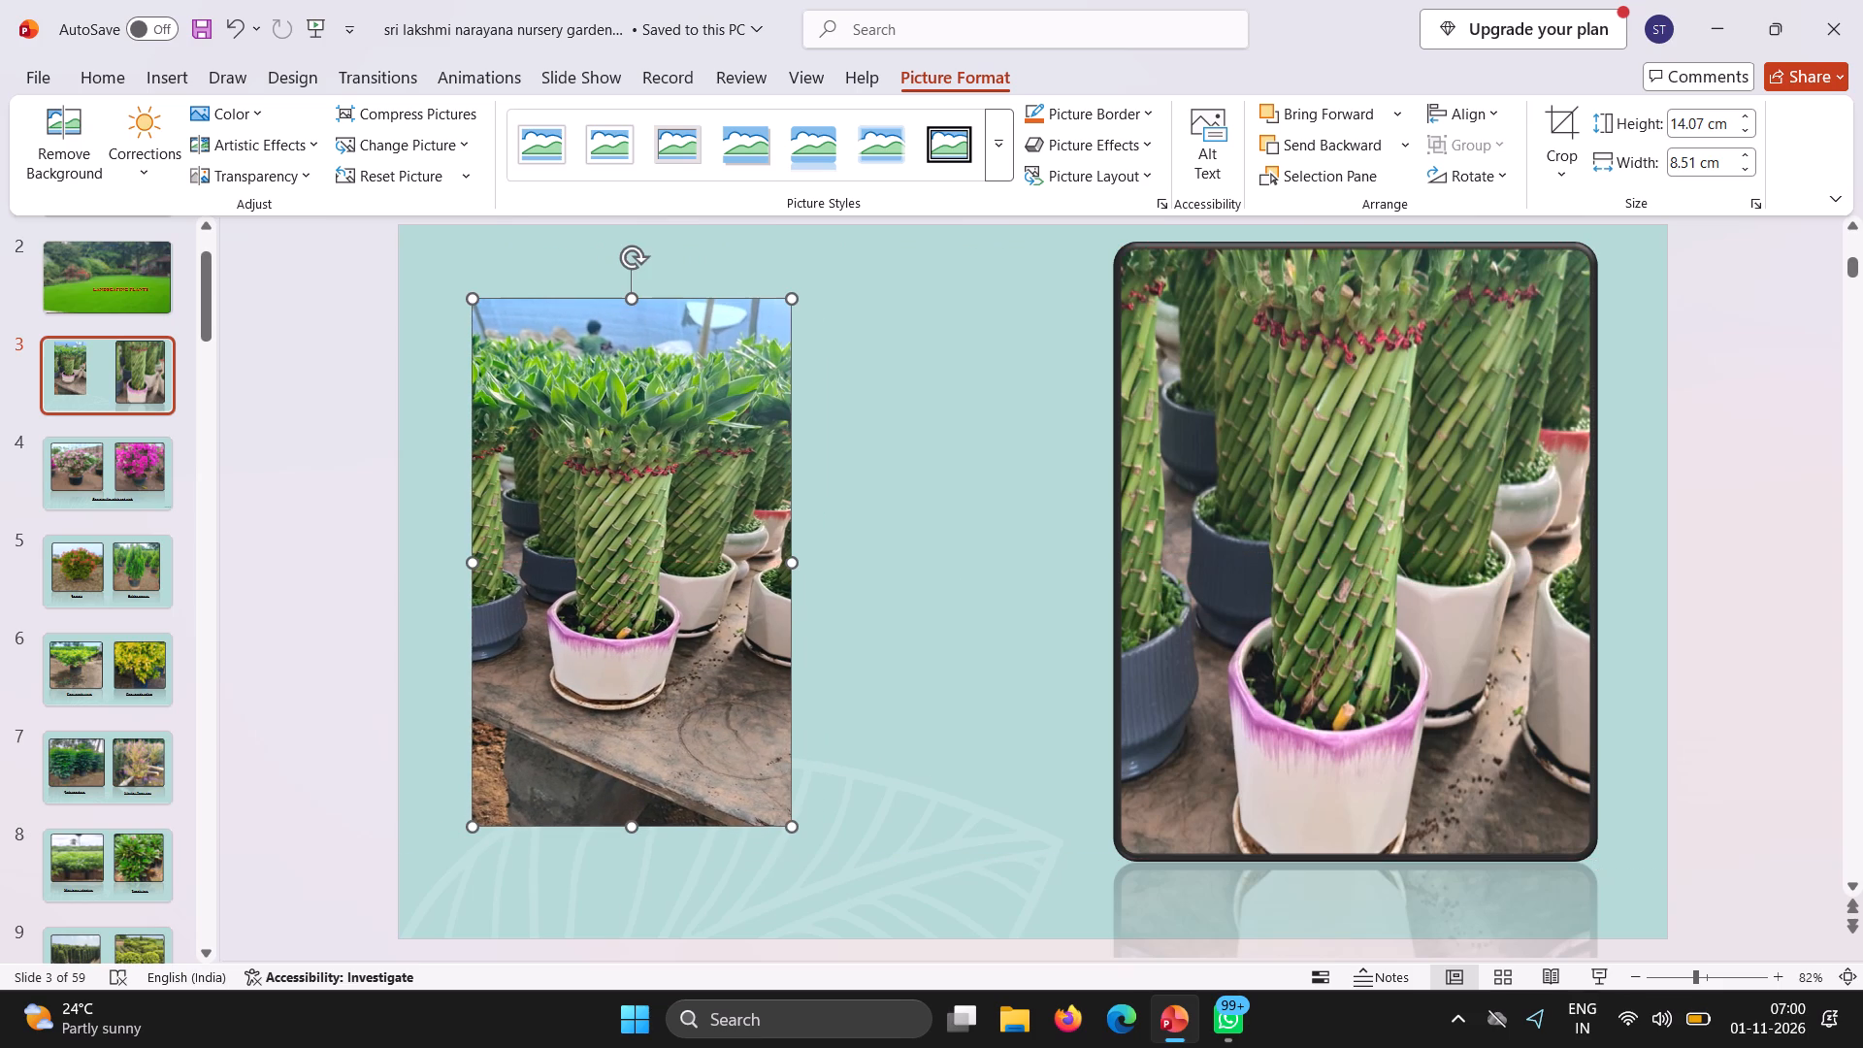
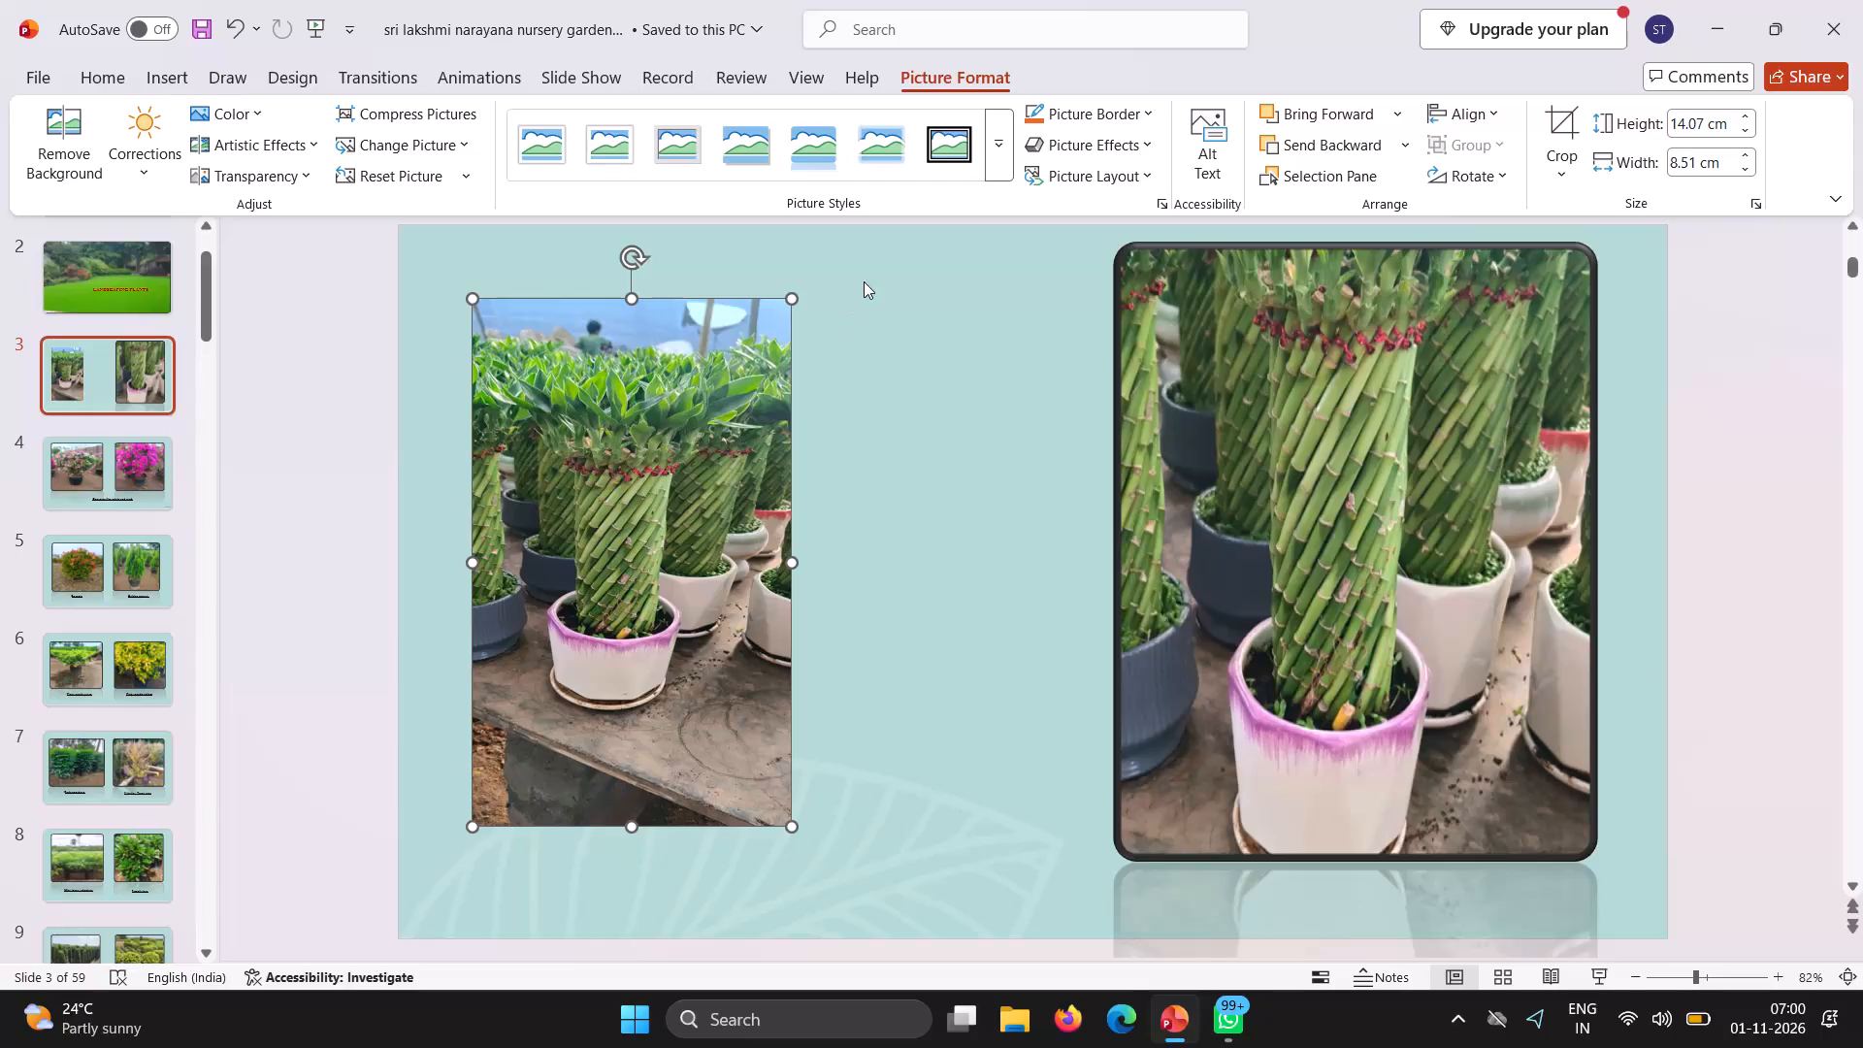
Apply the black rounded-frame picture style with reflection to the bamboo picture in the slide's left half, matching the other picture.
click(997, 146)
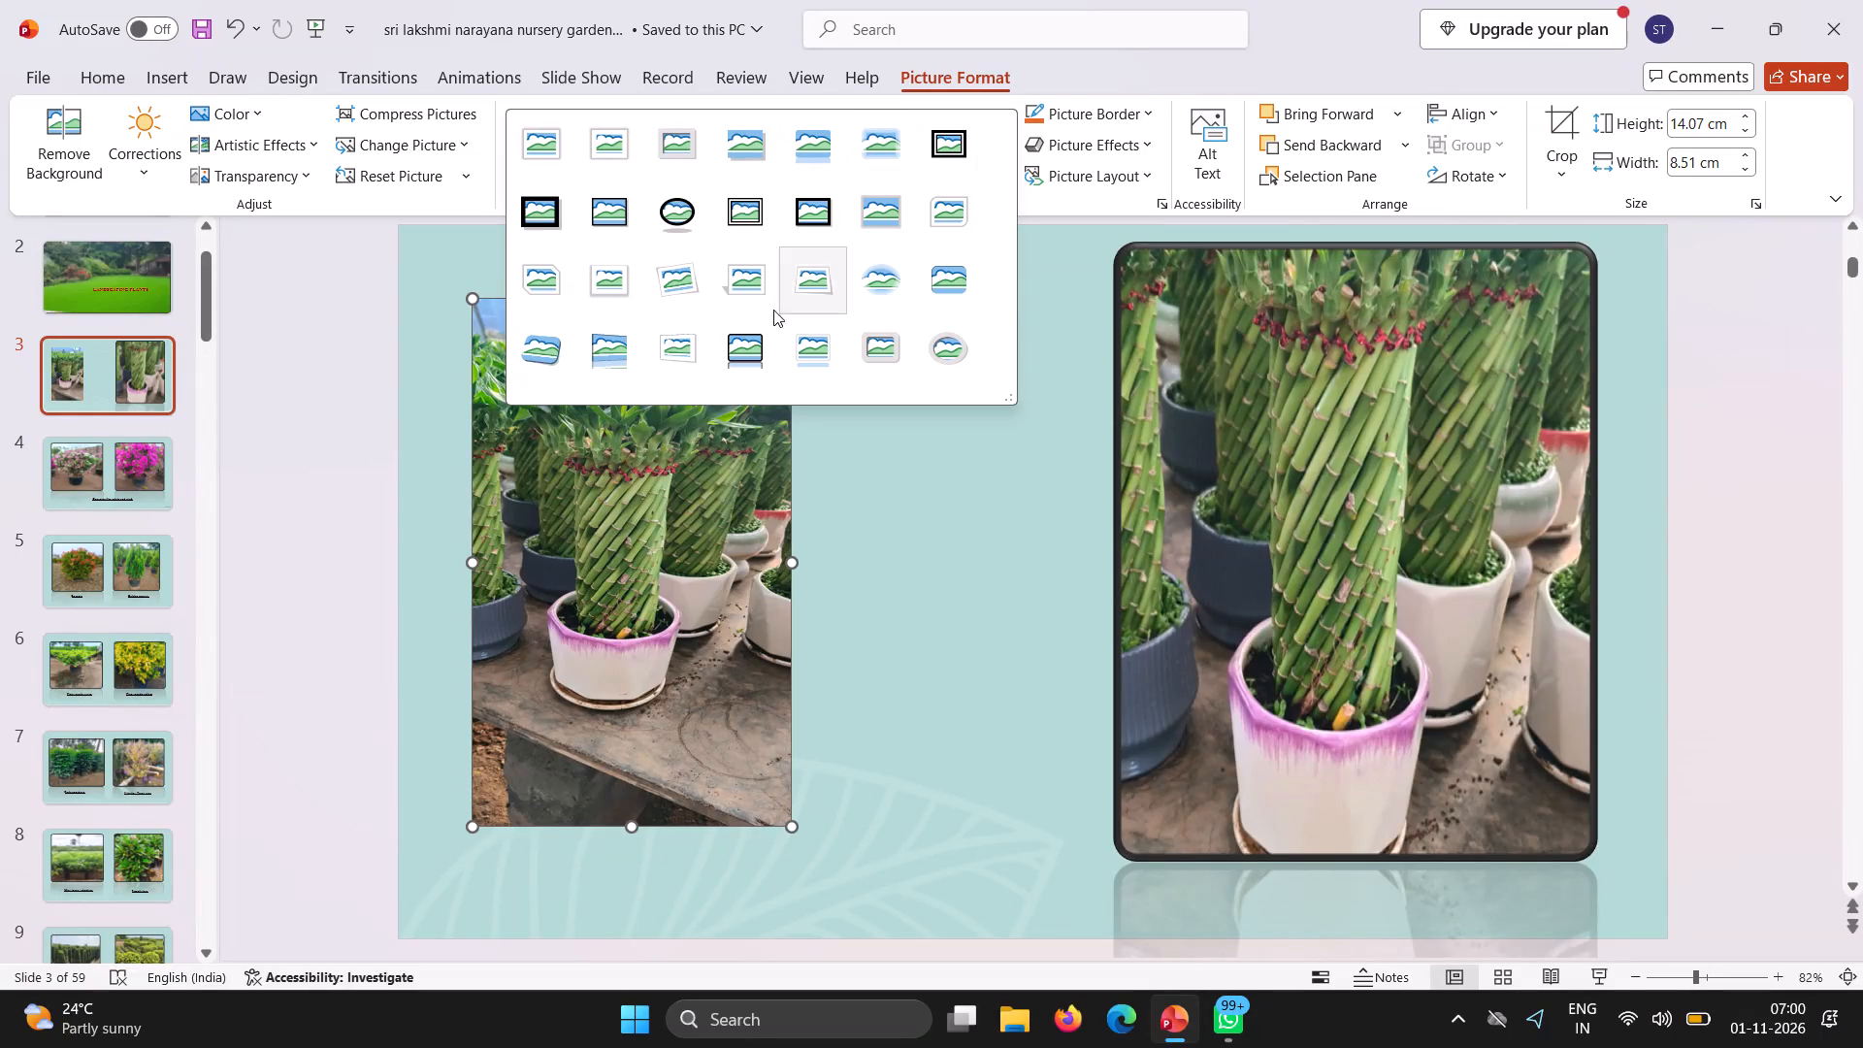
click(736, 354)
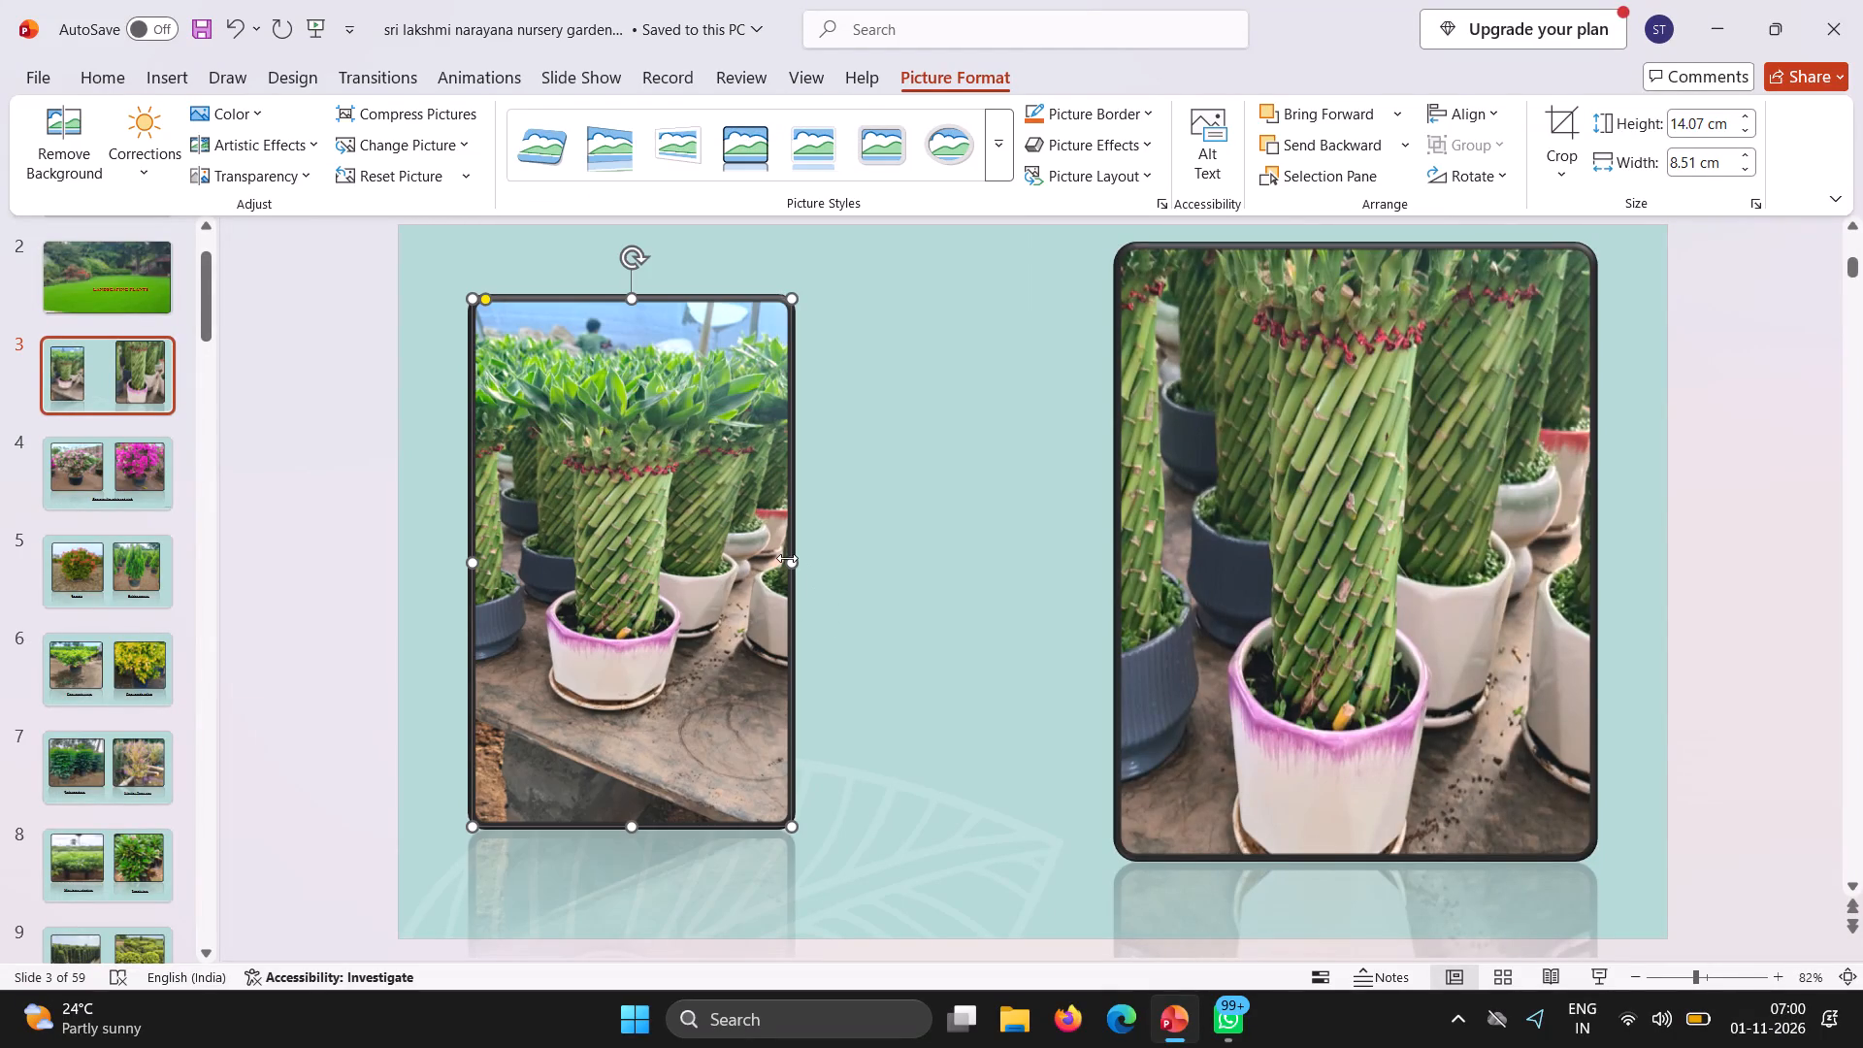
Resize the newly framed bamboo picture to about 10.5 cm wide and 12.3 cm high.
drag(787, 564, 926, 546)
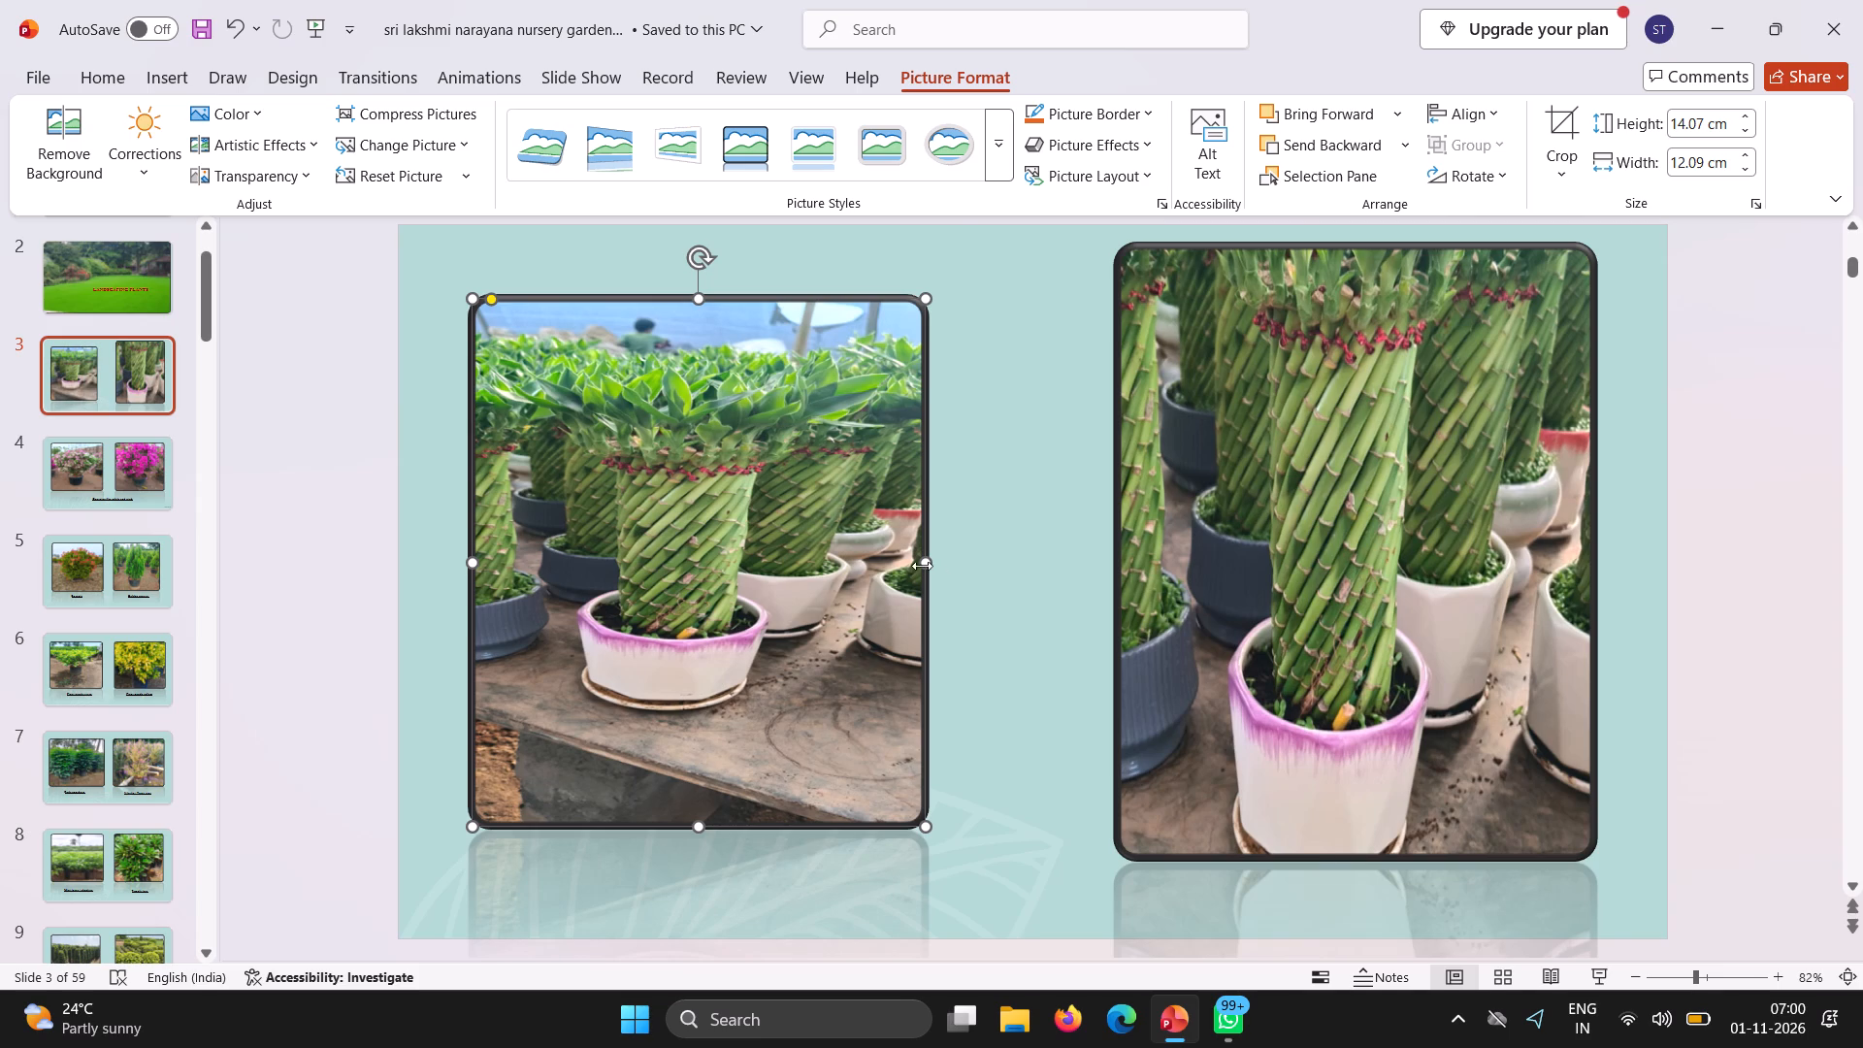
drag(922, 559, 866, 559)
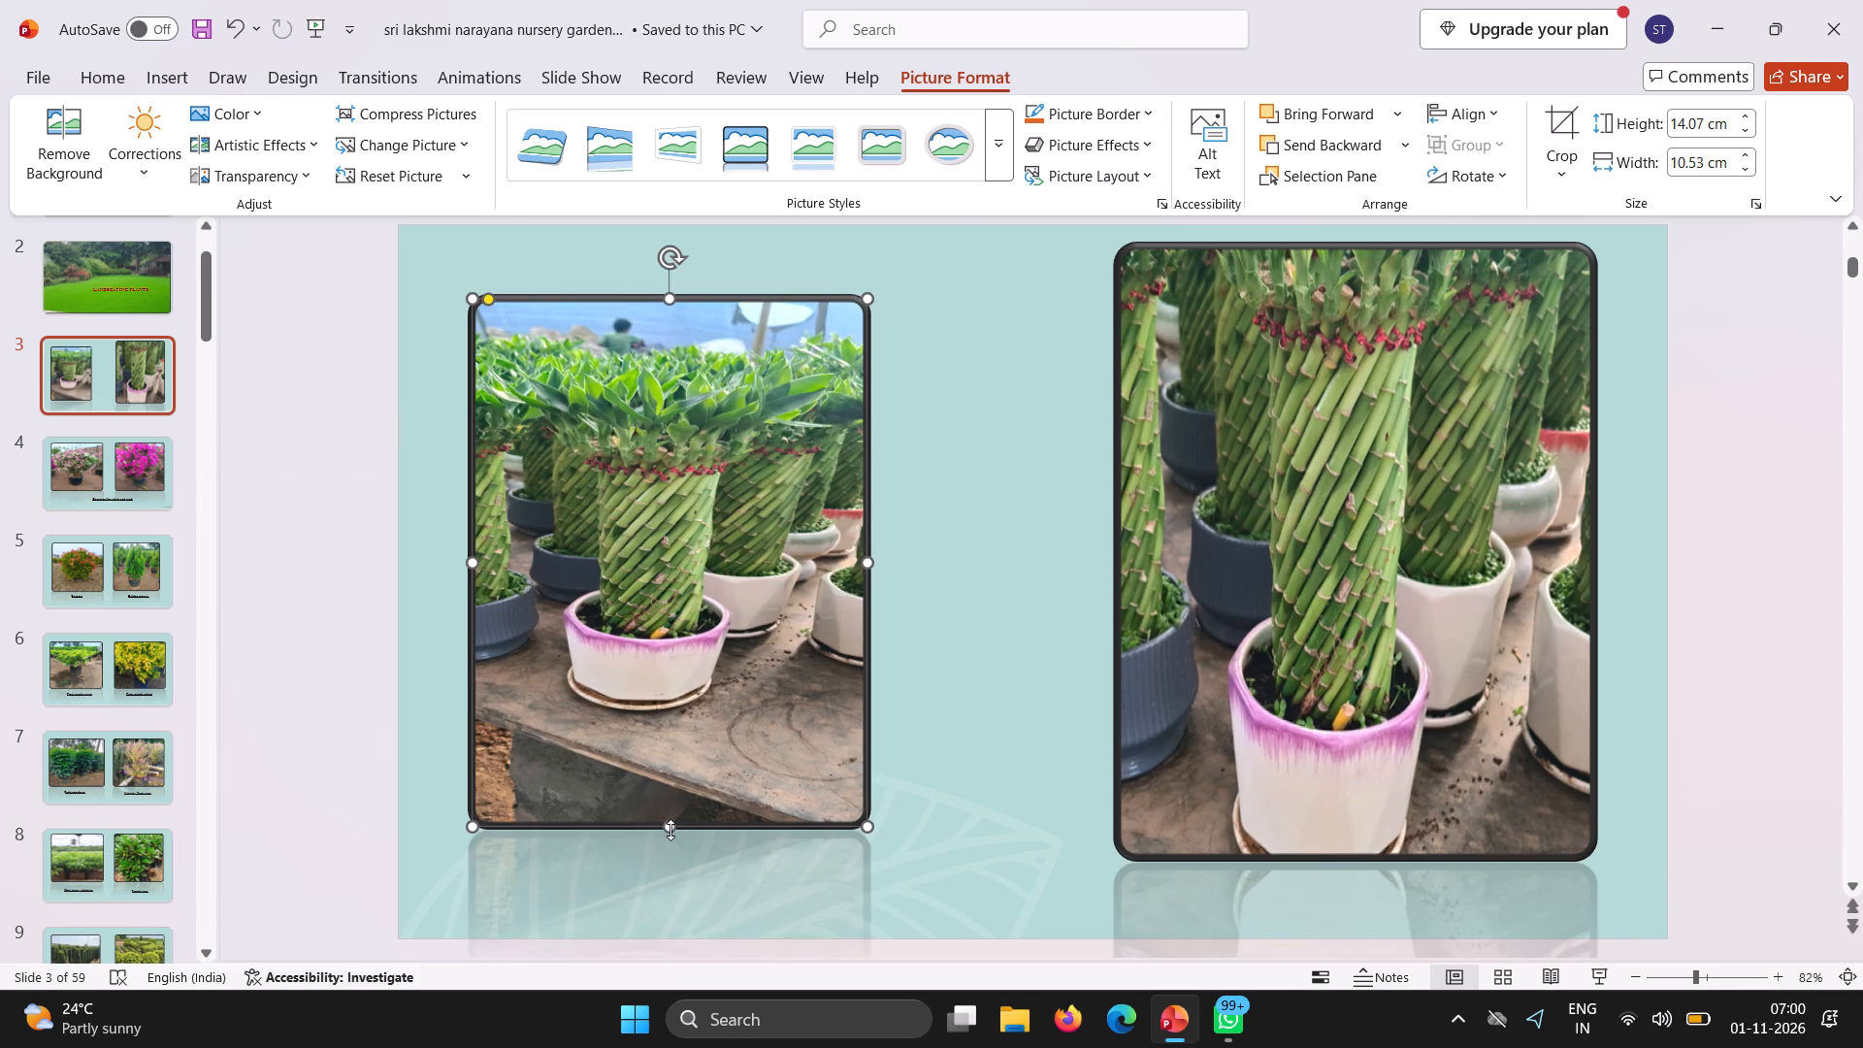
drag(670, 830, 670, 759)
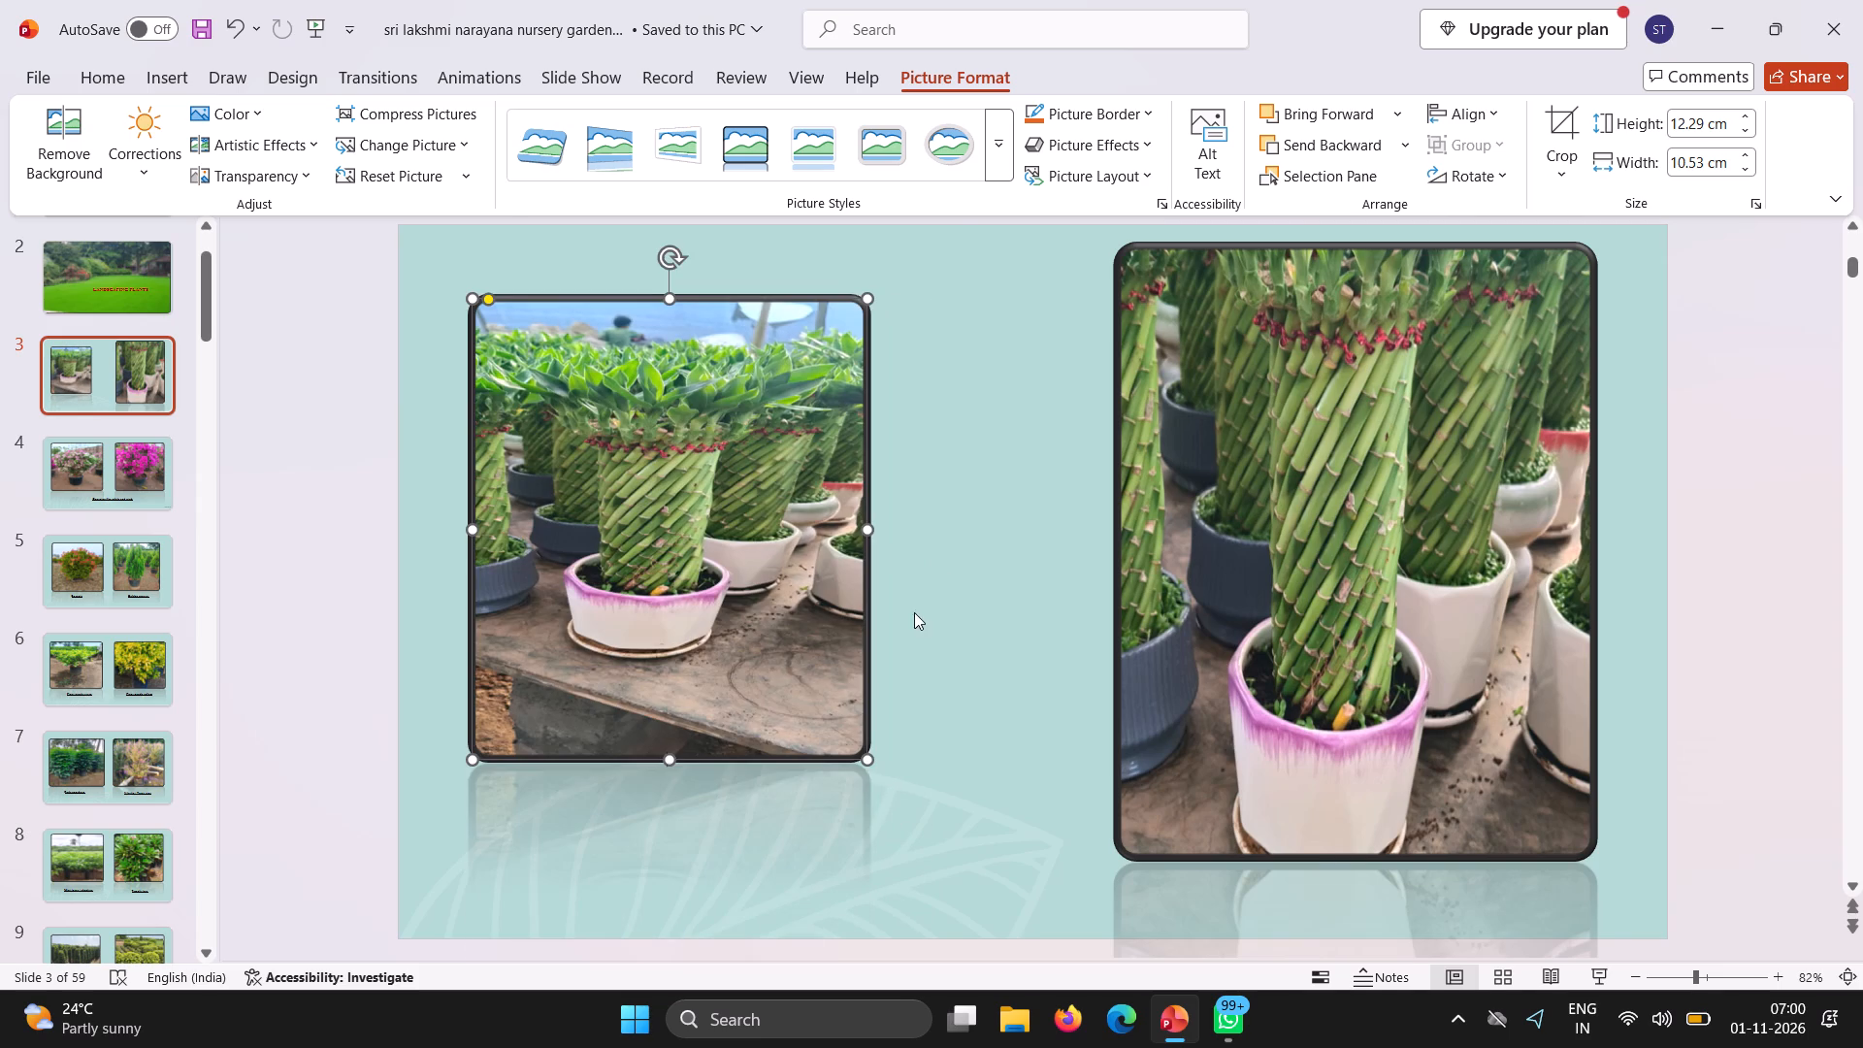
Cut the larger close-up bamboo picture from the right half of slide 3.
right_click(1339, 457)
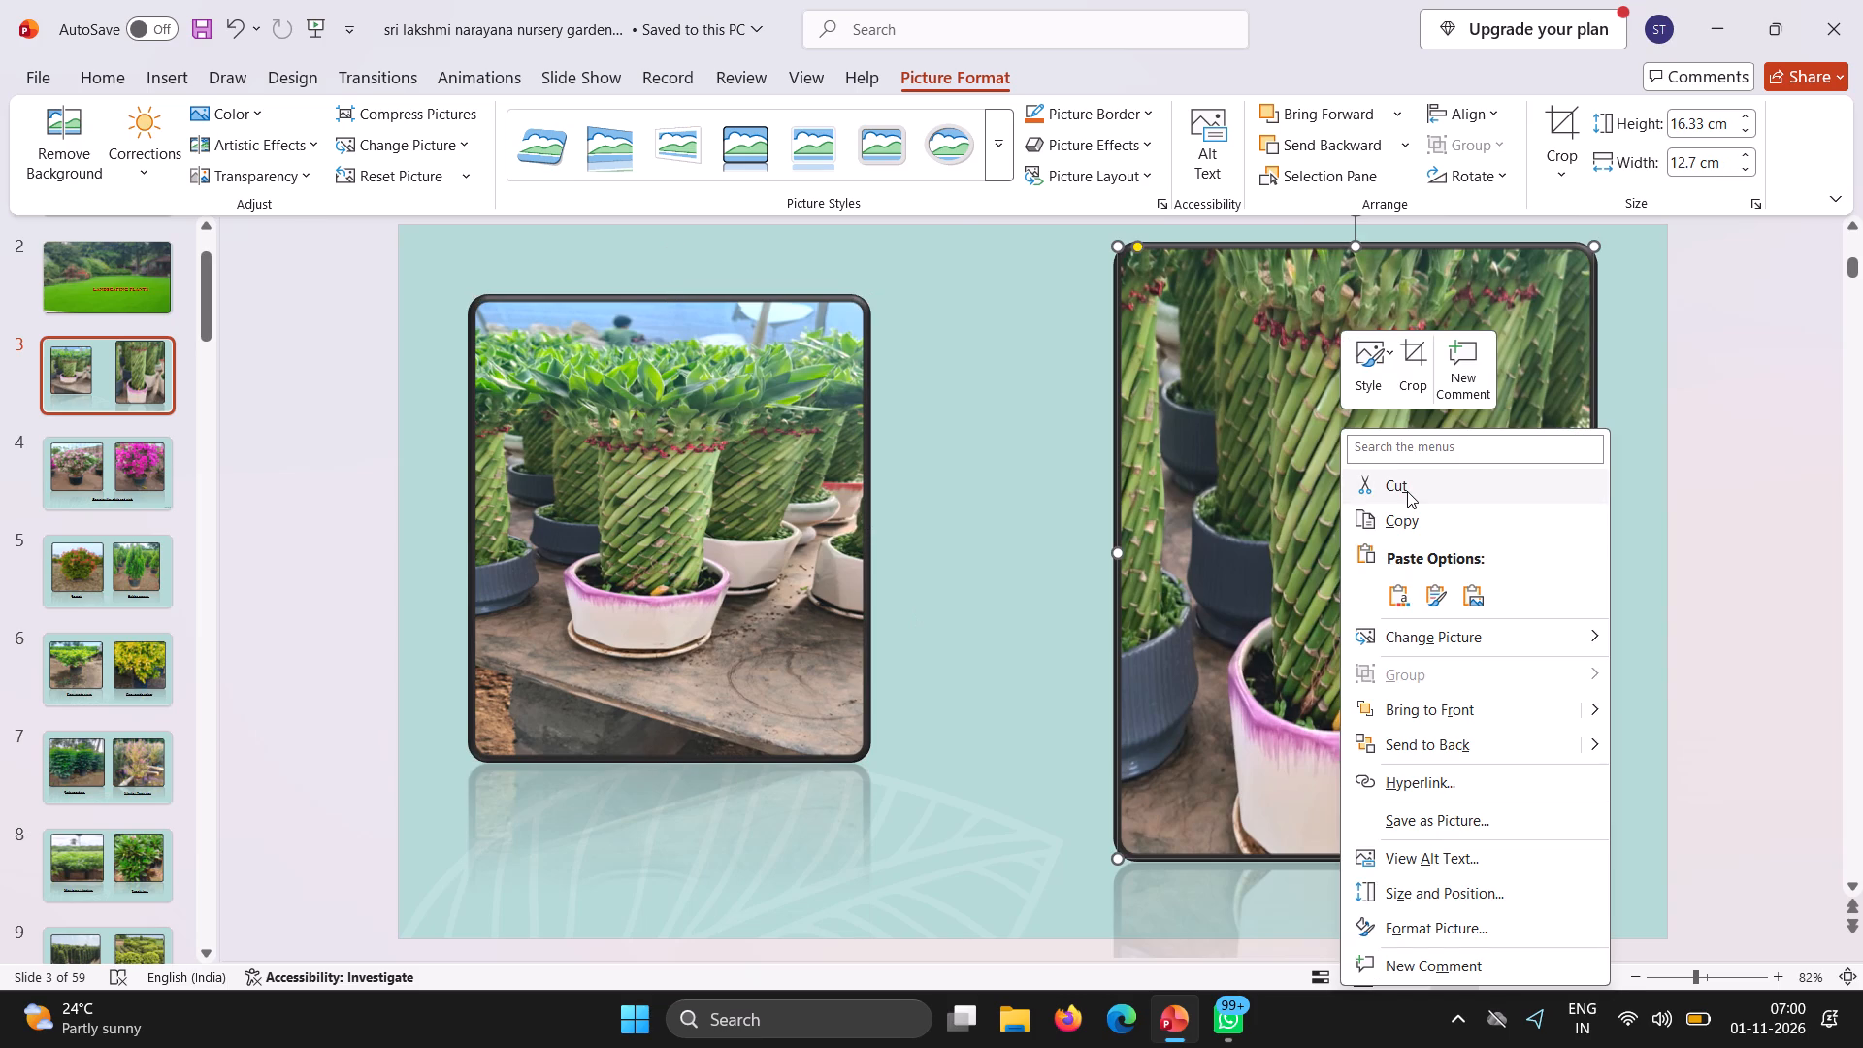
click(1407, 491)
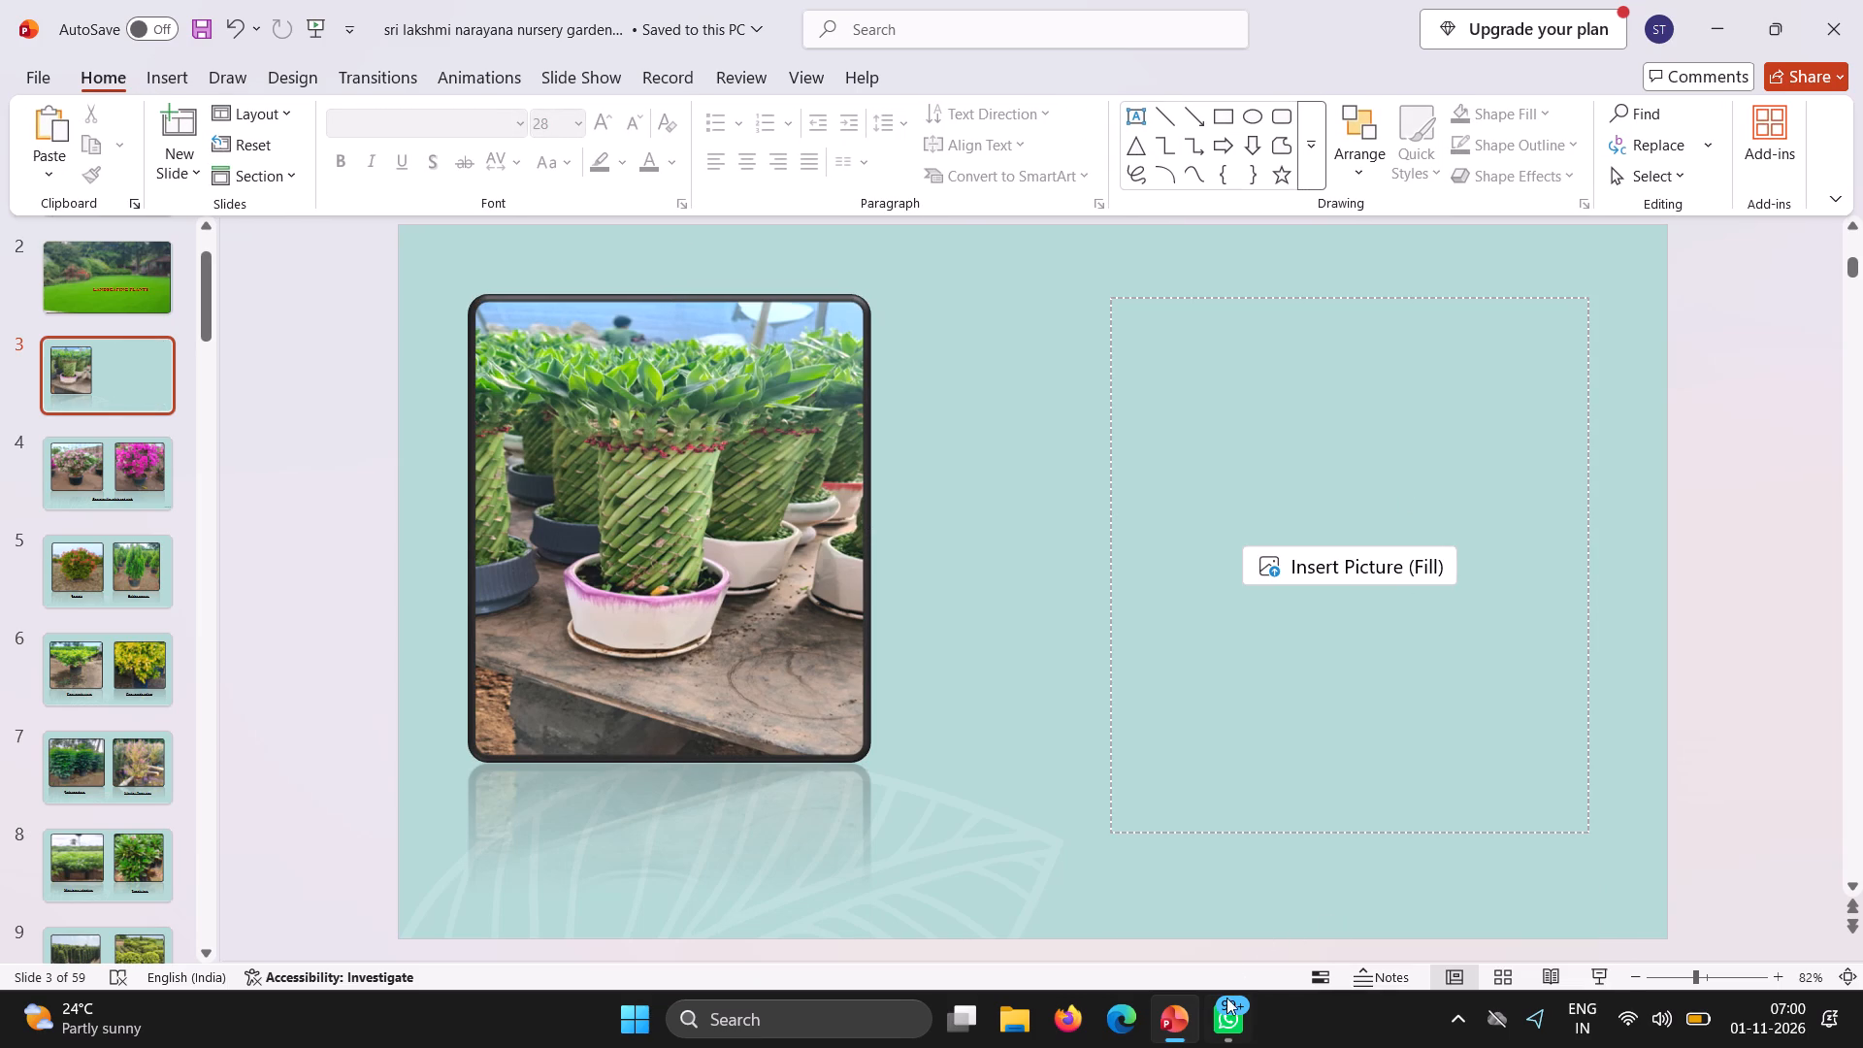
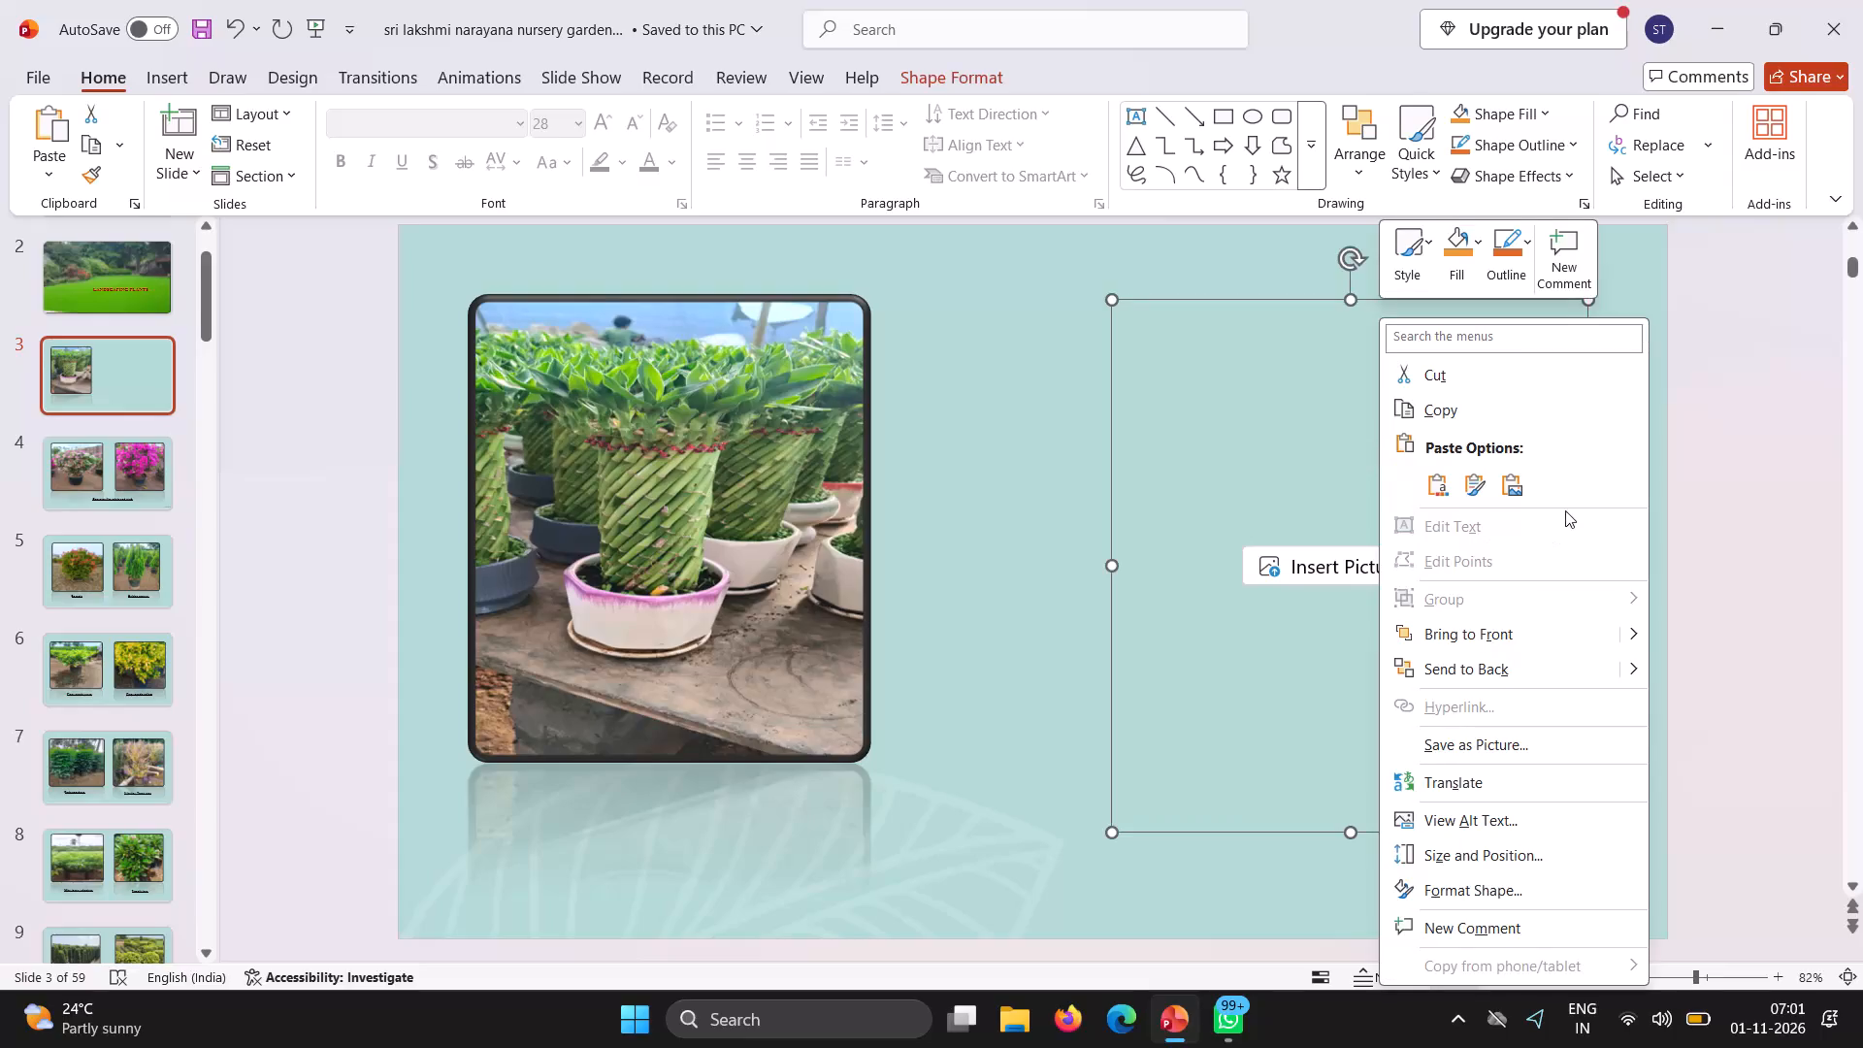
Paste the copied picture of potted bamboo plants as a picture into the empty placeholder on slide 3.
click(1510, 487)
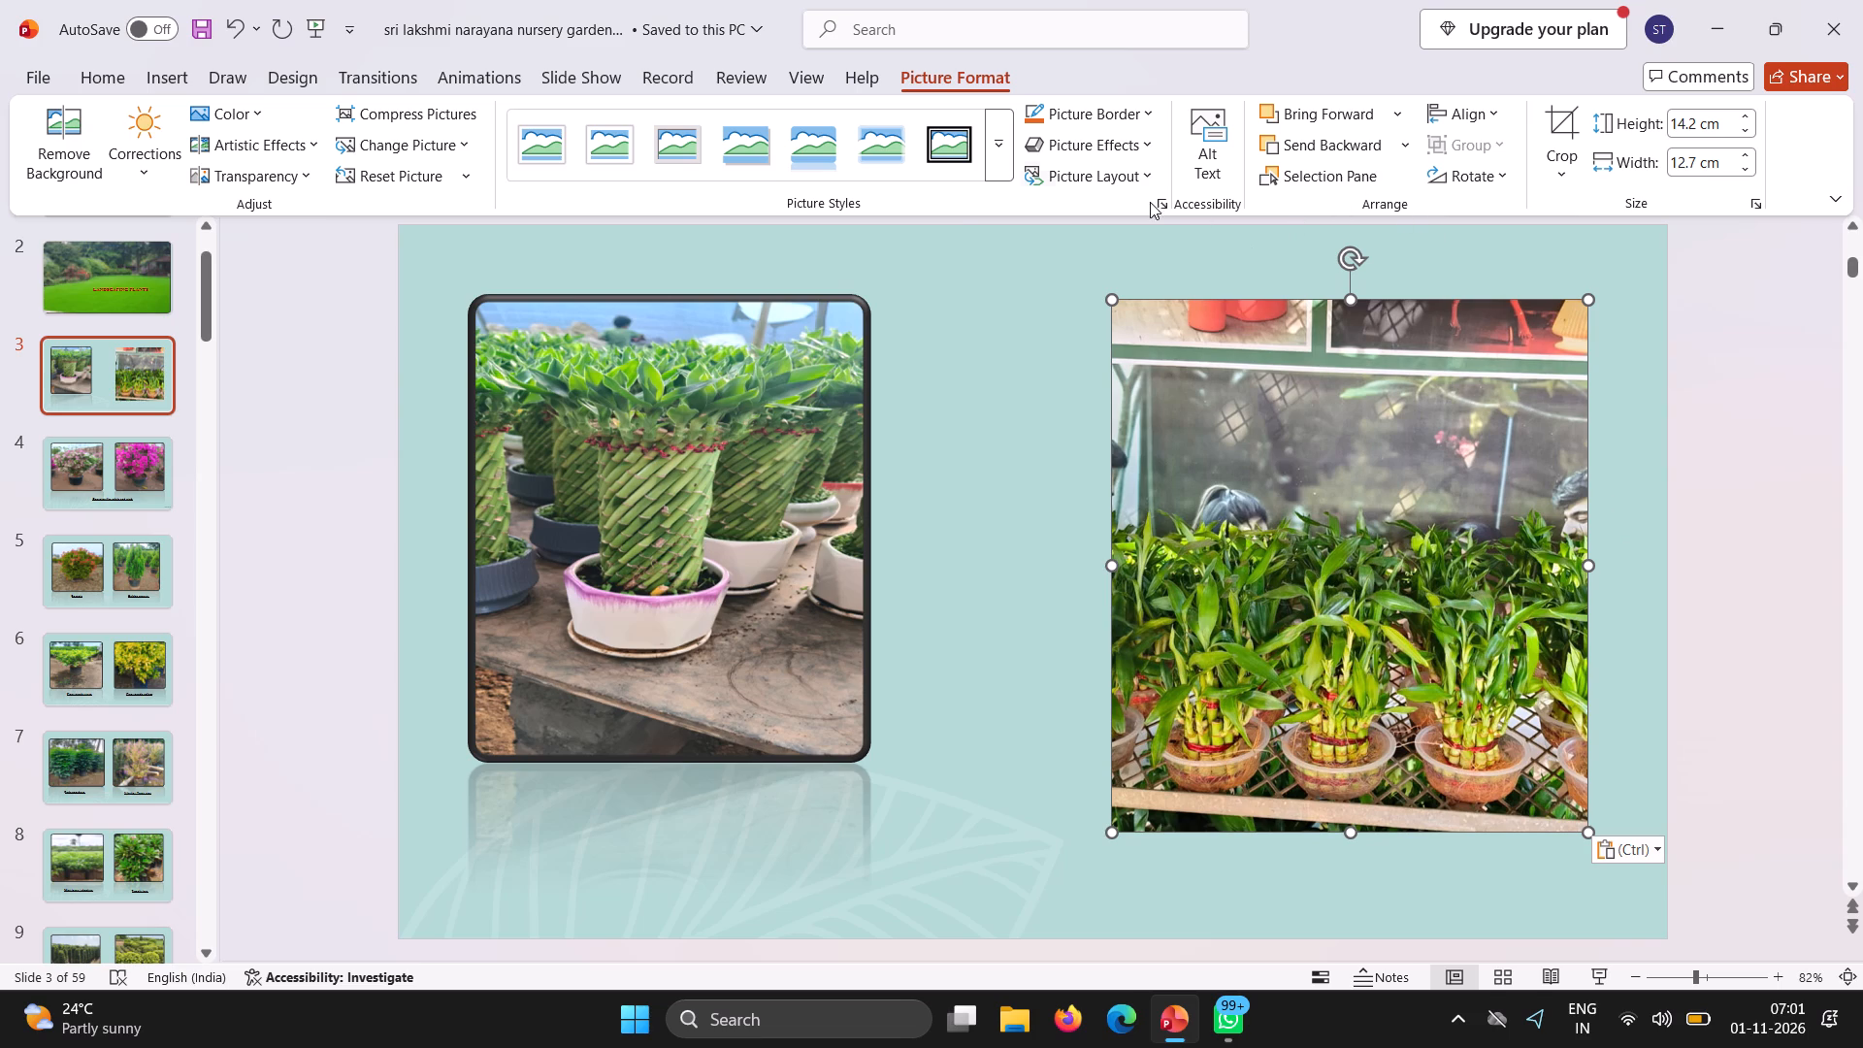
Apply the black rounded-frame style with reflection to the pasted bamboo picture and shorten it to about 11.8 cm high.
click(987, 143)
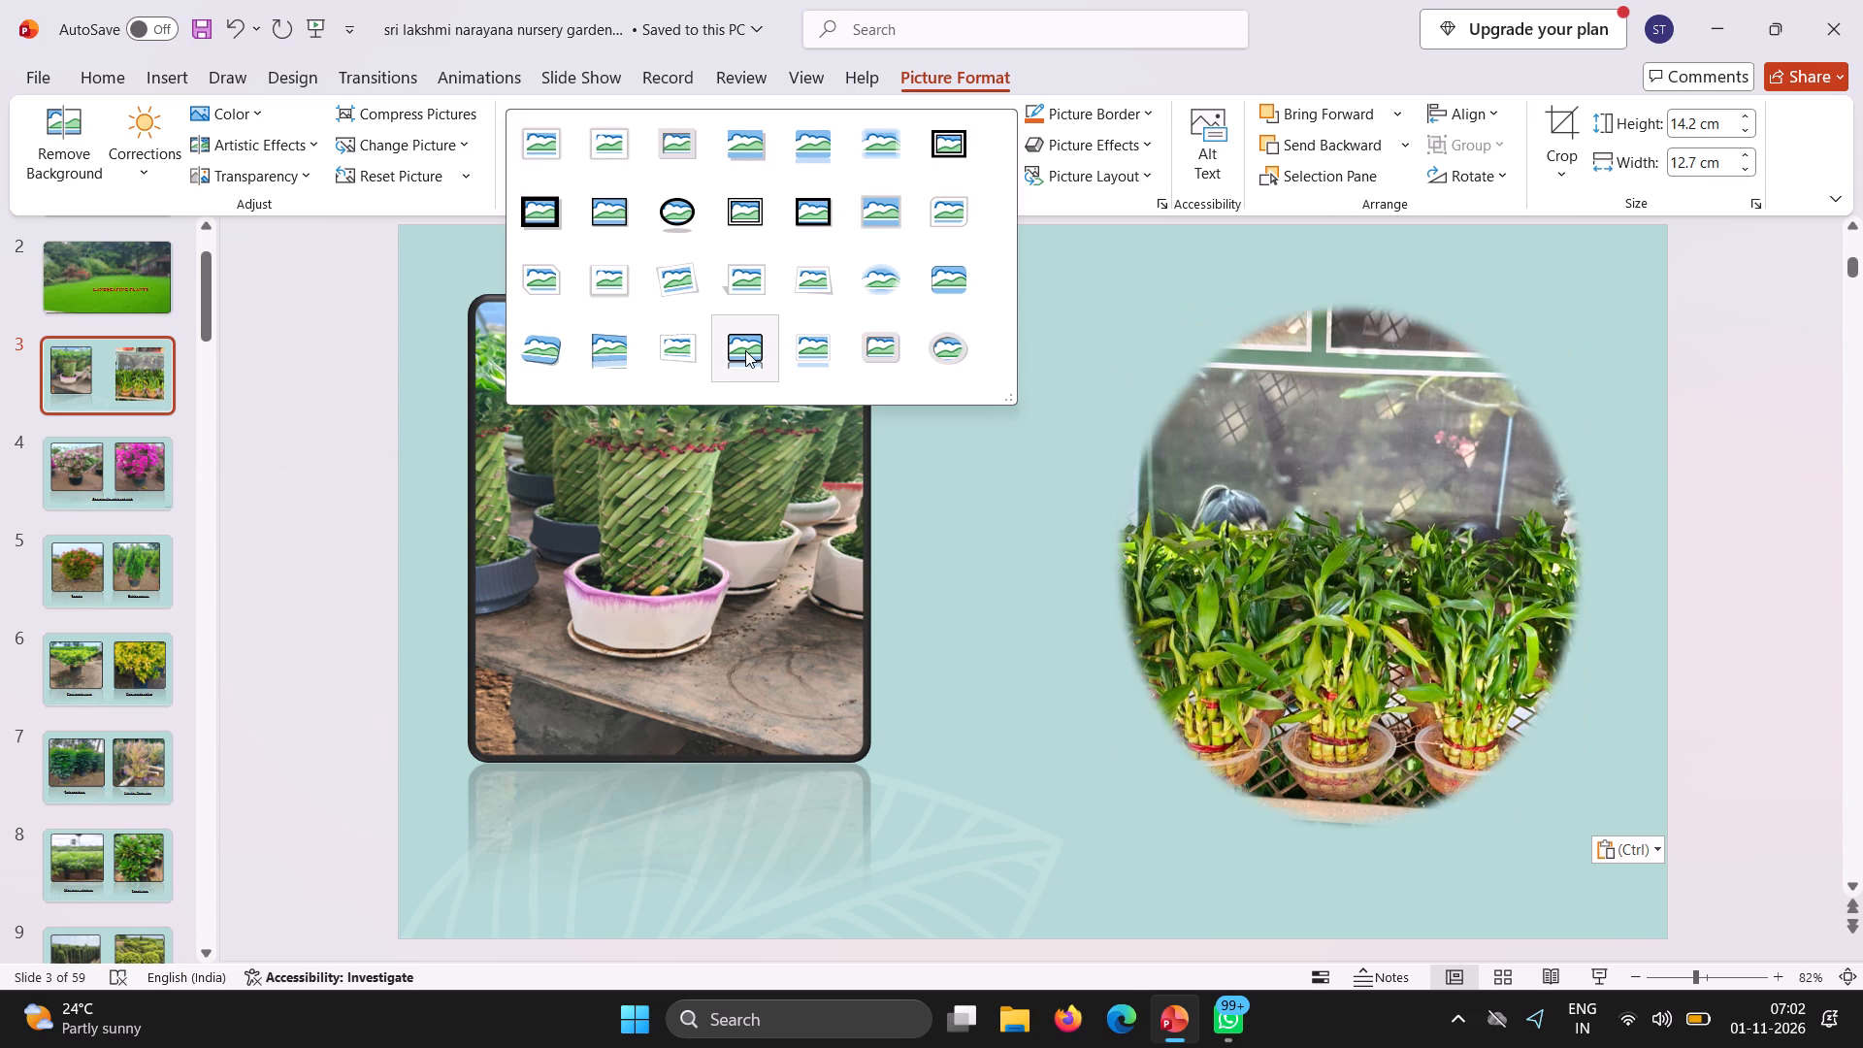
click(719, 349)
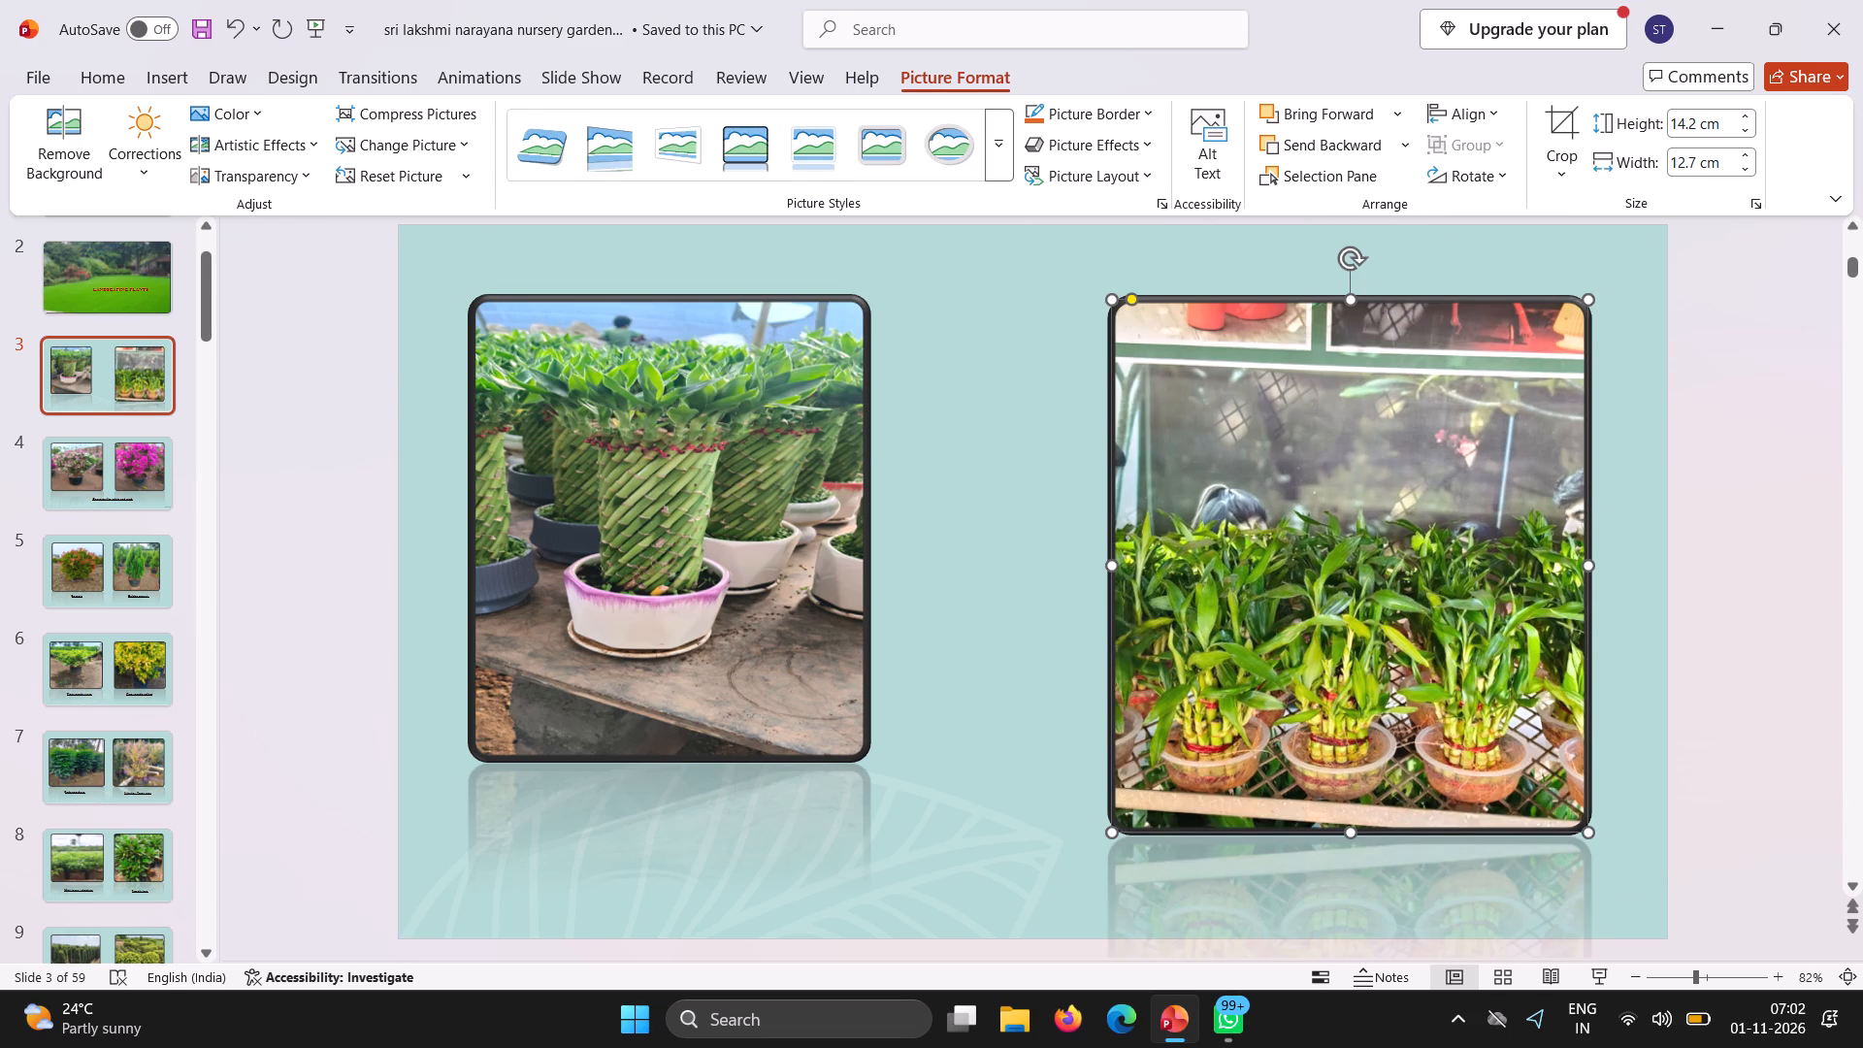
drag(1348, 828, 1339, 742)
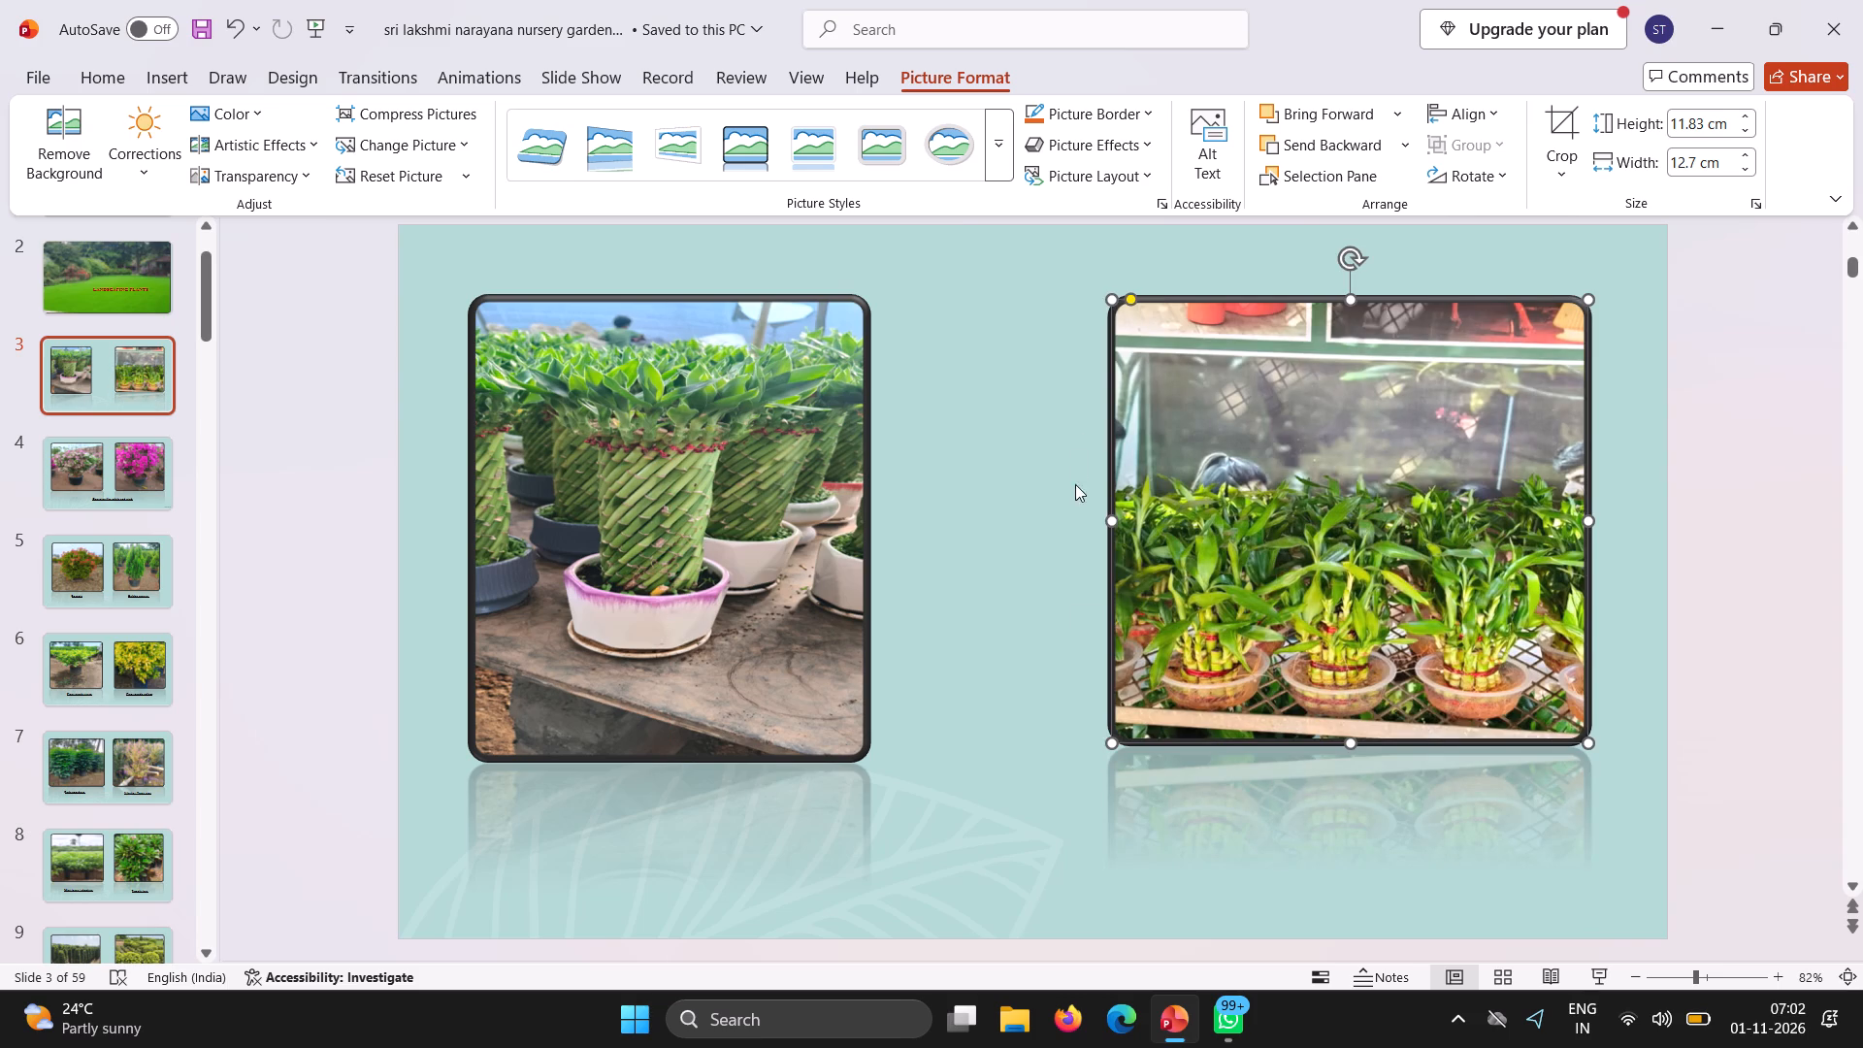
Shift the woven bamboo picture in the slide's left half towards the centre and set its width to about 10.5 cm.
click(790, 504)
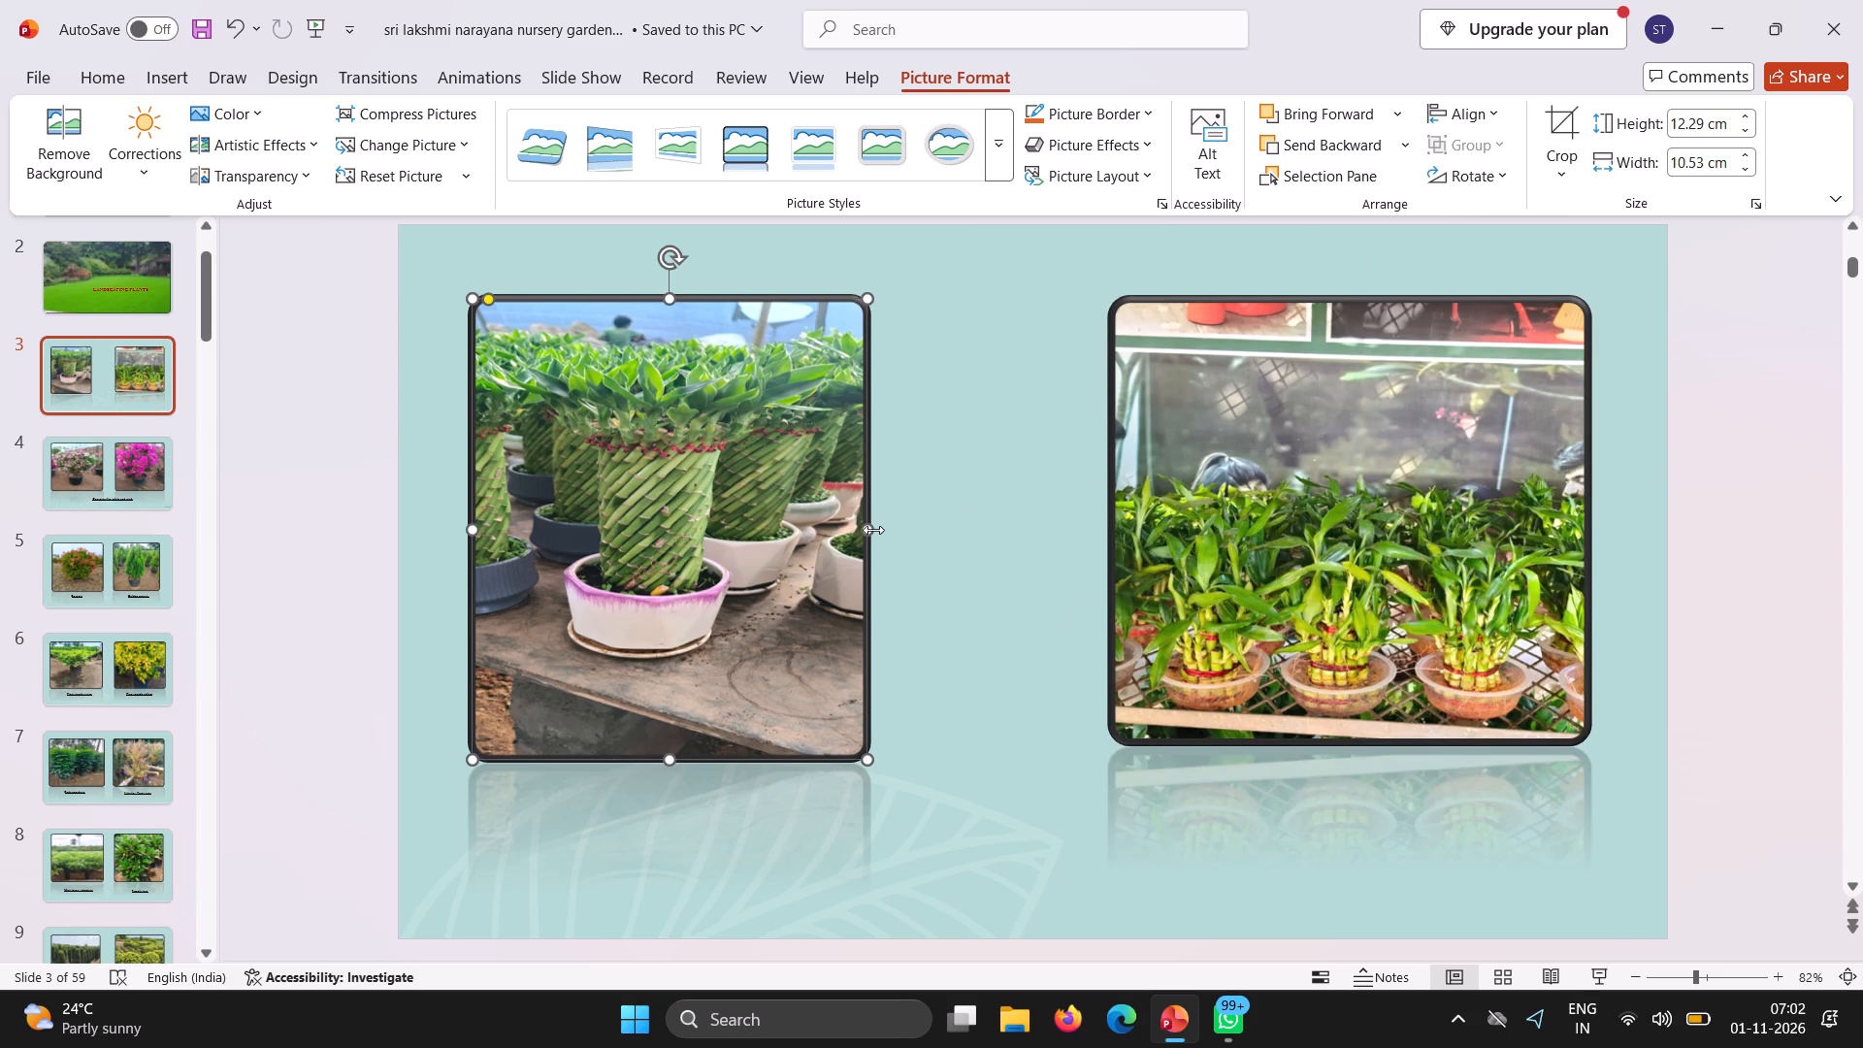
drag(871, 530, 948, 513)
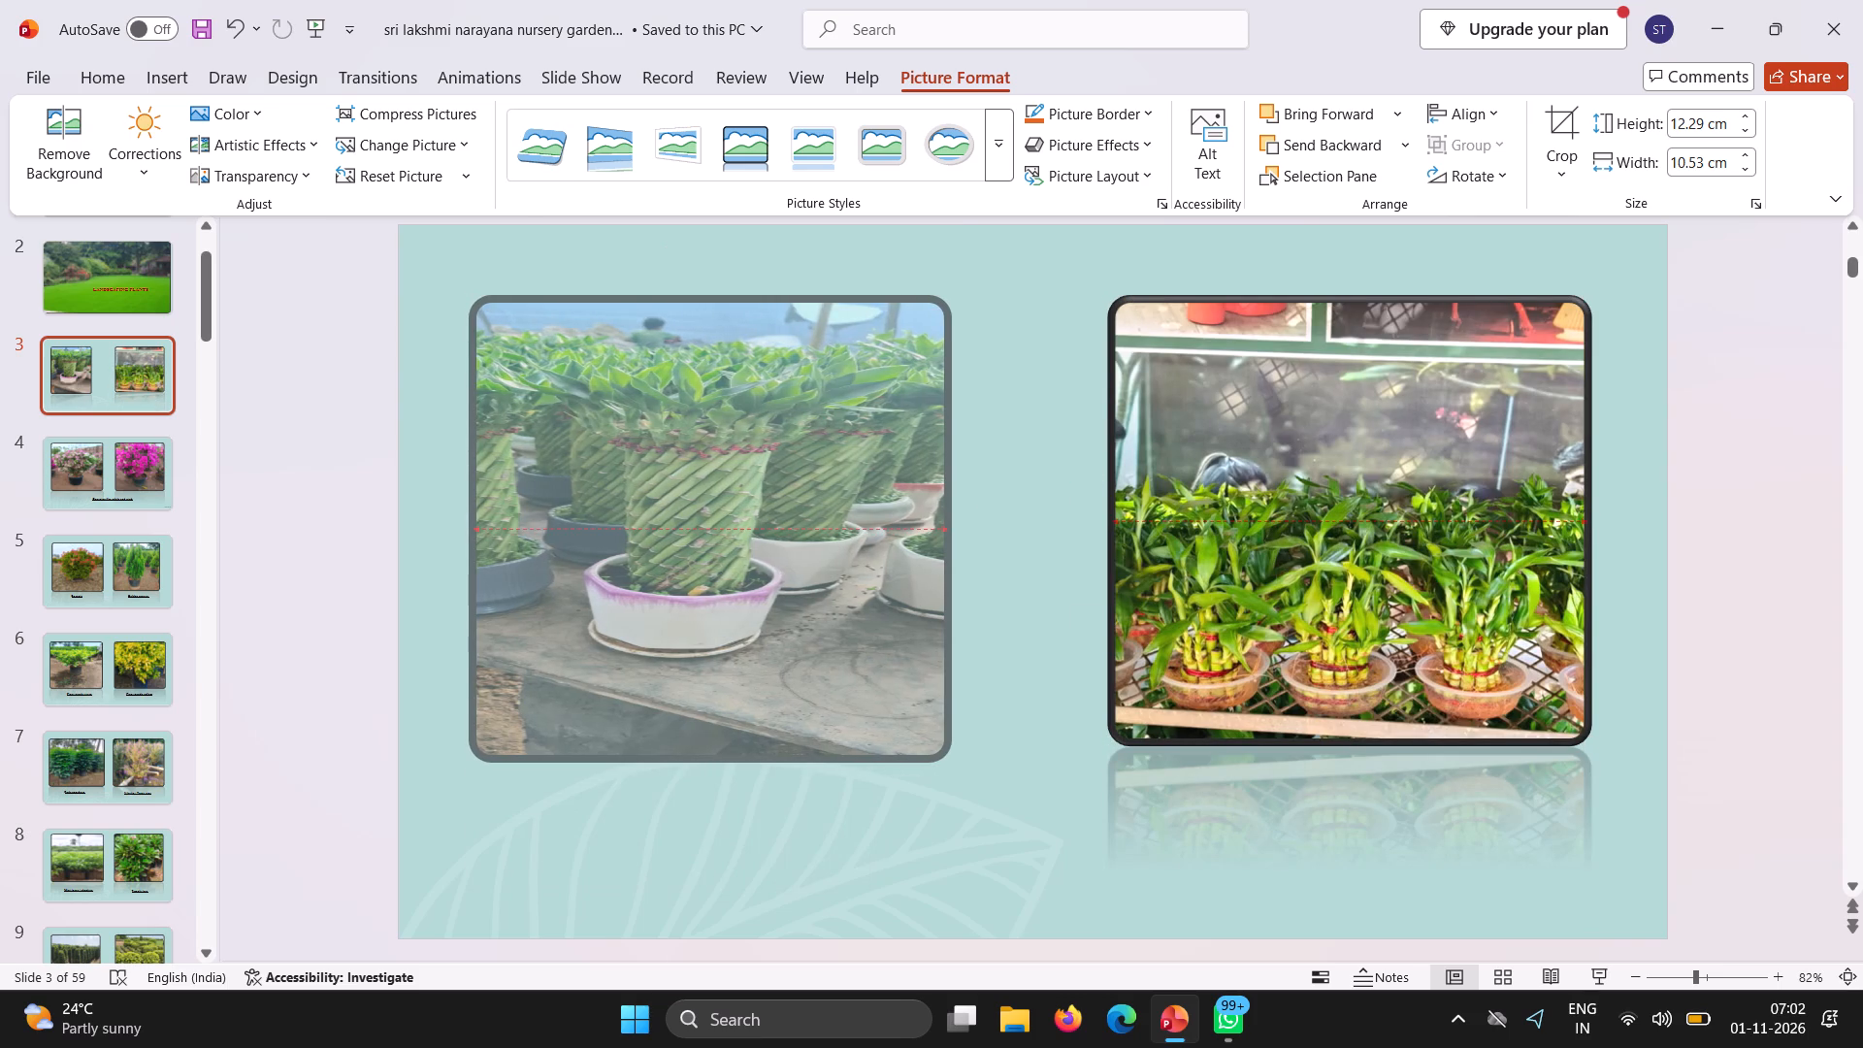
drag(948, 513, 895, 493)
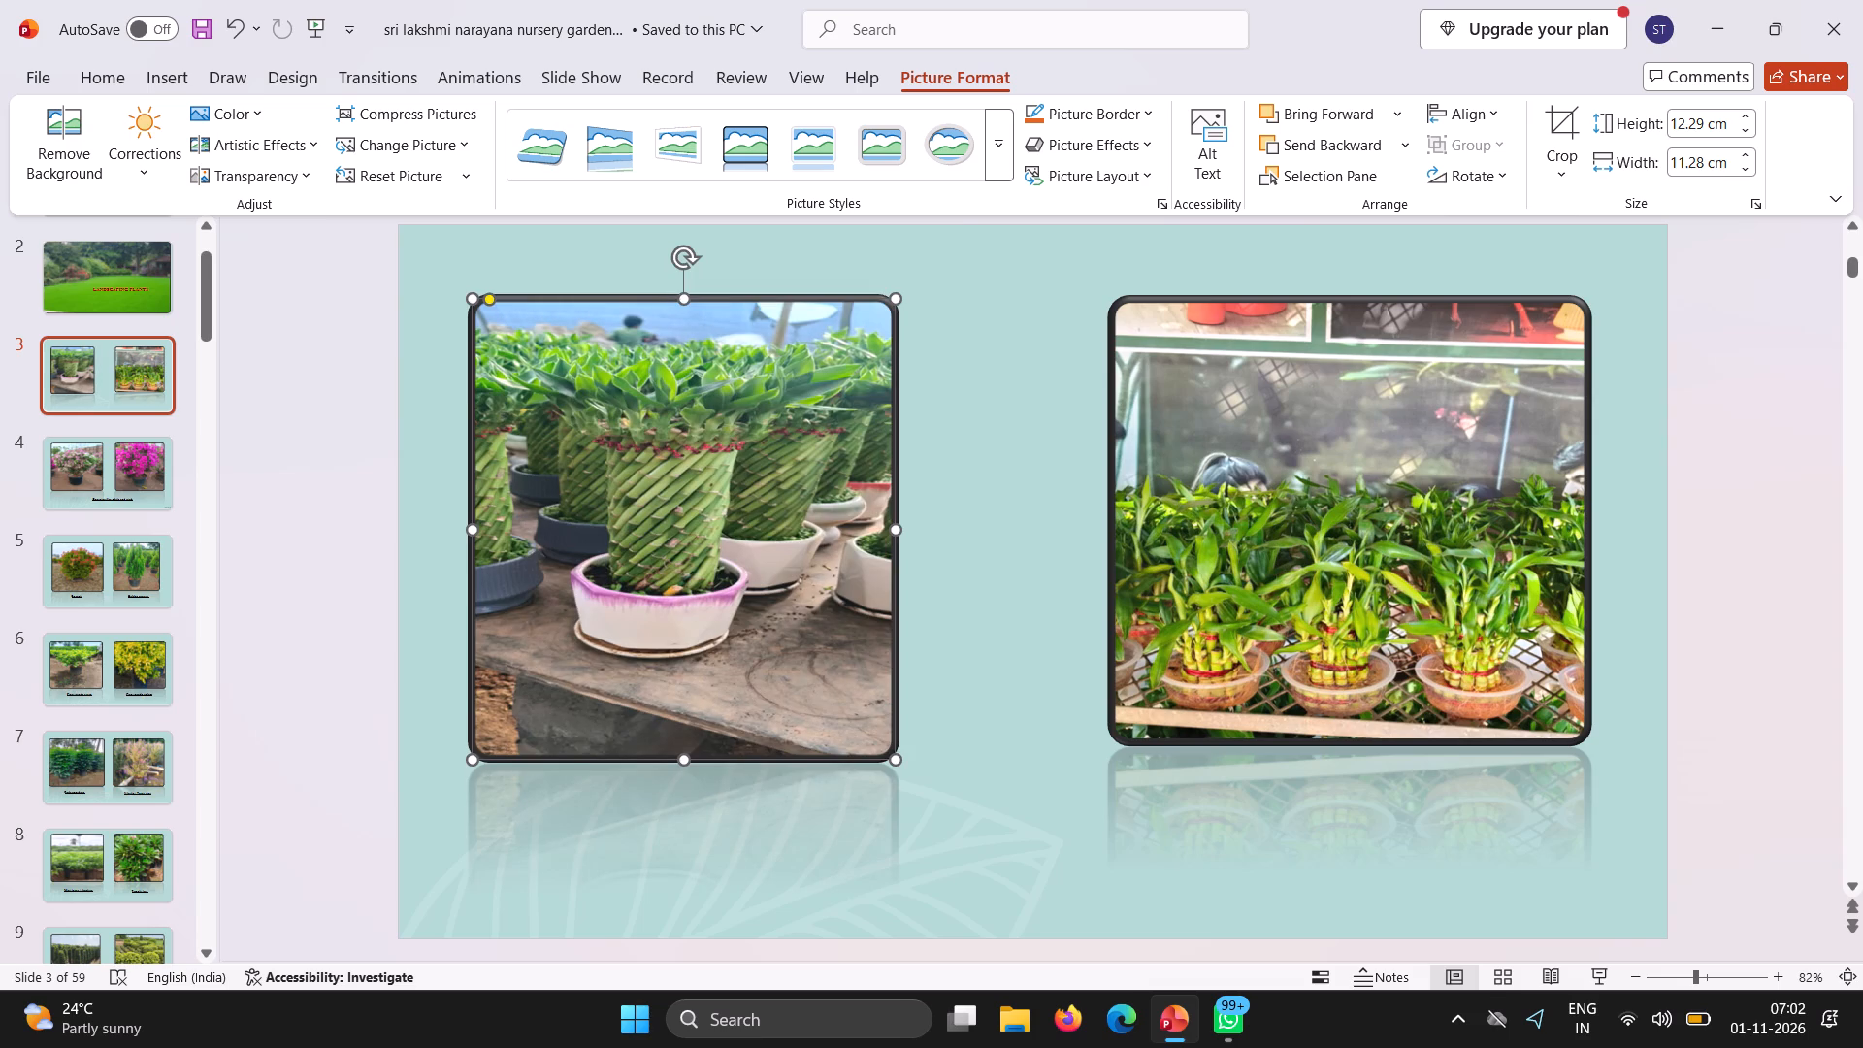
drag(697, 484, 757, 492)
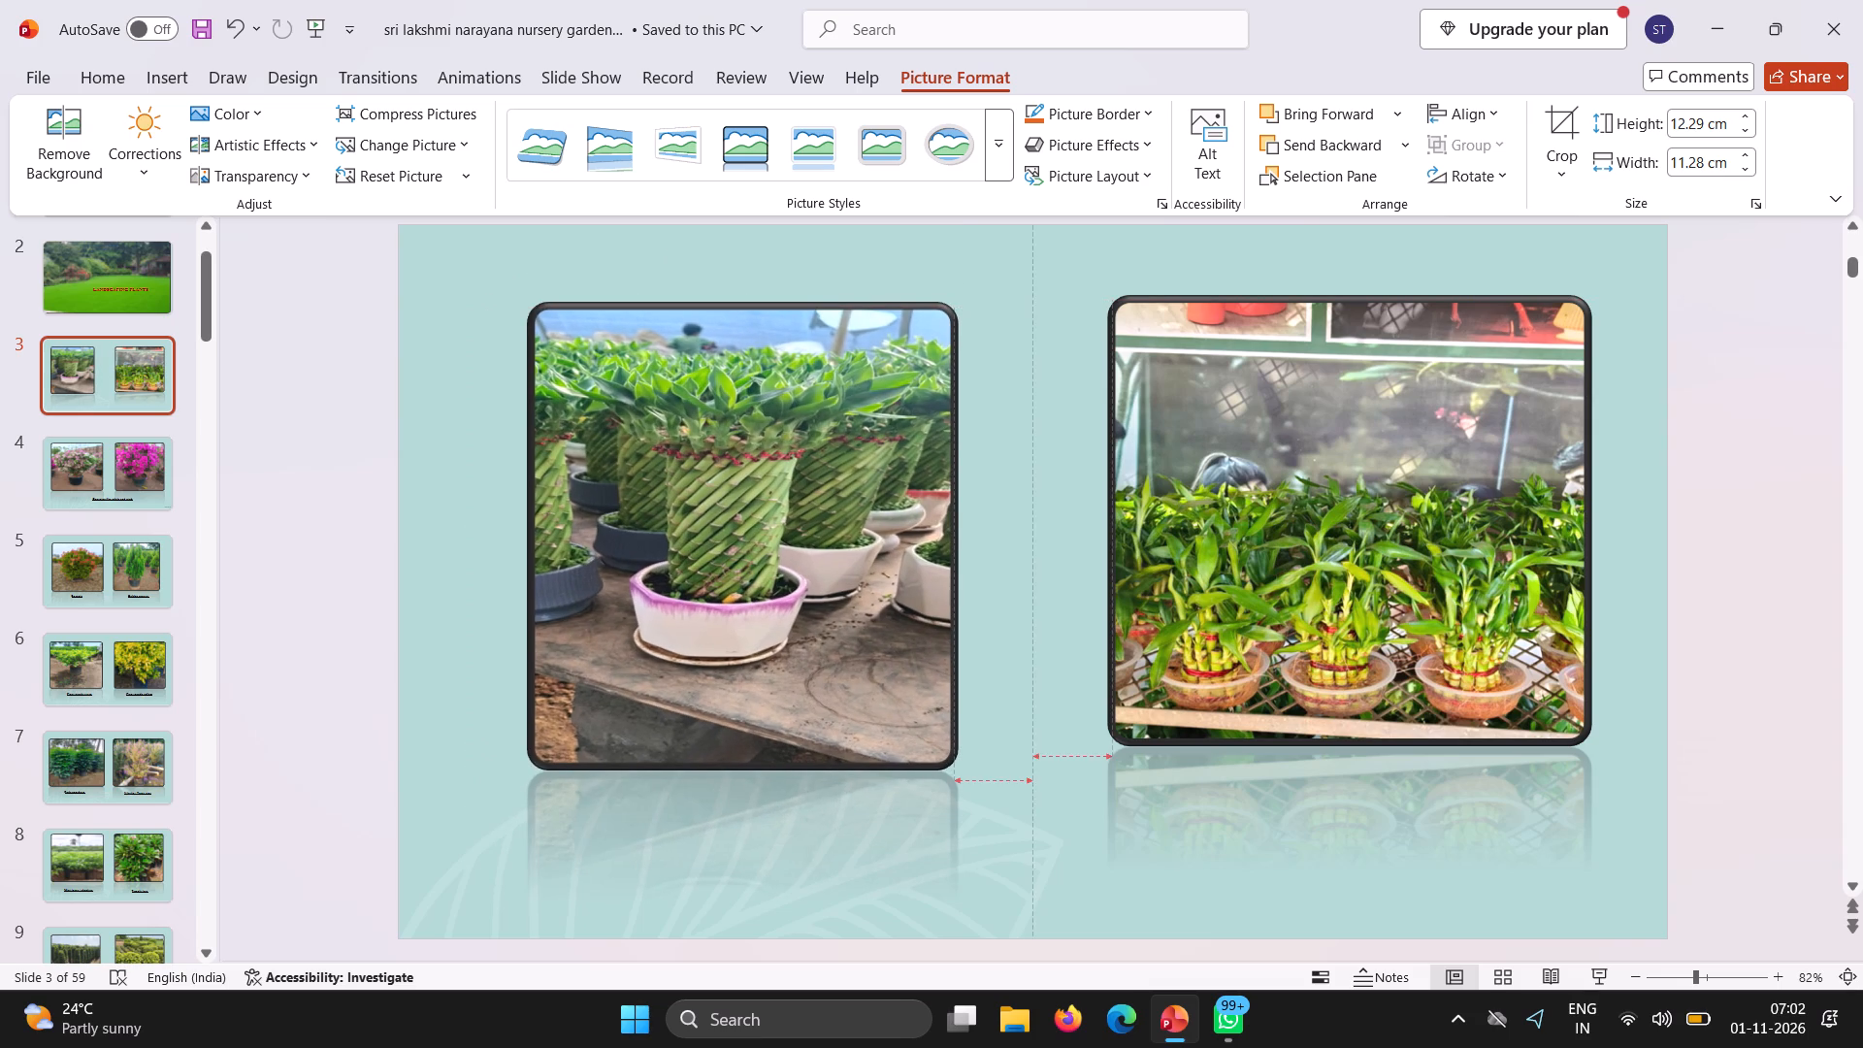
drag(757, 492, 746, 484)
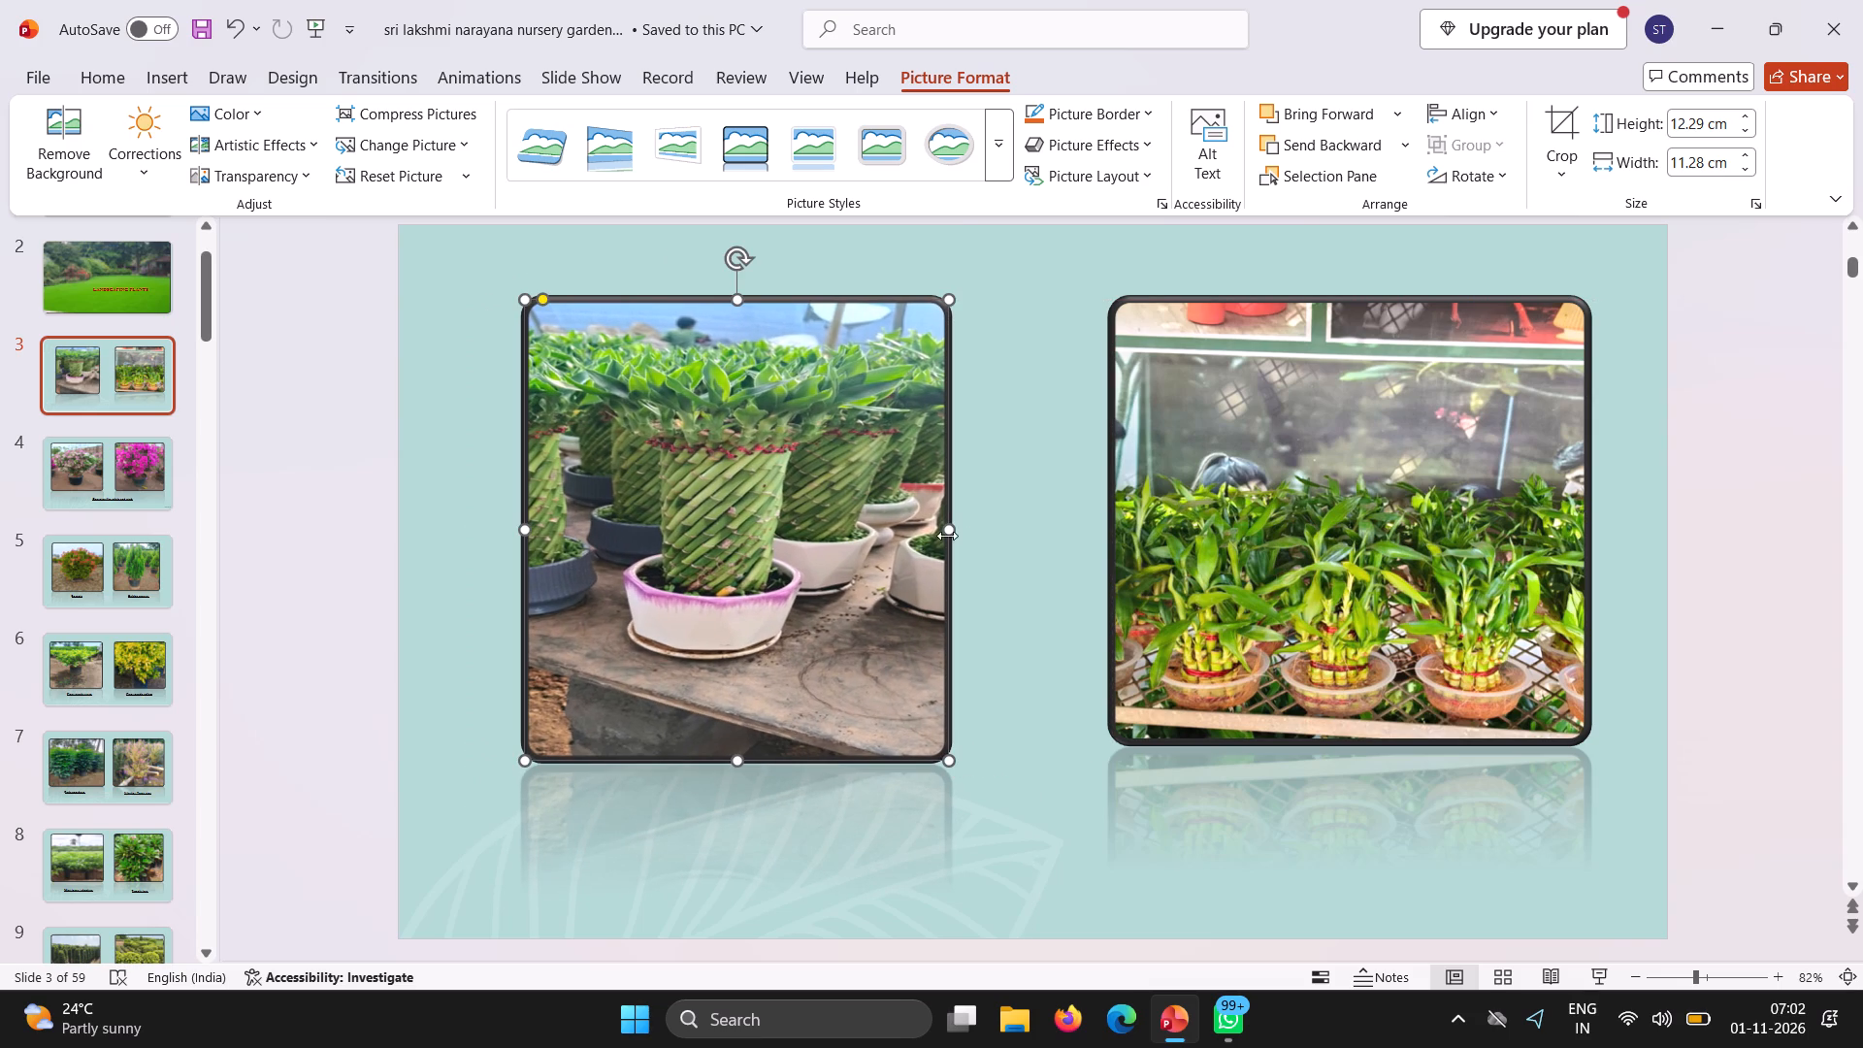
drag(957, 532, 918, 520)
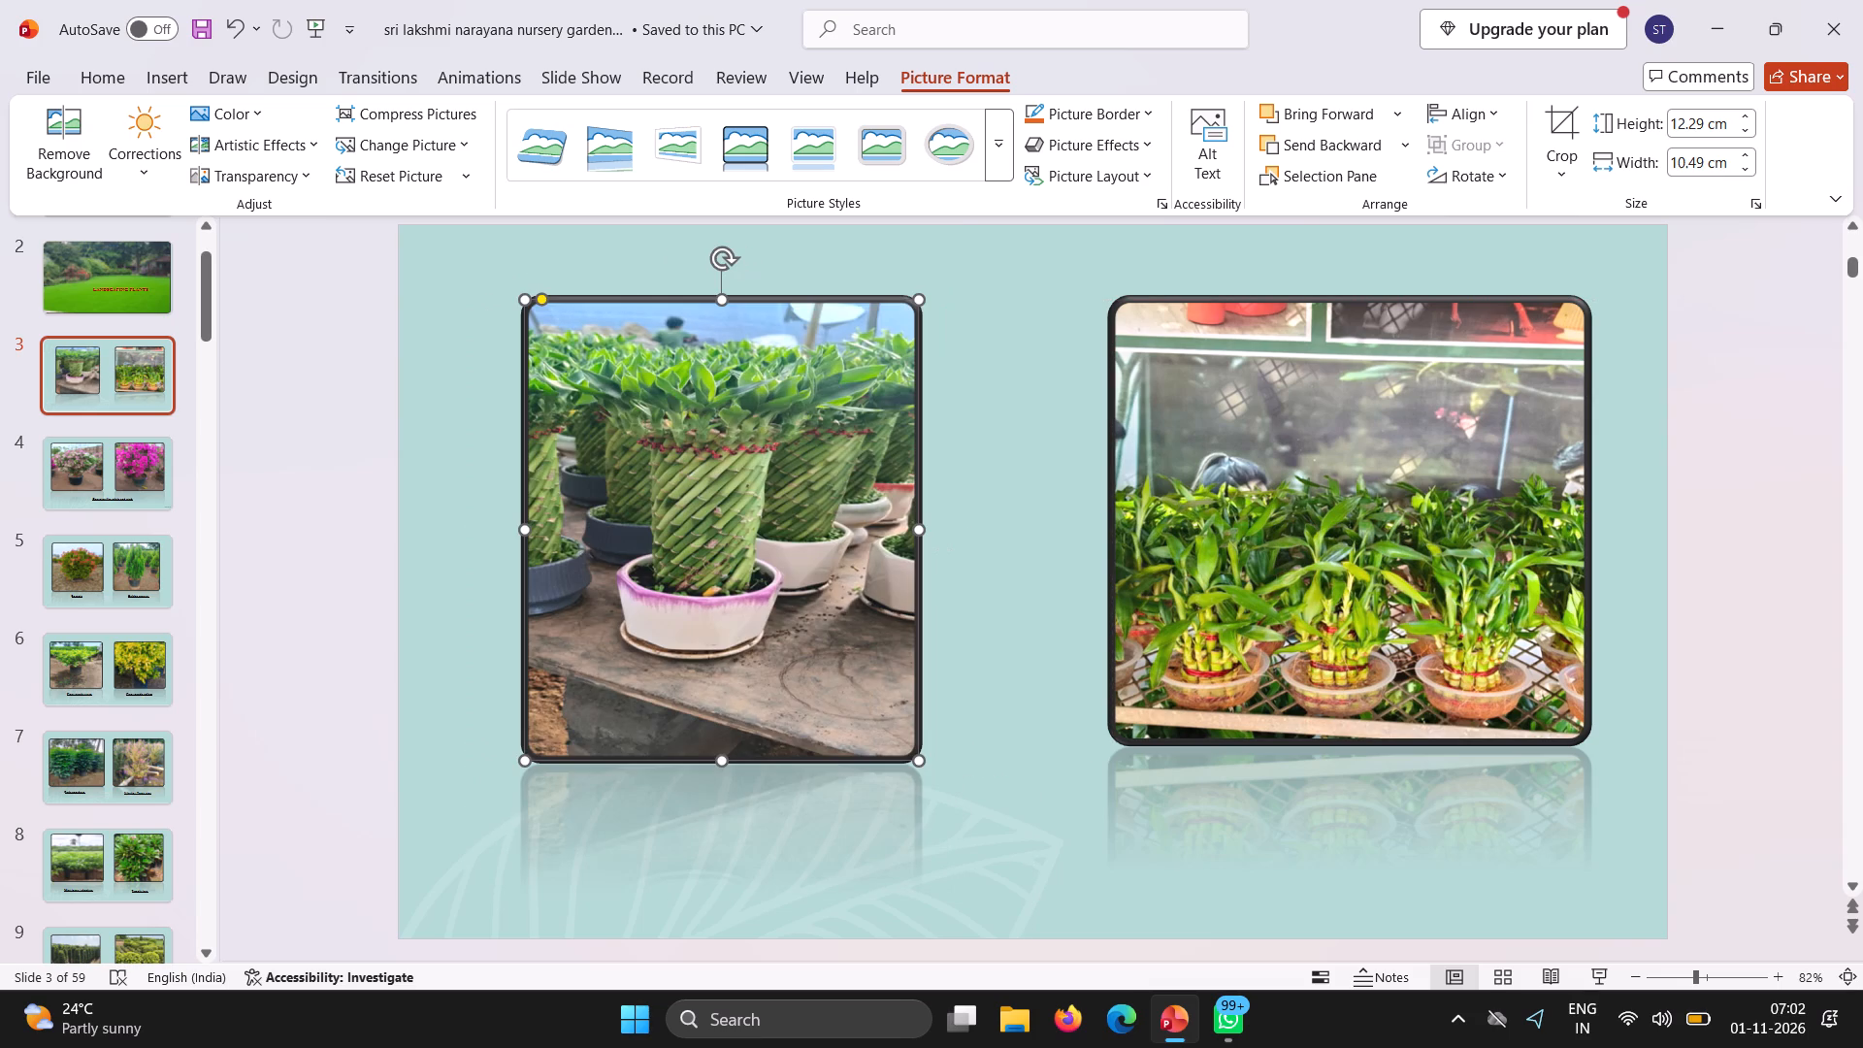
Move the other bamboo picture closer, aligning its bottom edge with the woven bamboo picture, and resize it to about 10.9 by 12.3 cm.
drag(1258, 585, 1189, 604)
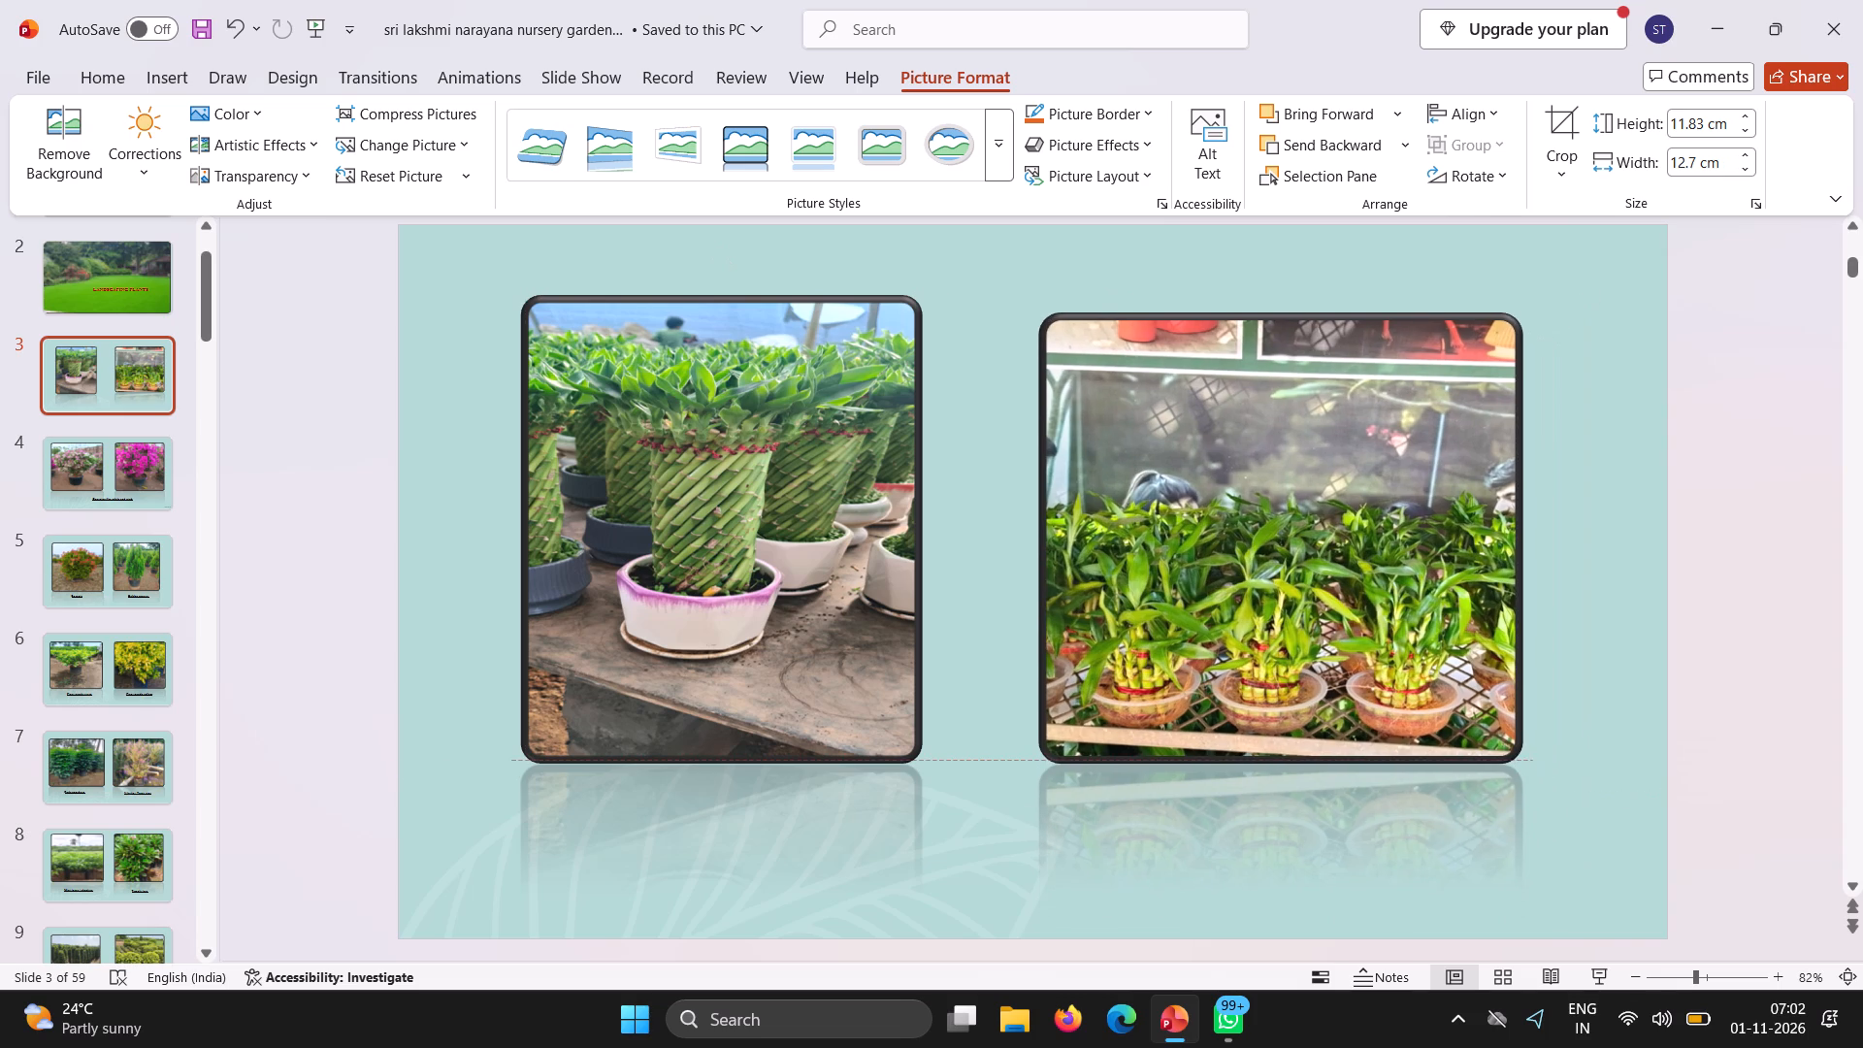
drag(1189, 604, 1188, 601)
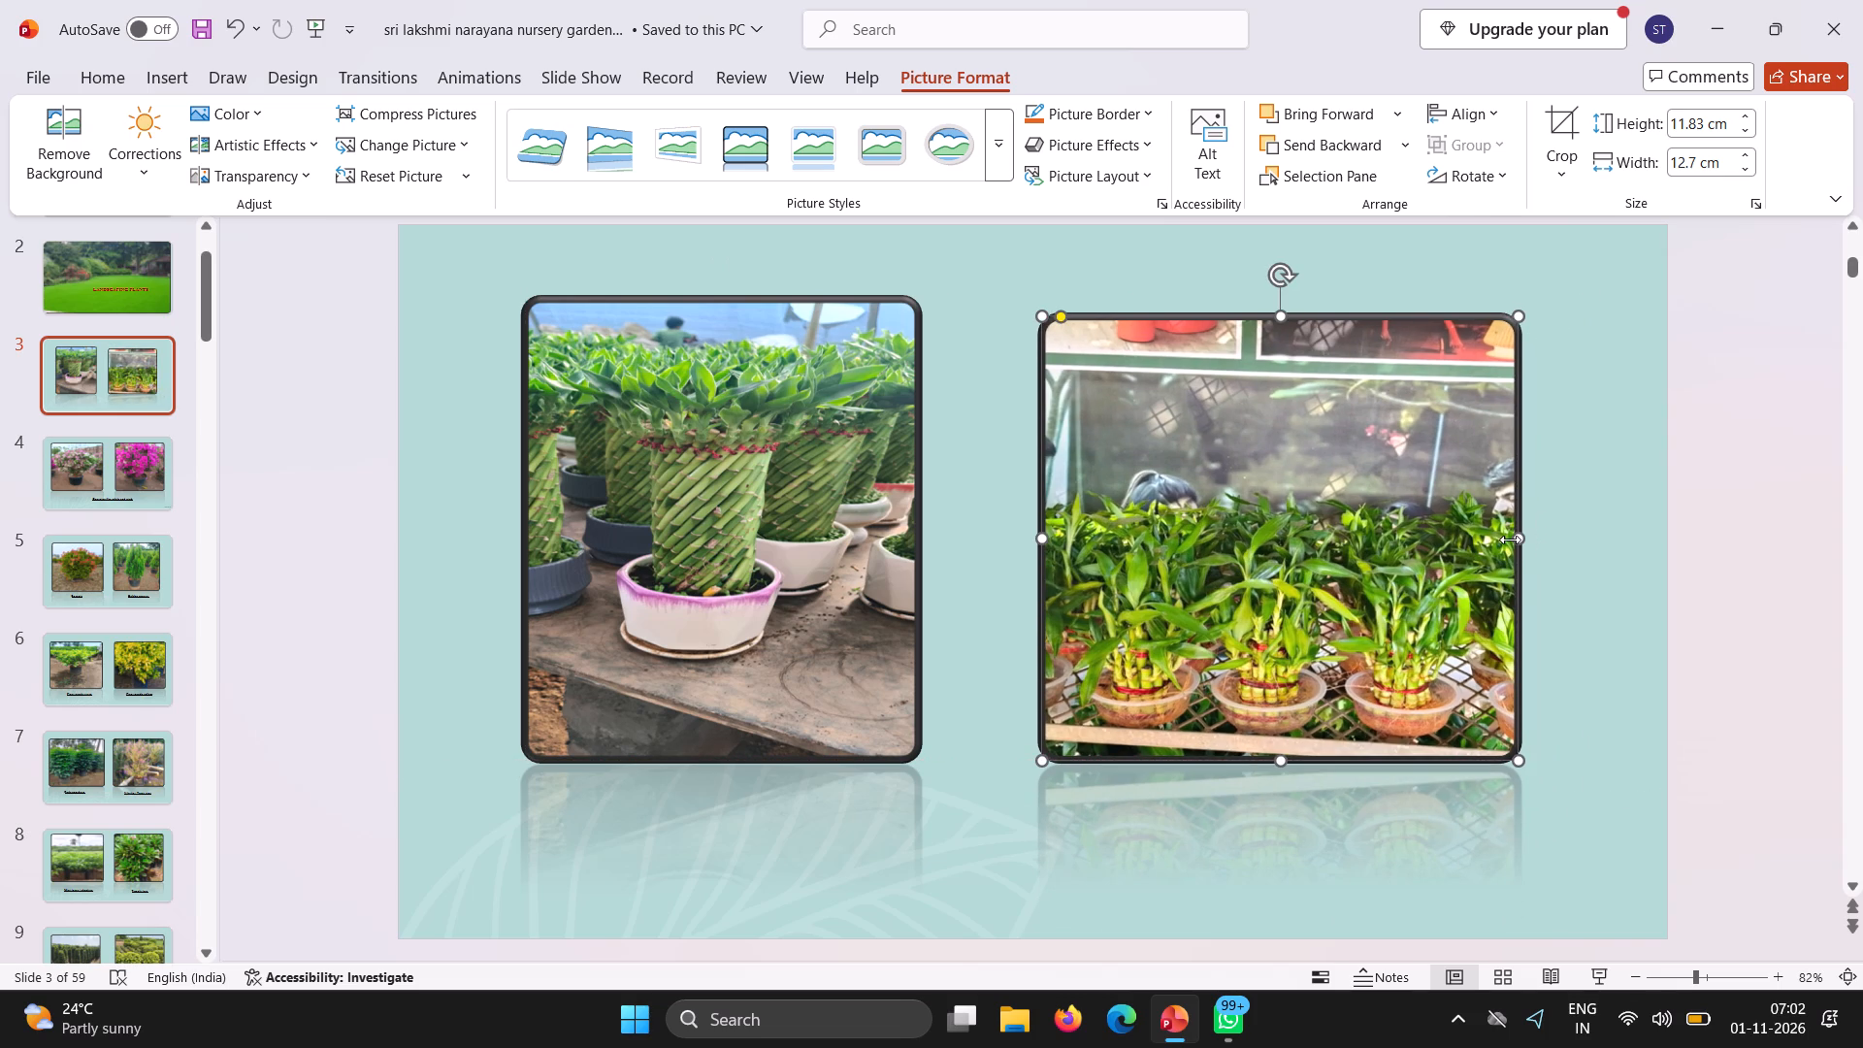
drag(1517, 536, 1450, 516)
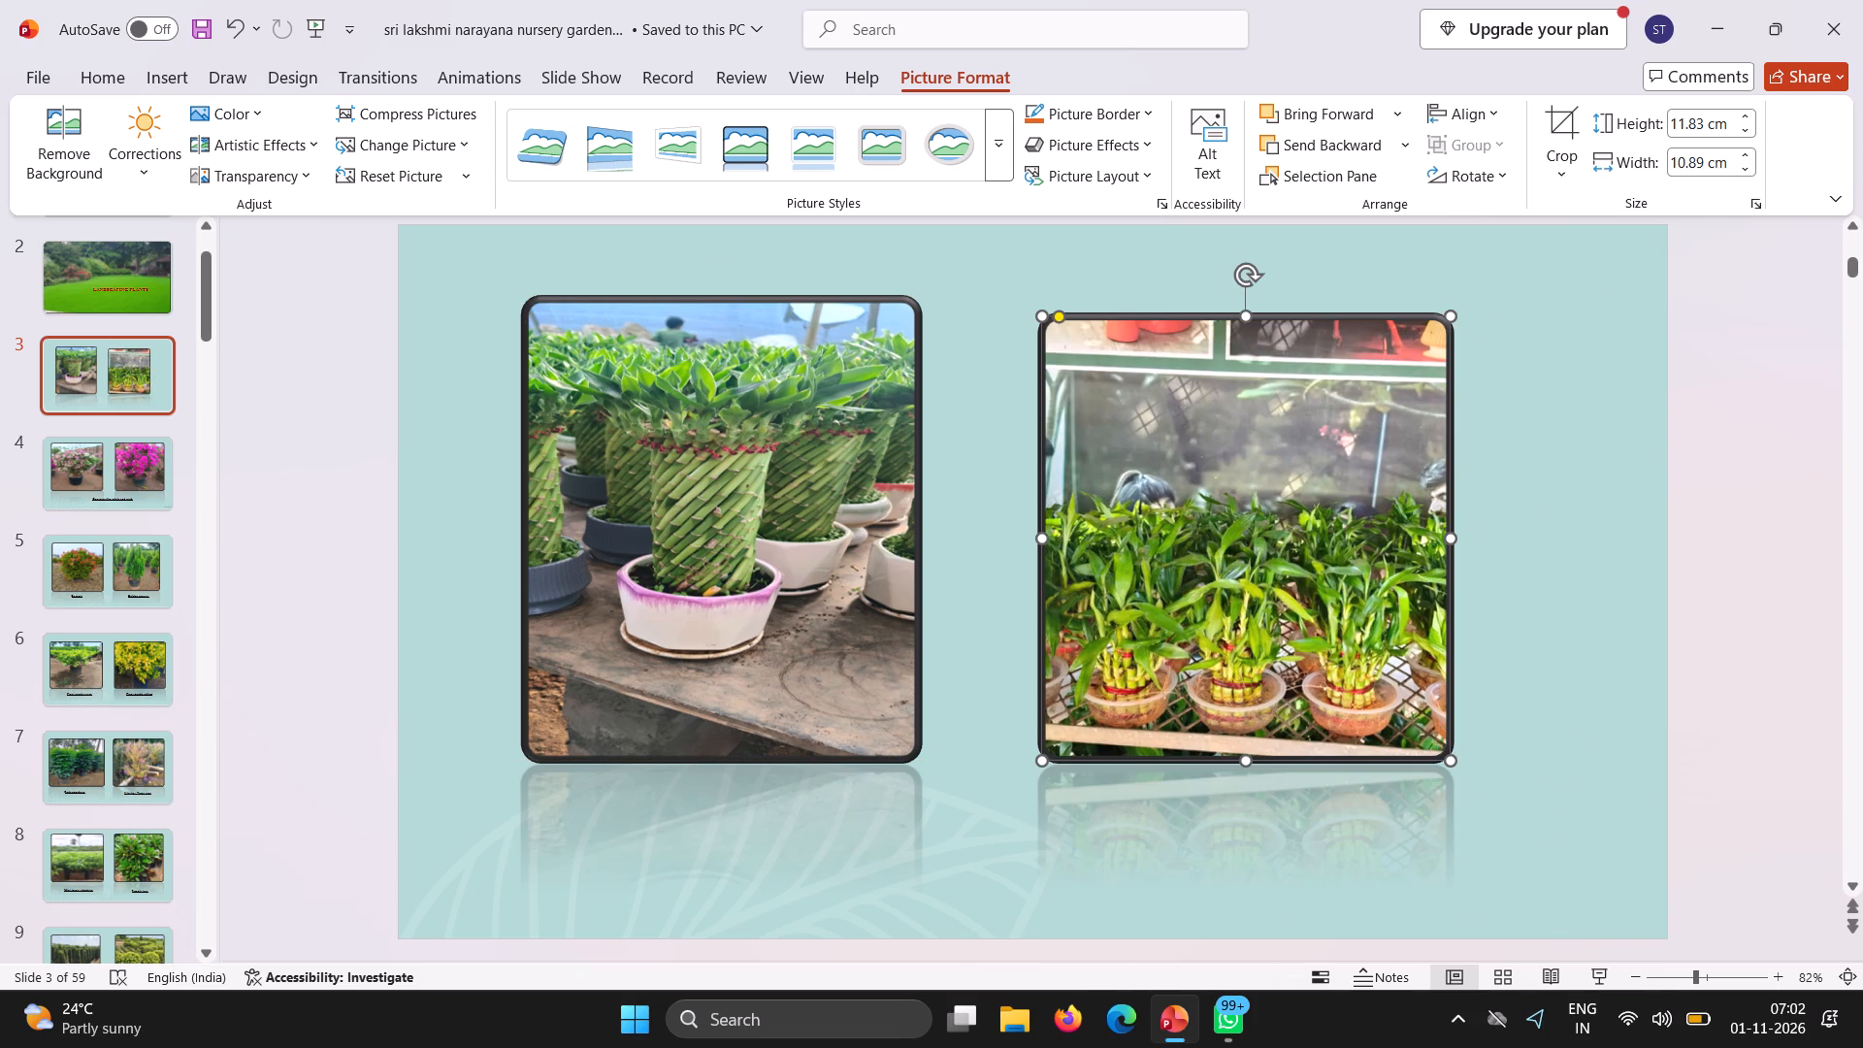
drag(1245, 319, 1240, 294)
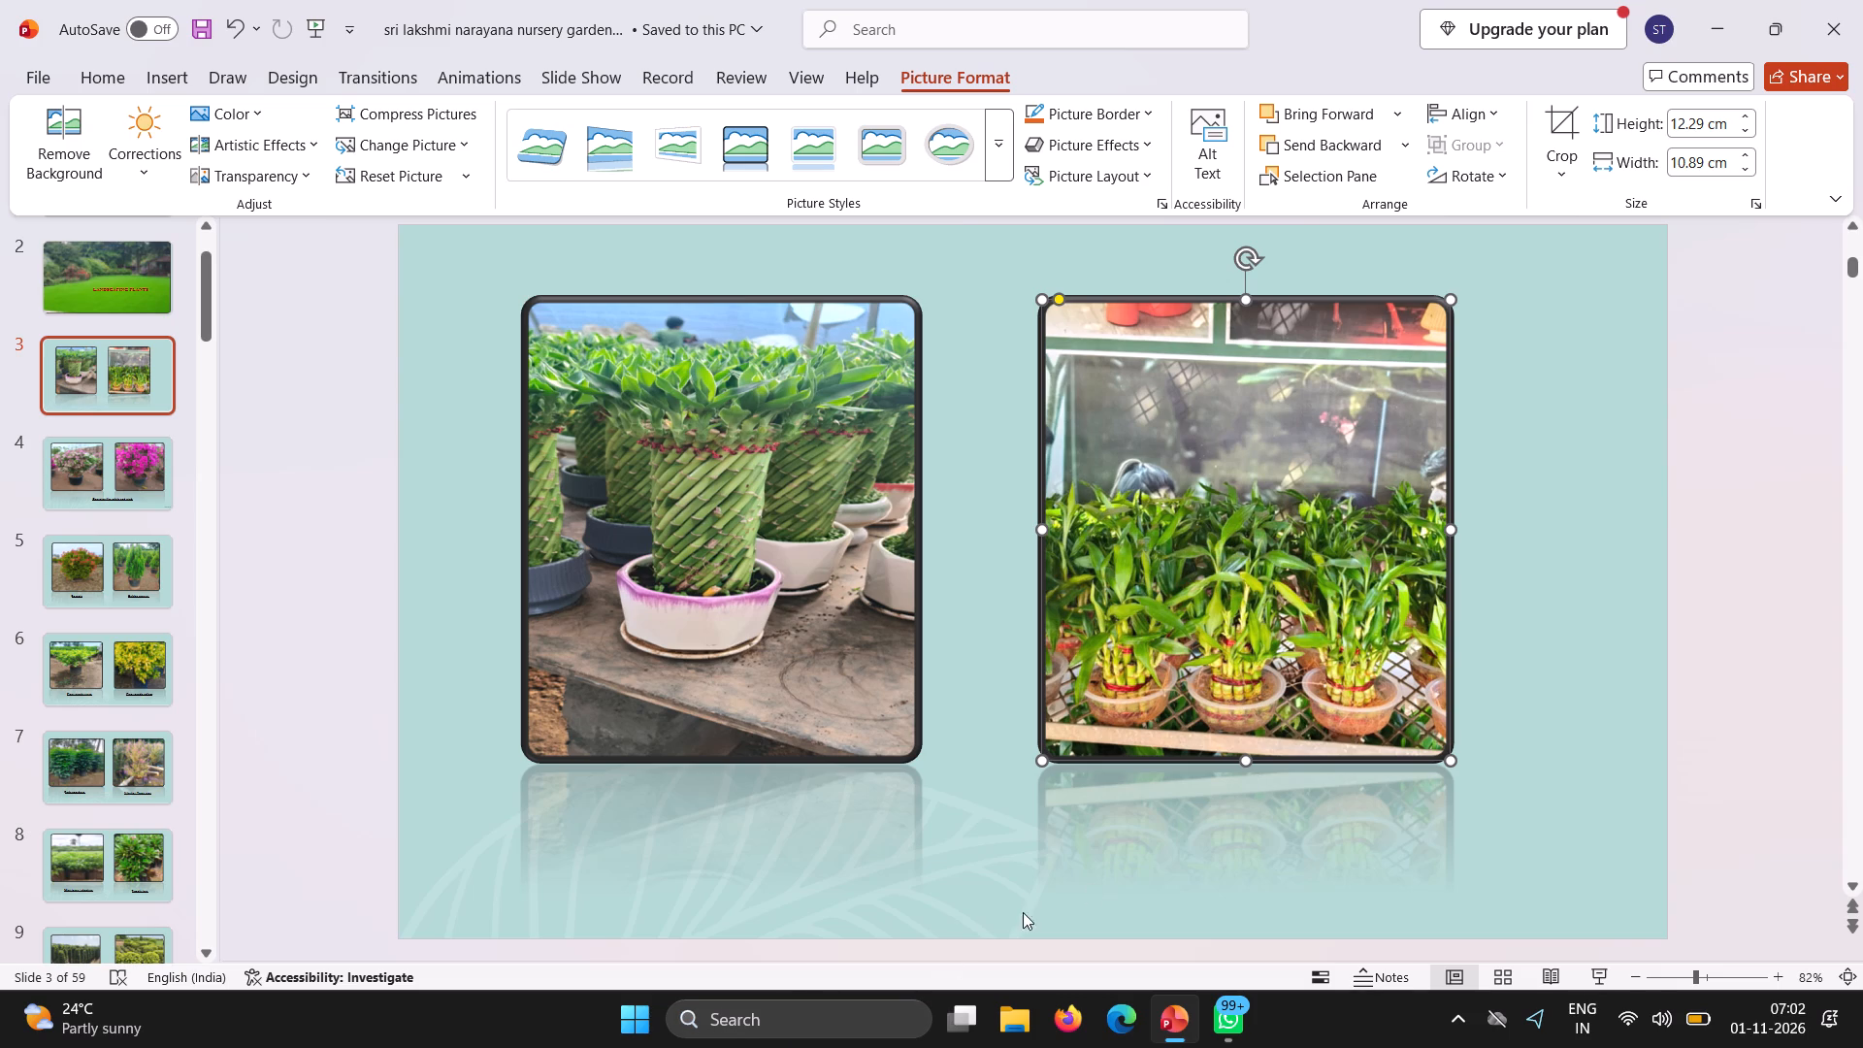
Cut both bougainvillea pictures from slide 4.
click(125, 468)
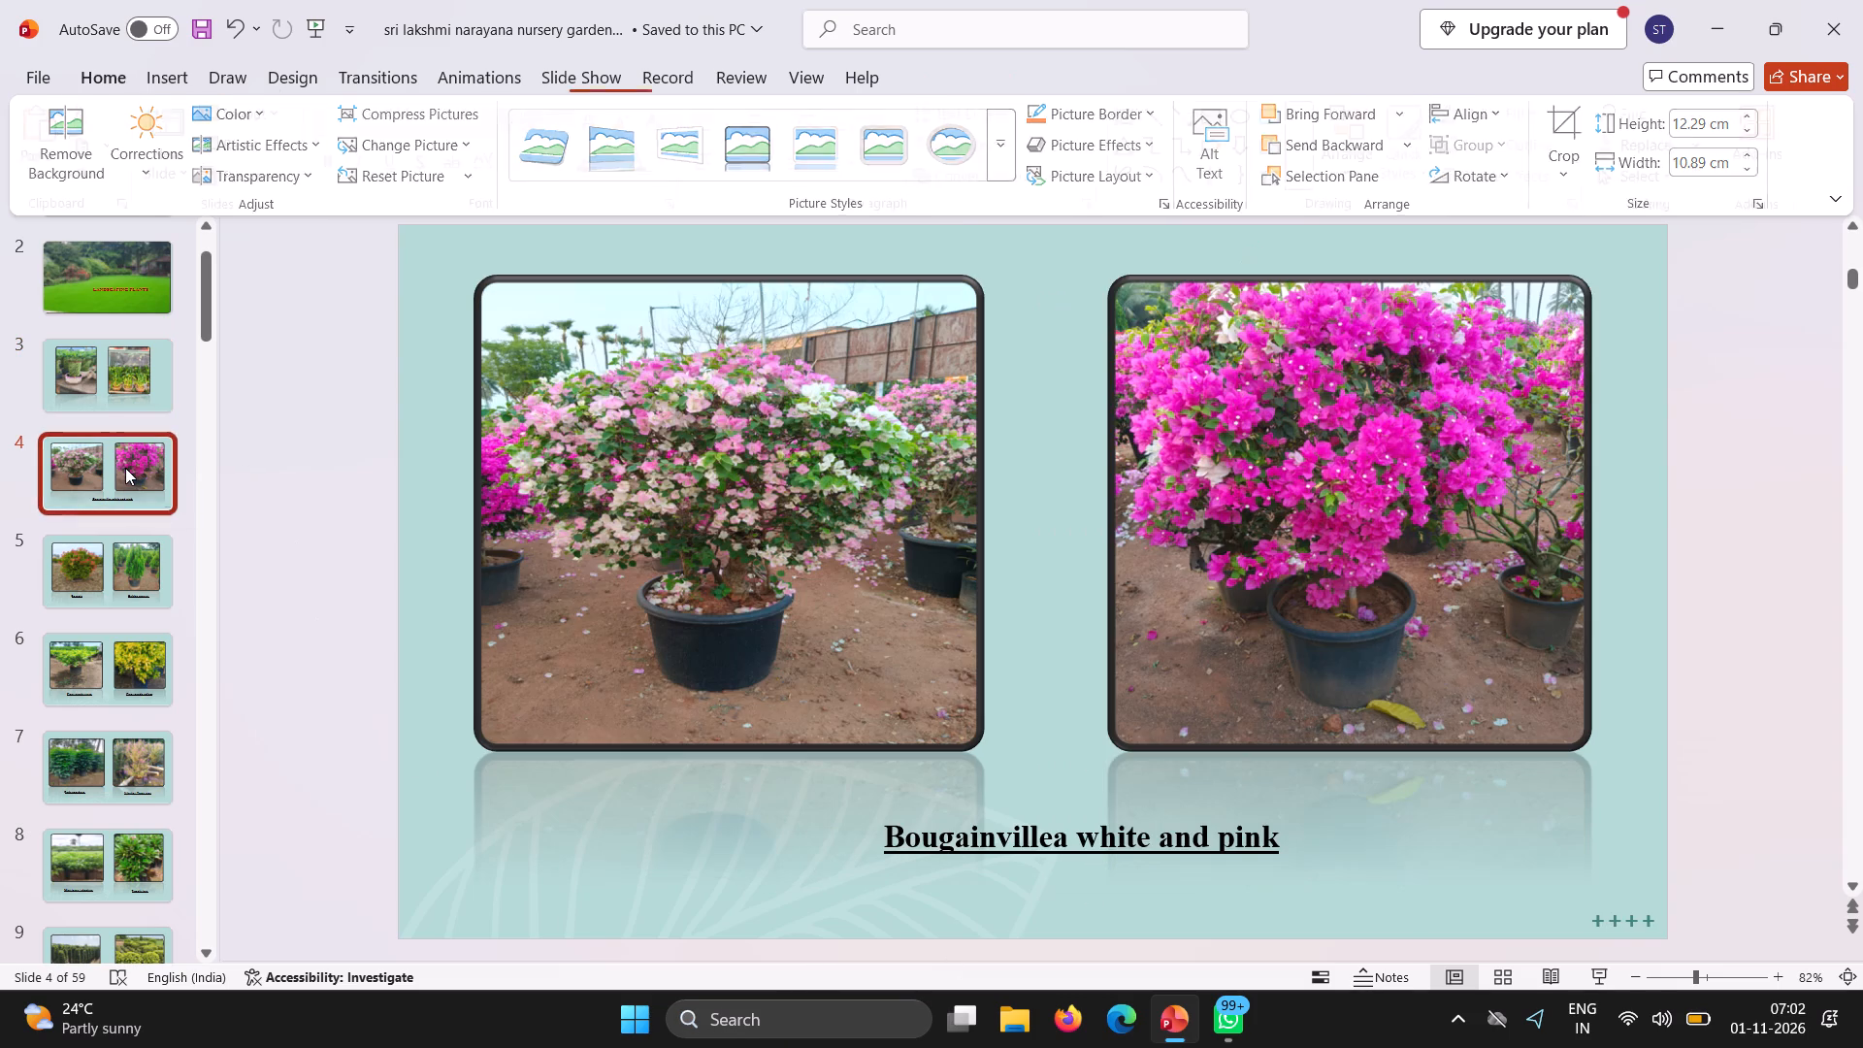
right_click(557, 558)
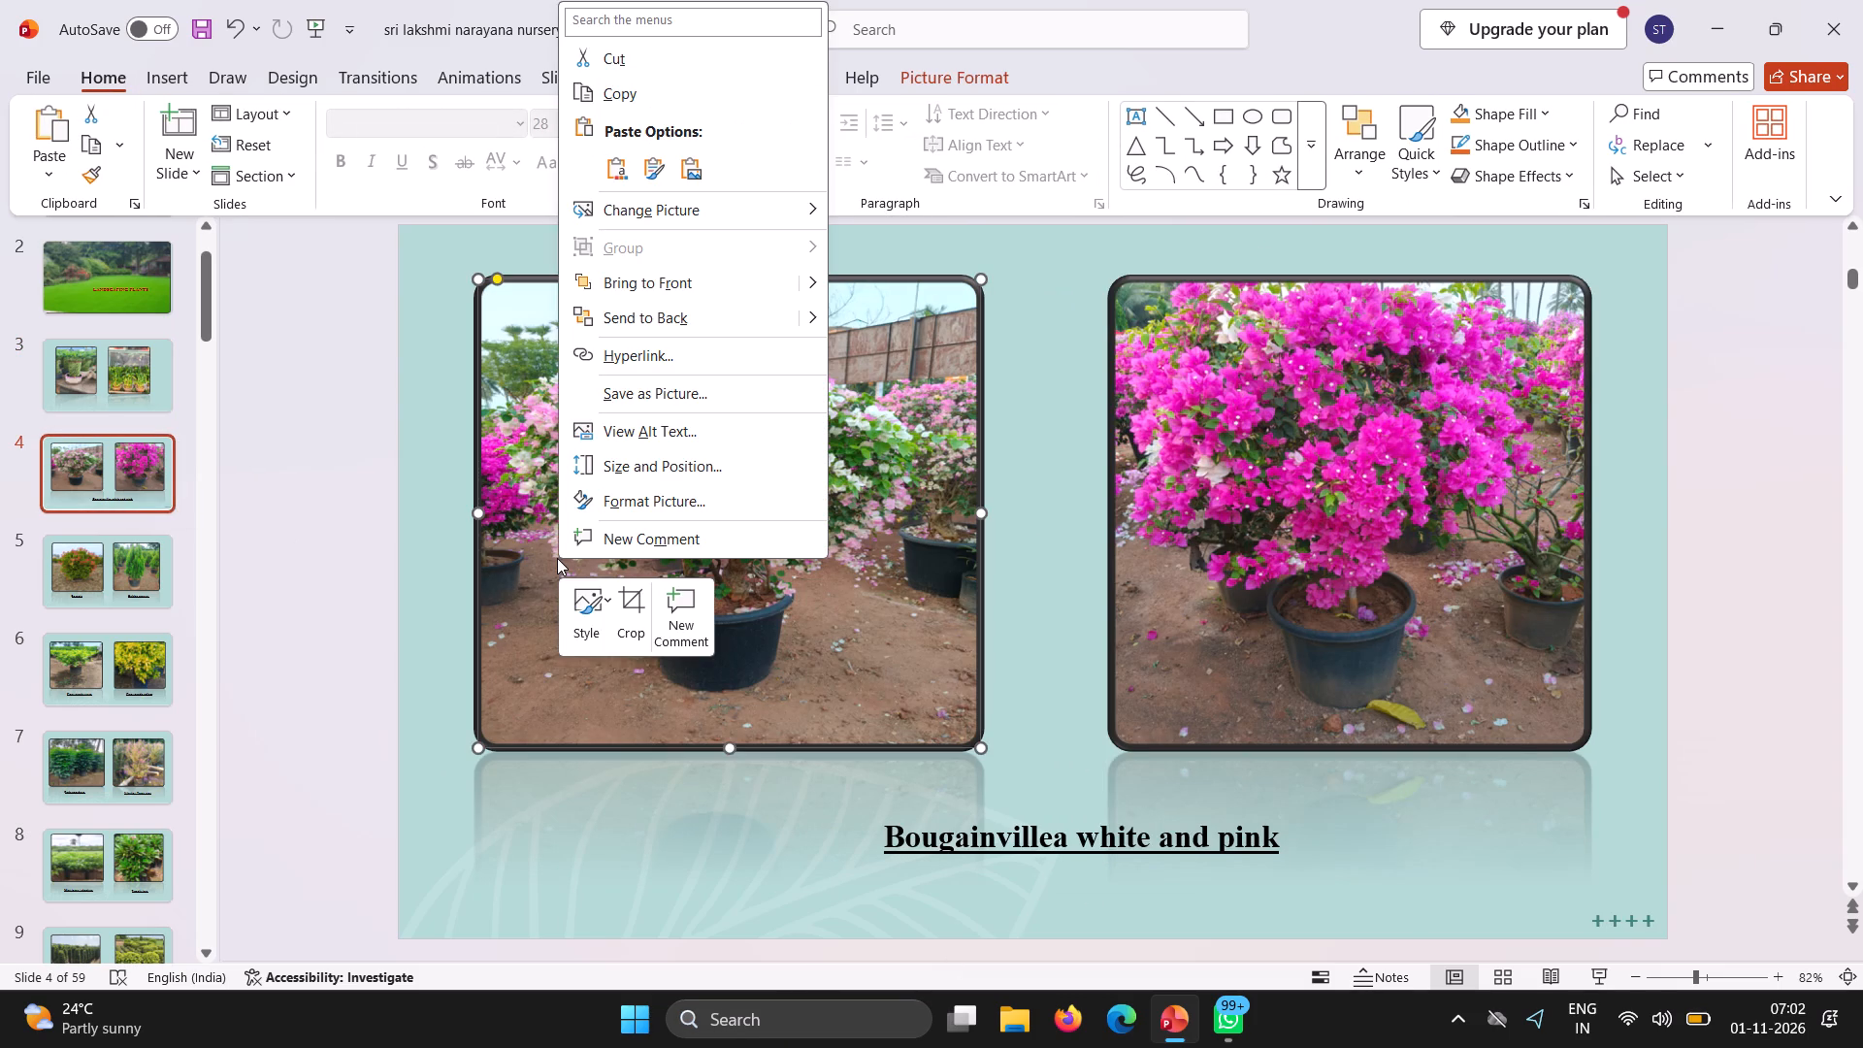
click(580, 58)
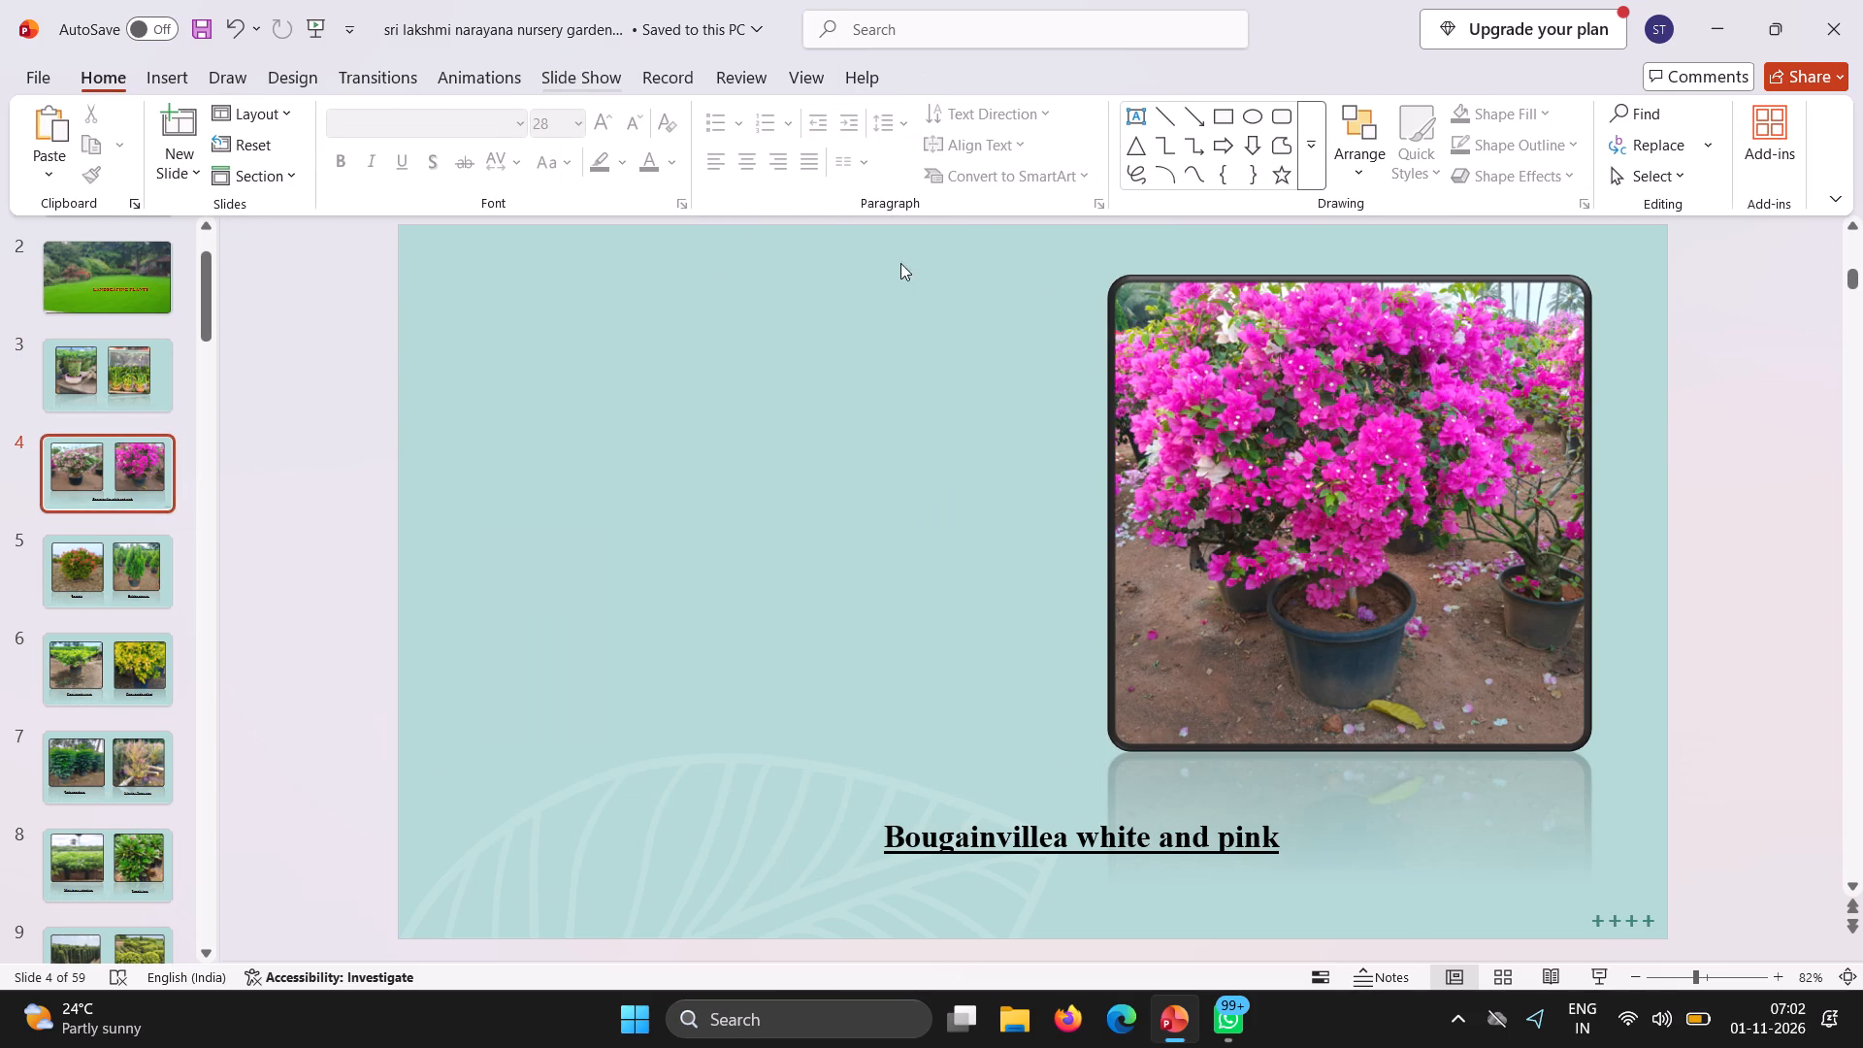
right_click(1438, 520)
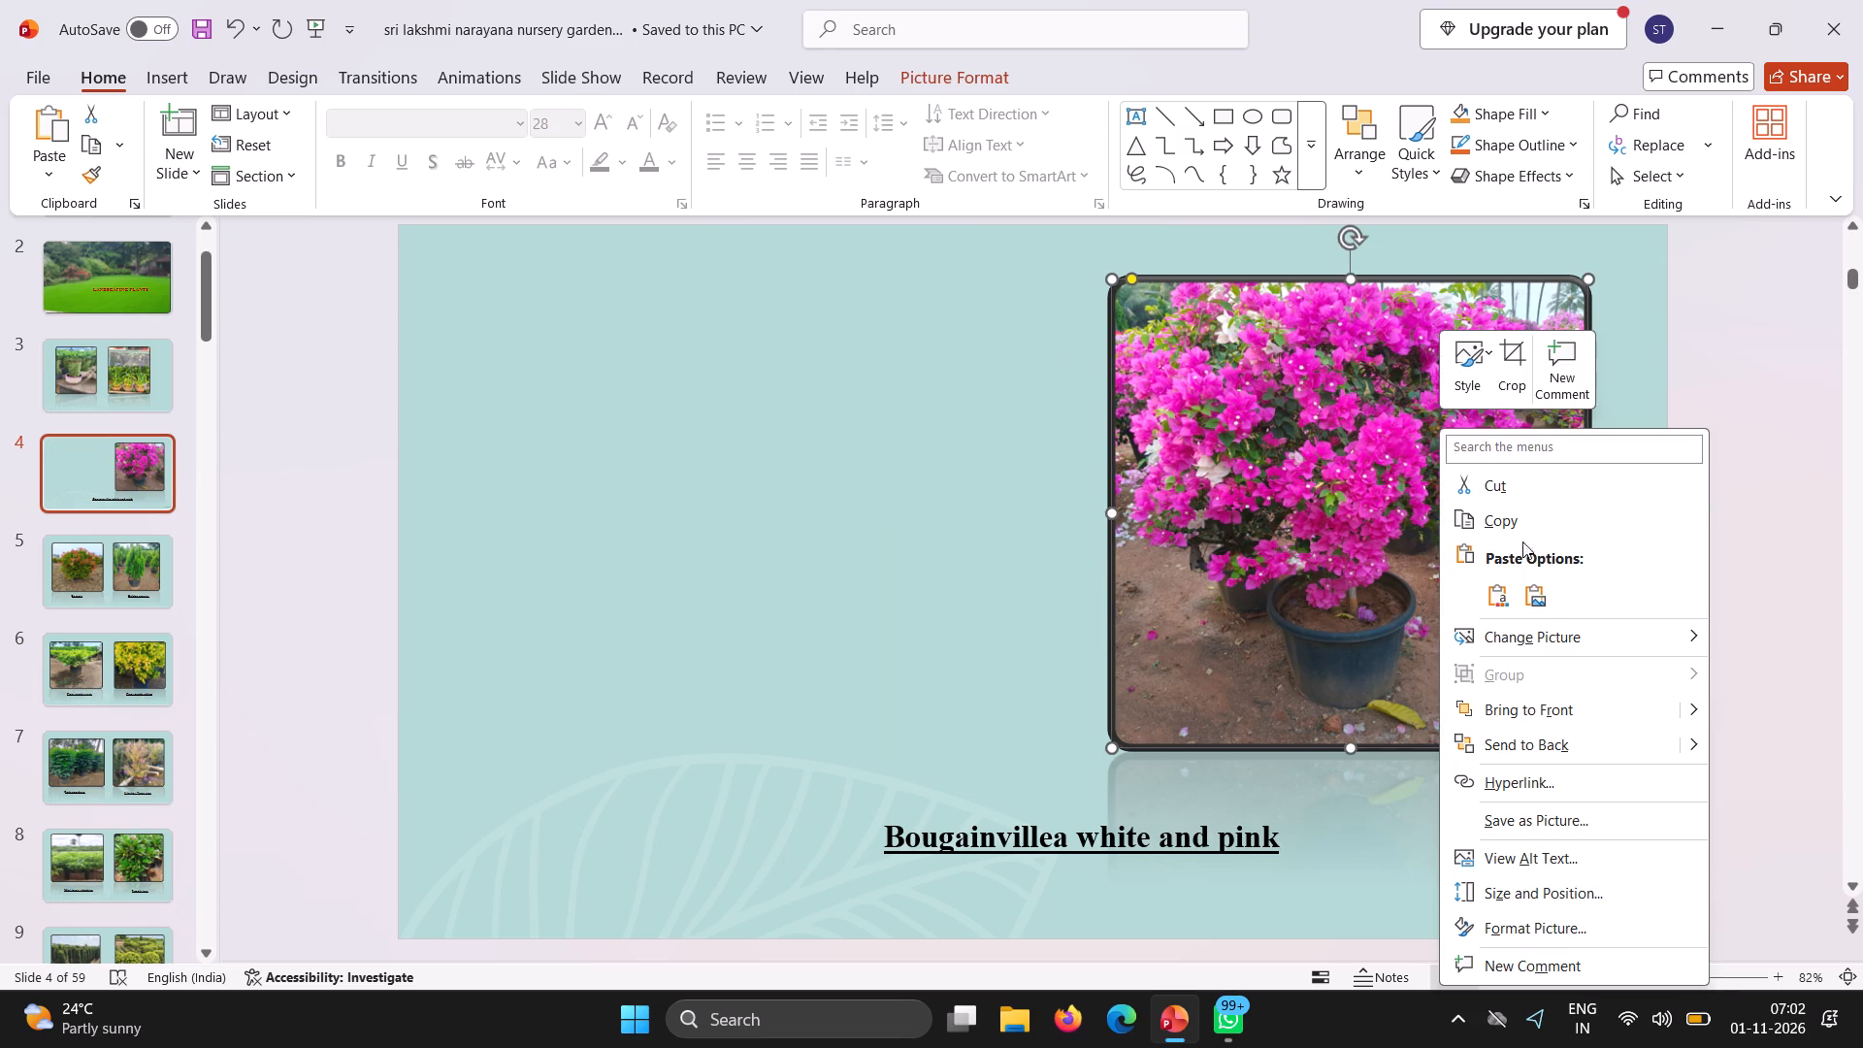
click(1497, 479)
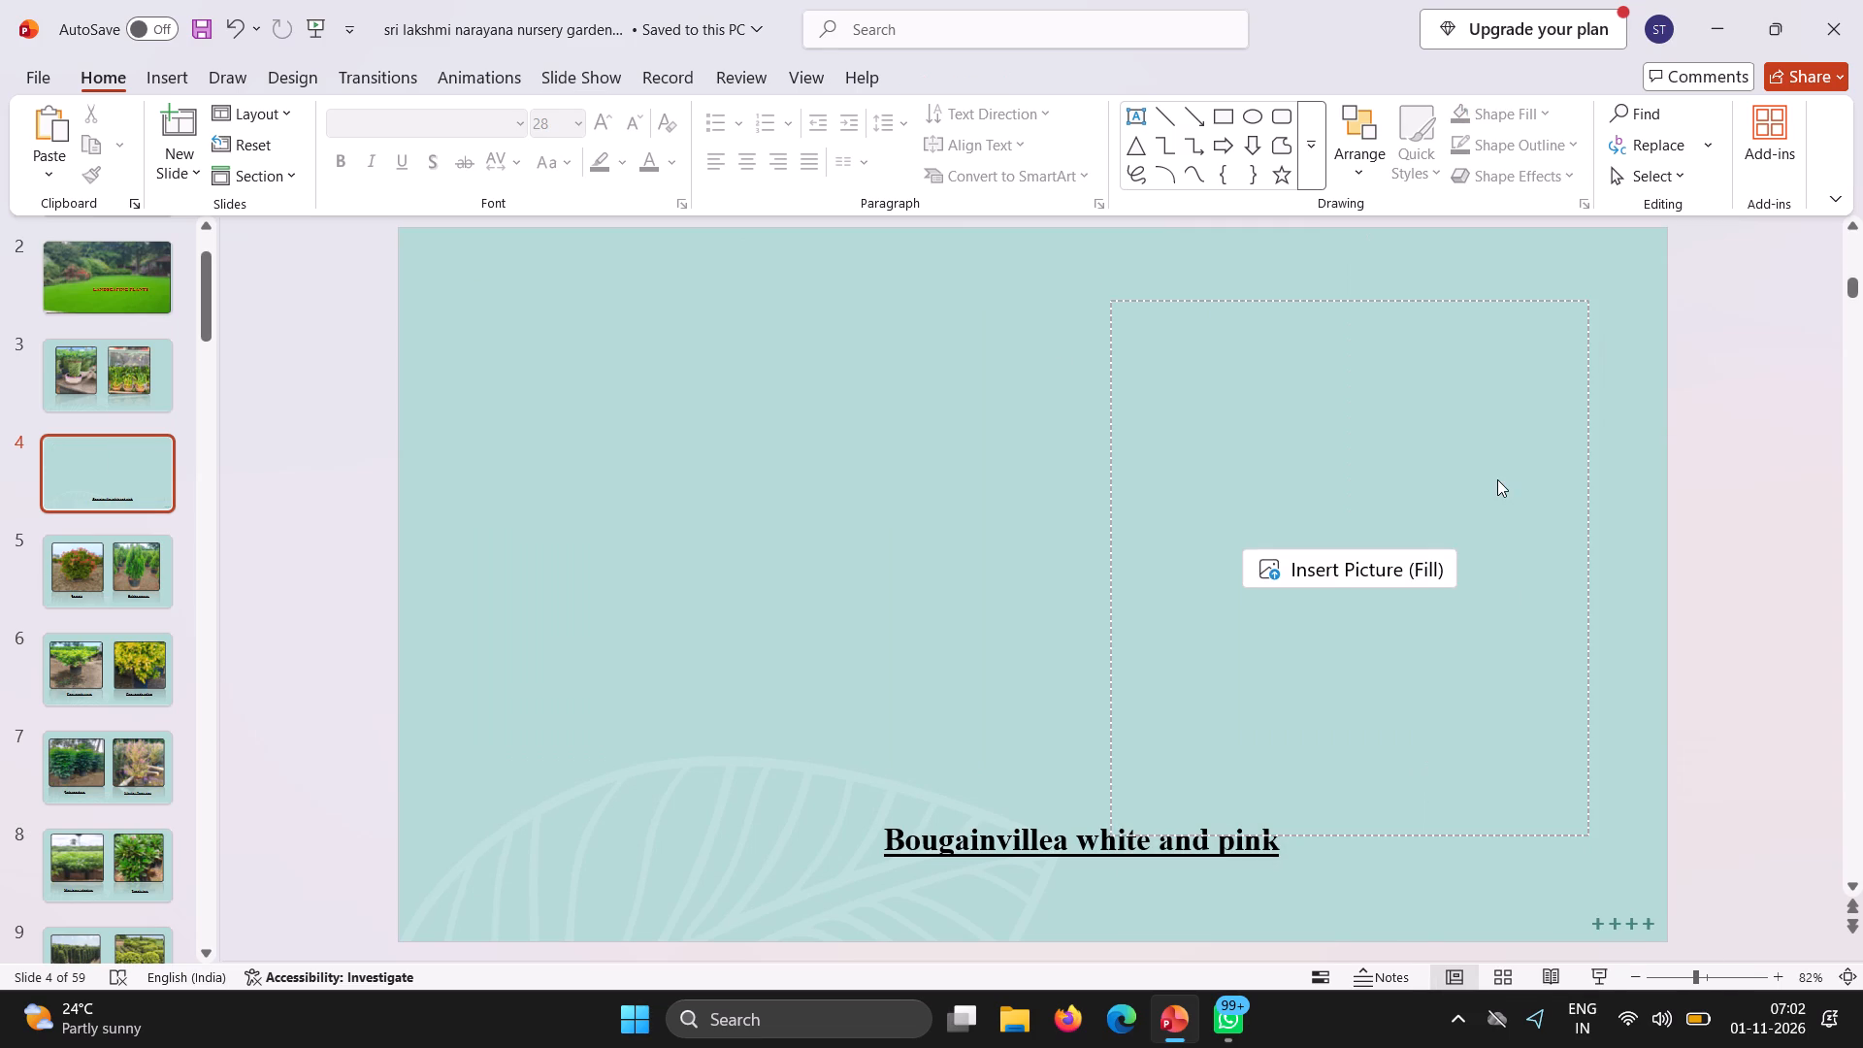
Cut the "Bougainvillea white and pink" caption text box from slide 4.
click(895, 832)
drag(895, 832, 927, 826)
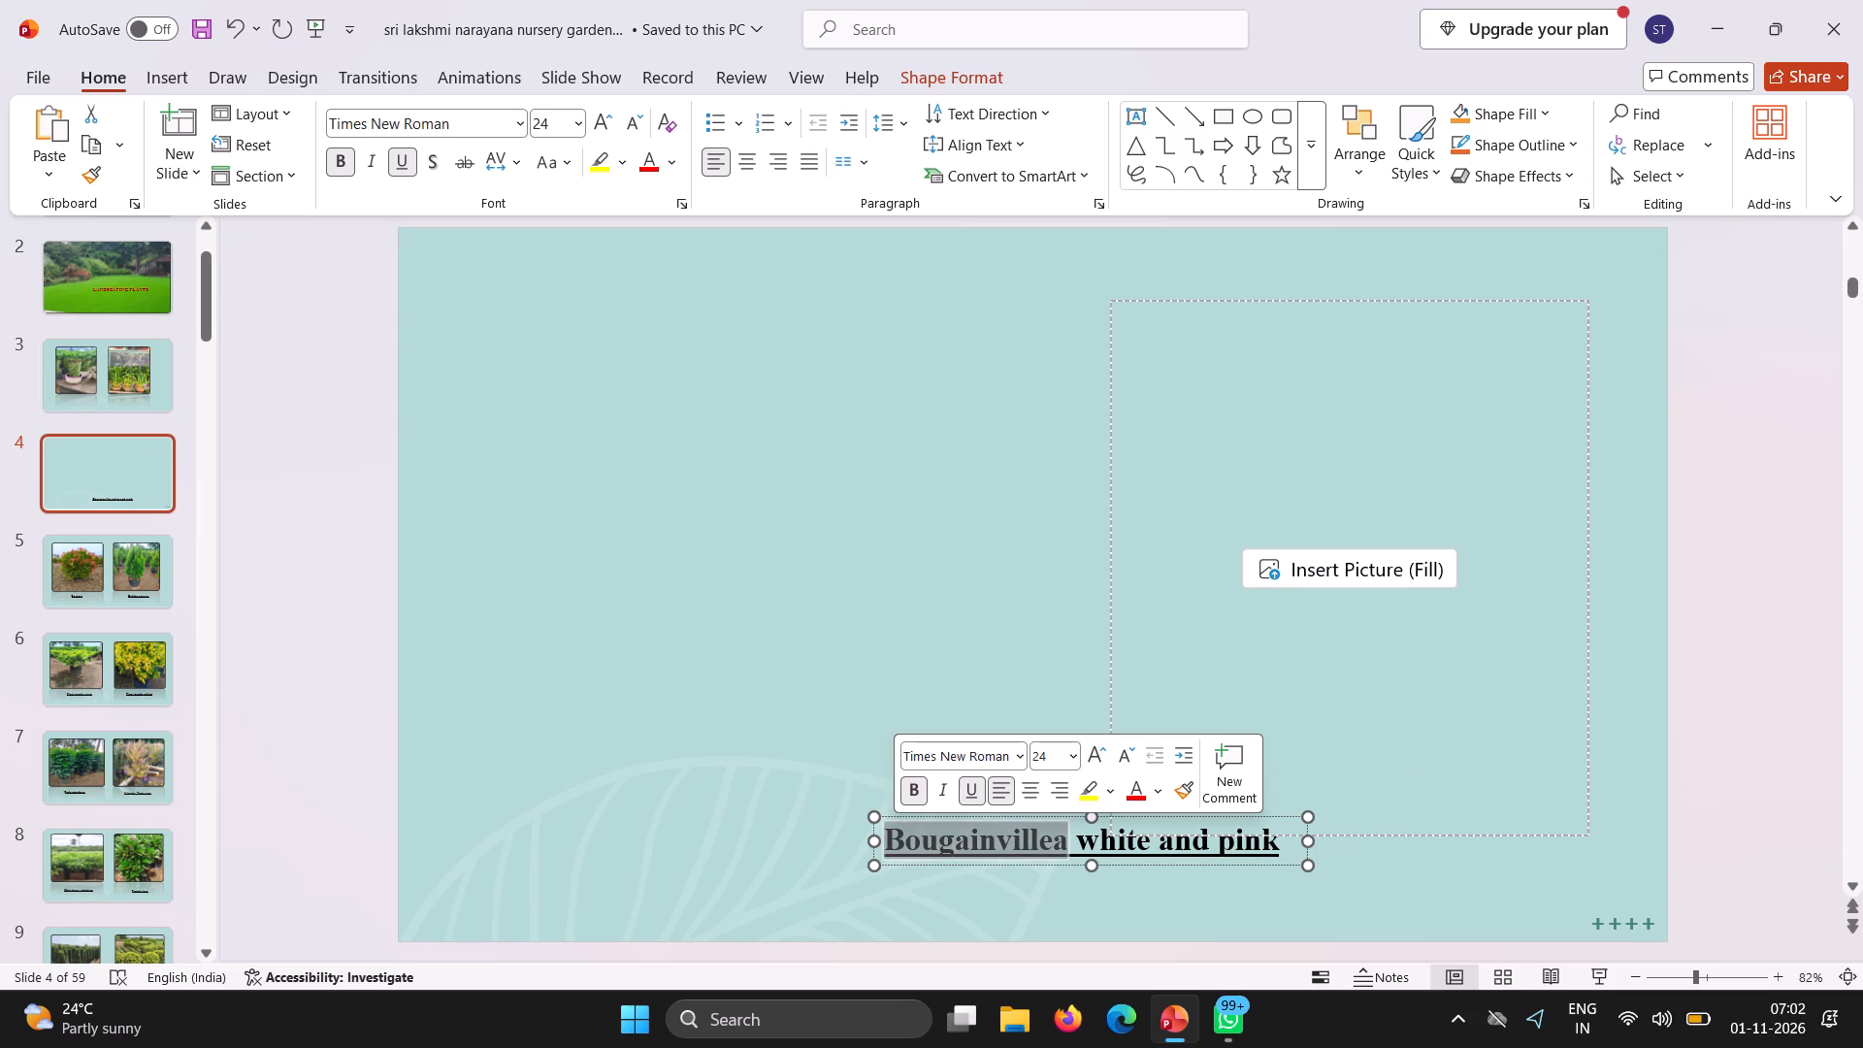
drag(927, 826, 1448, 797)
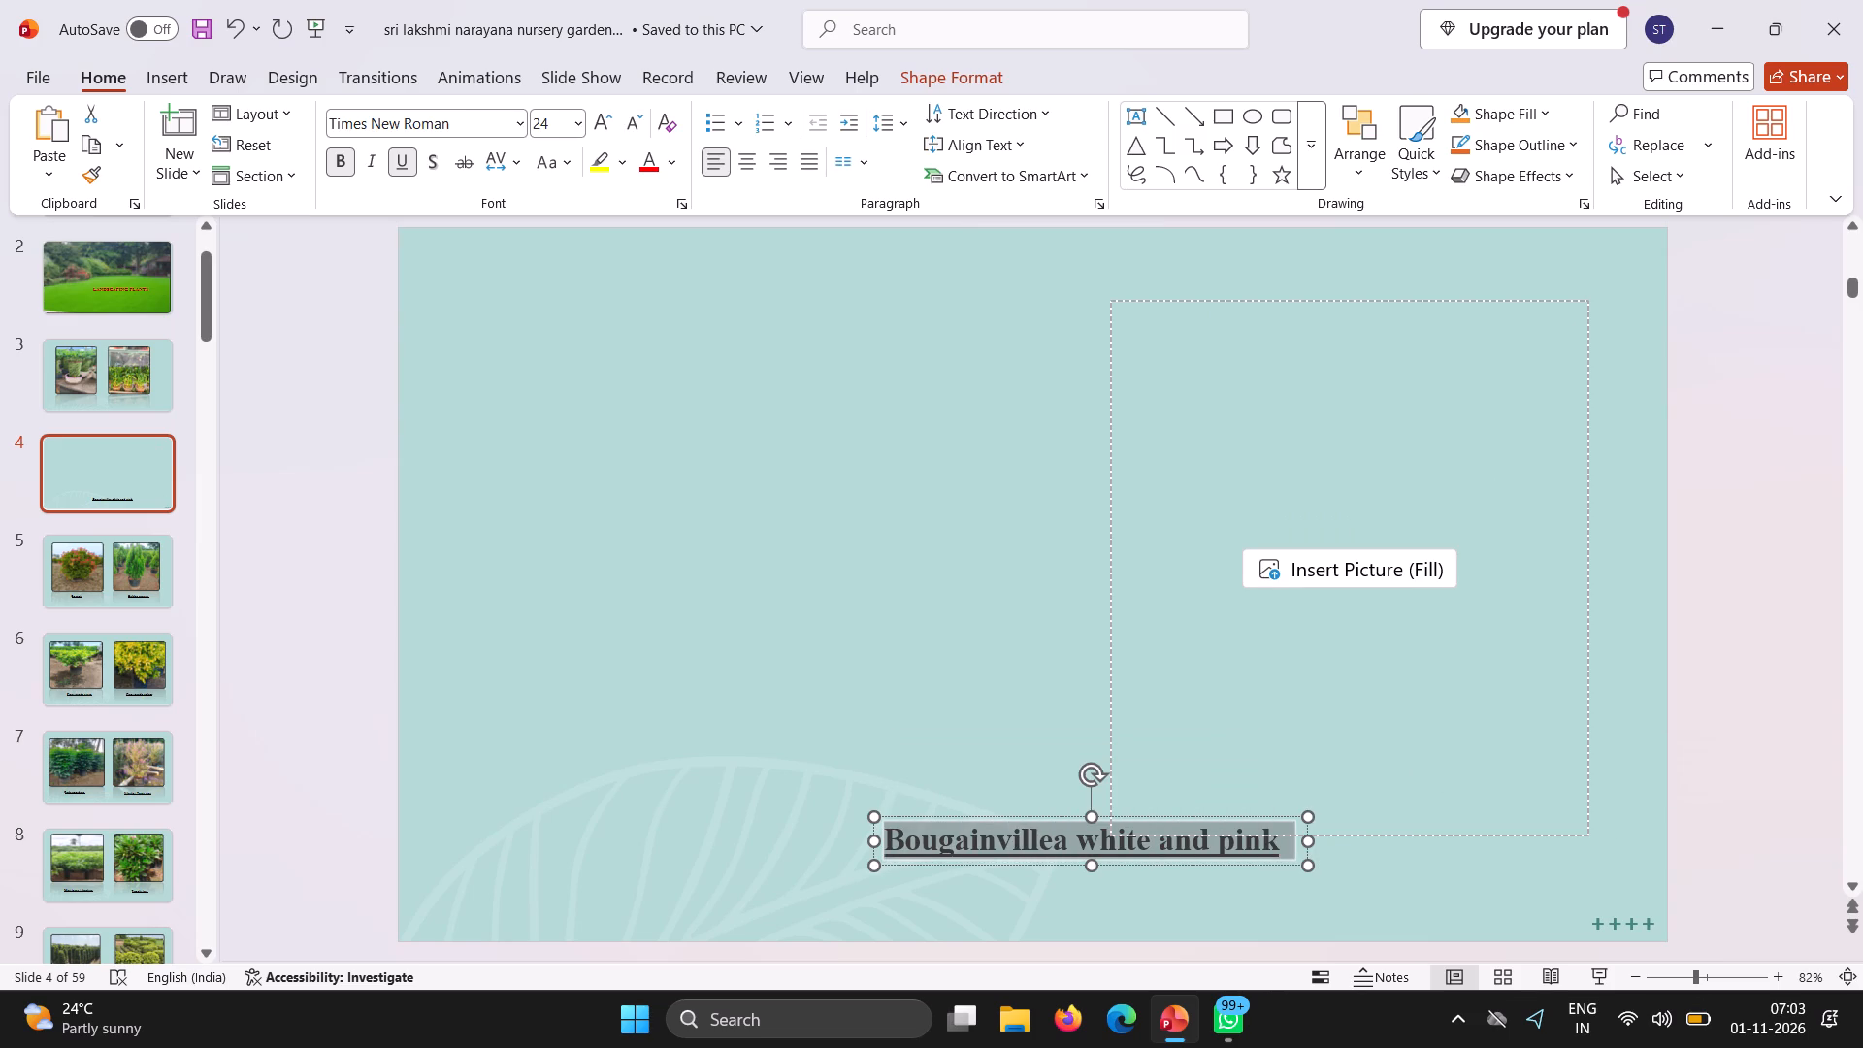
click(989, 813)
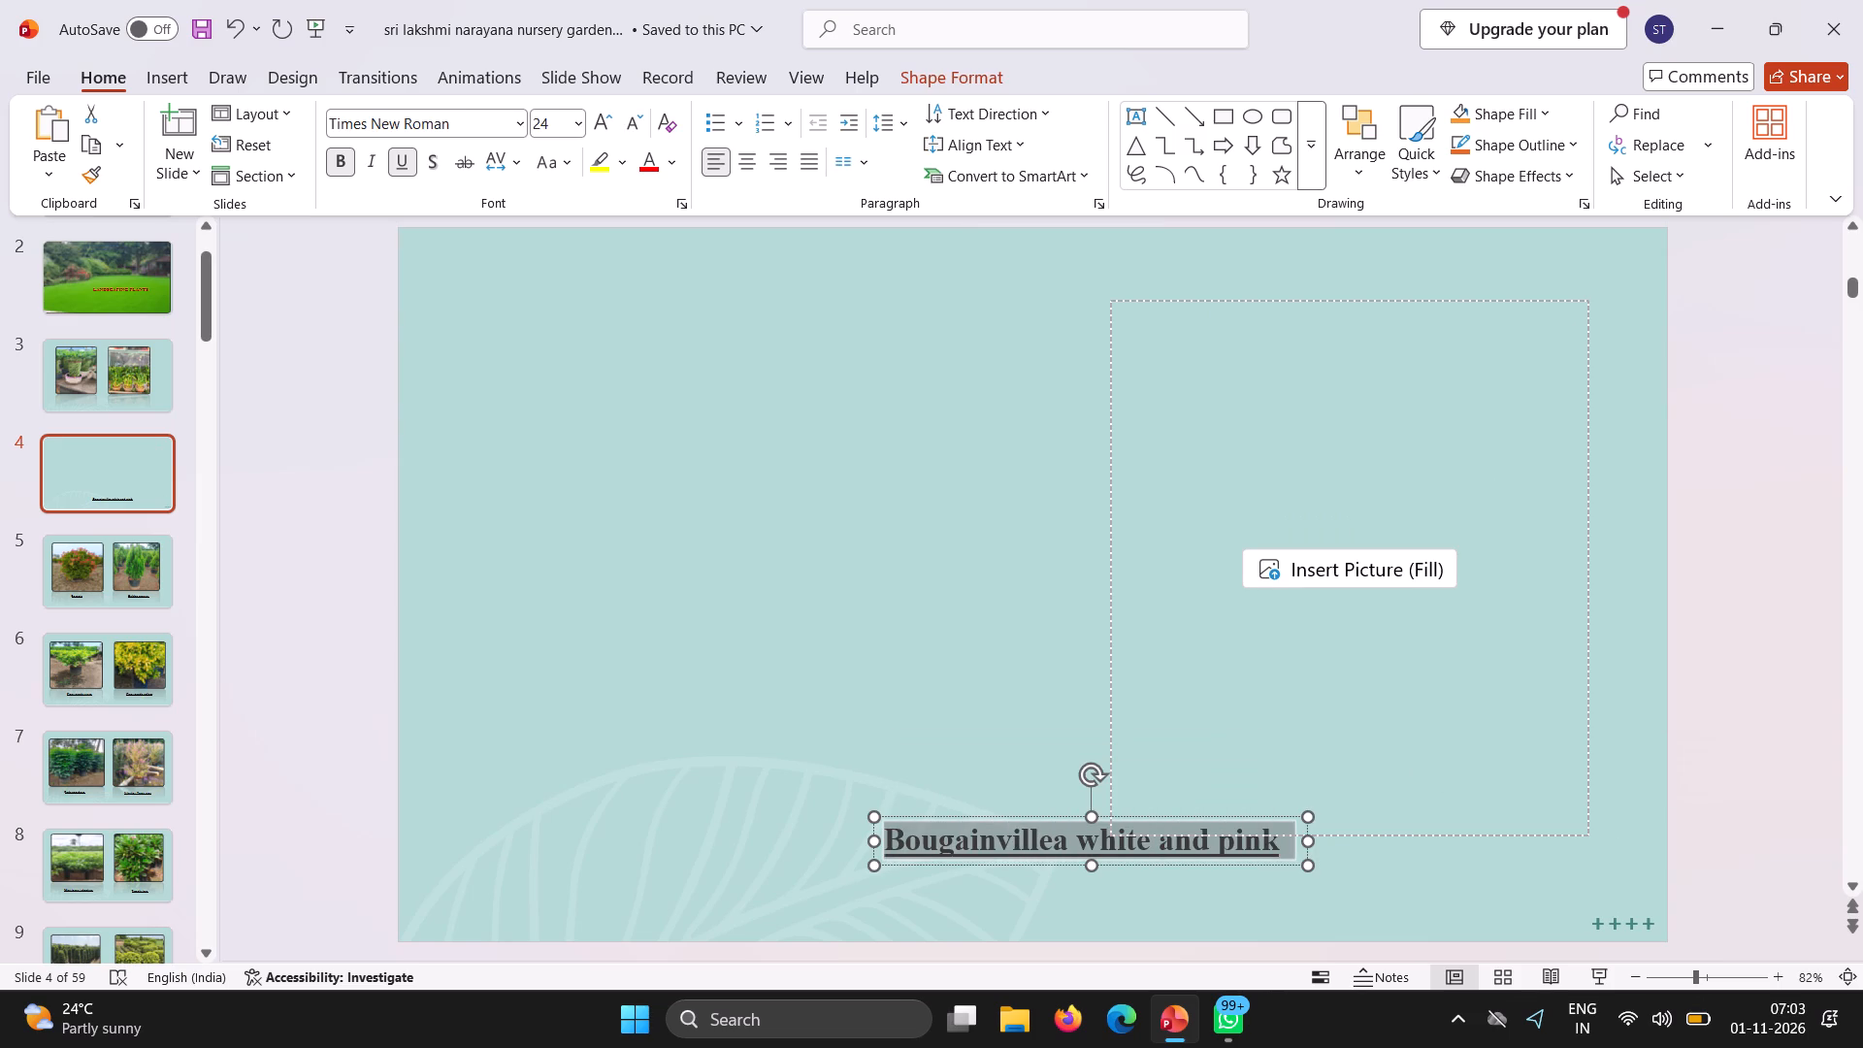
right_click(995, 818)
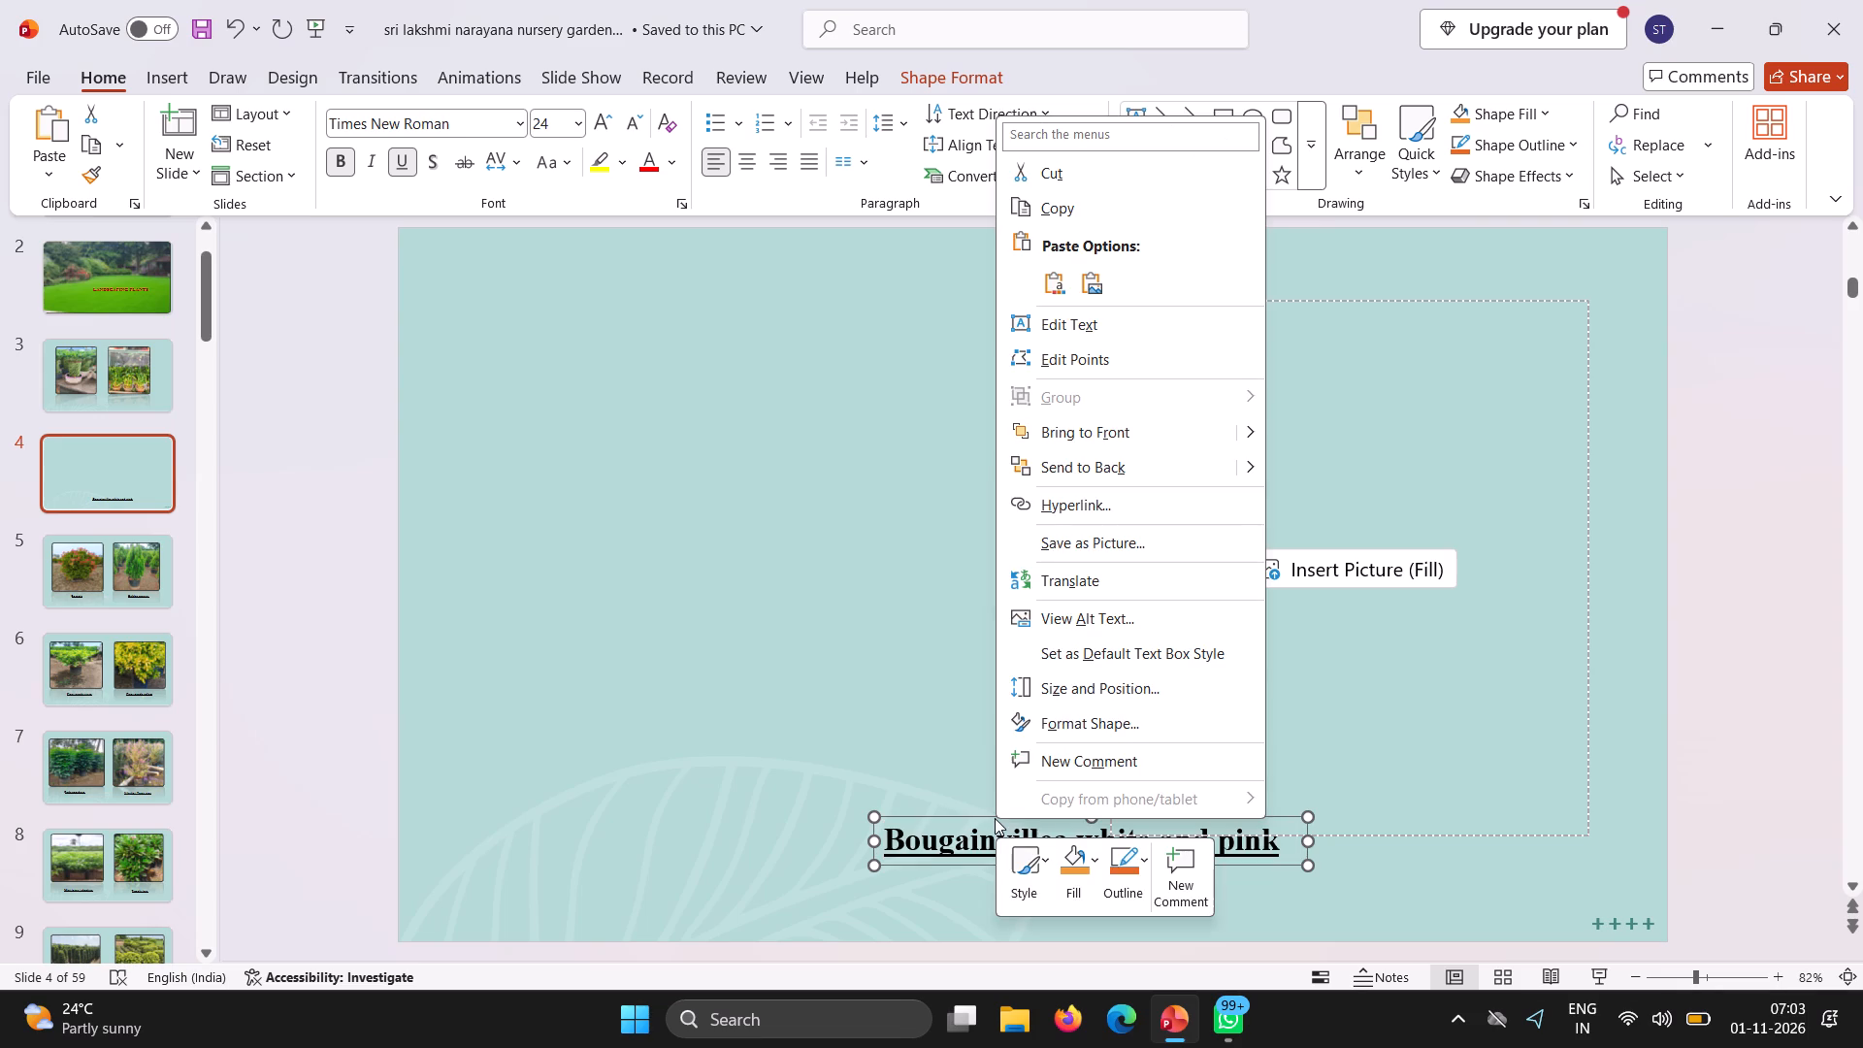
click(1056, 176)
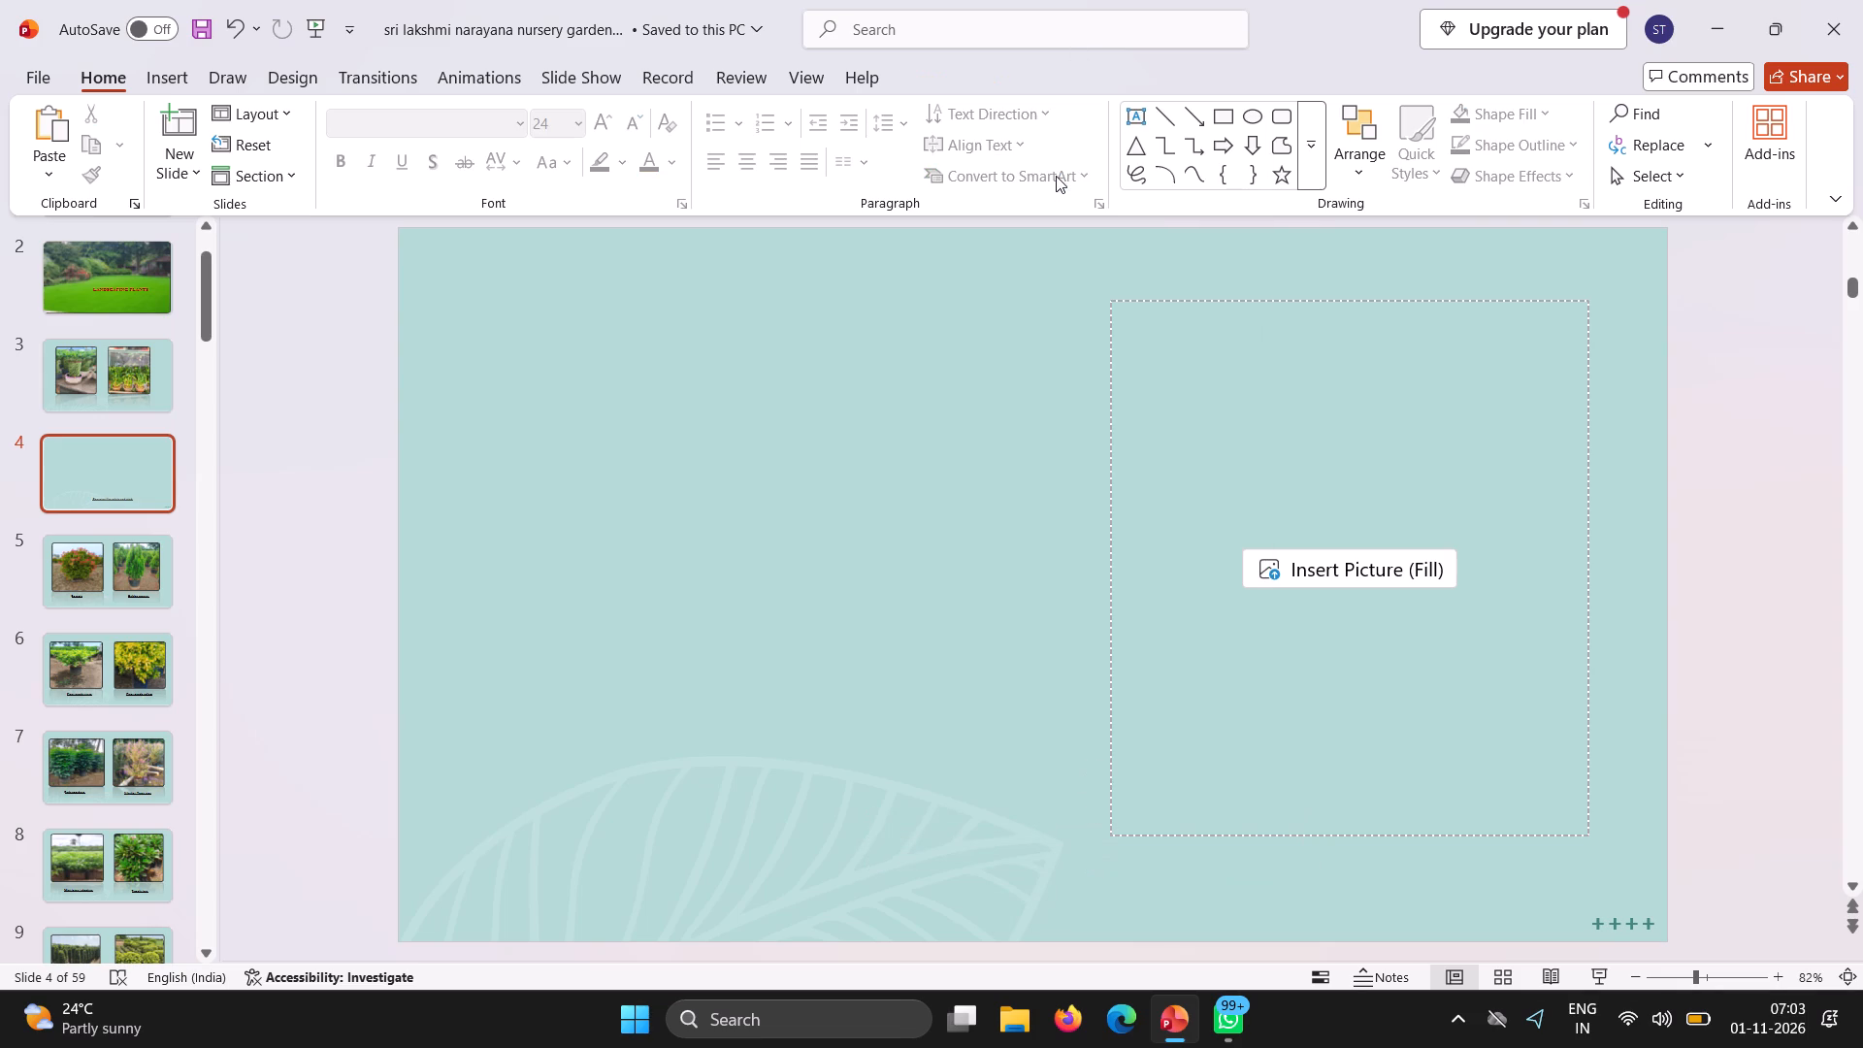
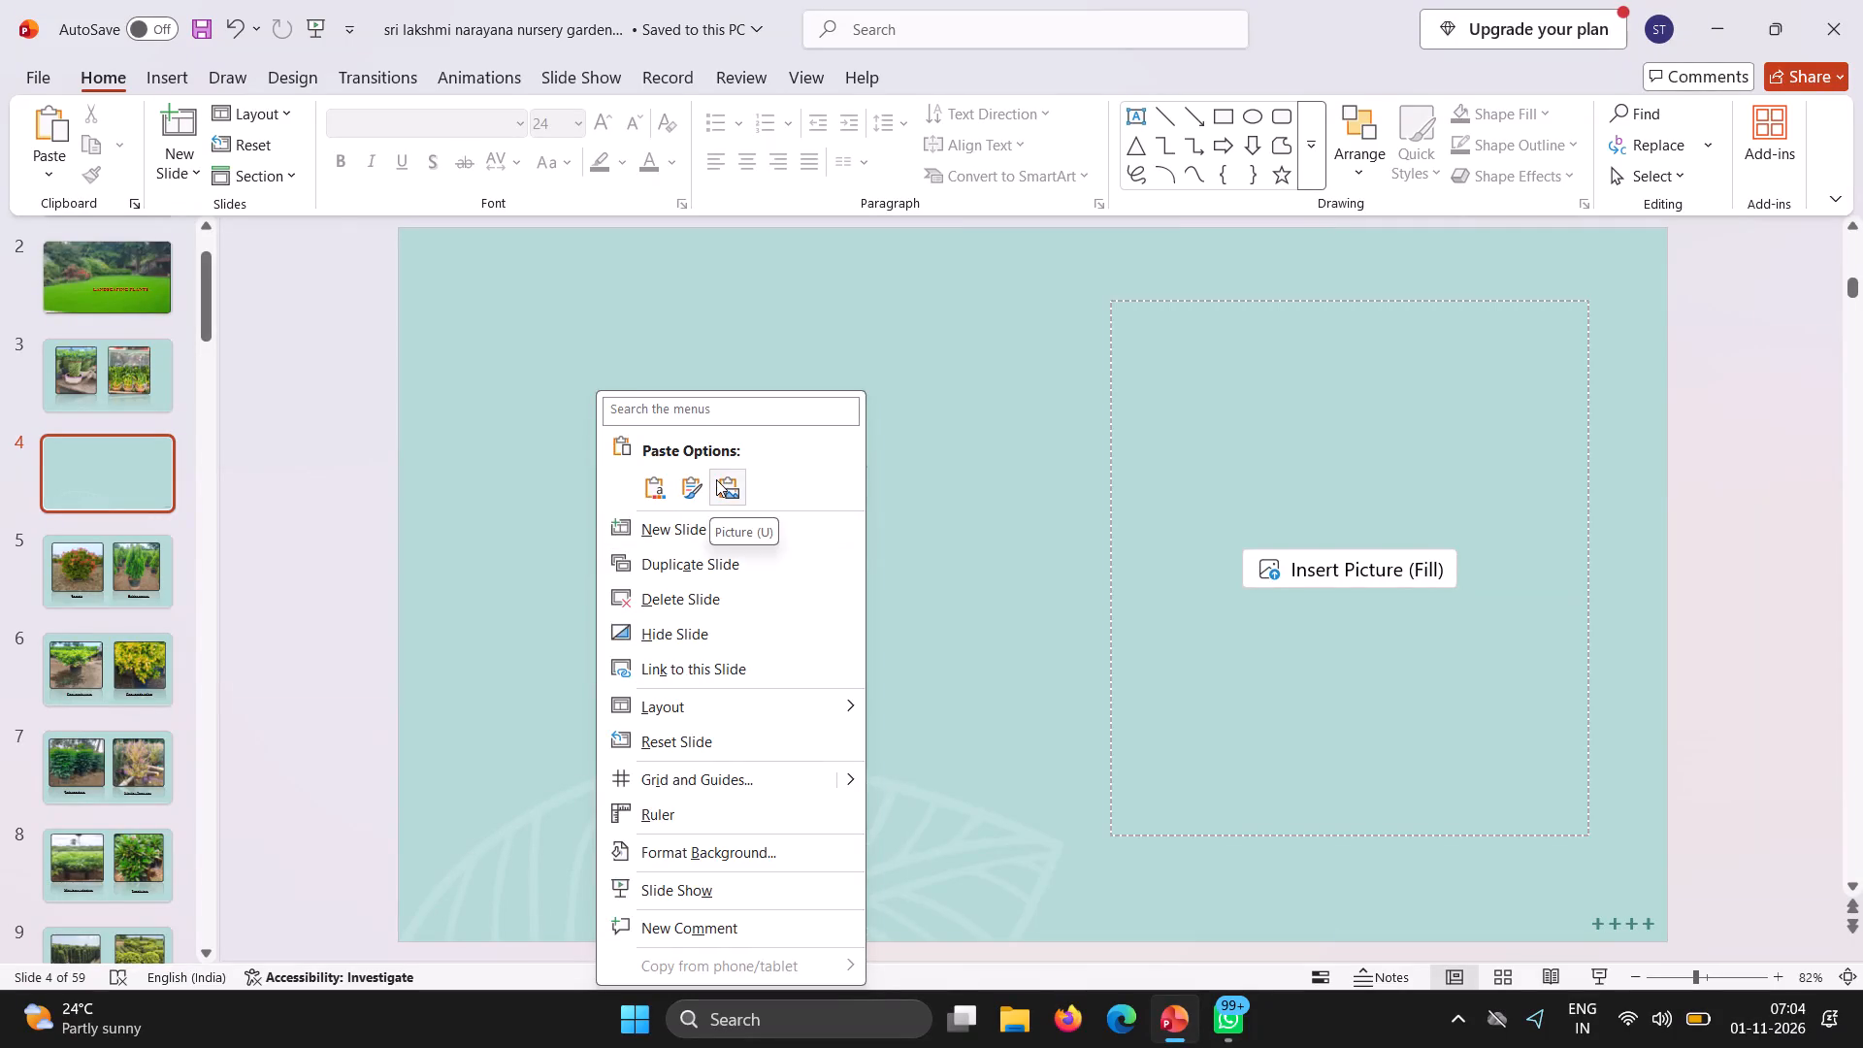
Paste the copied red anthurium as a picture in slide 4's left half, sized about 15.4 cm high by 10.5 cm wide.
click(716, 479)
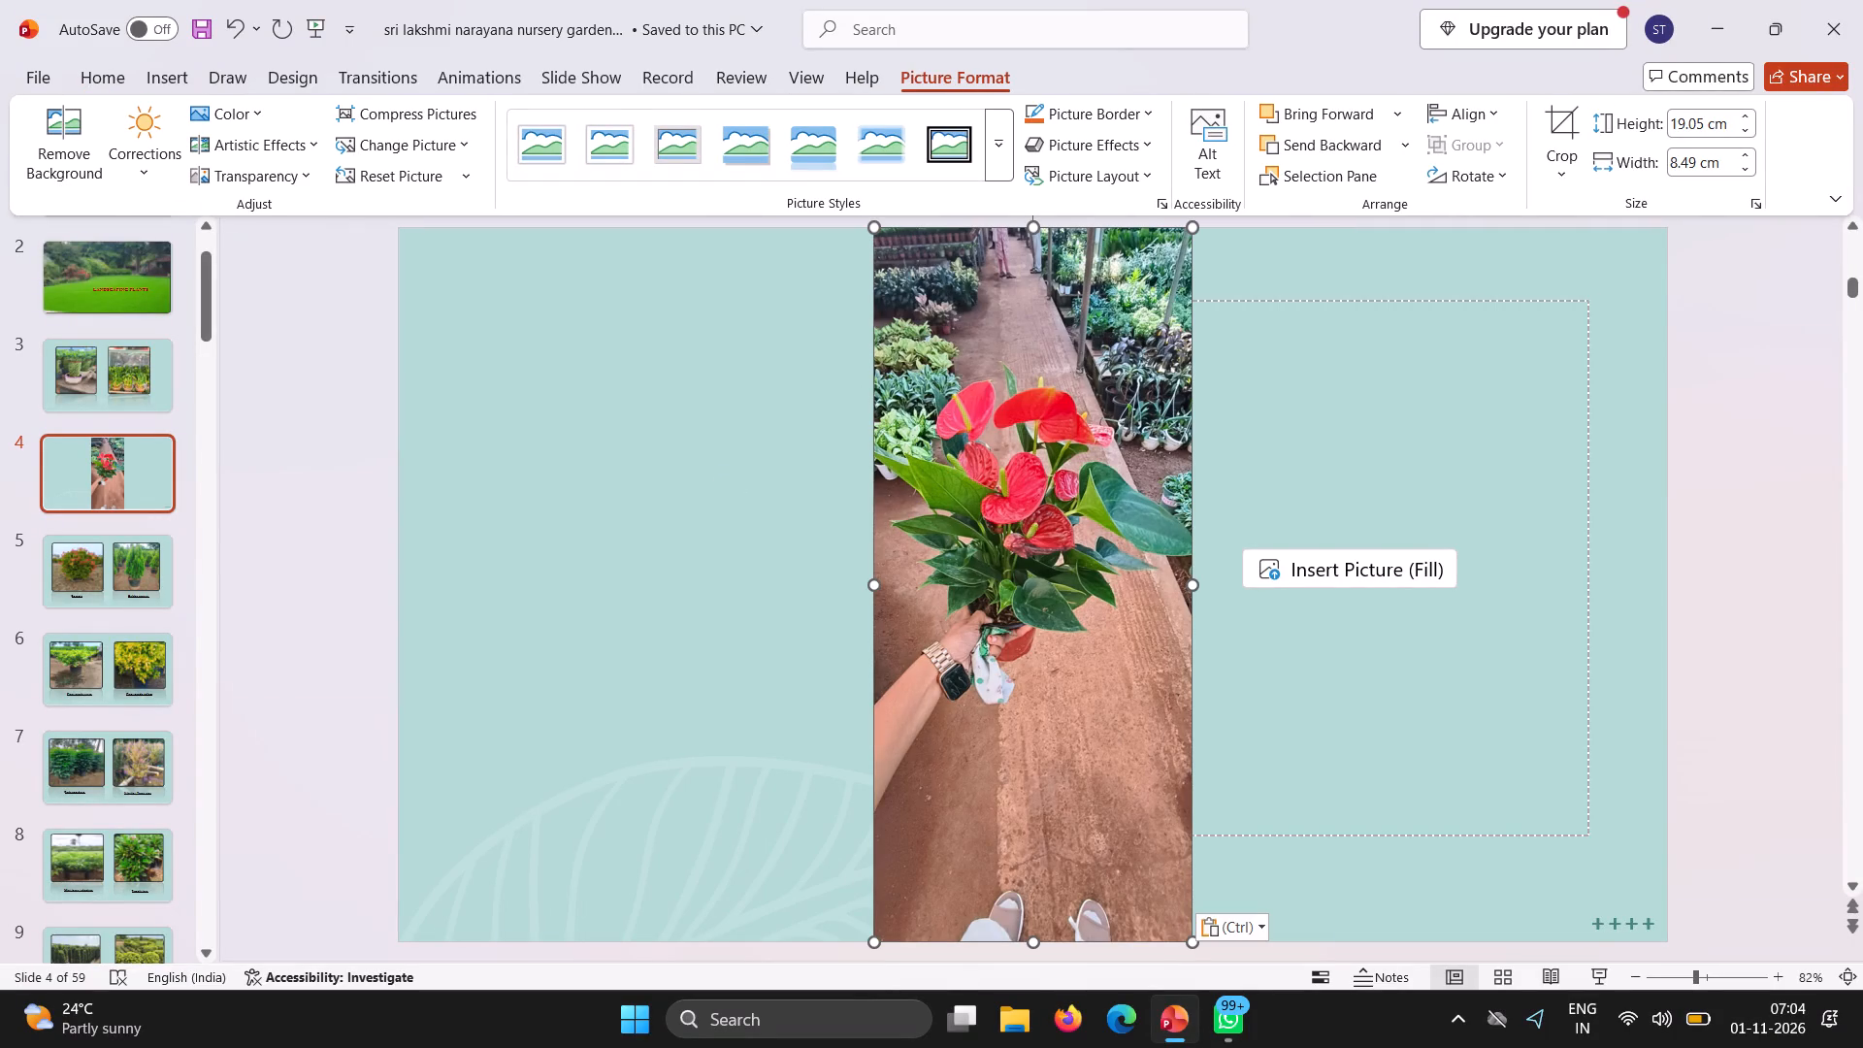
drag(1030, 223, 1027, 344)
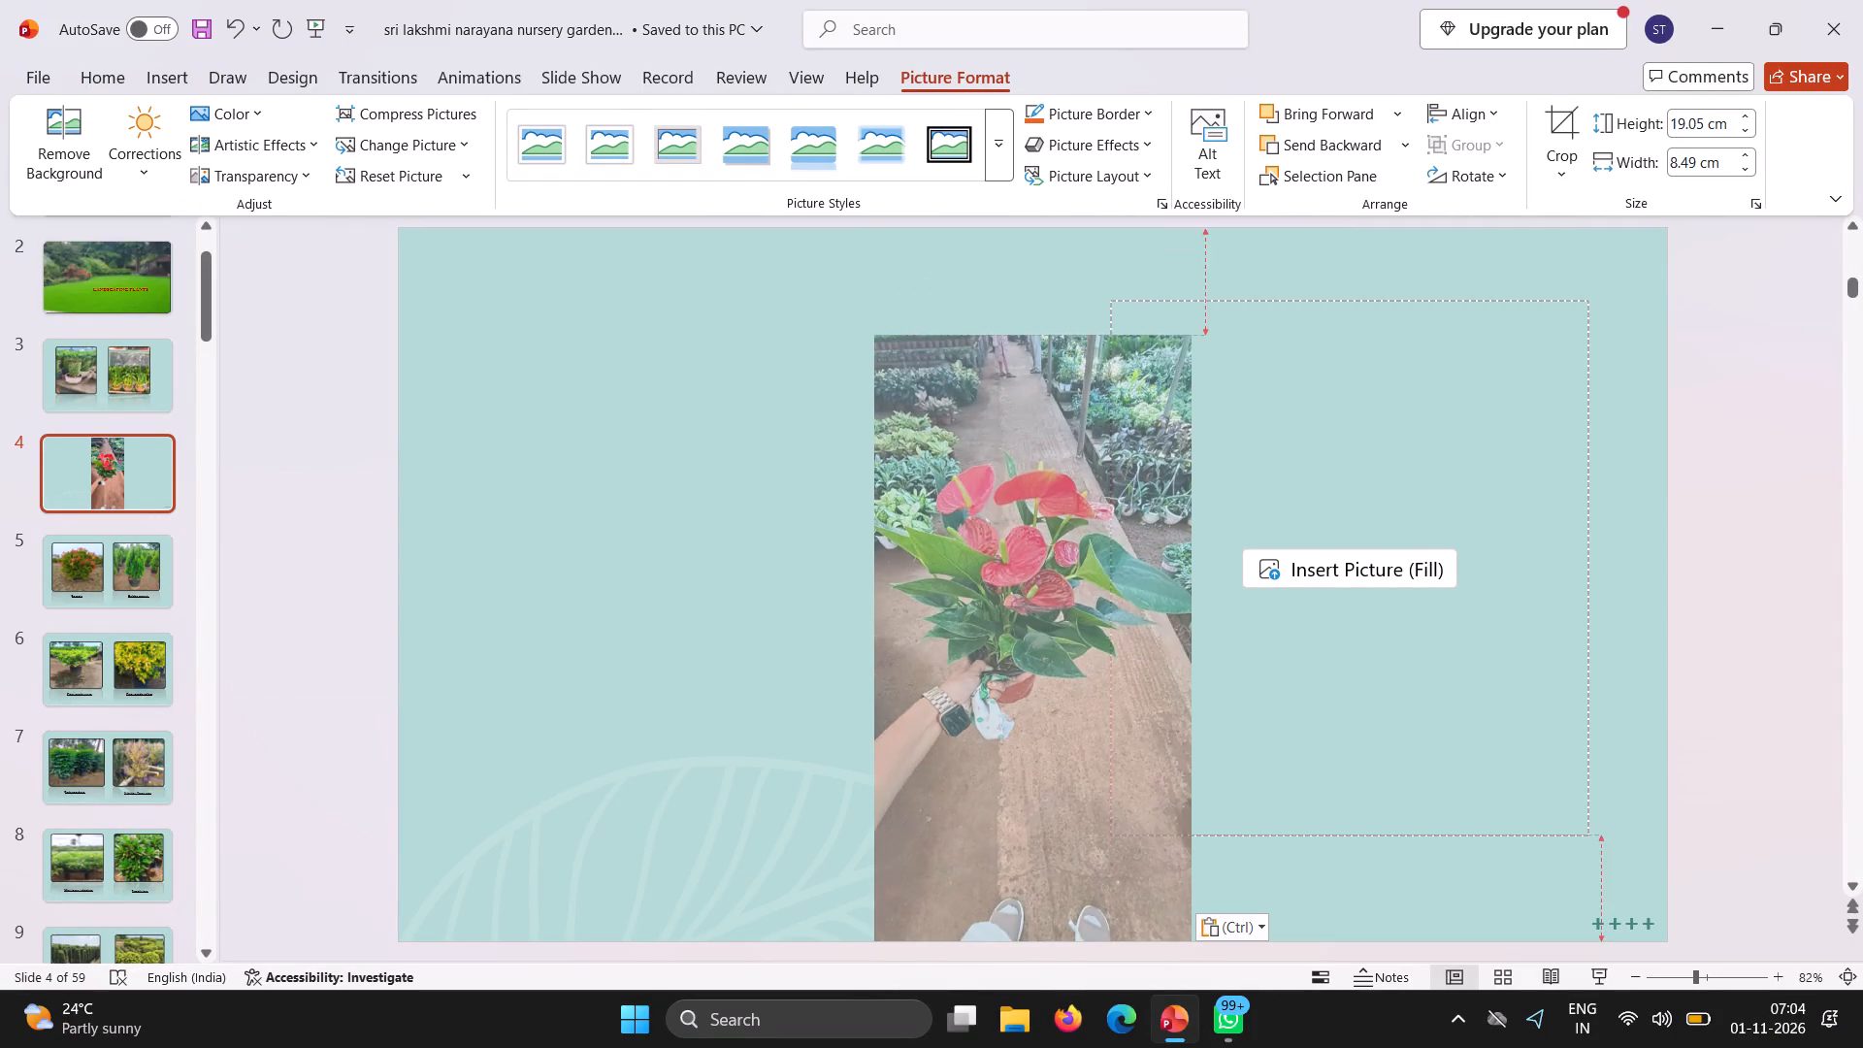
drag(1027, 344, 1019, 366)
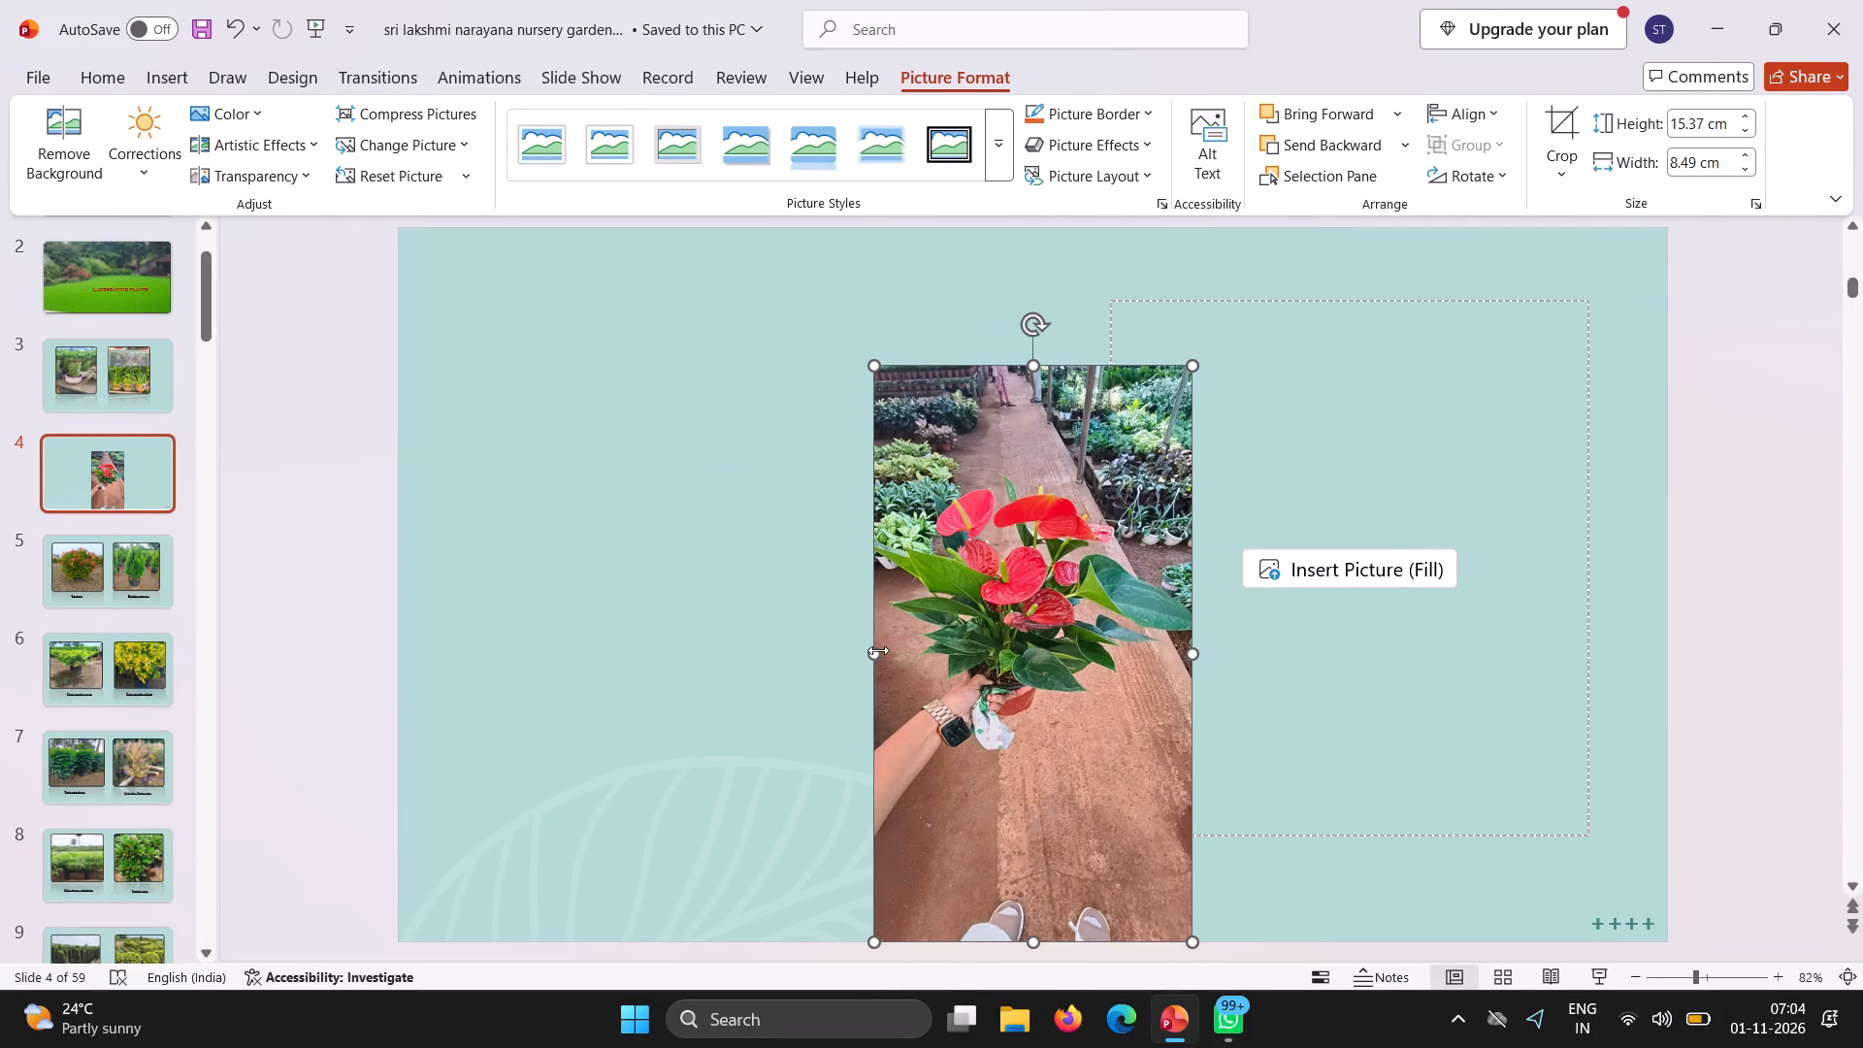
drag(878, 650, 781, 540)
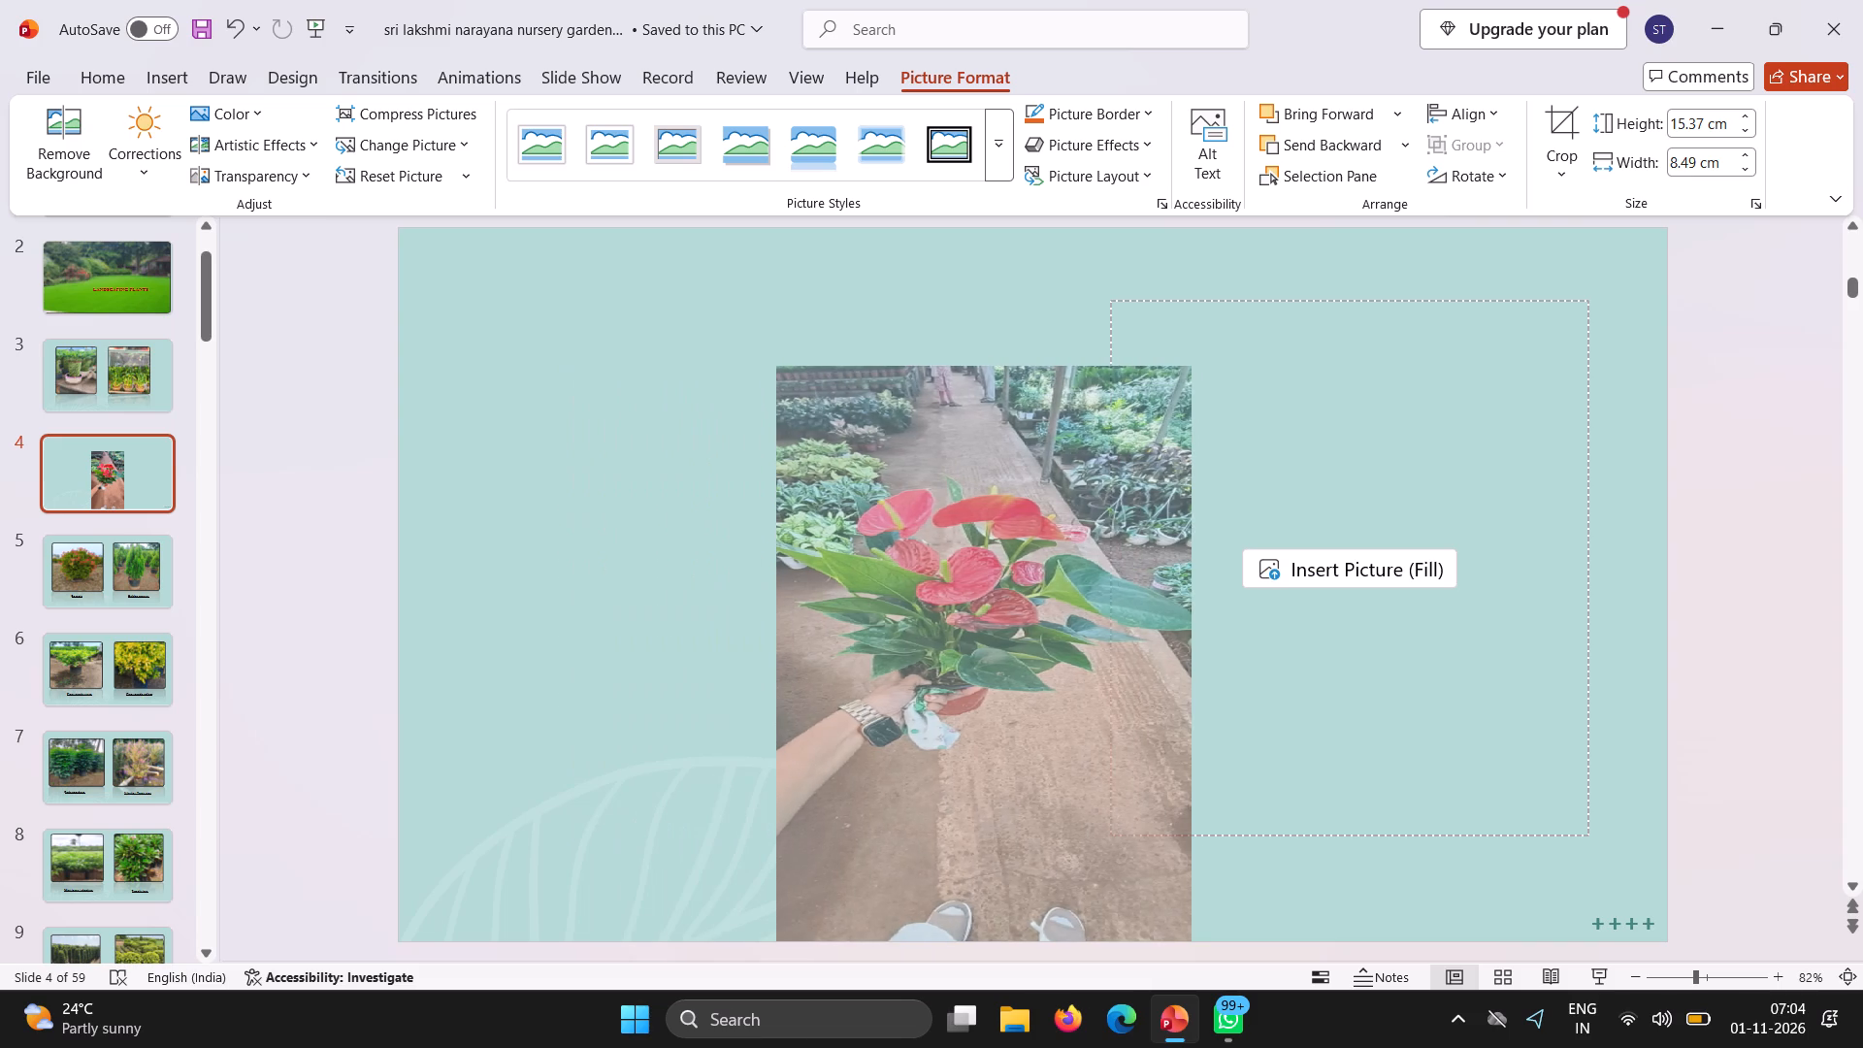
drag(781, 540, 799, 540)
drag(969, 550, 654, 480)
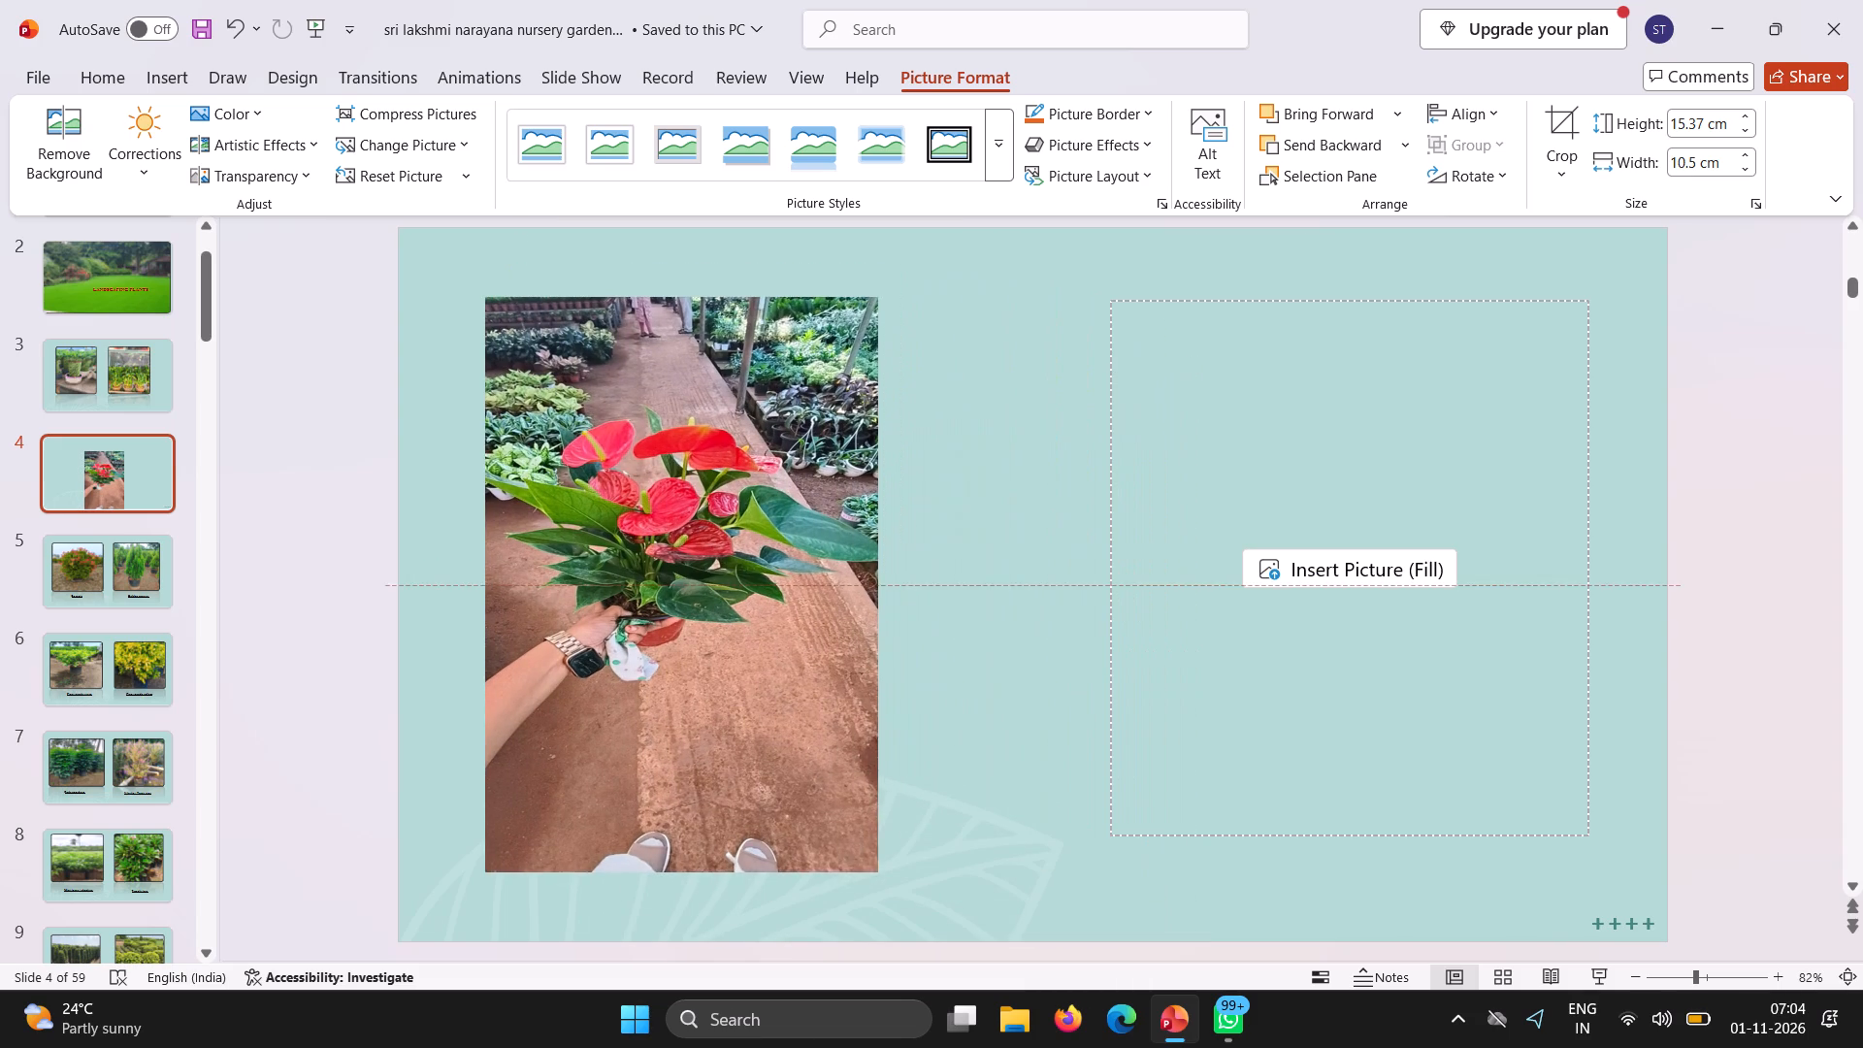
drag(654, 480, 654, 482)
Apply the black, rounded-corner frame picture style with a reflection to the anthurium picture.
click(997, 142)
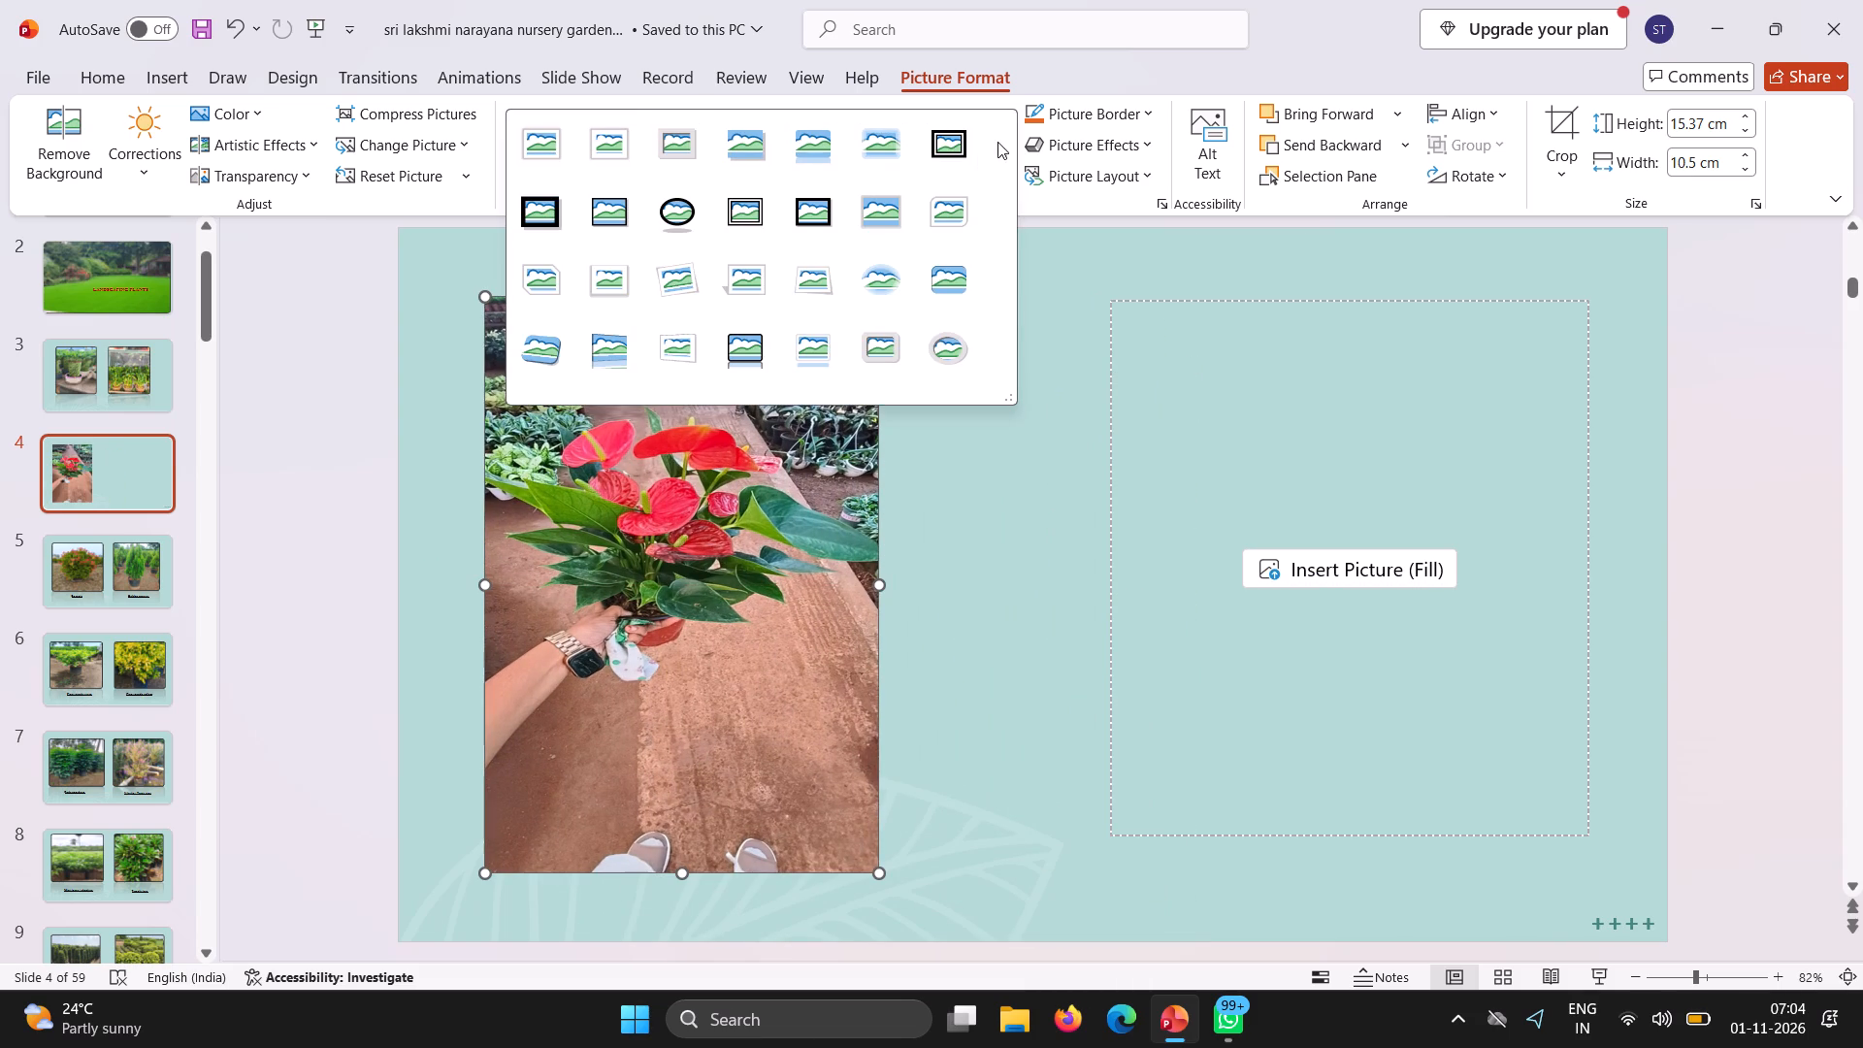
click(750, 351)
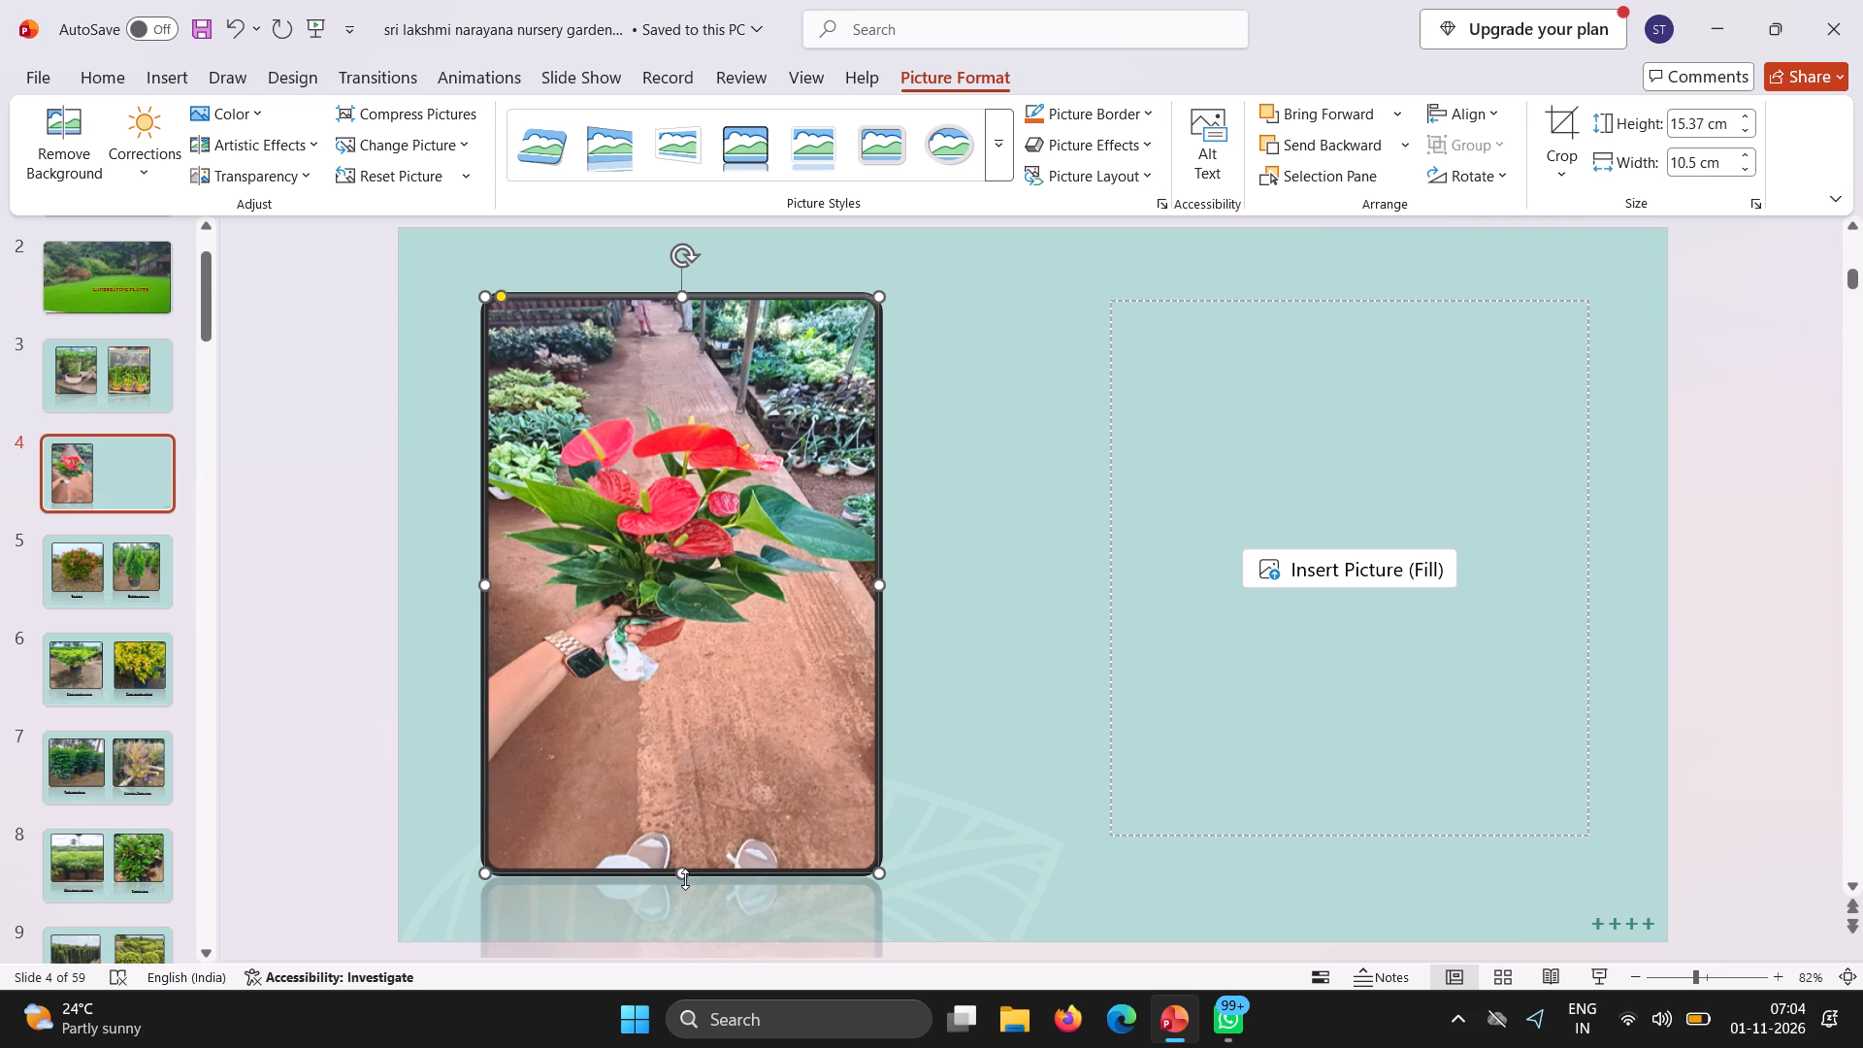
Reduce the anthurium picture's height to about 14.2 cm and shift it slightly towards the centre, level with the empty picture placeholder.
drag(685, 879, 721, 770)
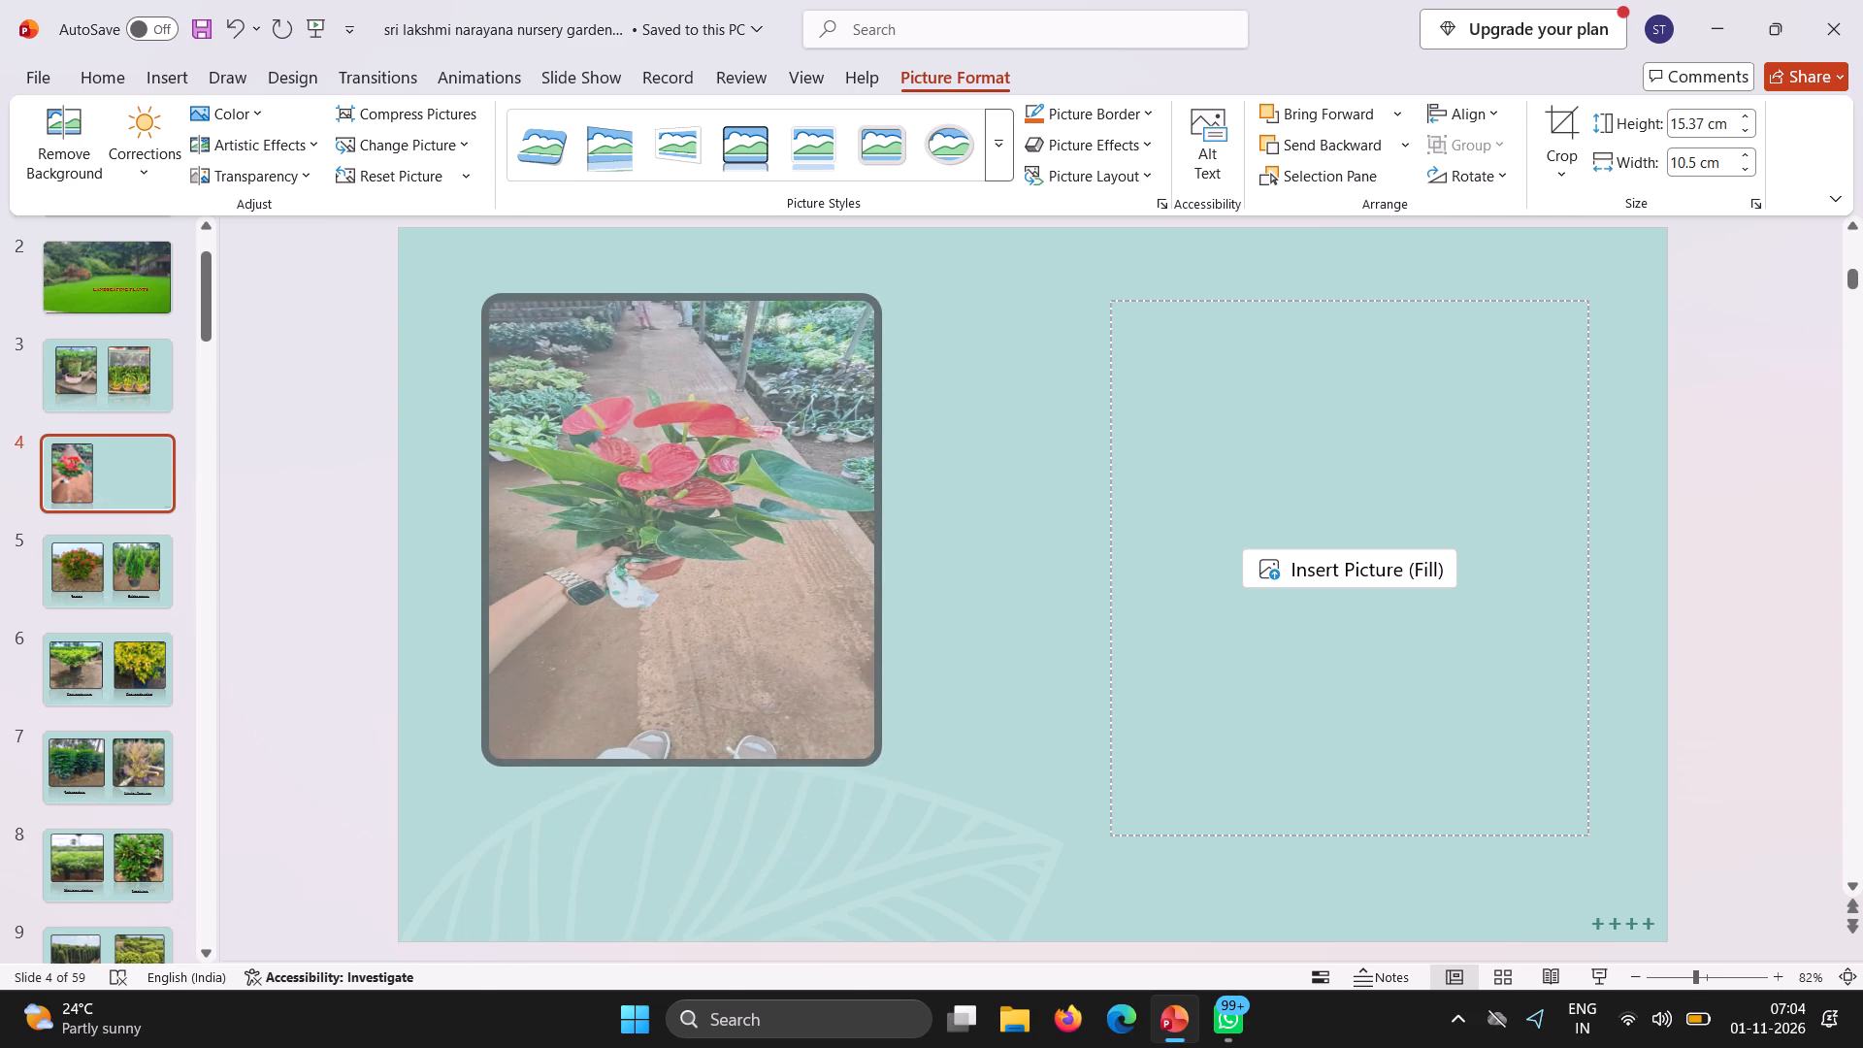
drag(721, 770, 740, 824)
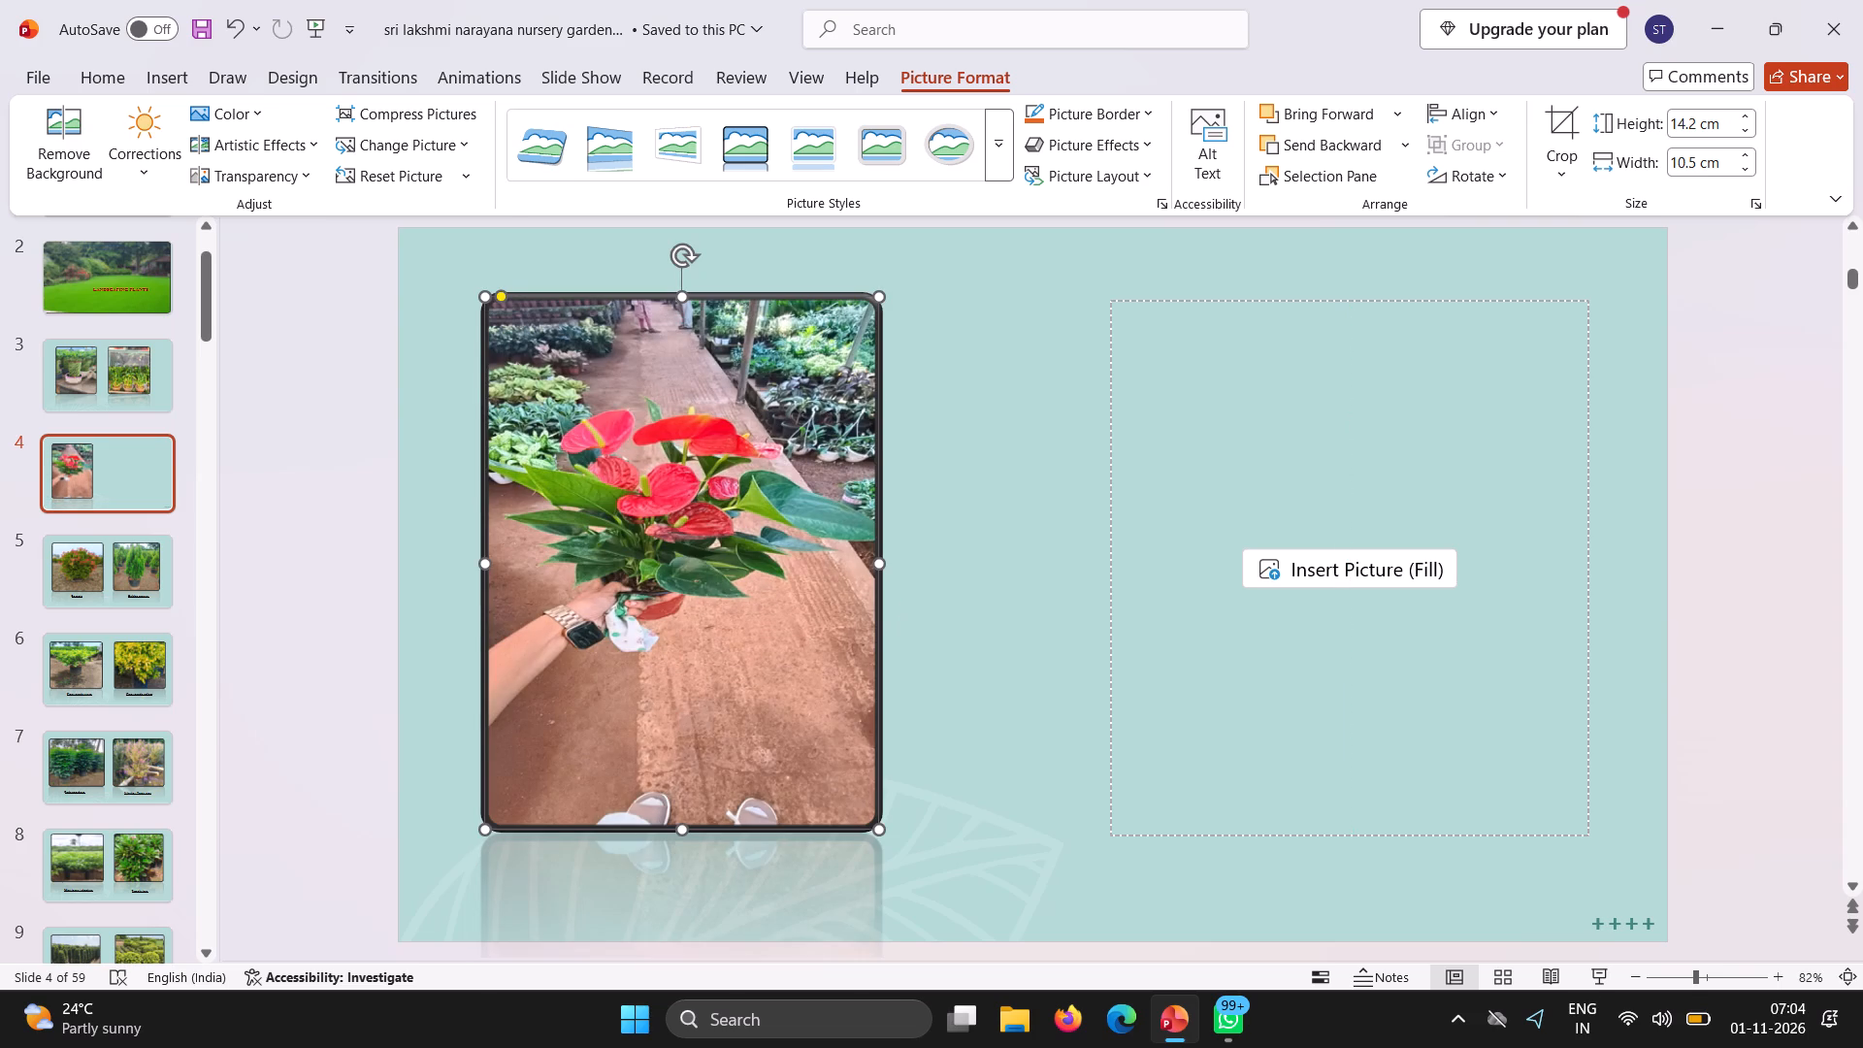
drag(747, 547, 777, 544)
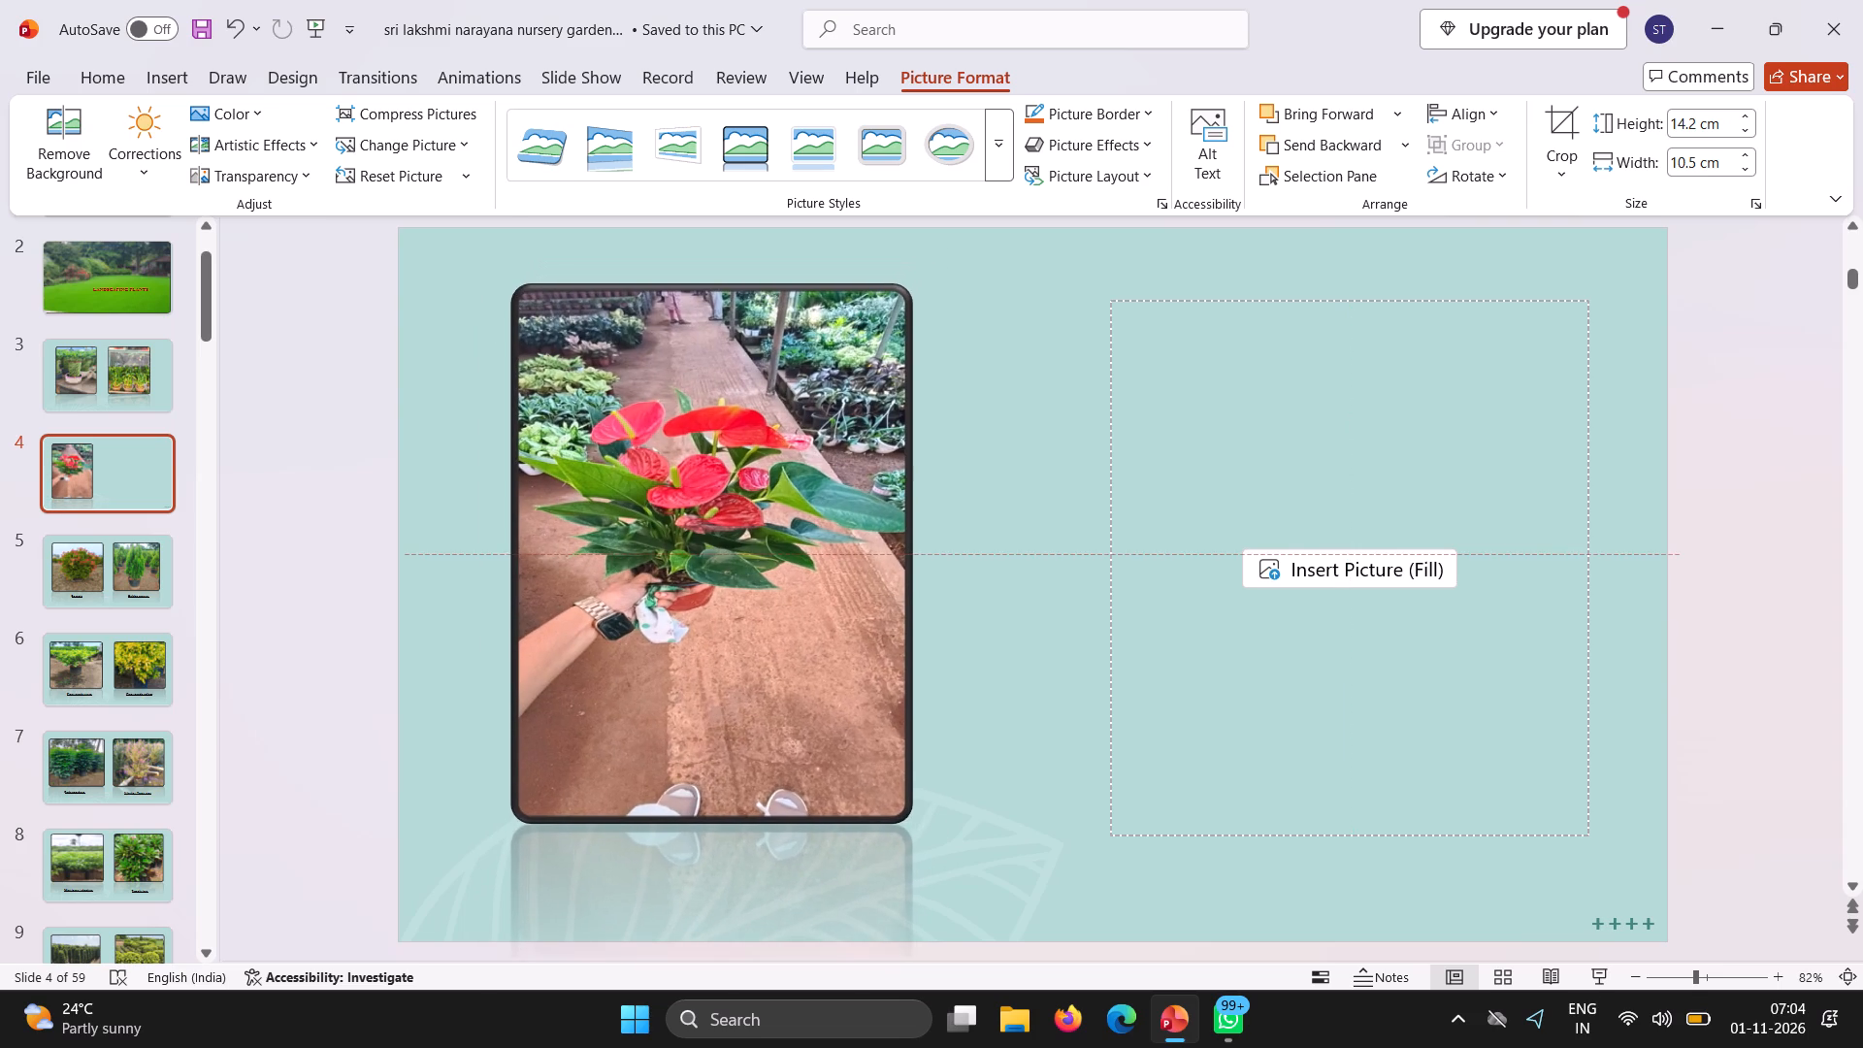
drag(777, 544, 767, 547)
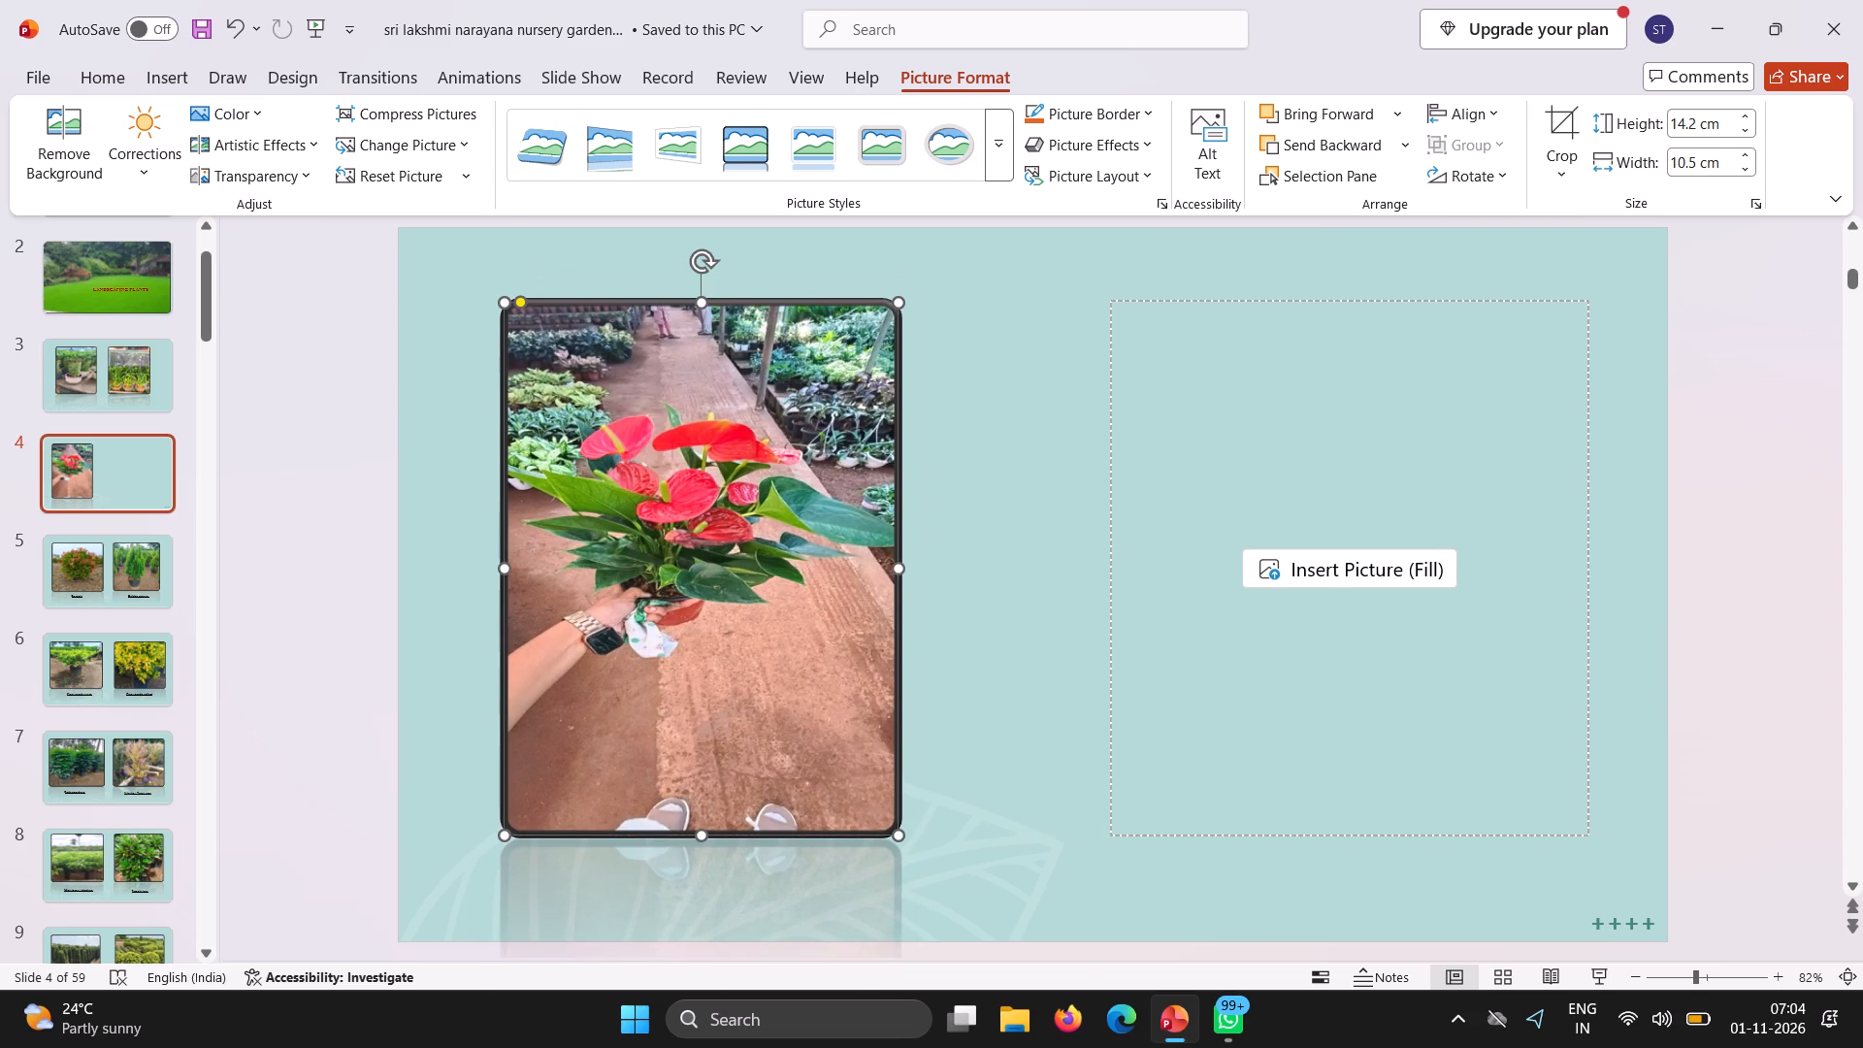
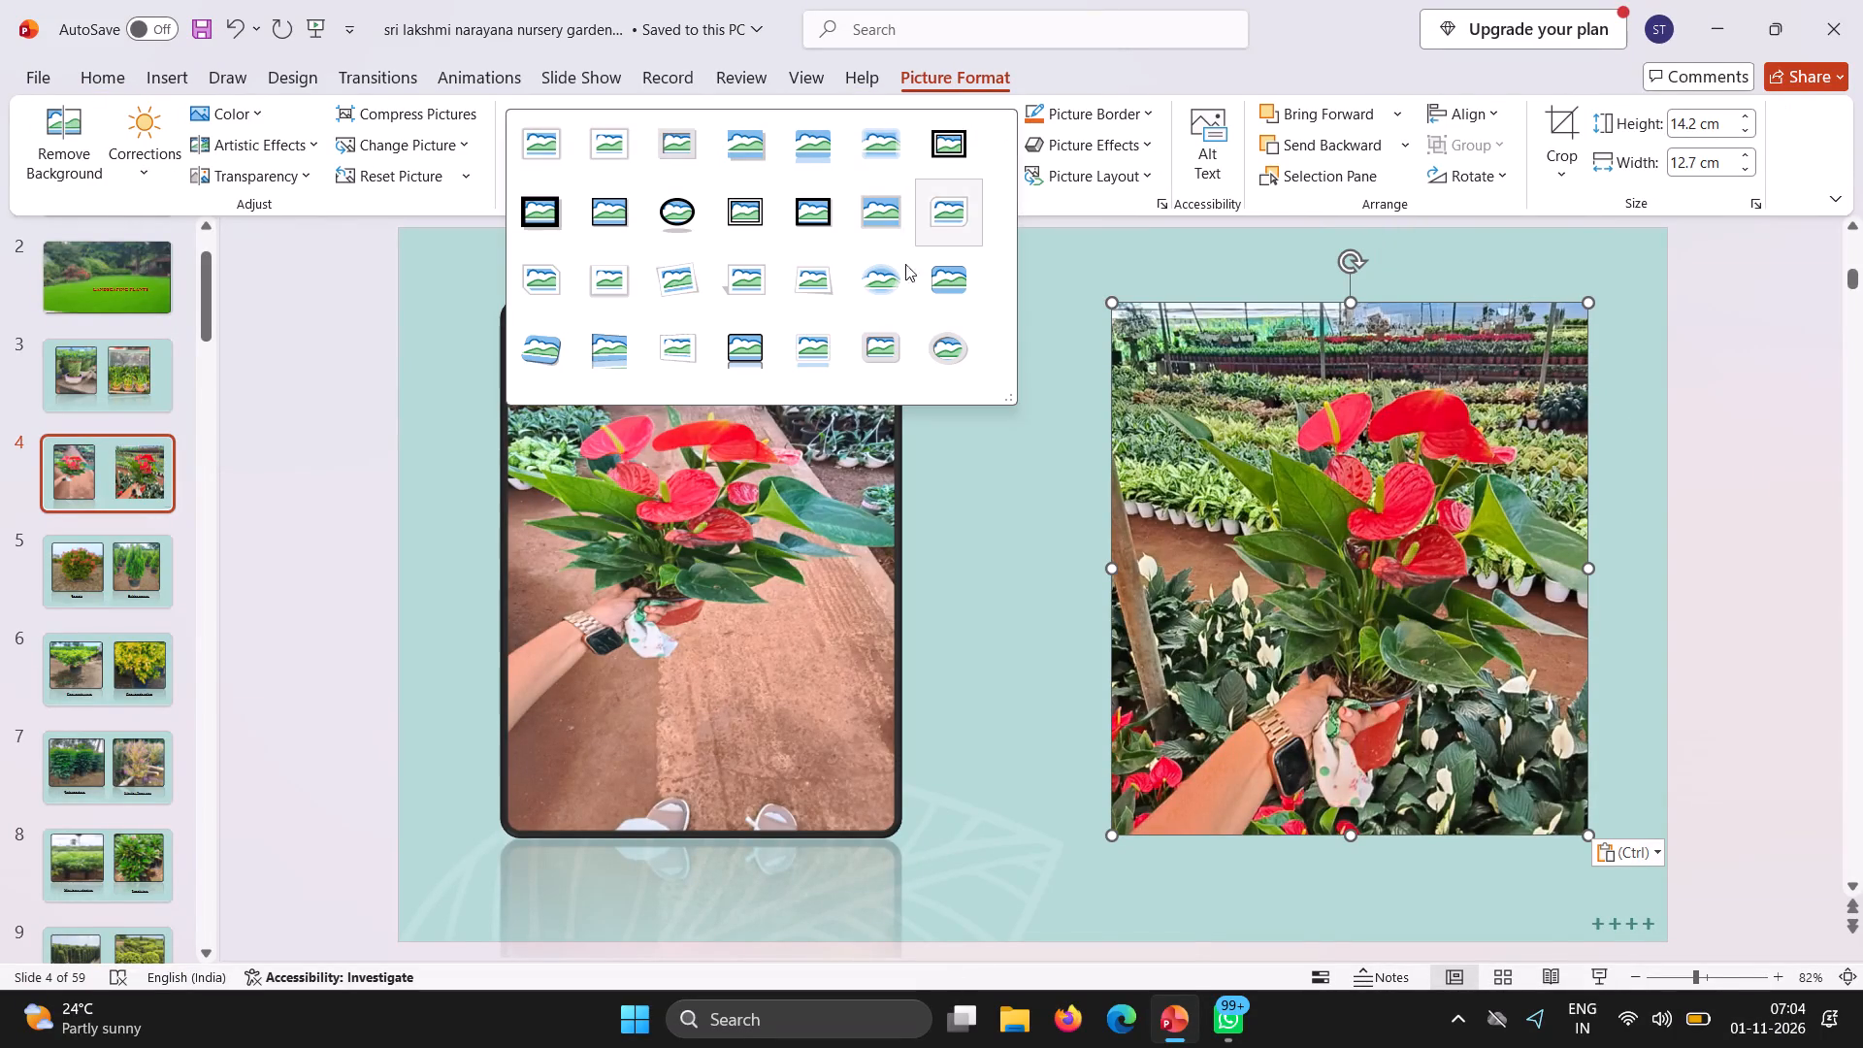
Apply the black, rounded-corner frame picture style with a reflection to the second anthurium picture, in slide 4's right half.
click(746, 360)
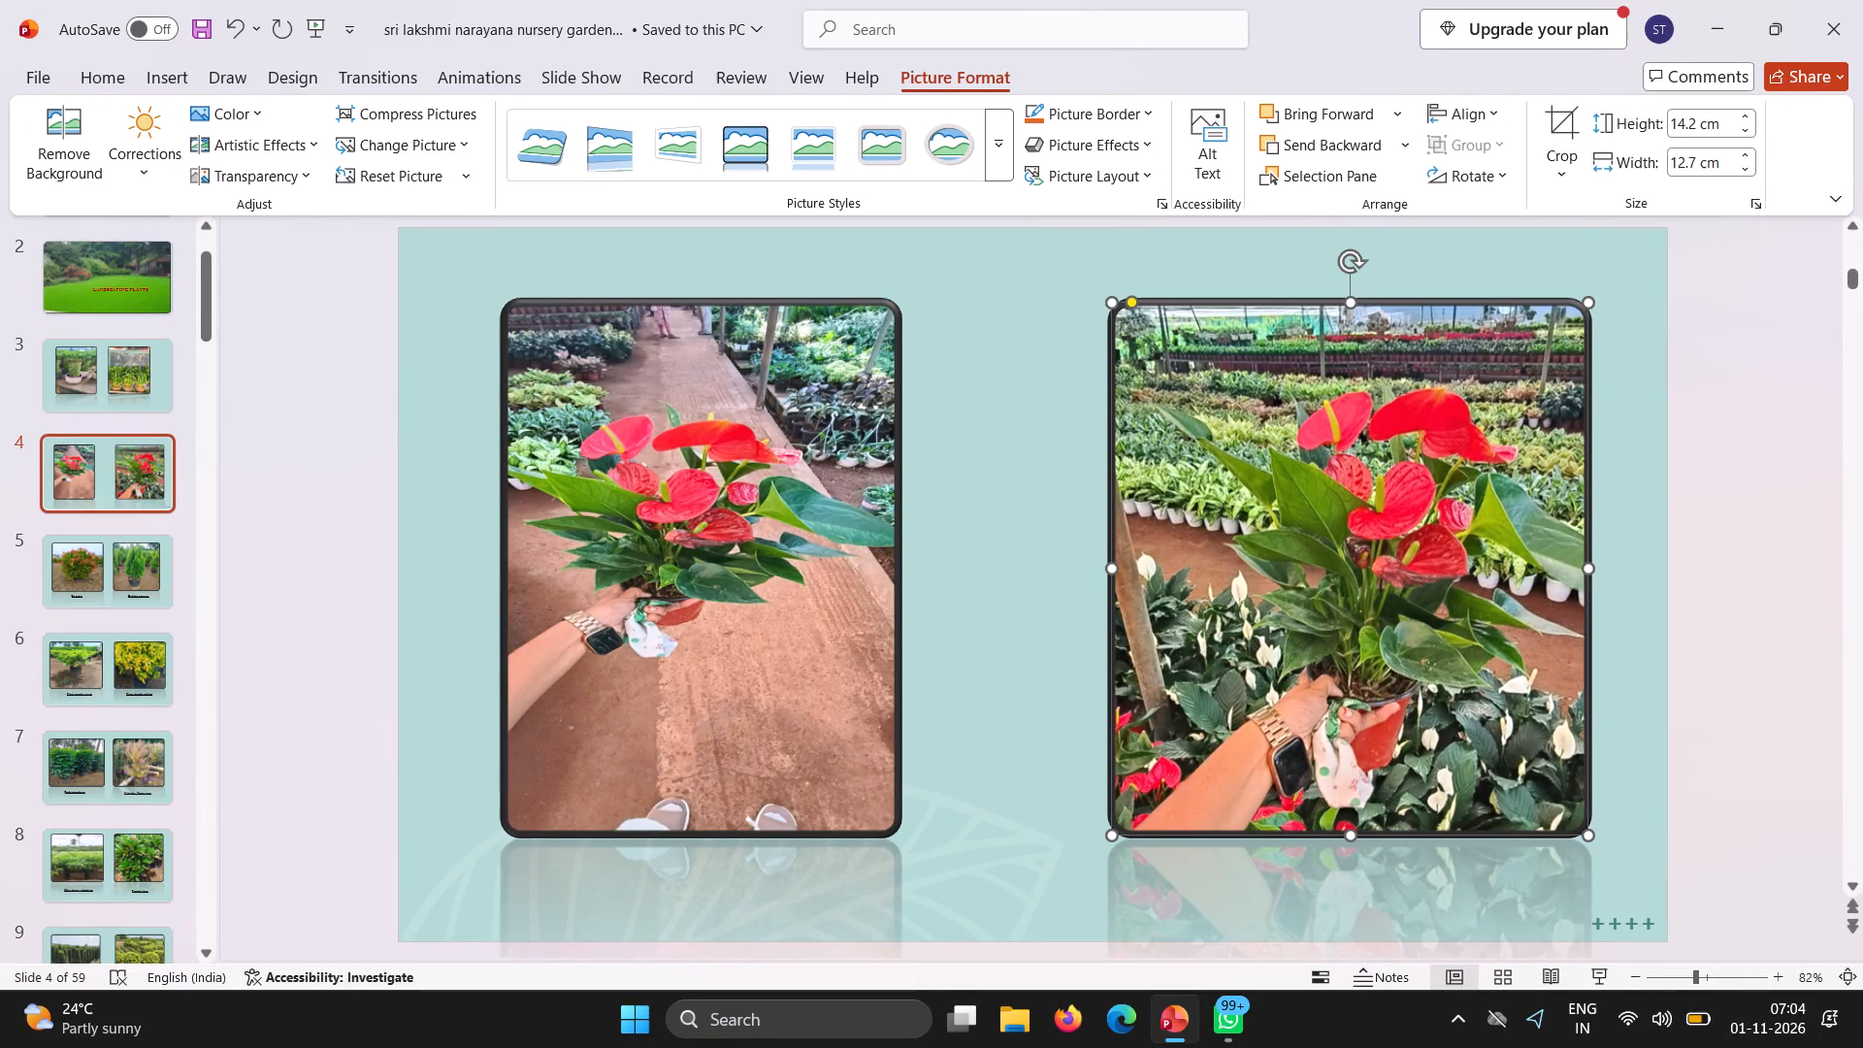
Reduce the right-hand anthurium picture on slide 4 to about 14.02 cm high by 11.35 cm wide.
click(1356, 305)
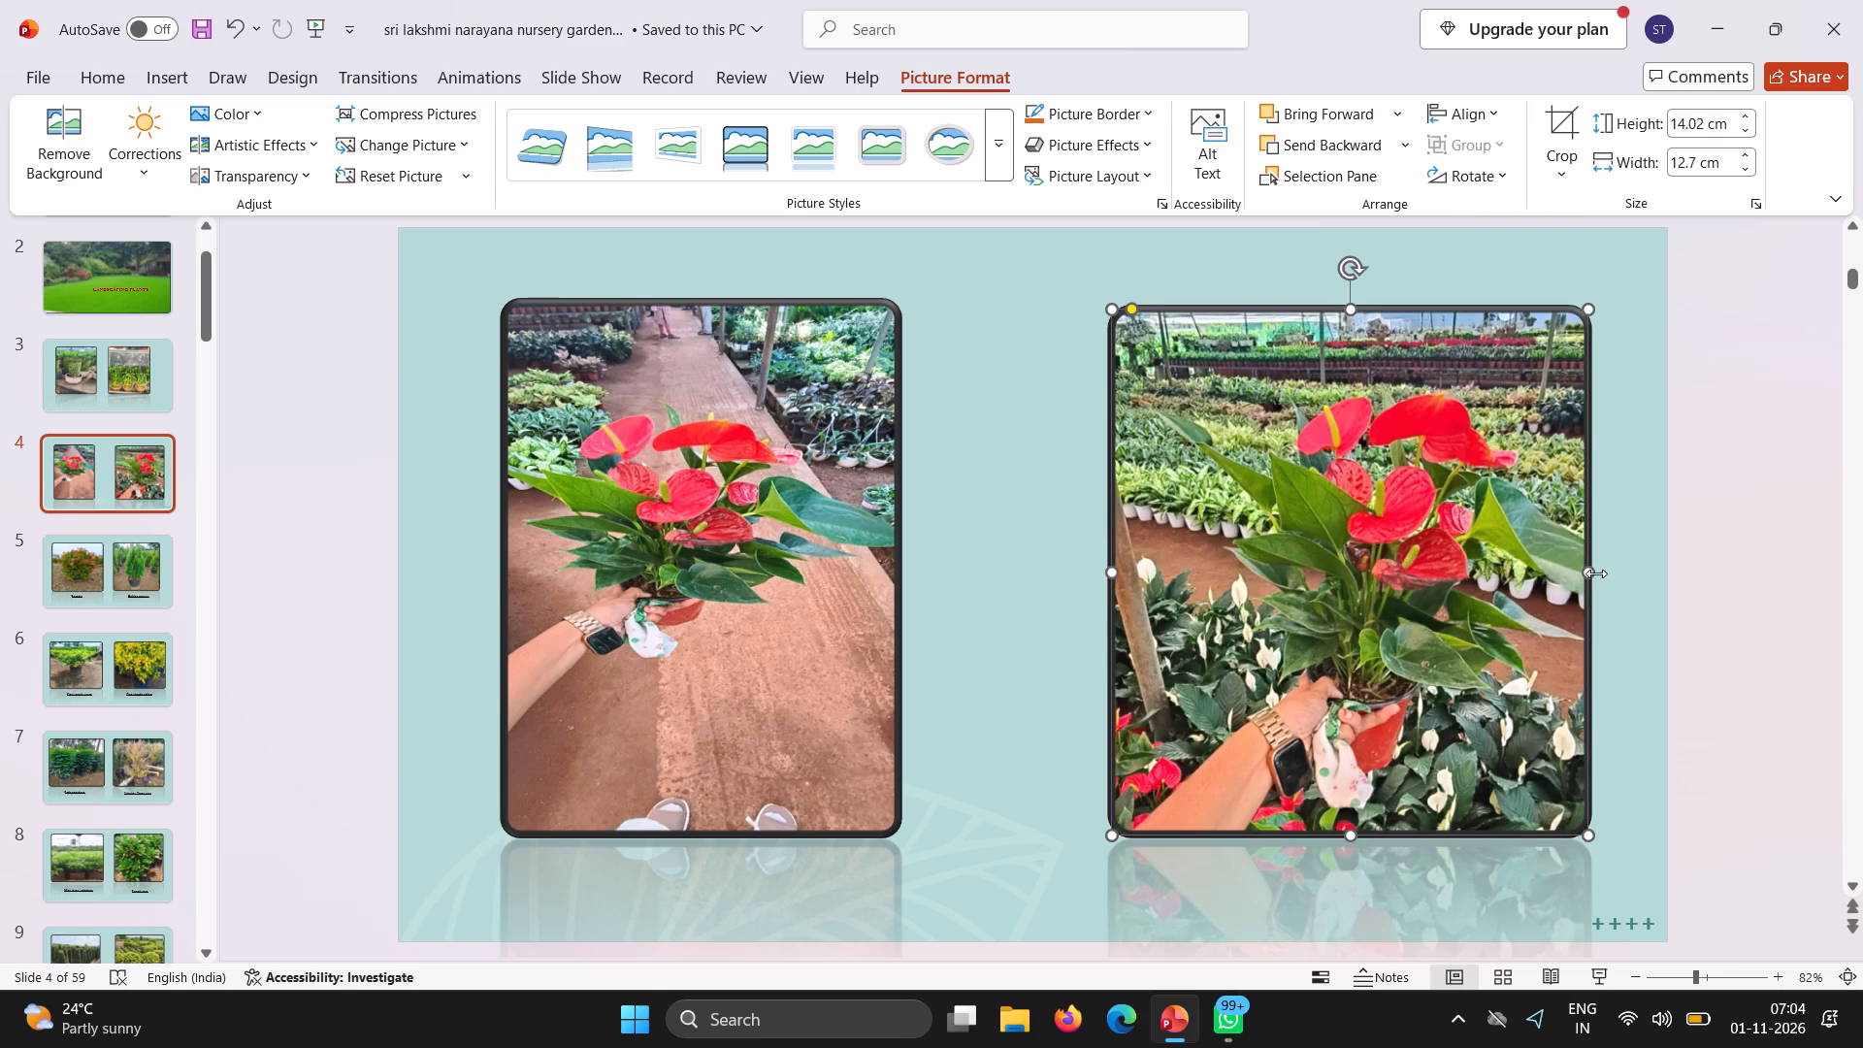
drag(1593, 571, 1537, 549)
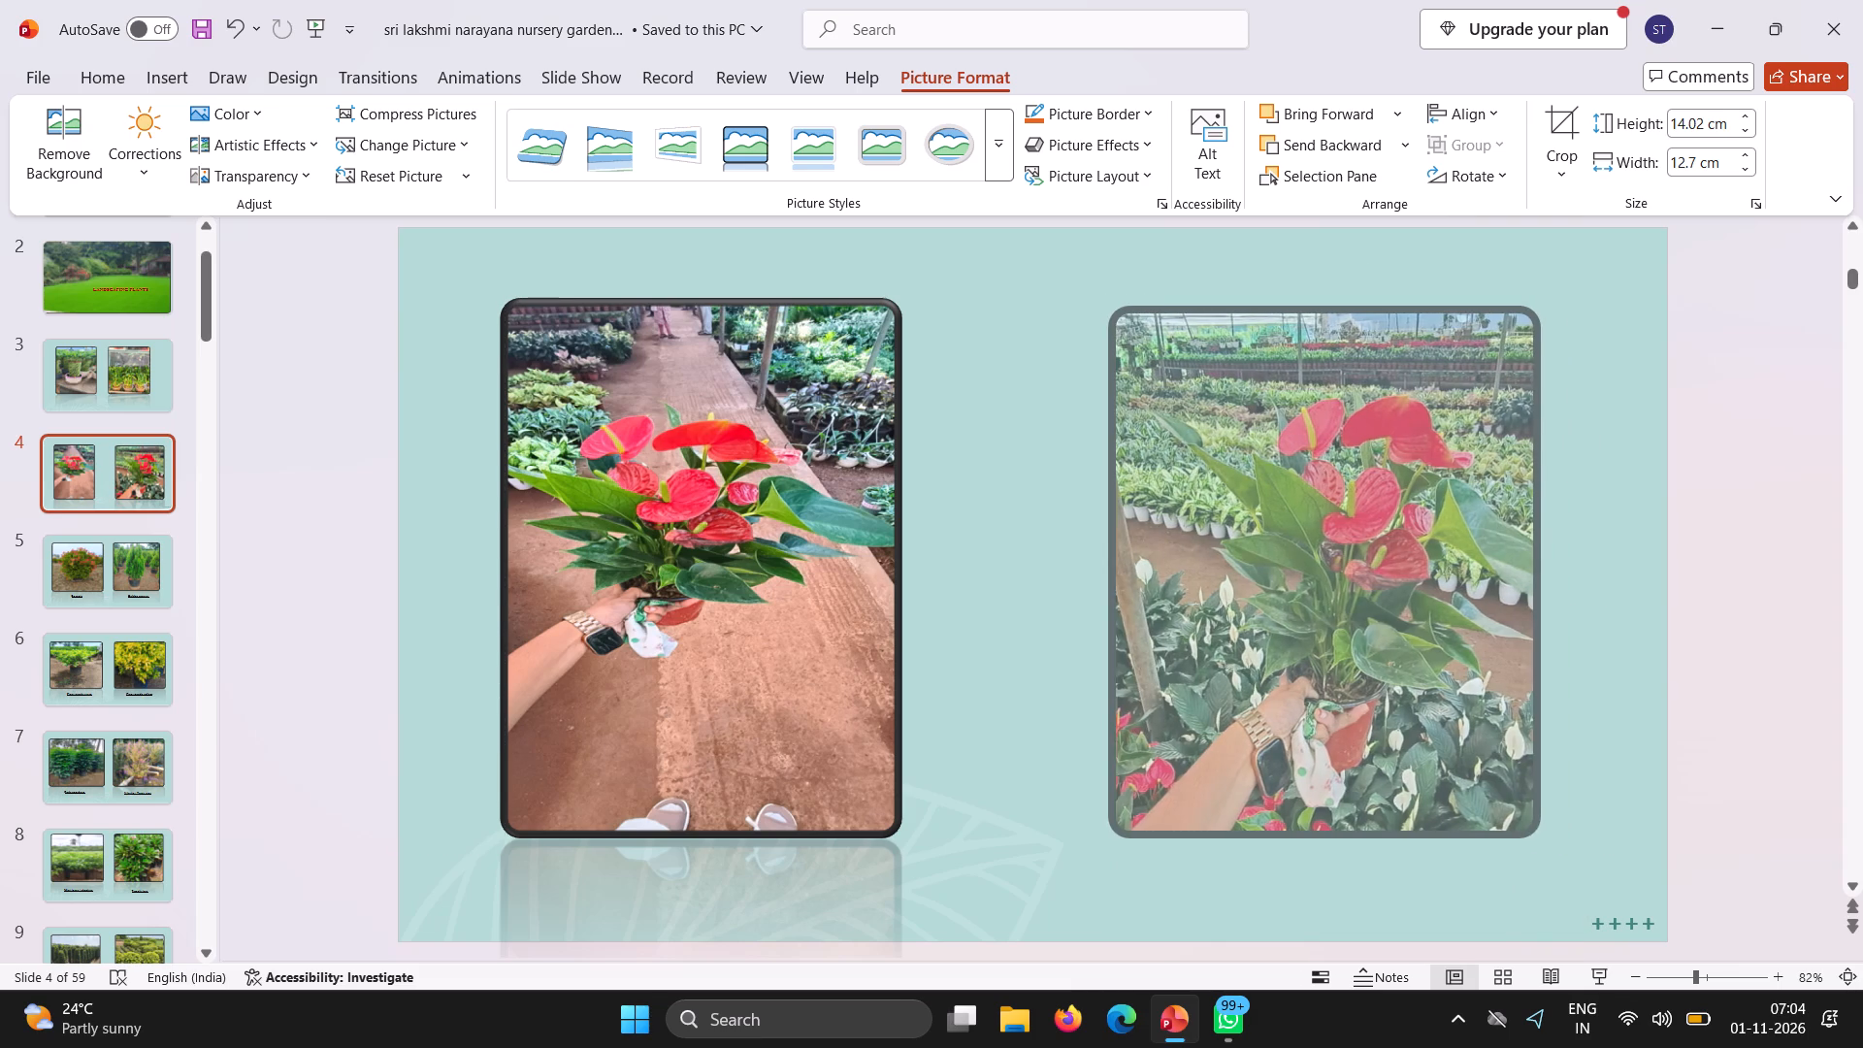
Resize the left-hand anthurium picture to match the right-hand one, about 14.02 cm high by 11.35 cm wide.
click(851, 627)
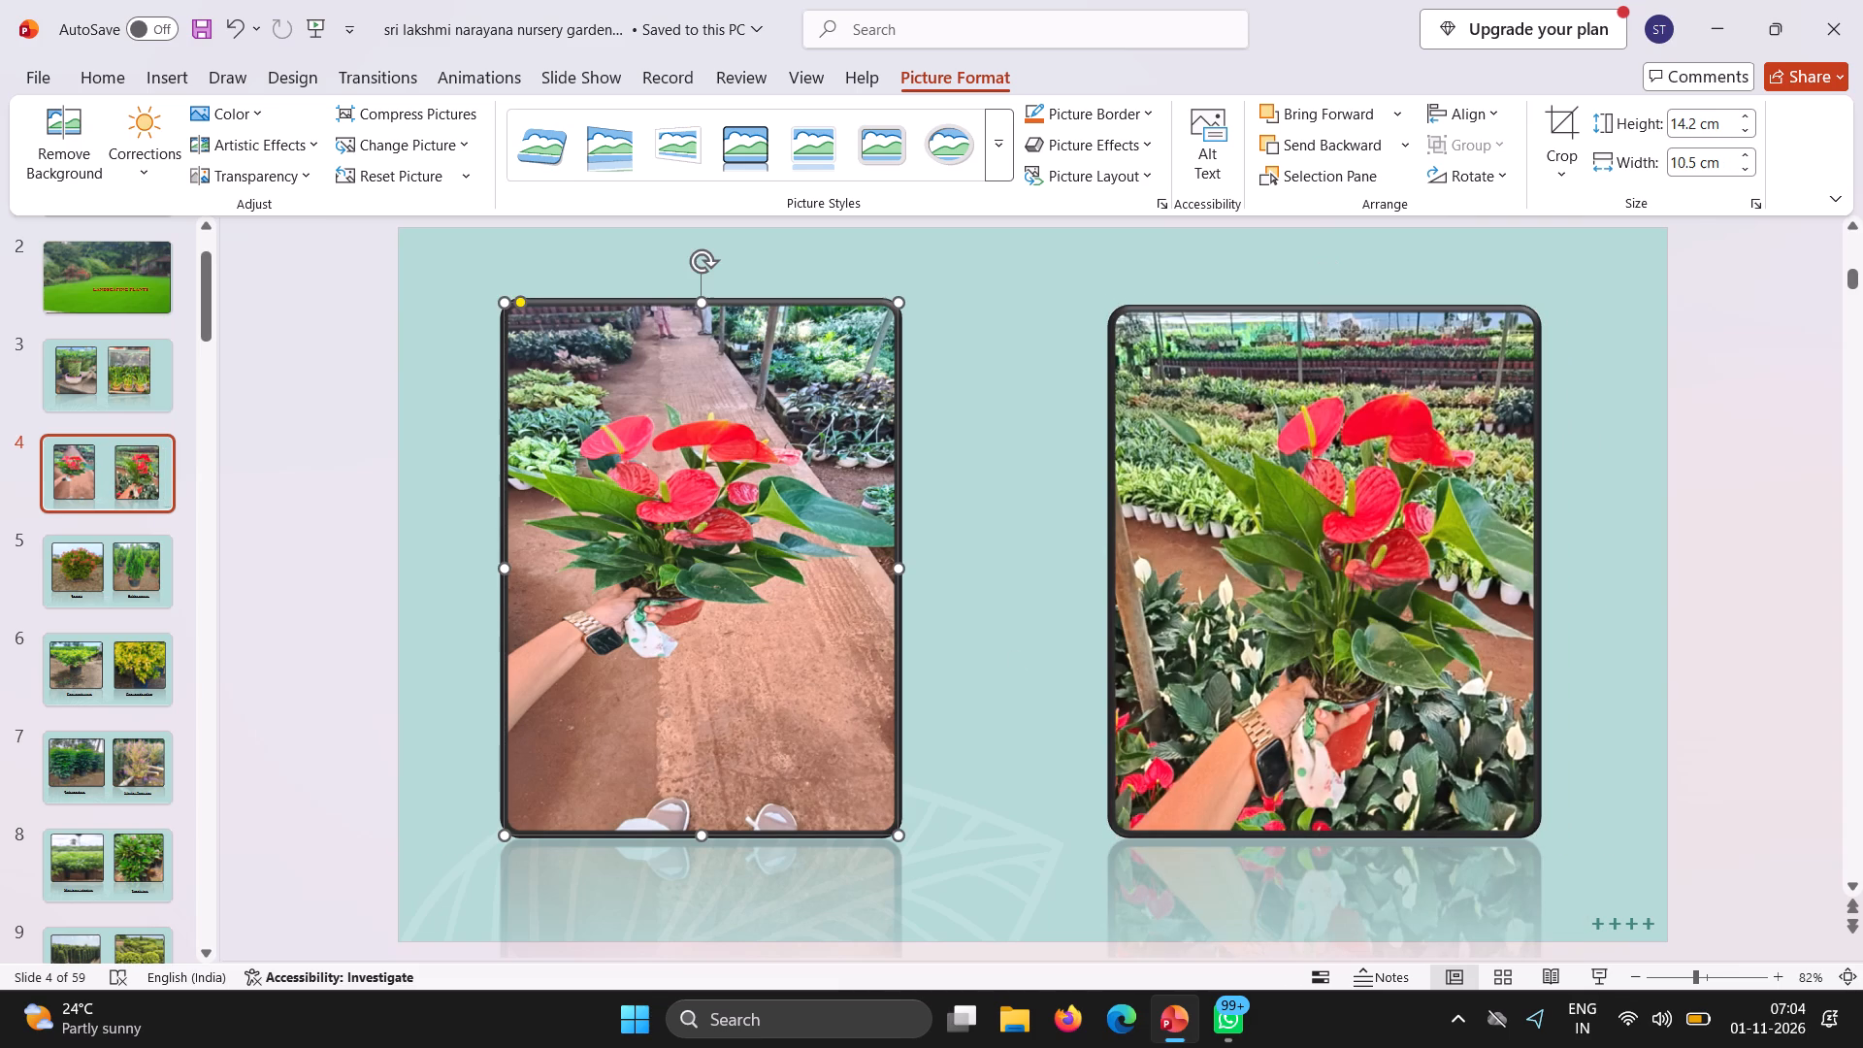
drag(905, 564, 912, 563)
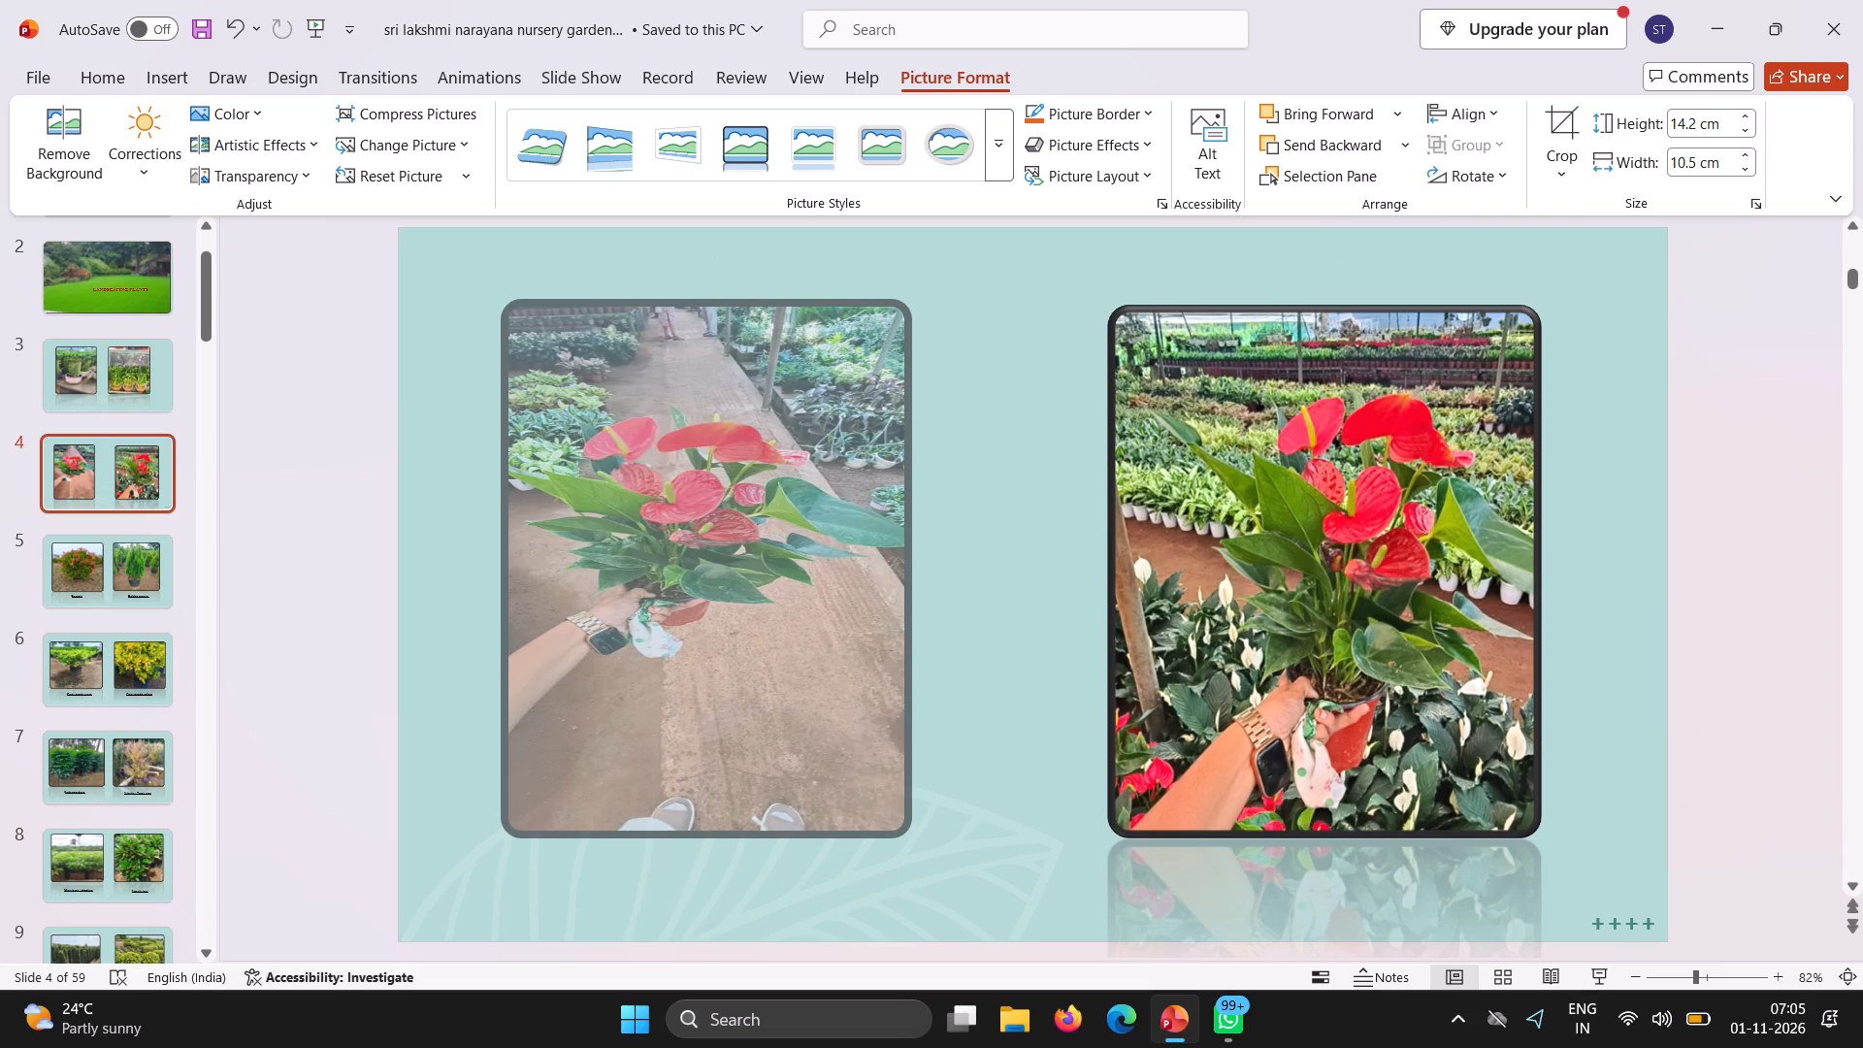
drag(912, 563, 928, 568)
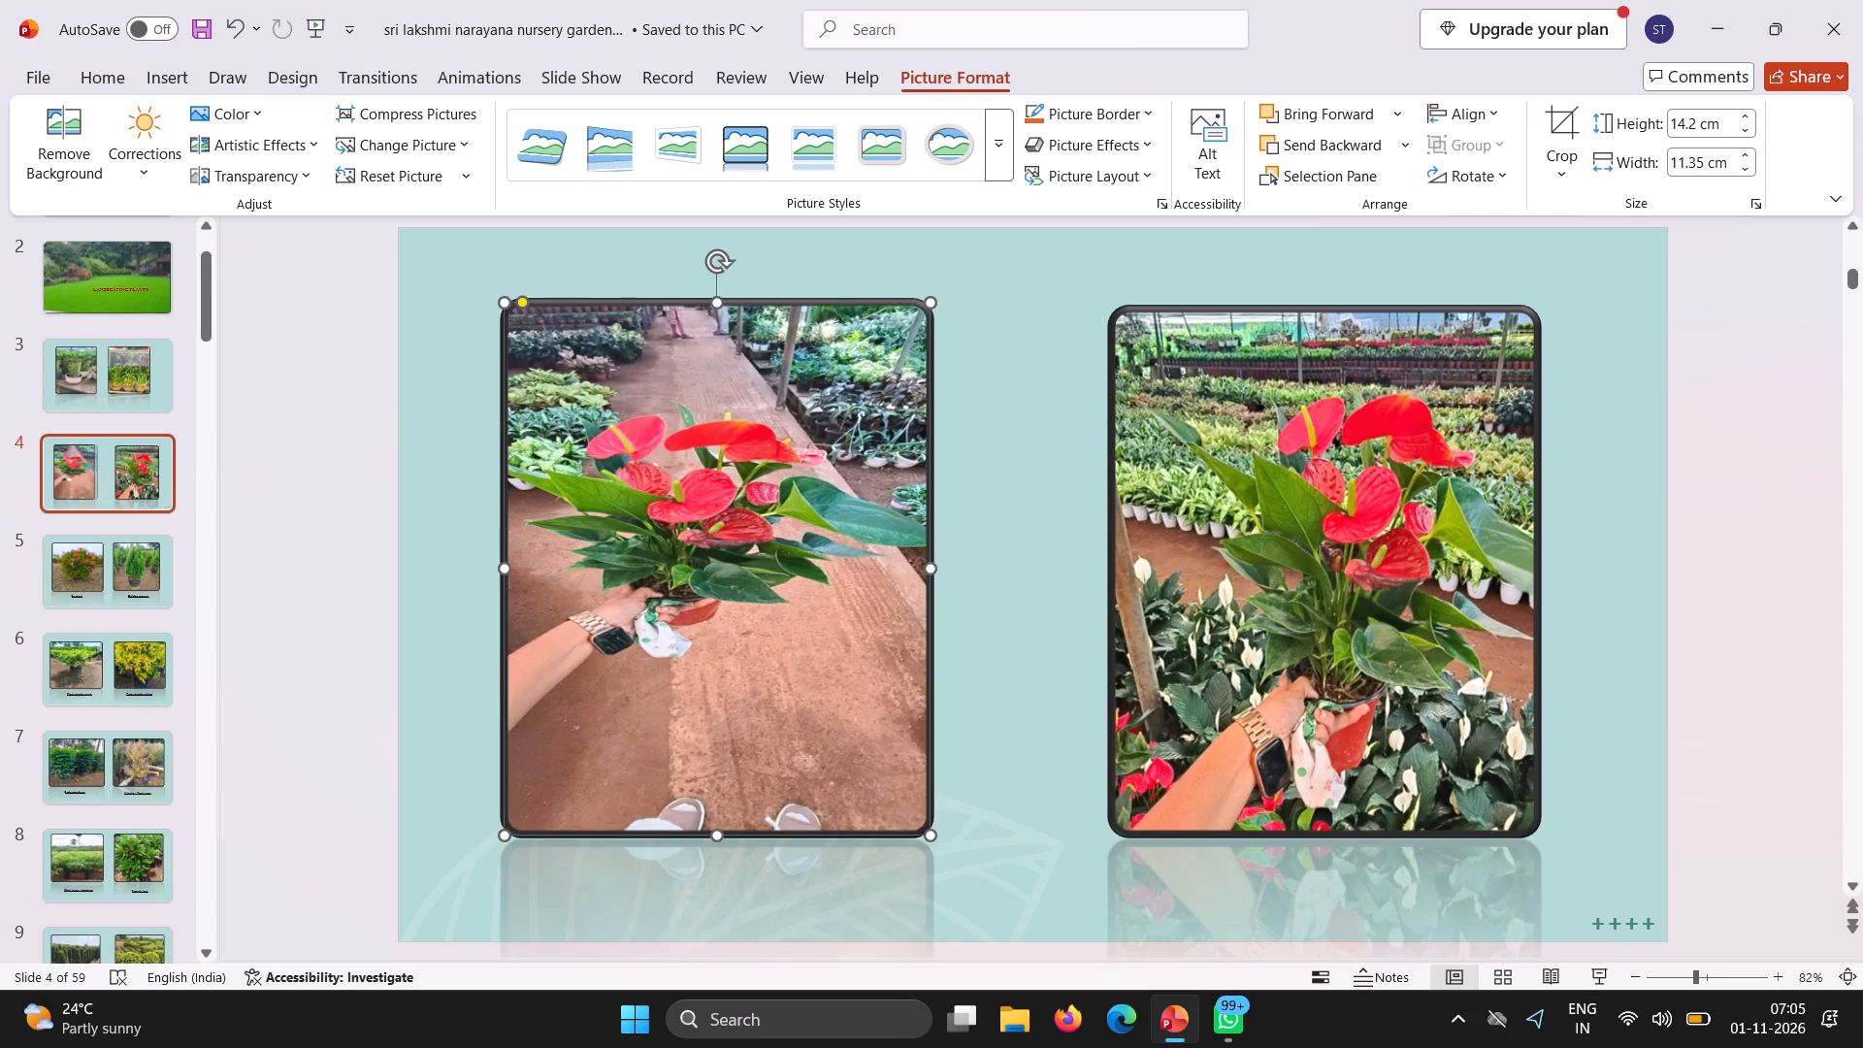
click(718, 836)
drag(718, 301, 718, 316)
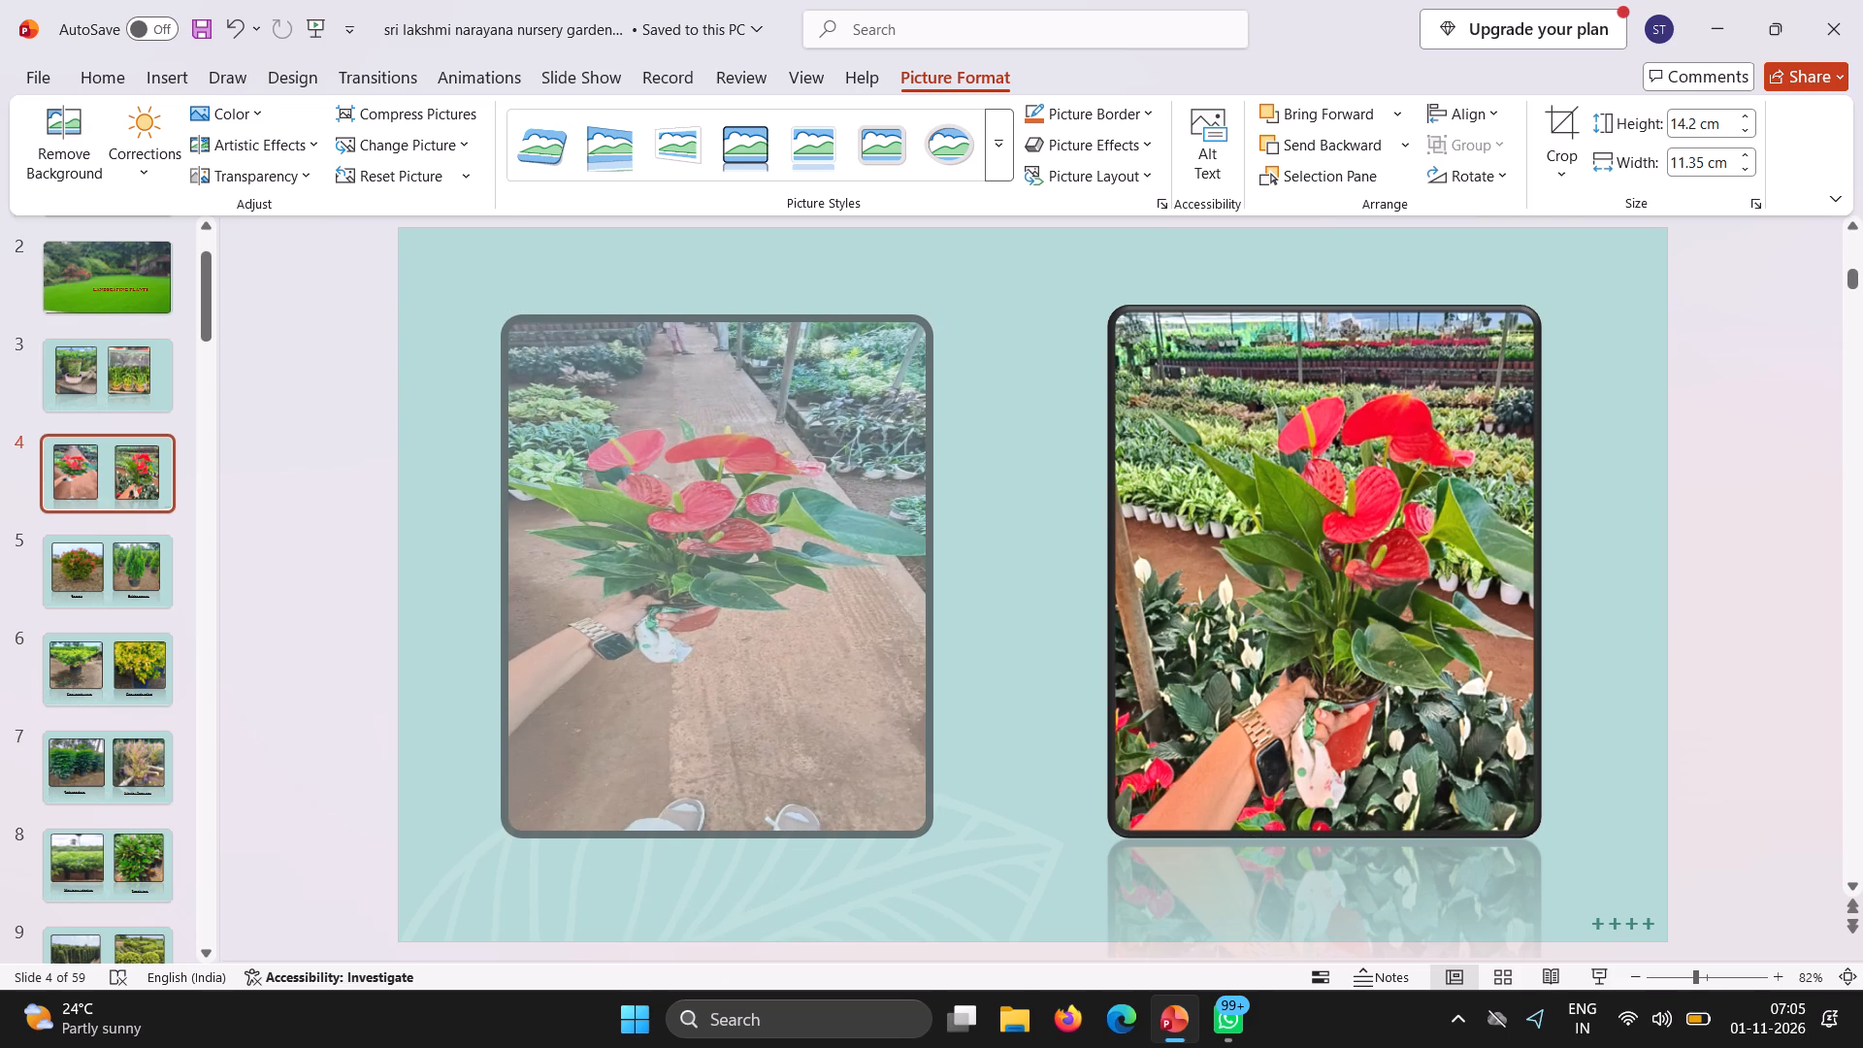
drag(718, 316, 718, 311)
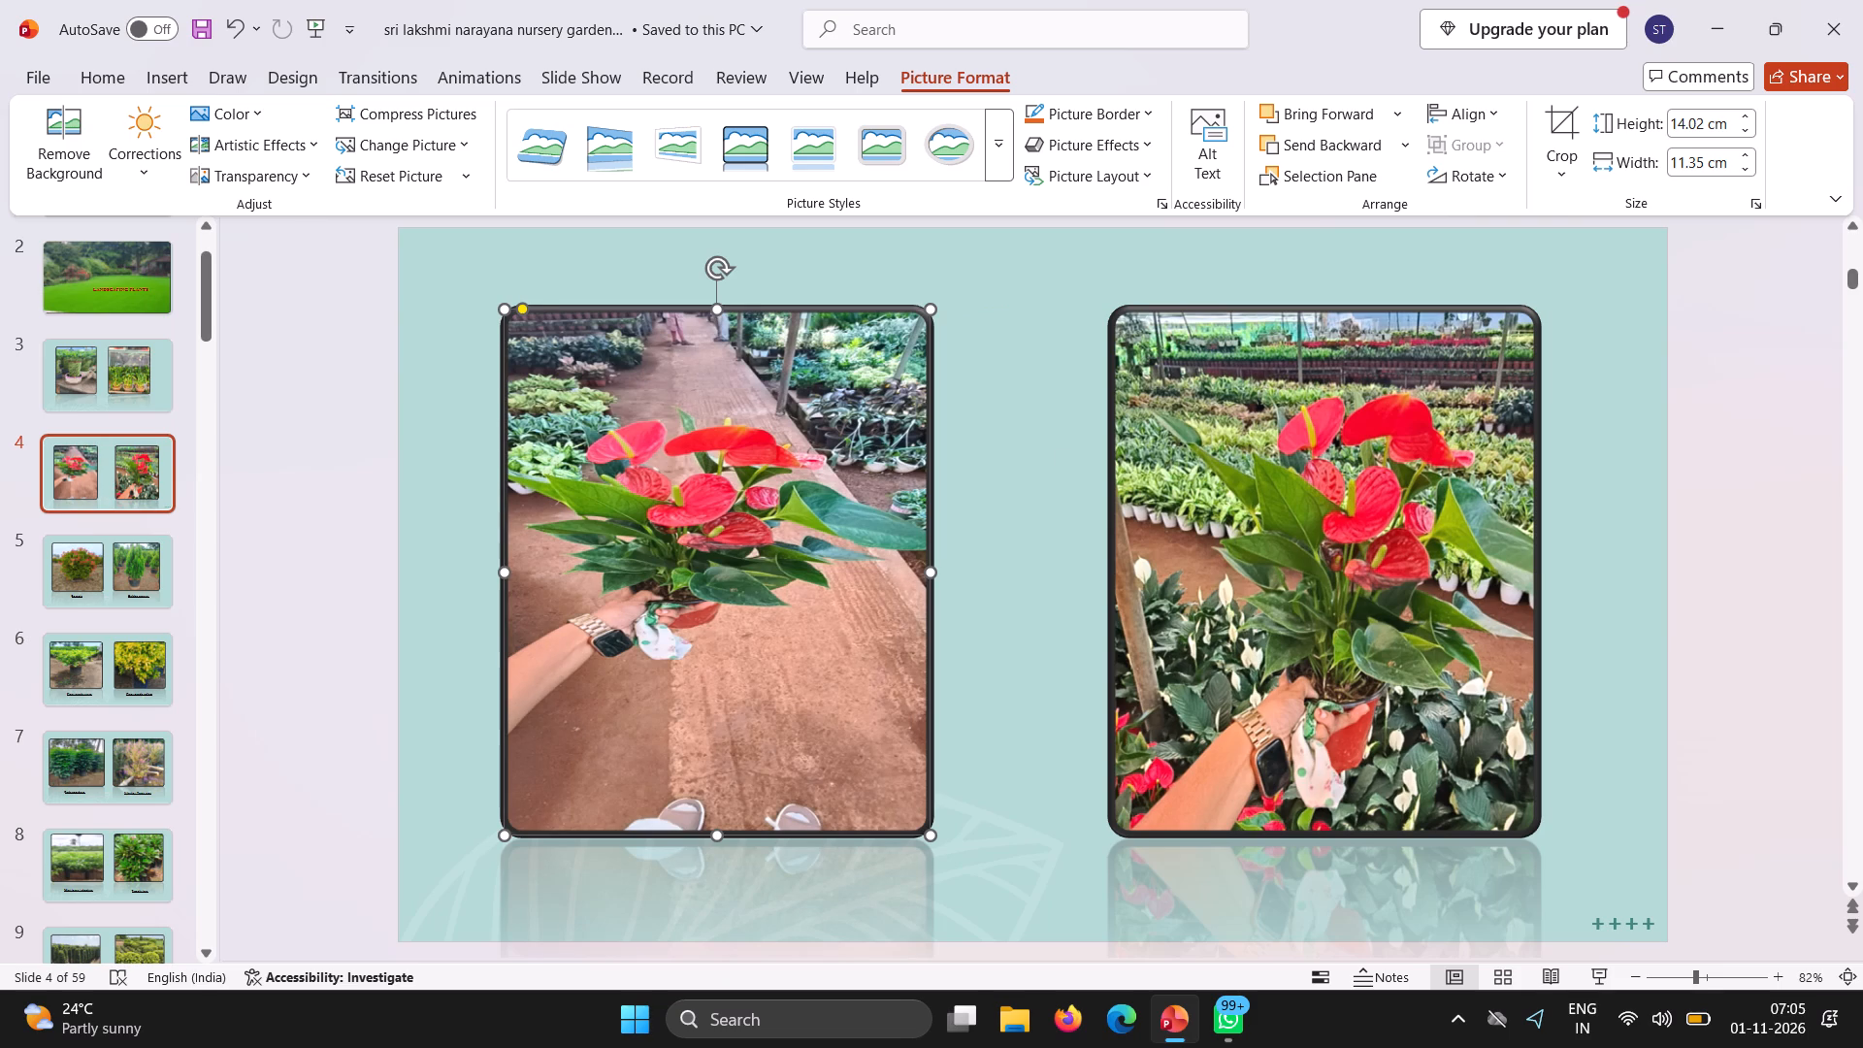
click(1357, 495)
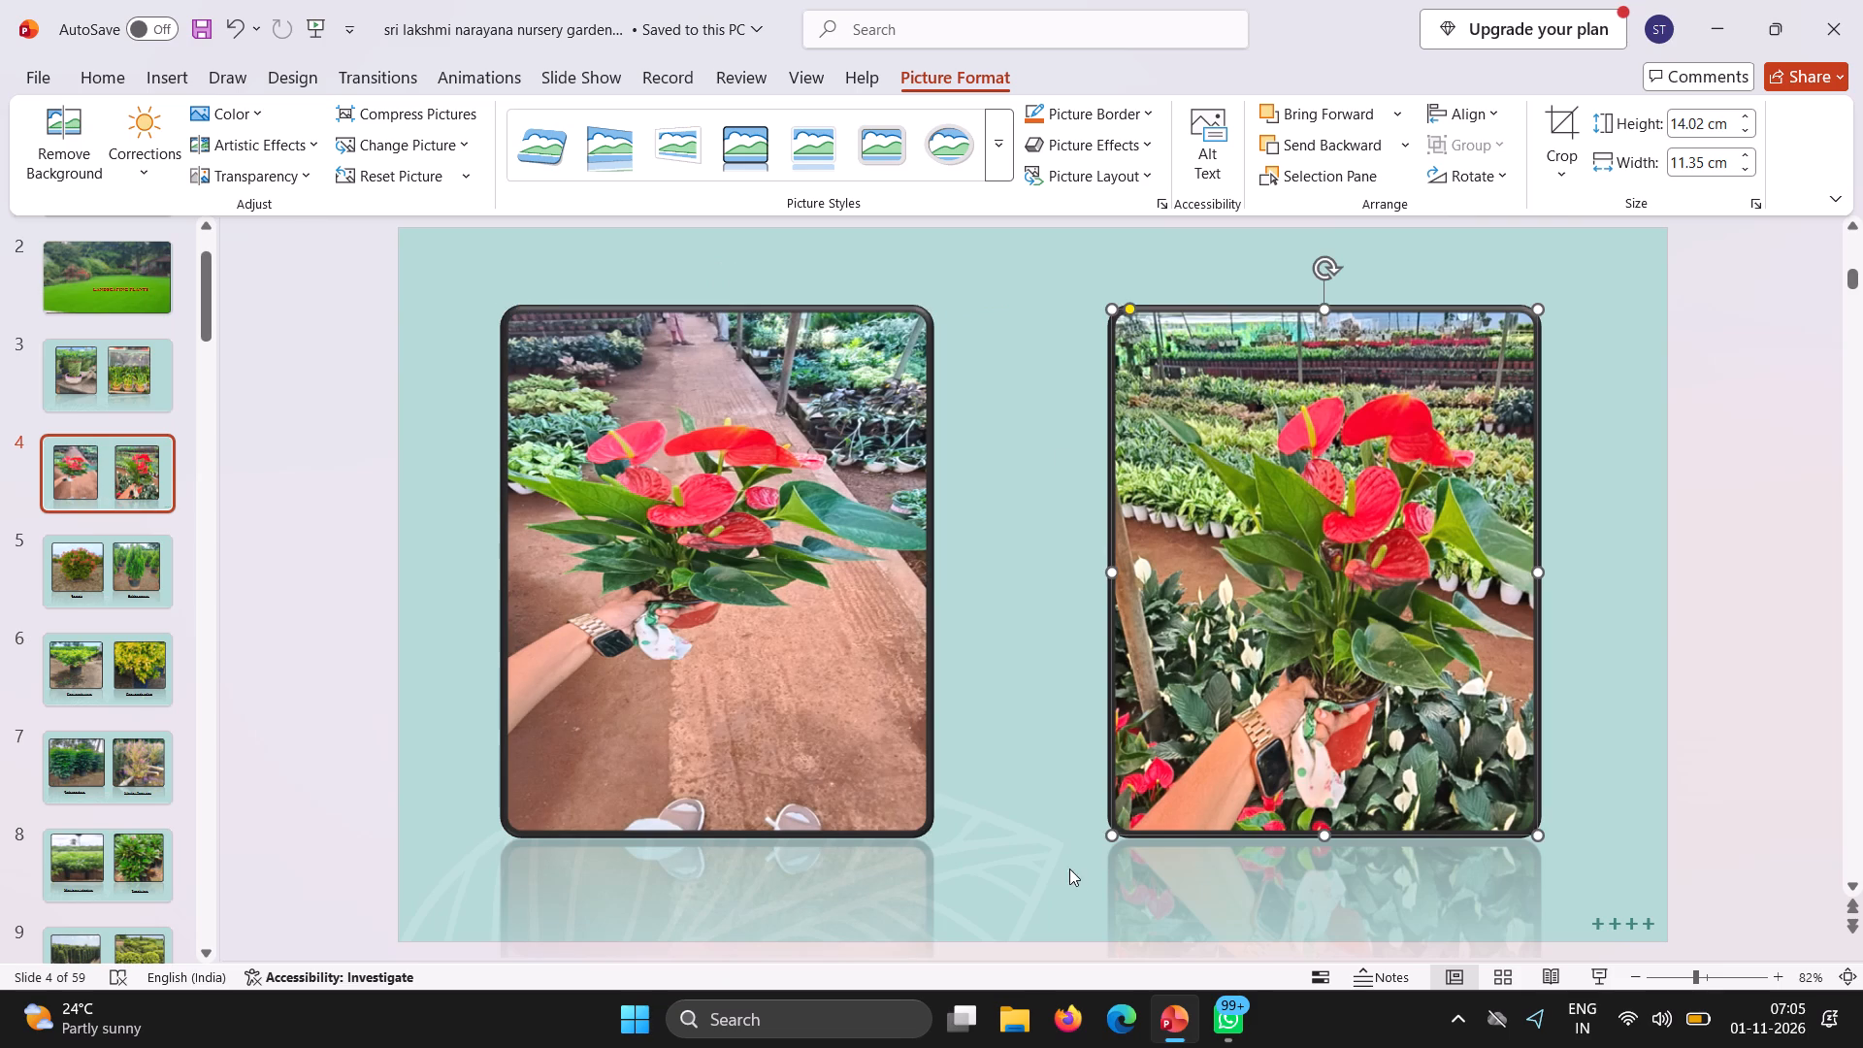
Cut the Eugenia and Golden cypress pictures from slide 5.
click(130, 563)
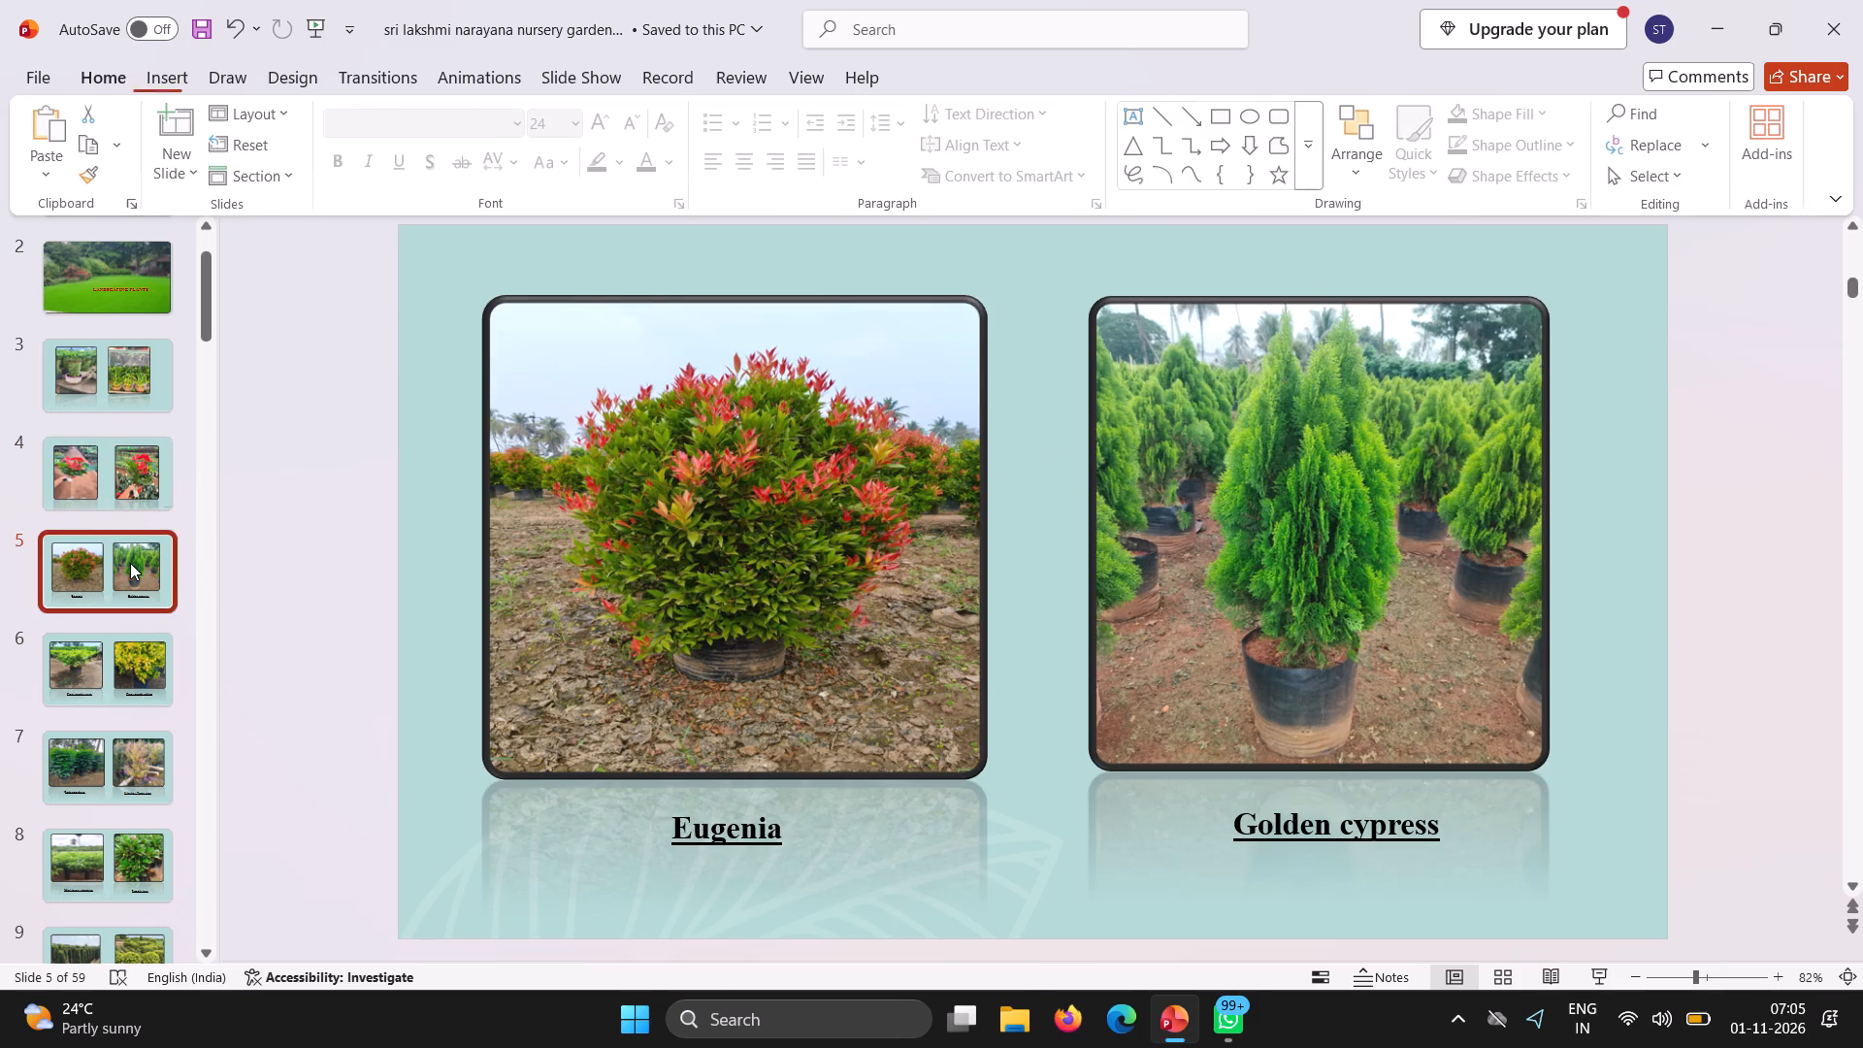
right_click(579, 670)
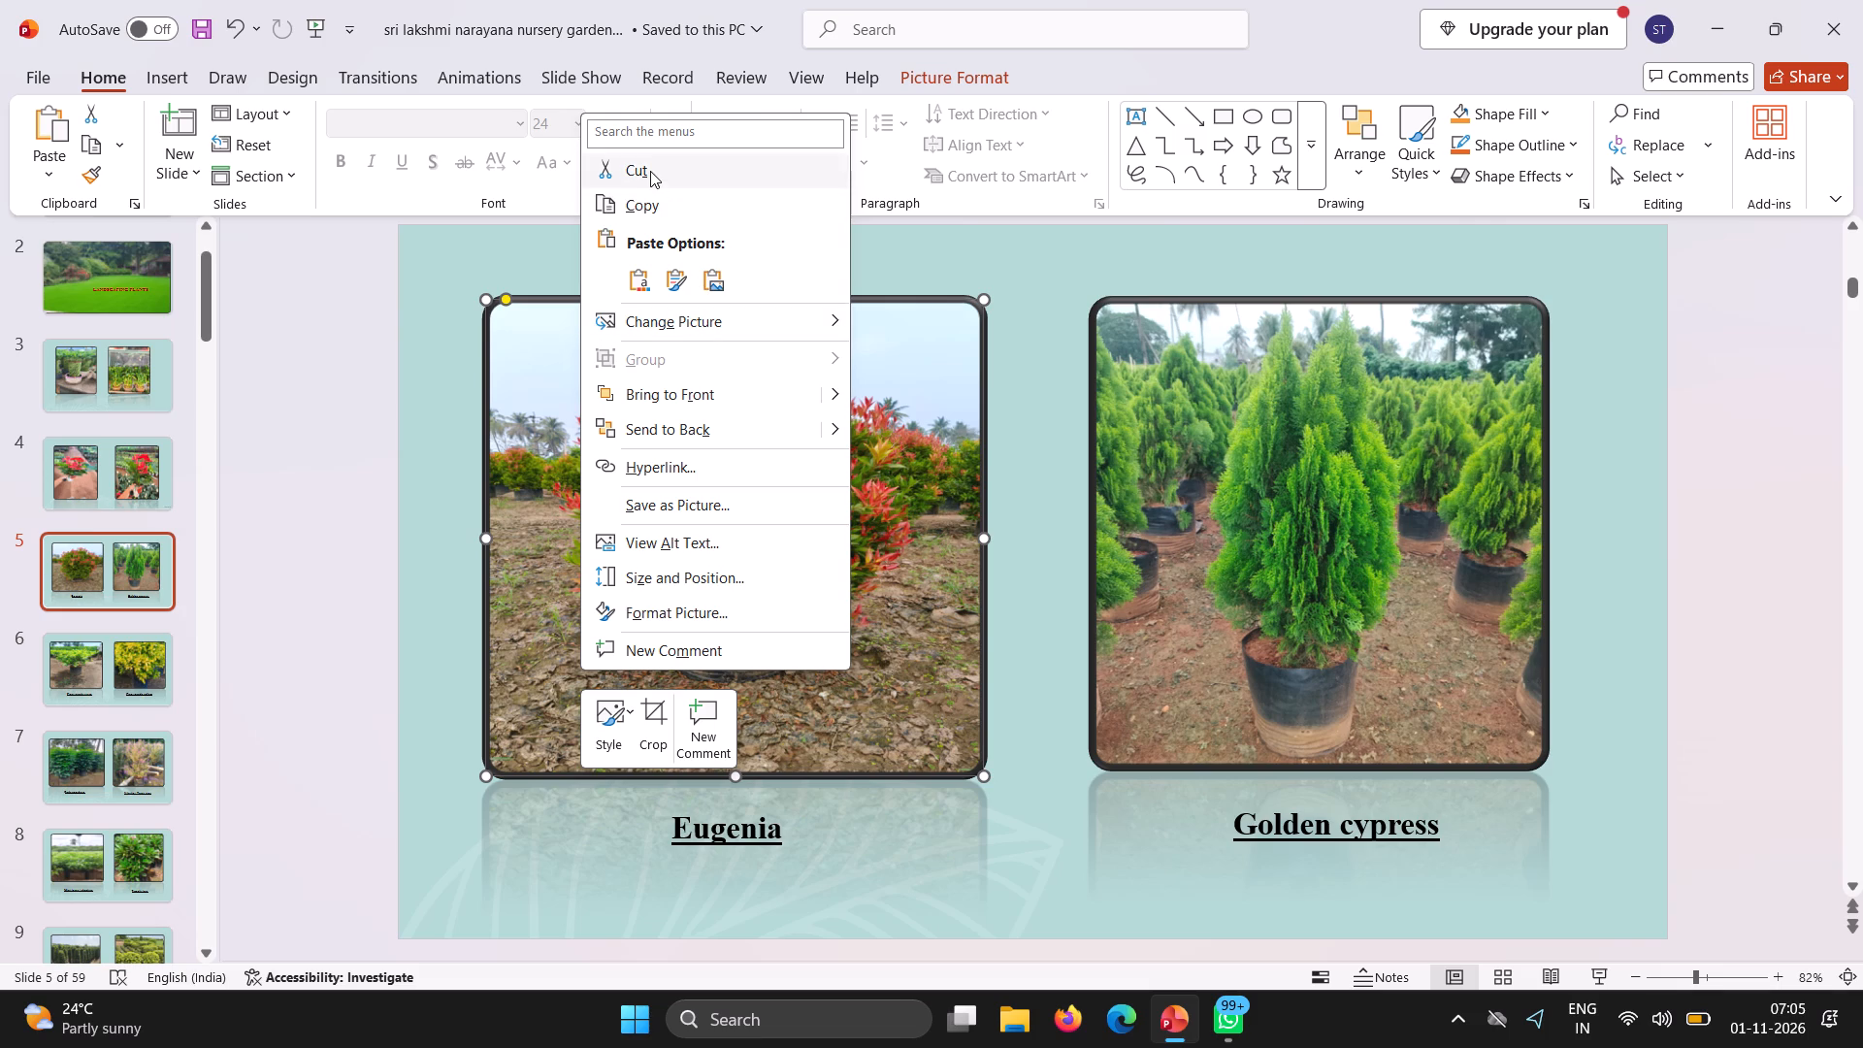
click(650, 171)
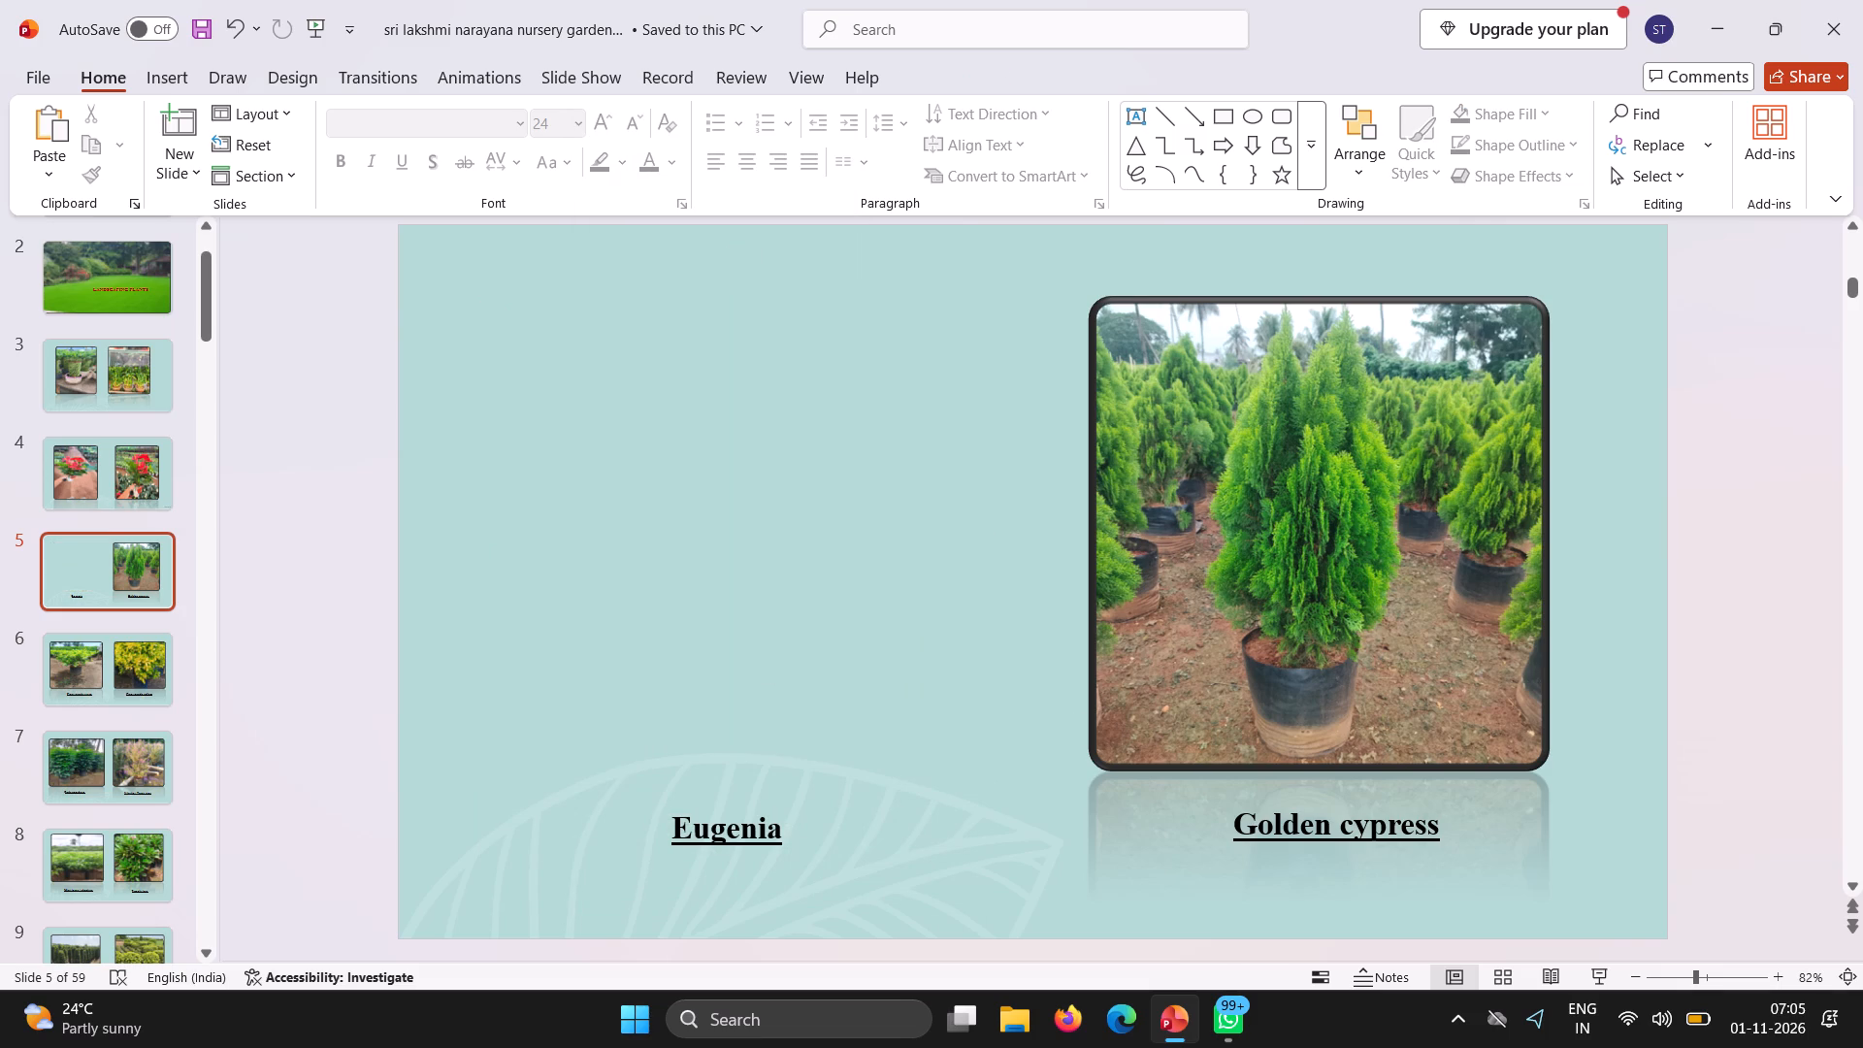
right_click(1199, 481)
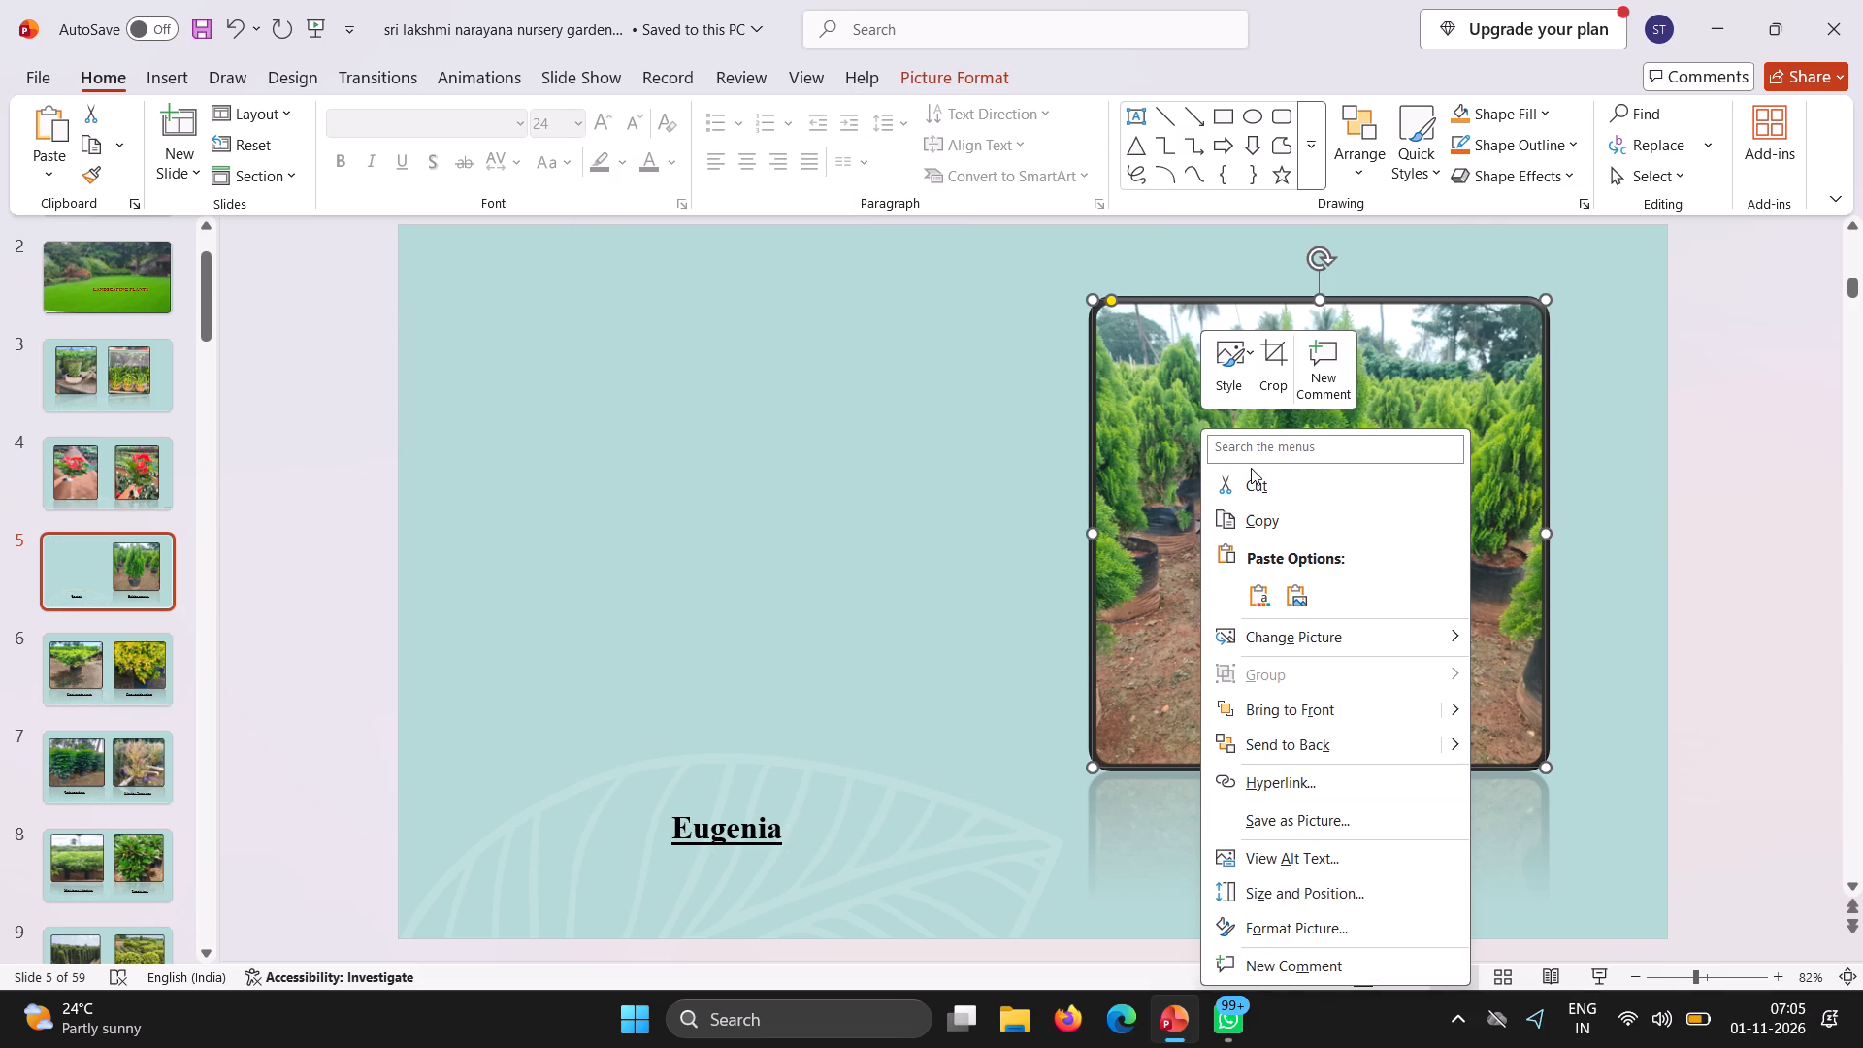
click(1251, 468)
click(1253, 485)
Cut the Golden cypress and Eugenia caption text boxes from slide 5.
drag(1248, 846, 1282, 831)
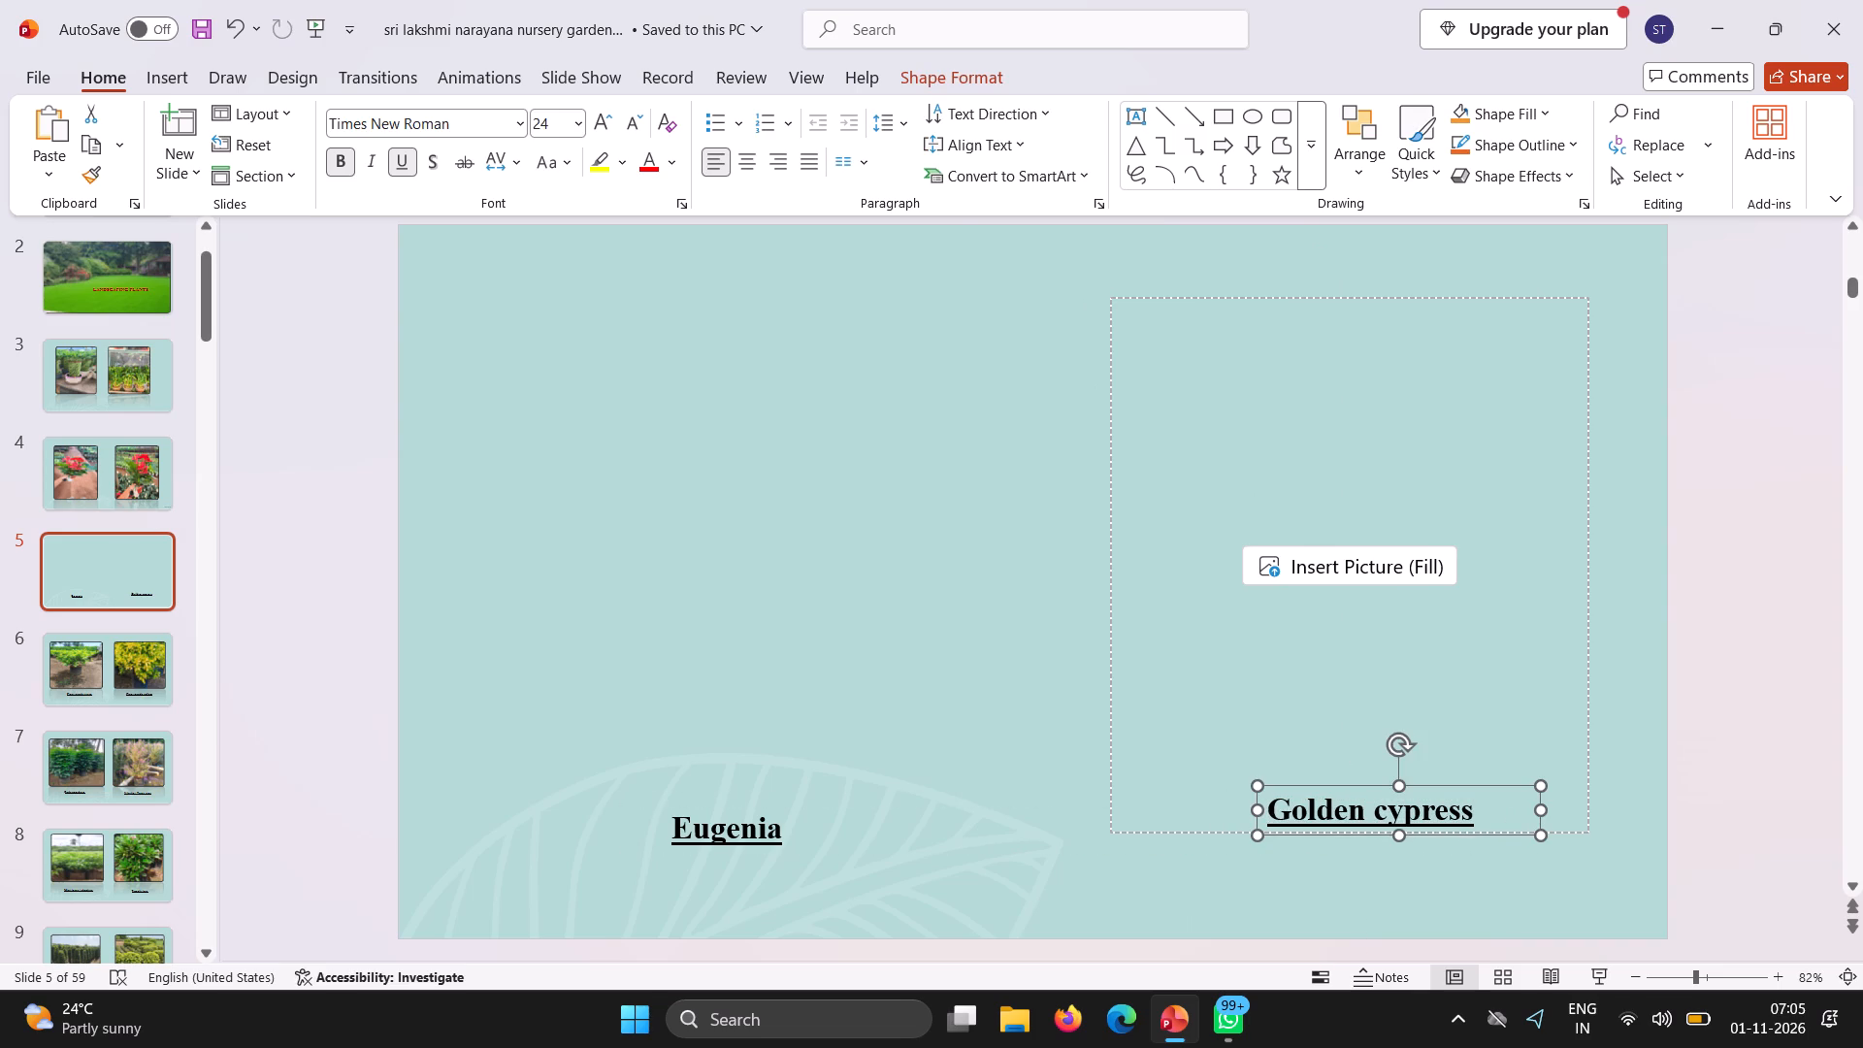
right_click(1297, 784)
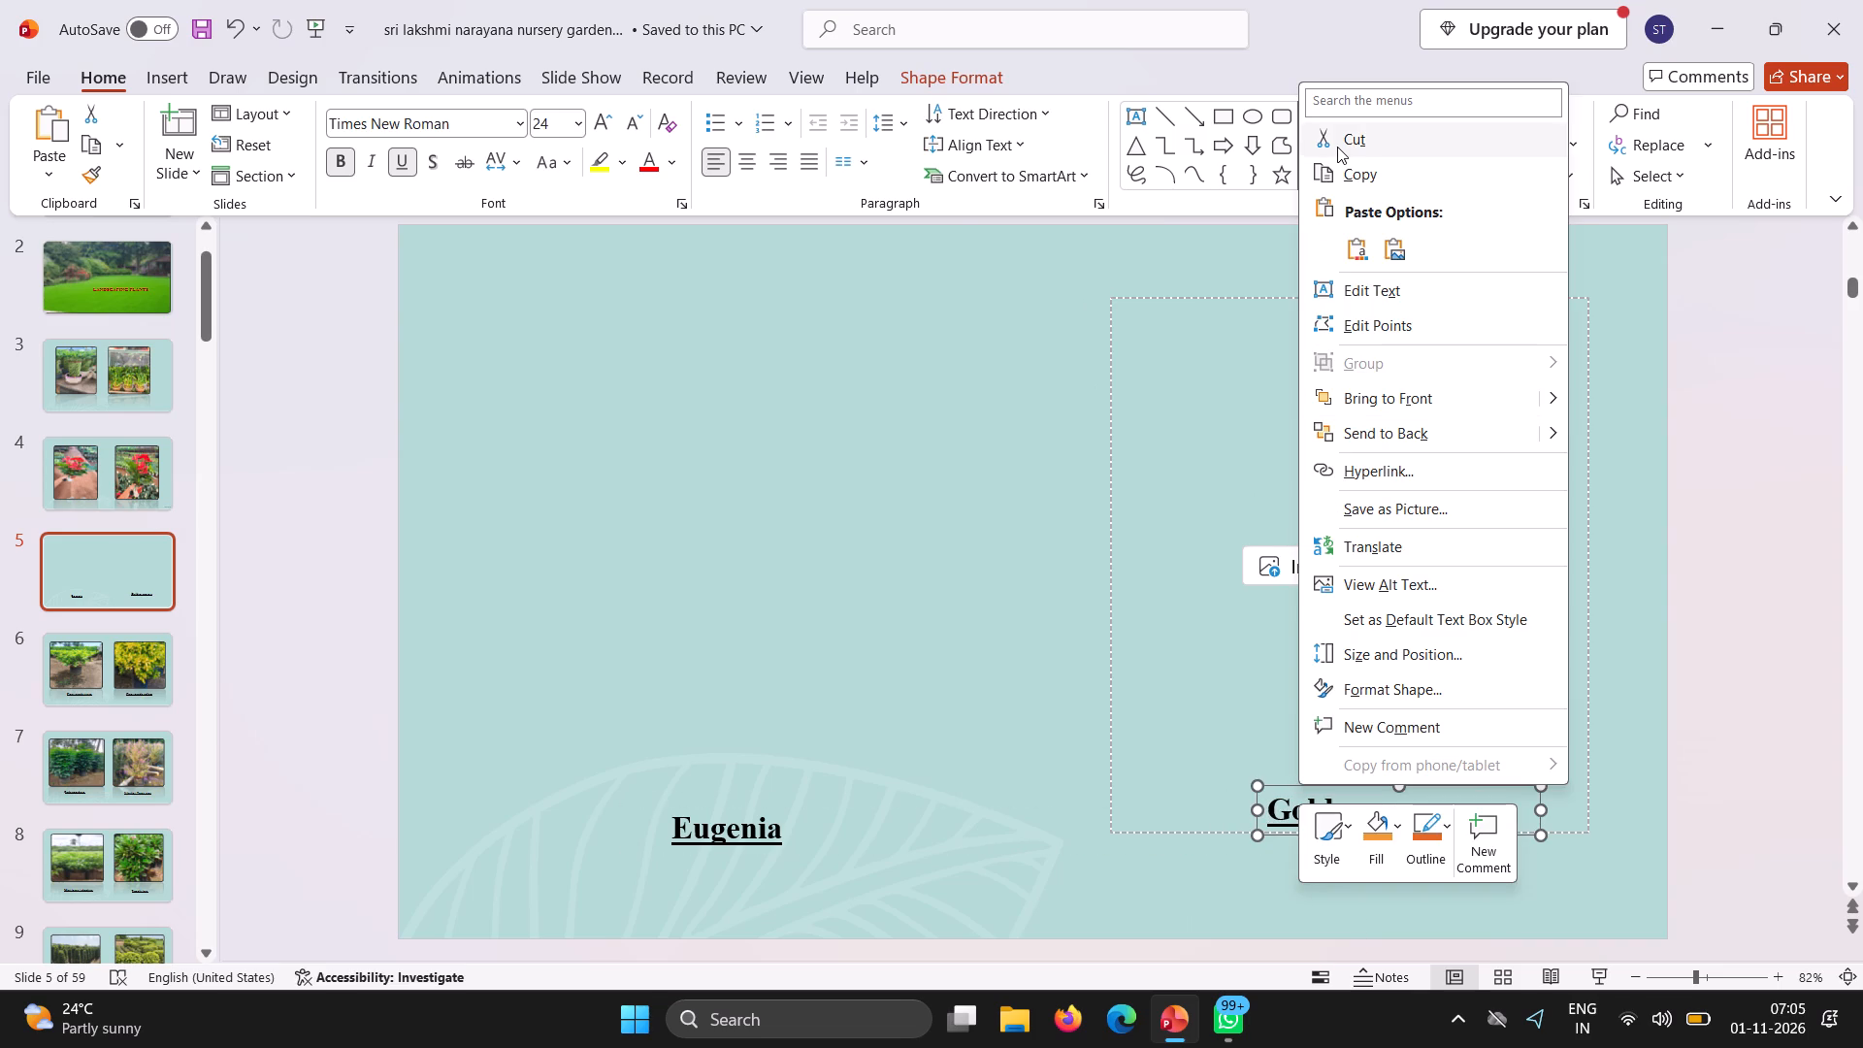
click(1337, 147)
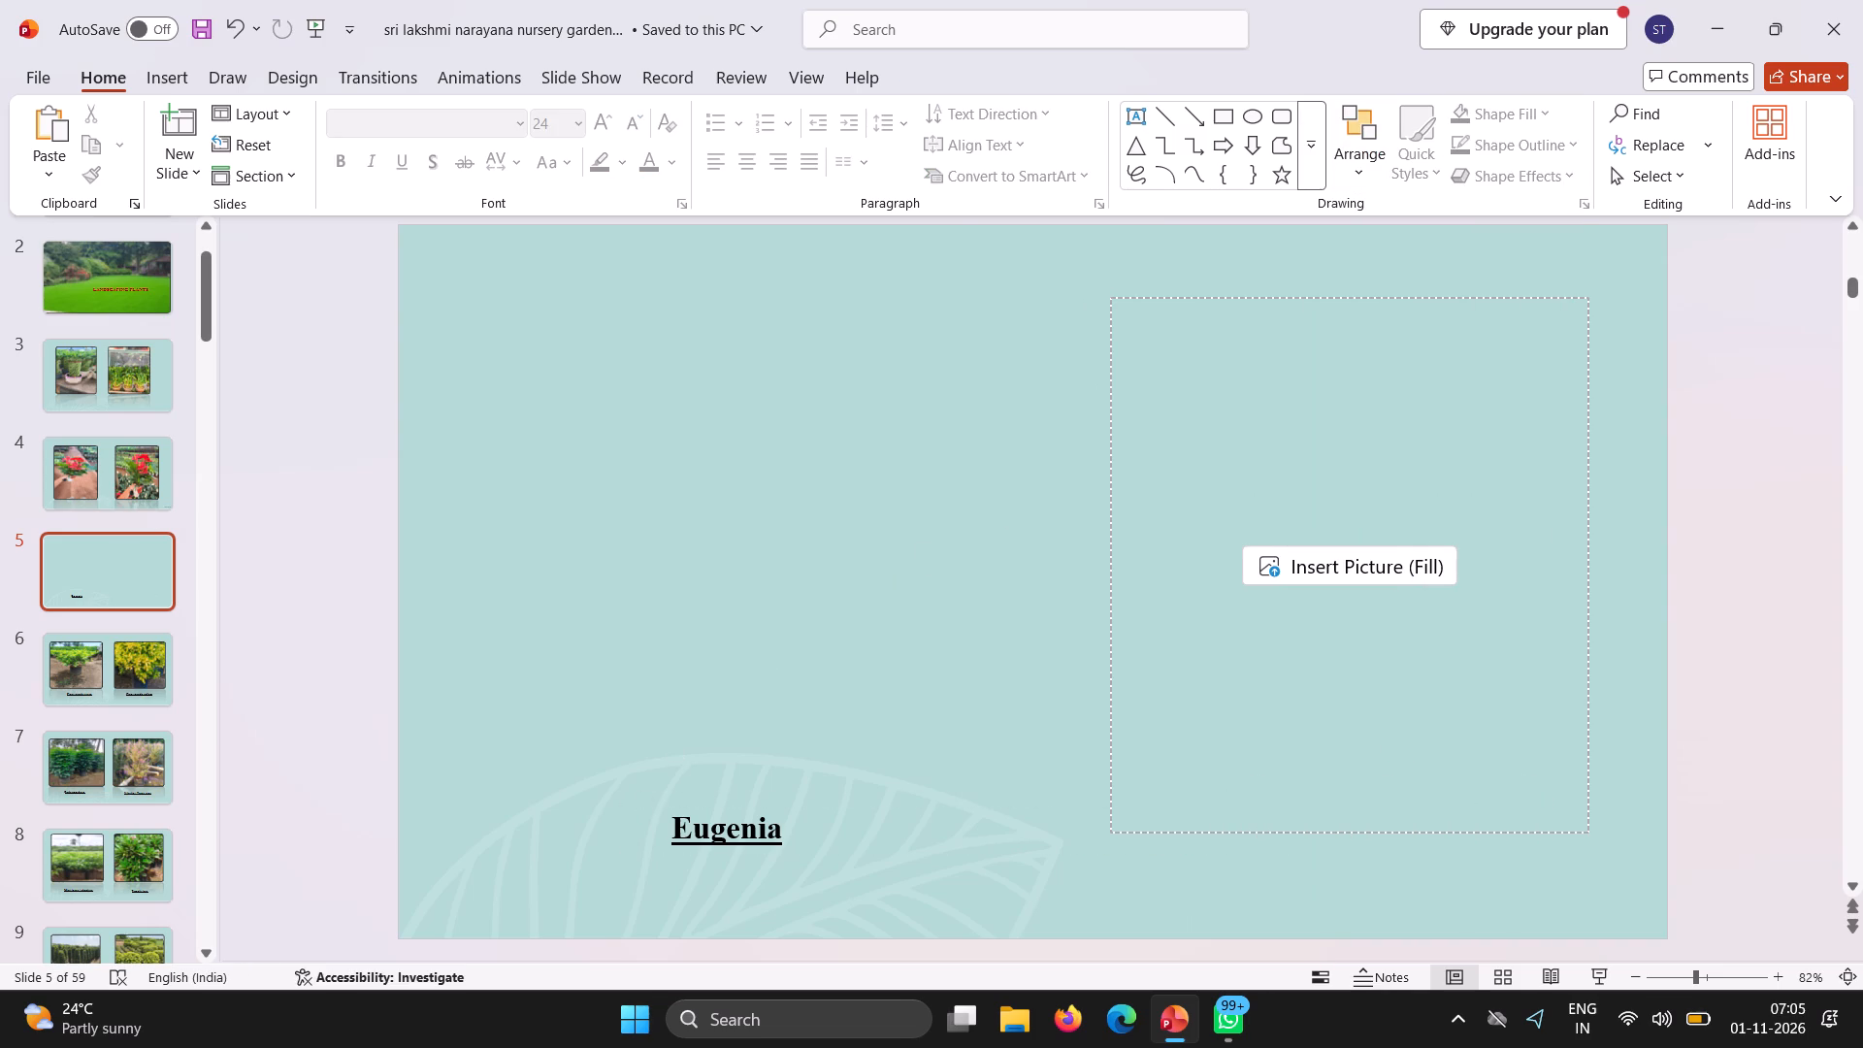
click(713, 822)
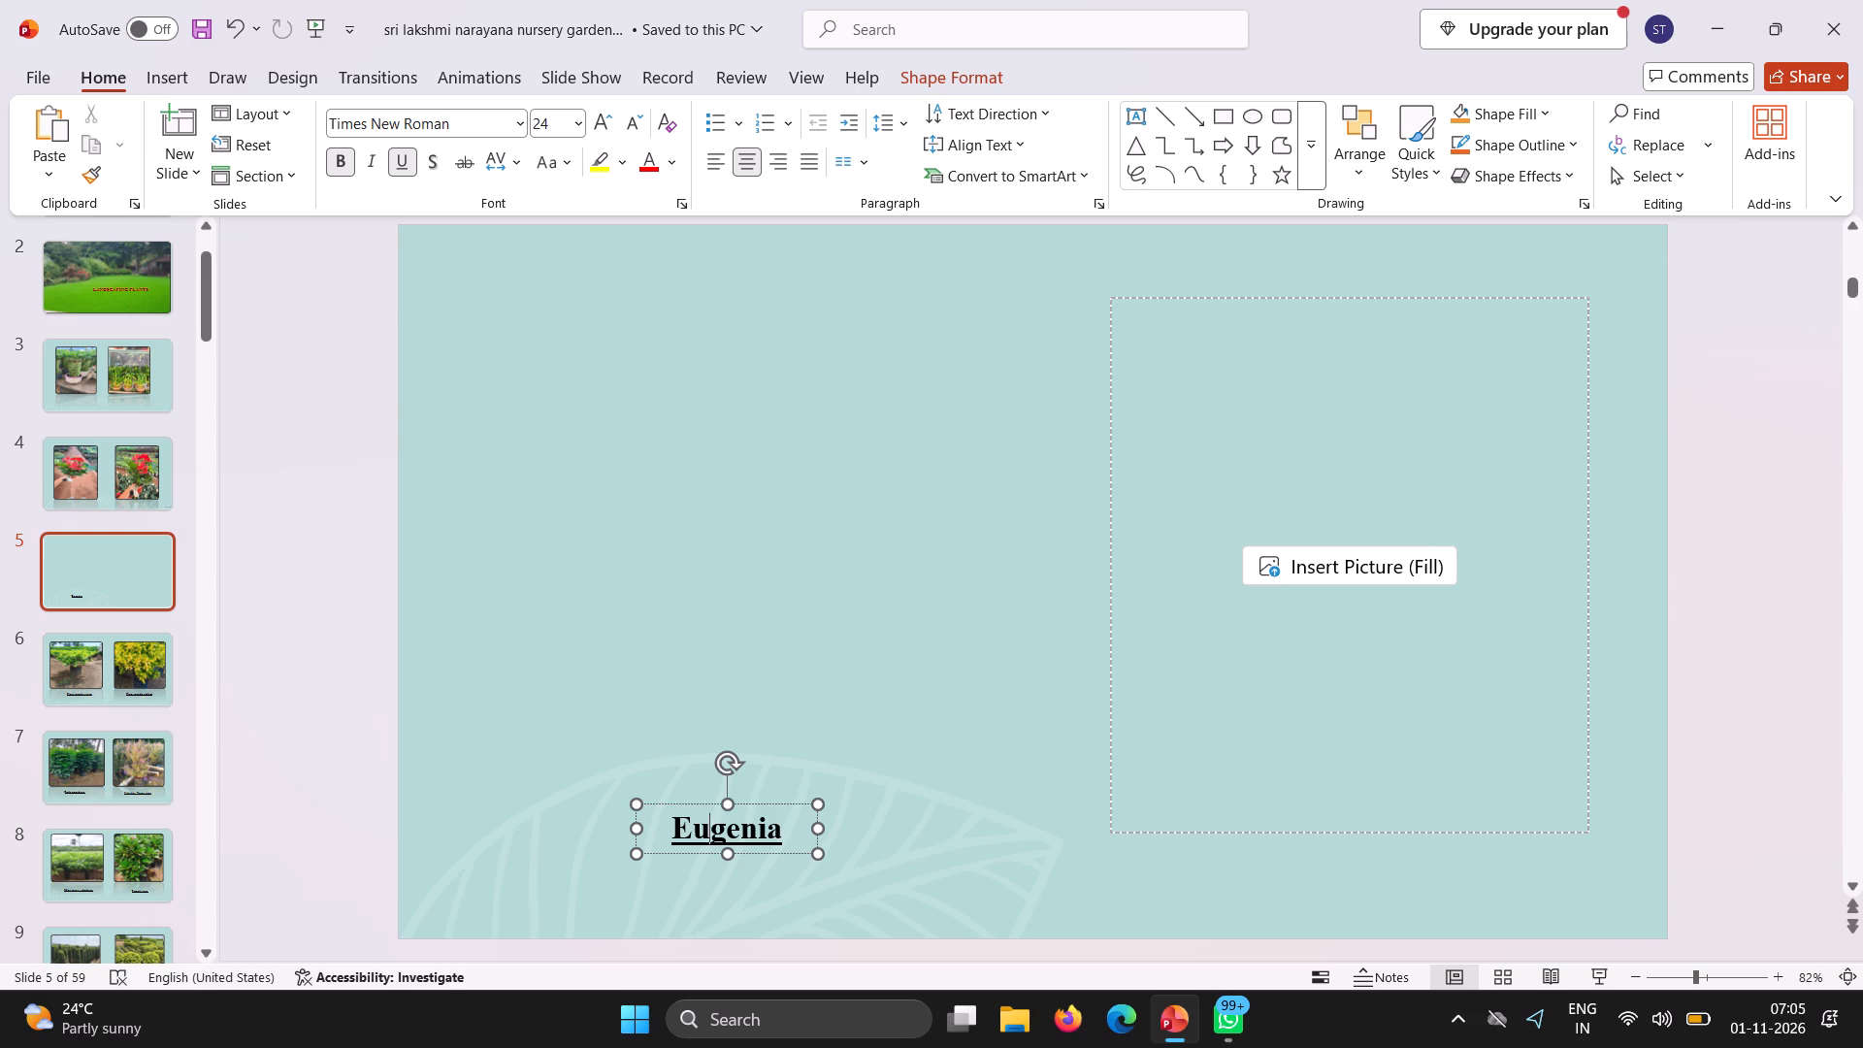
right_click(696, 807)
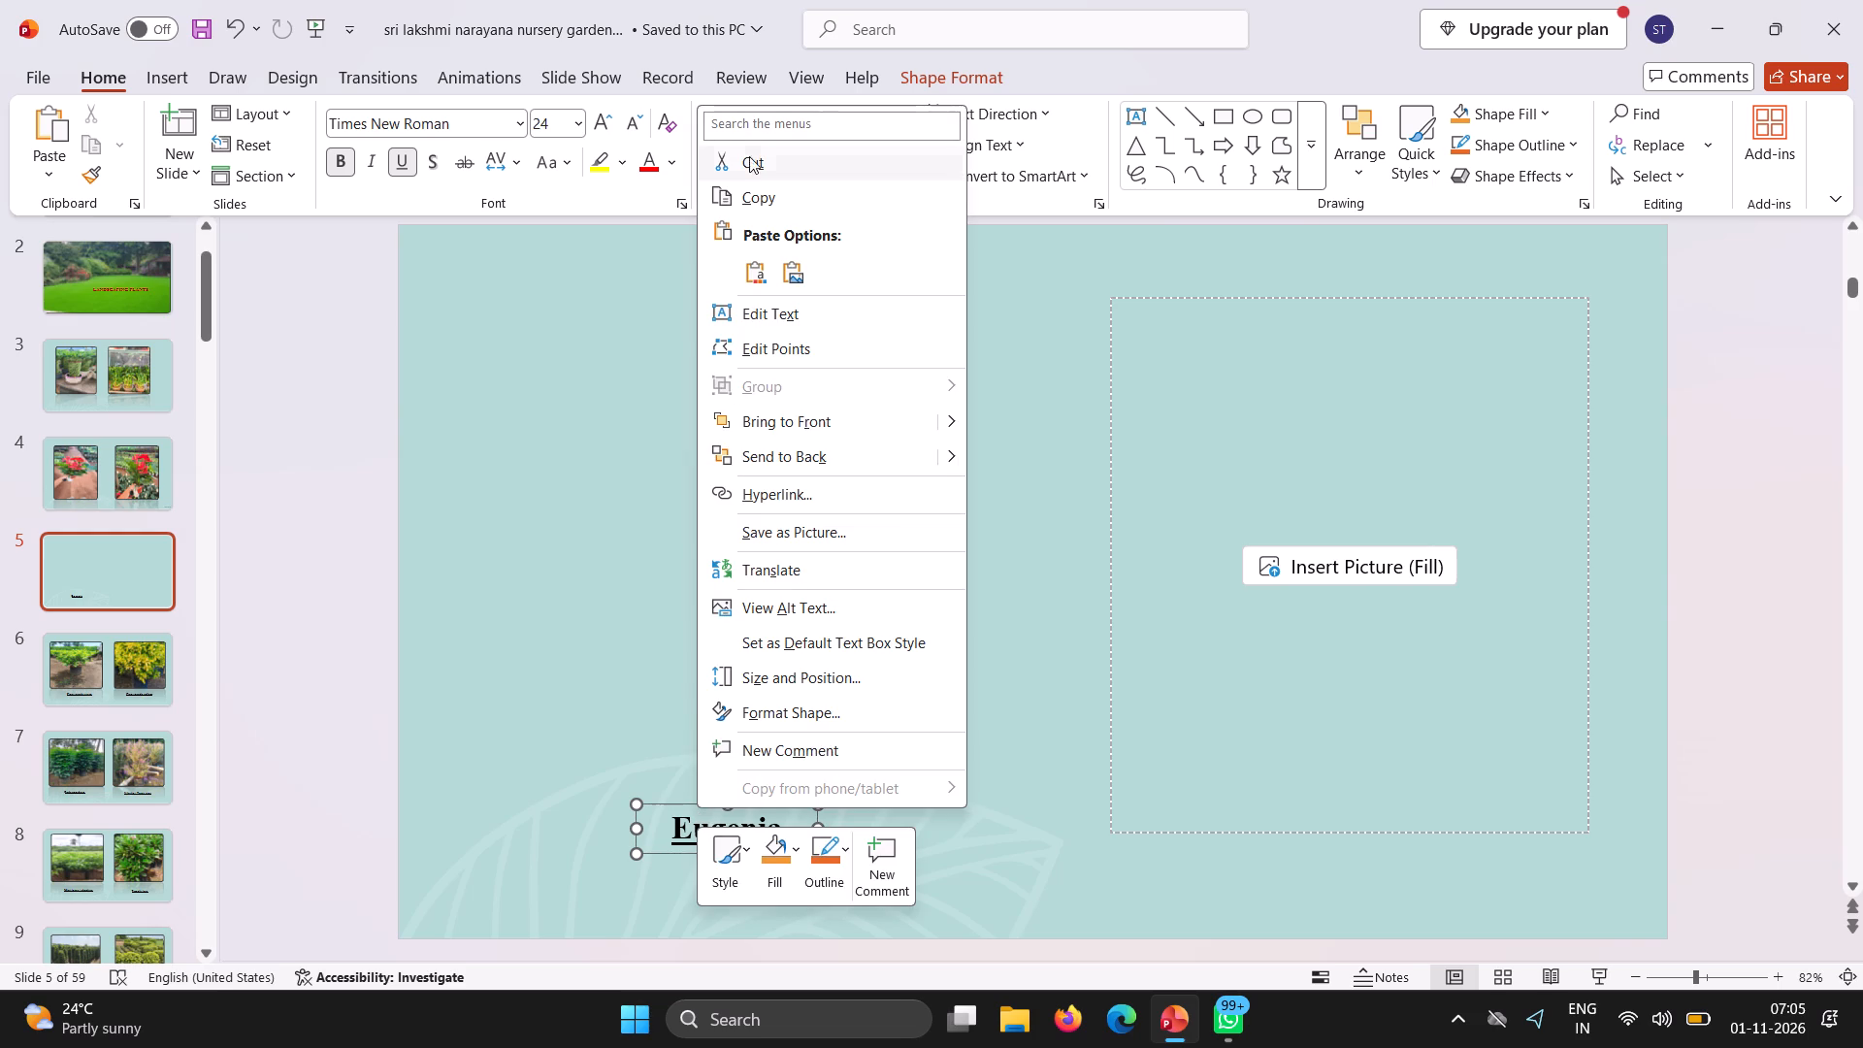
click(753, 160)
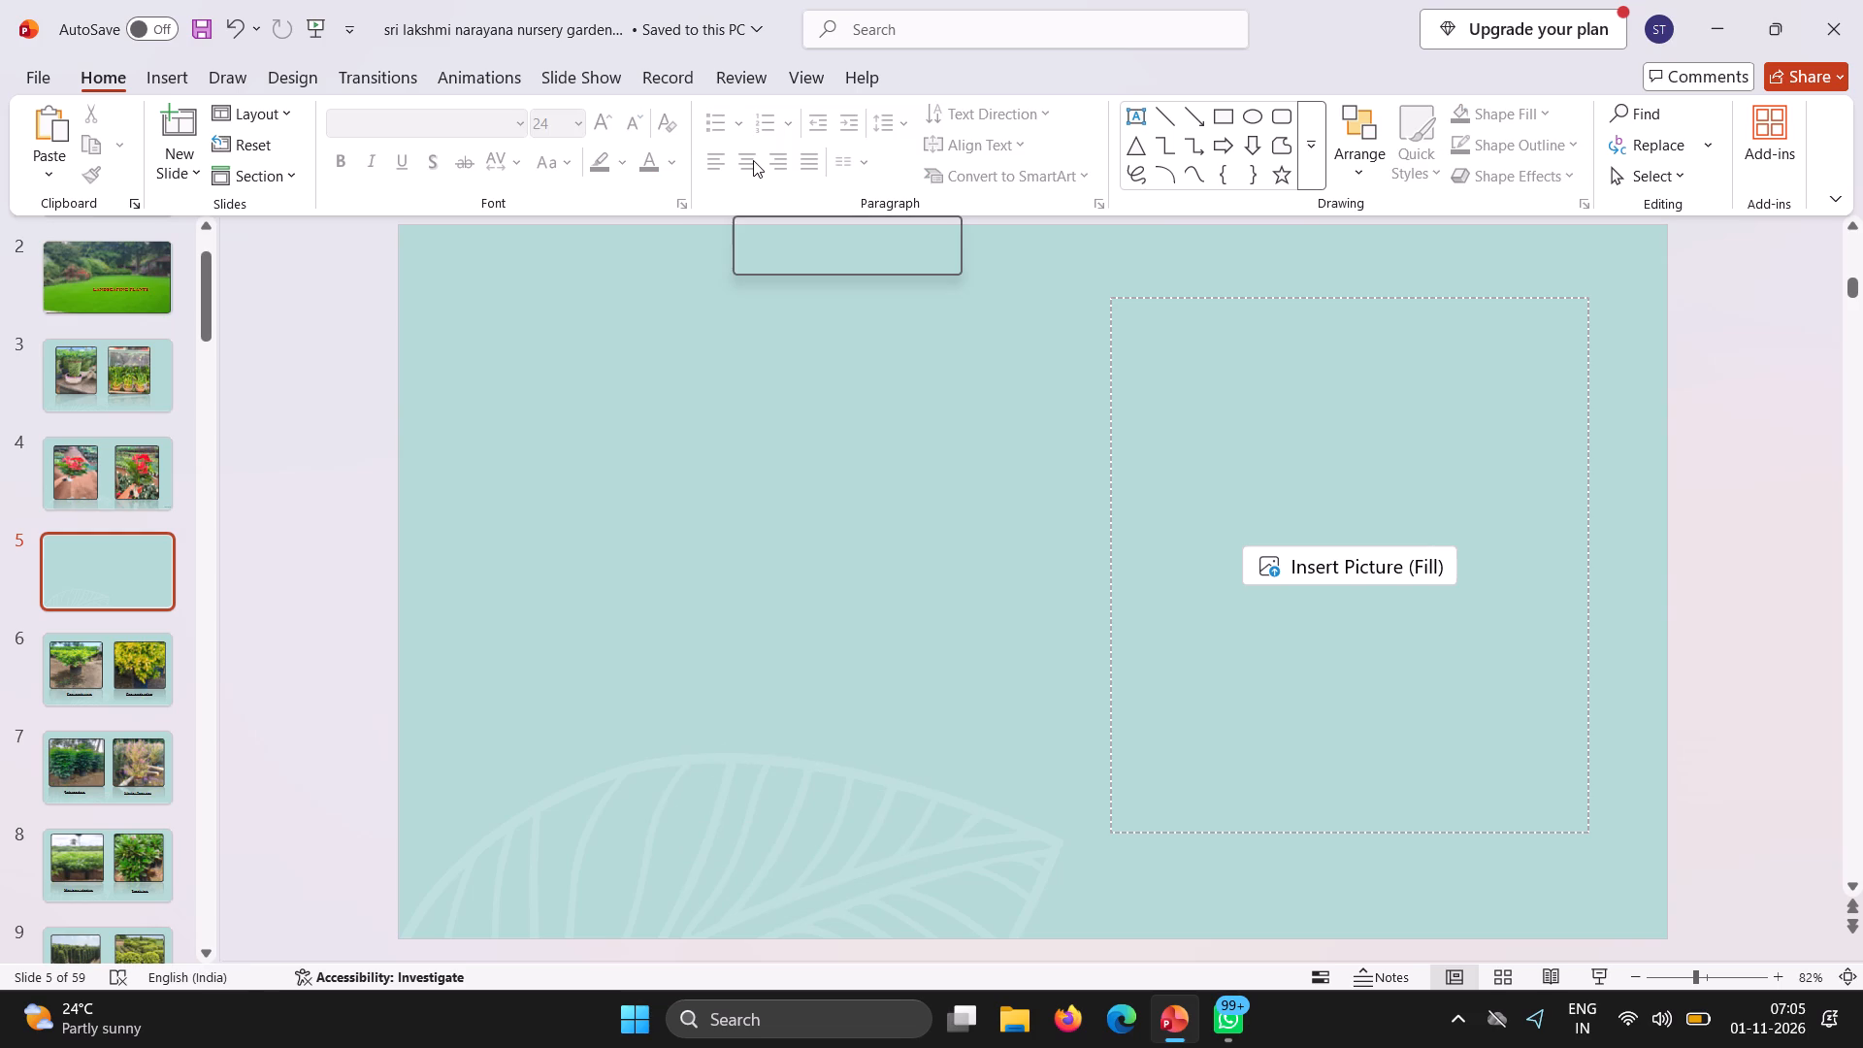
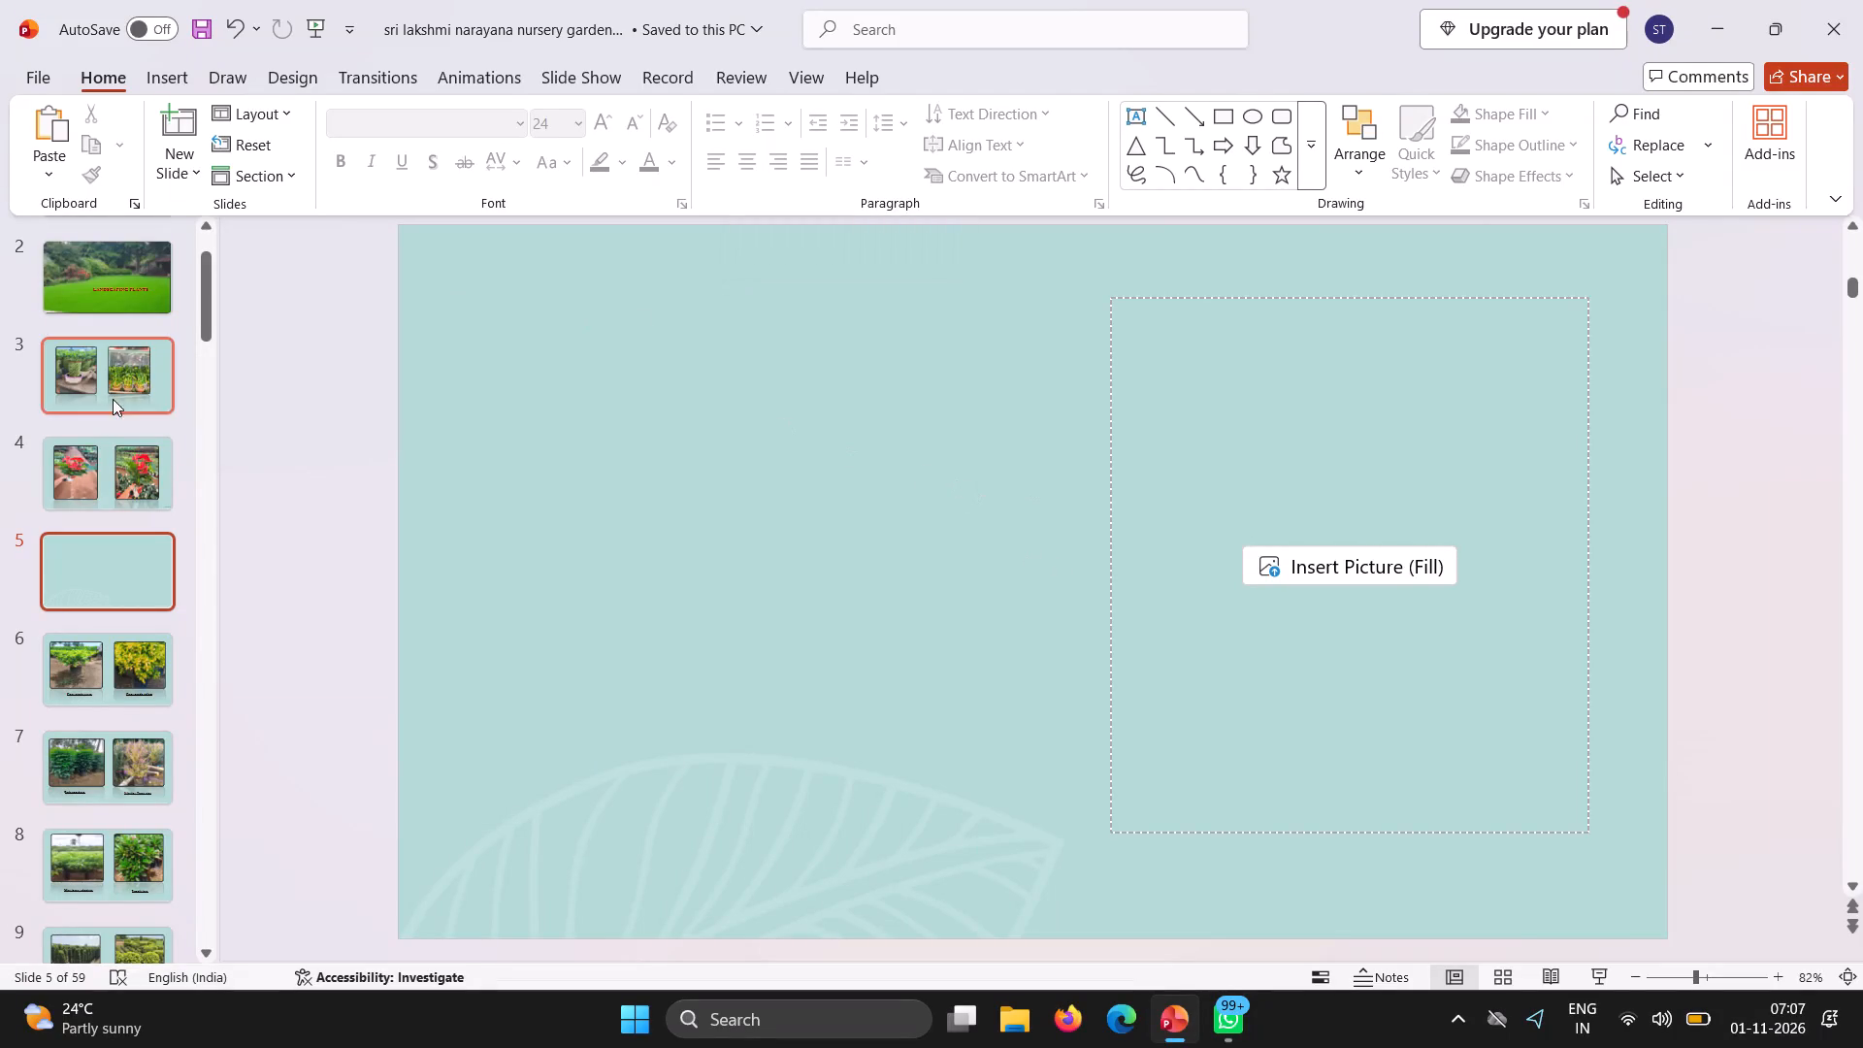
Select the emptied slide 5 among the slide thumbnails.
click(125, 557)
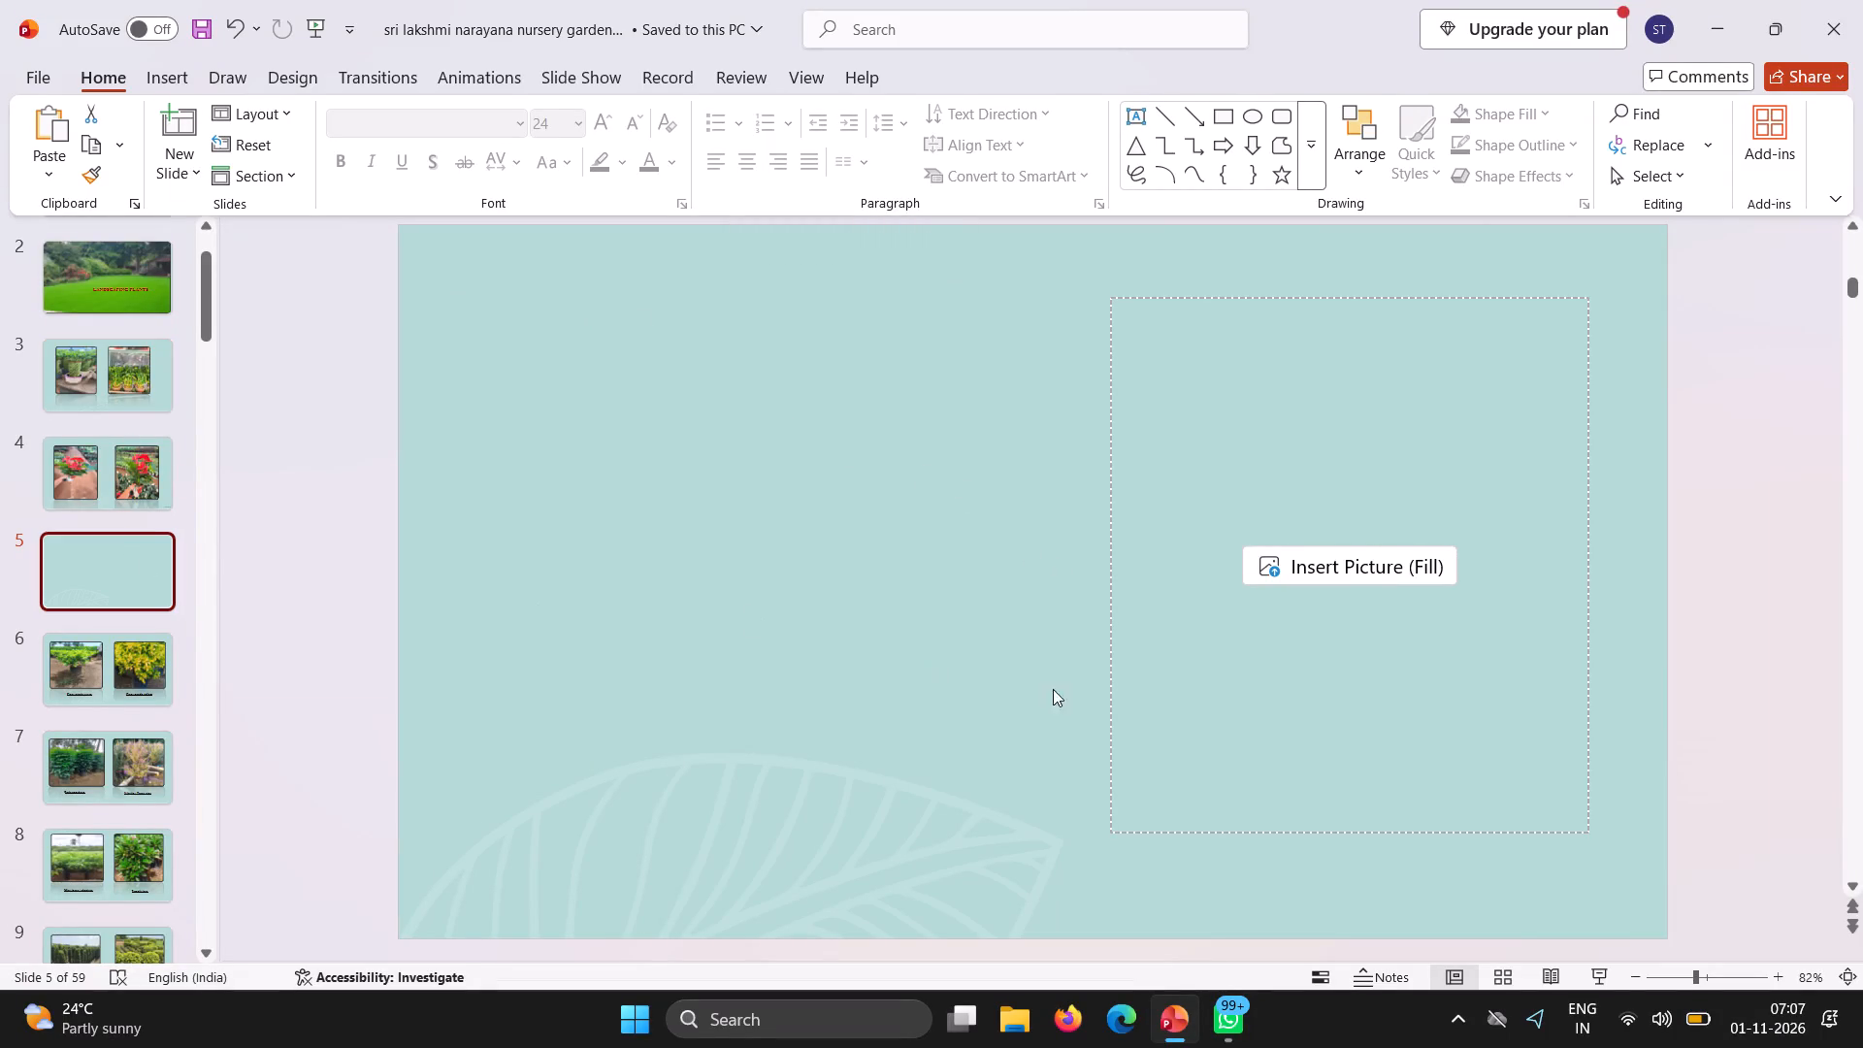
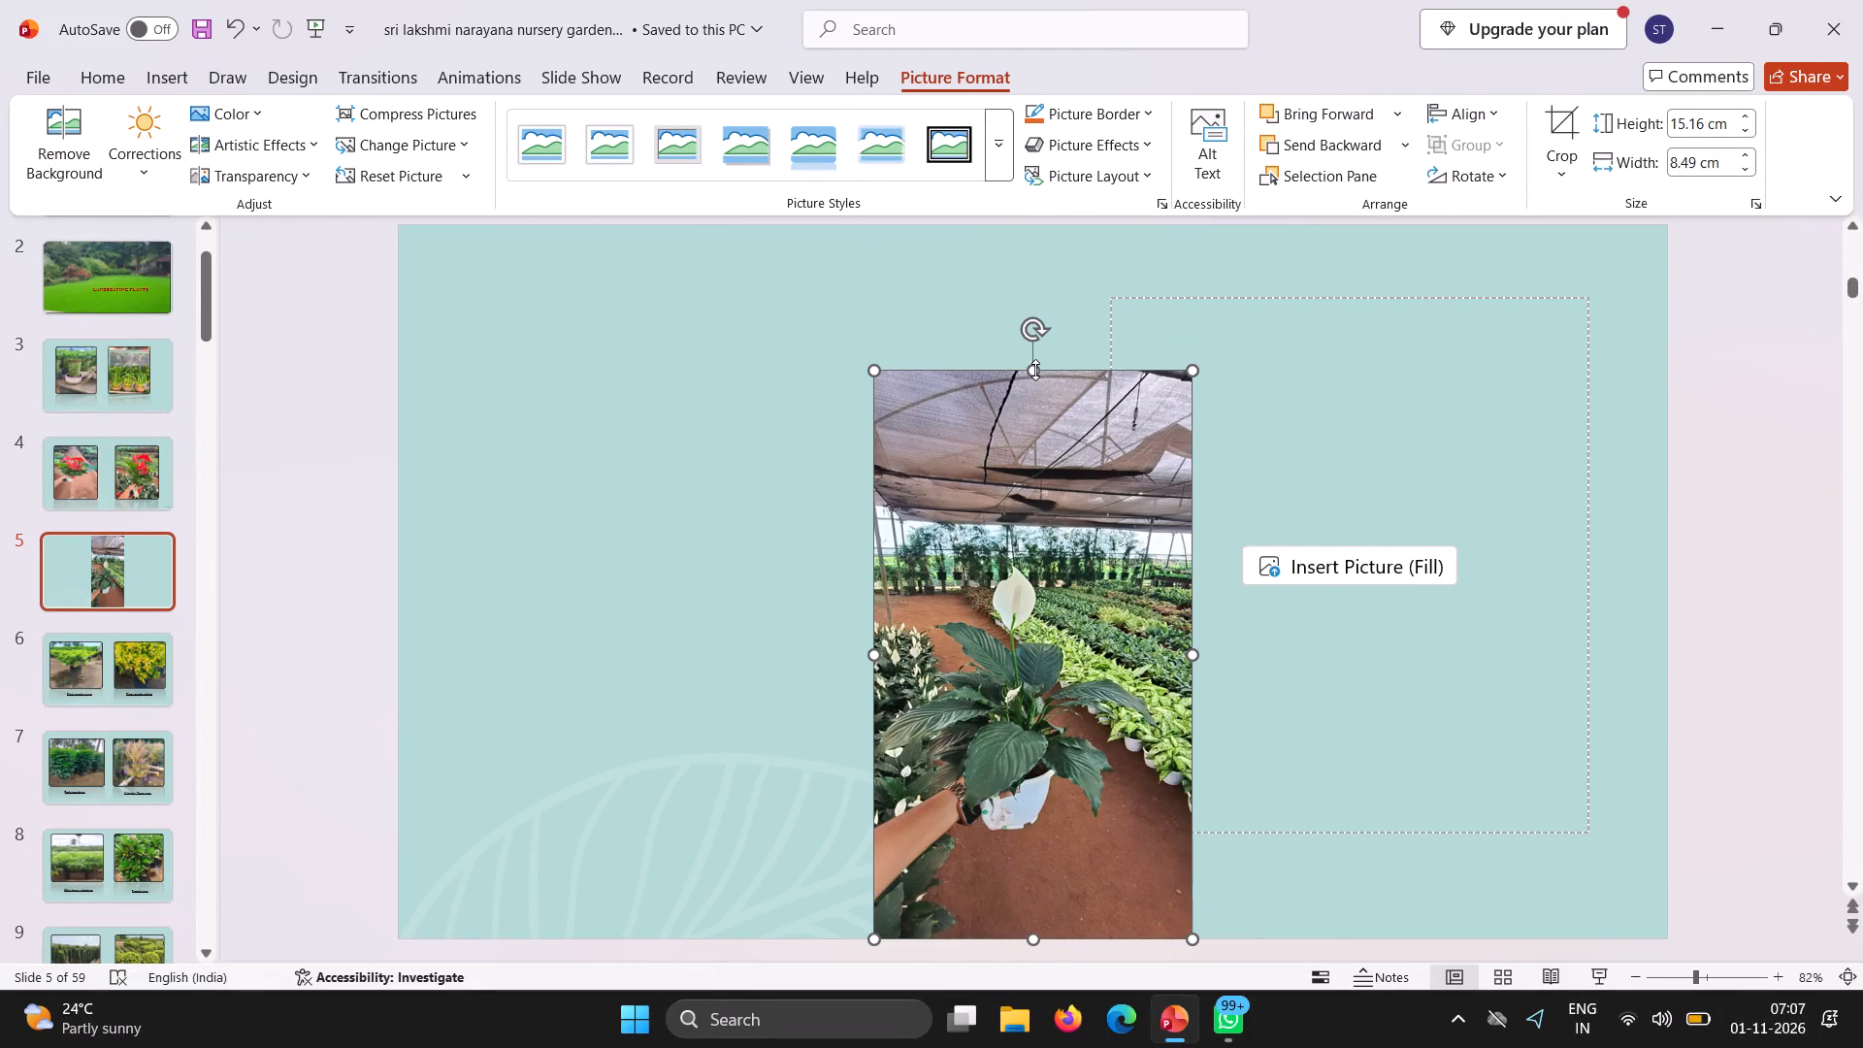
Move the white-flowered plant picture on slide 5 to the left half of the slide, opposite the empty picture placeholder.
click(974, 770)
drag(974, 770, 867, 684)
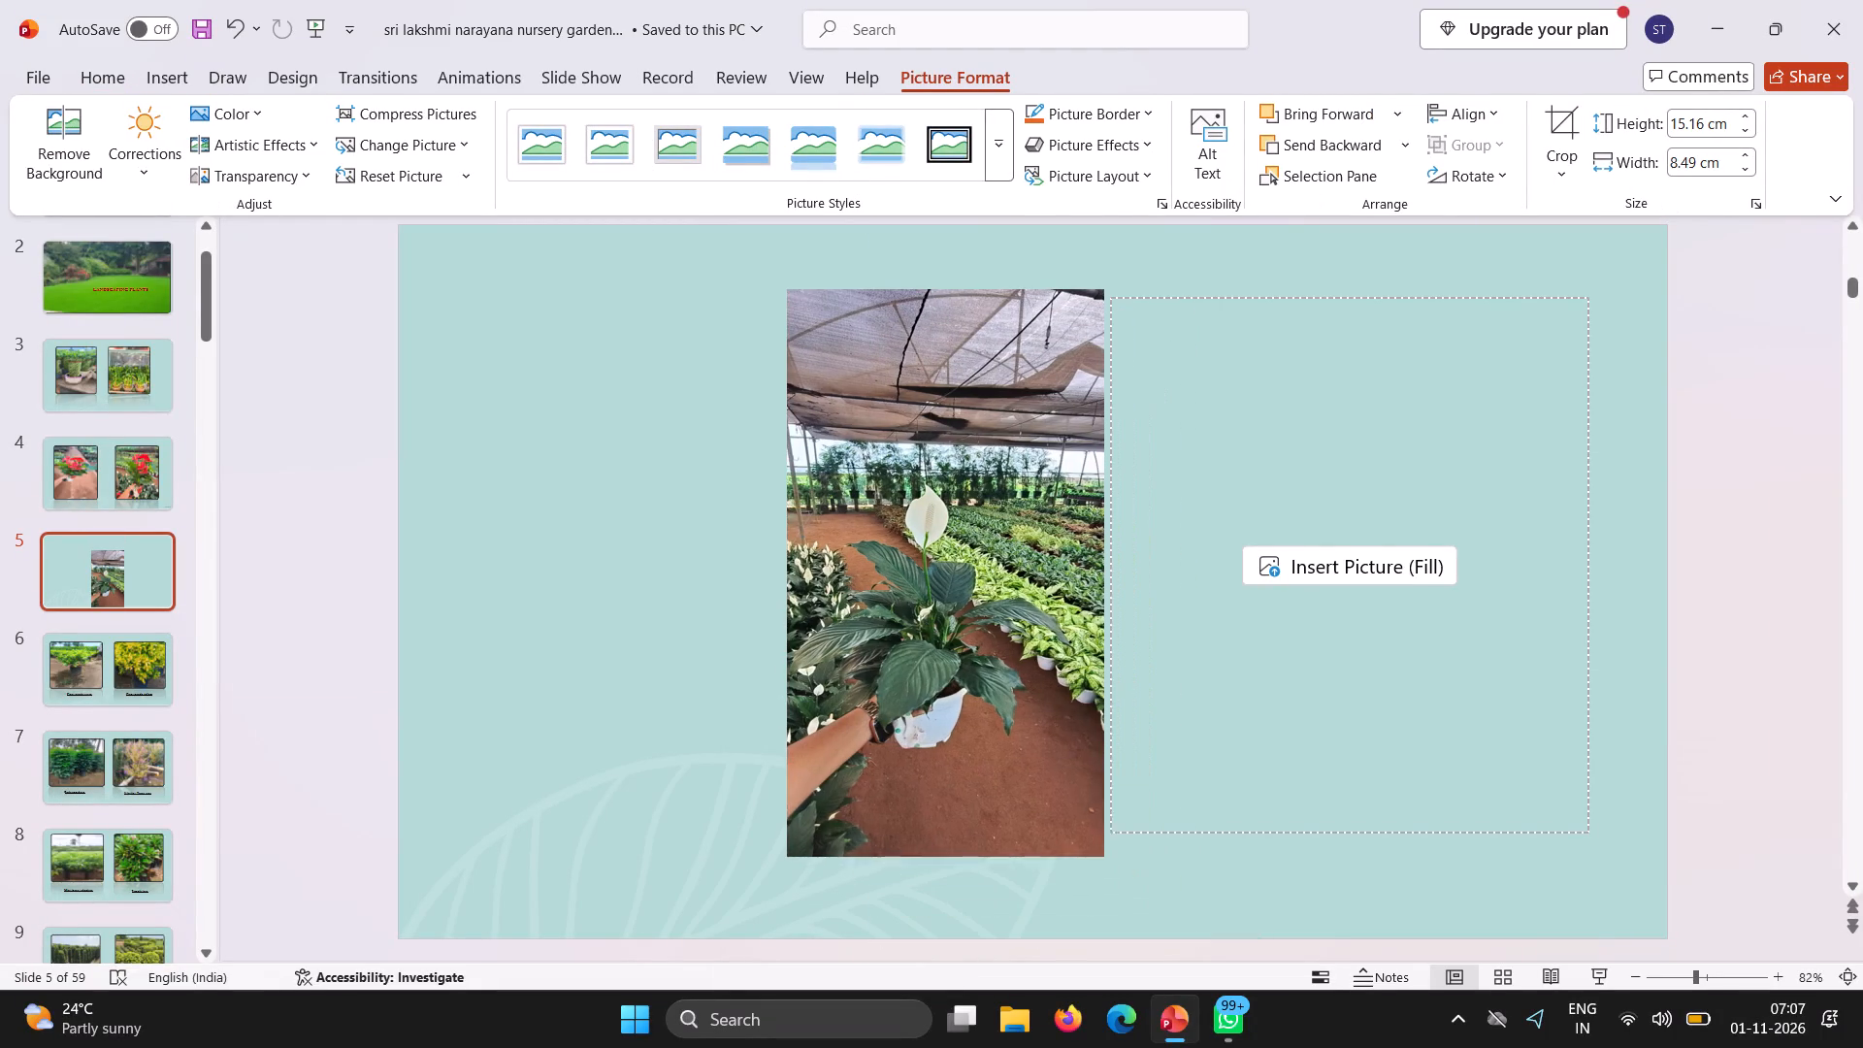
drag(867, 684, 600, 675)
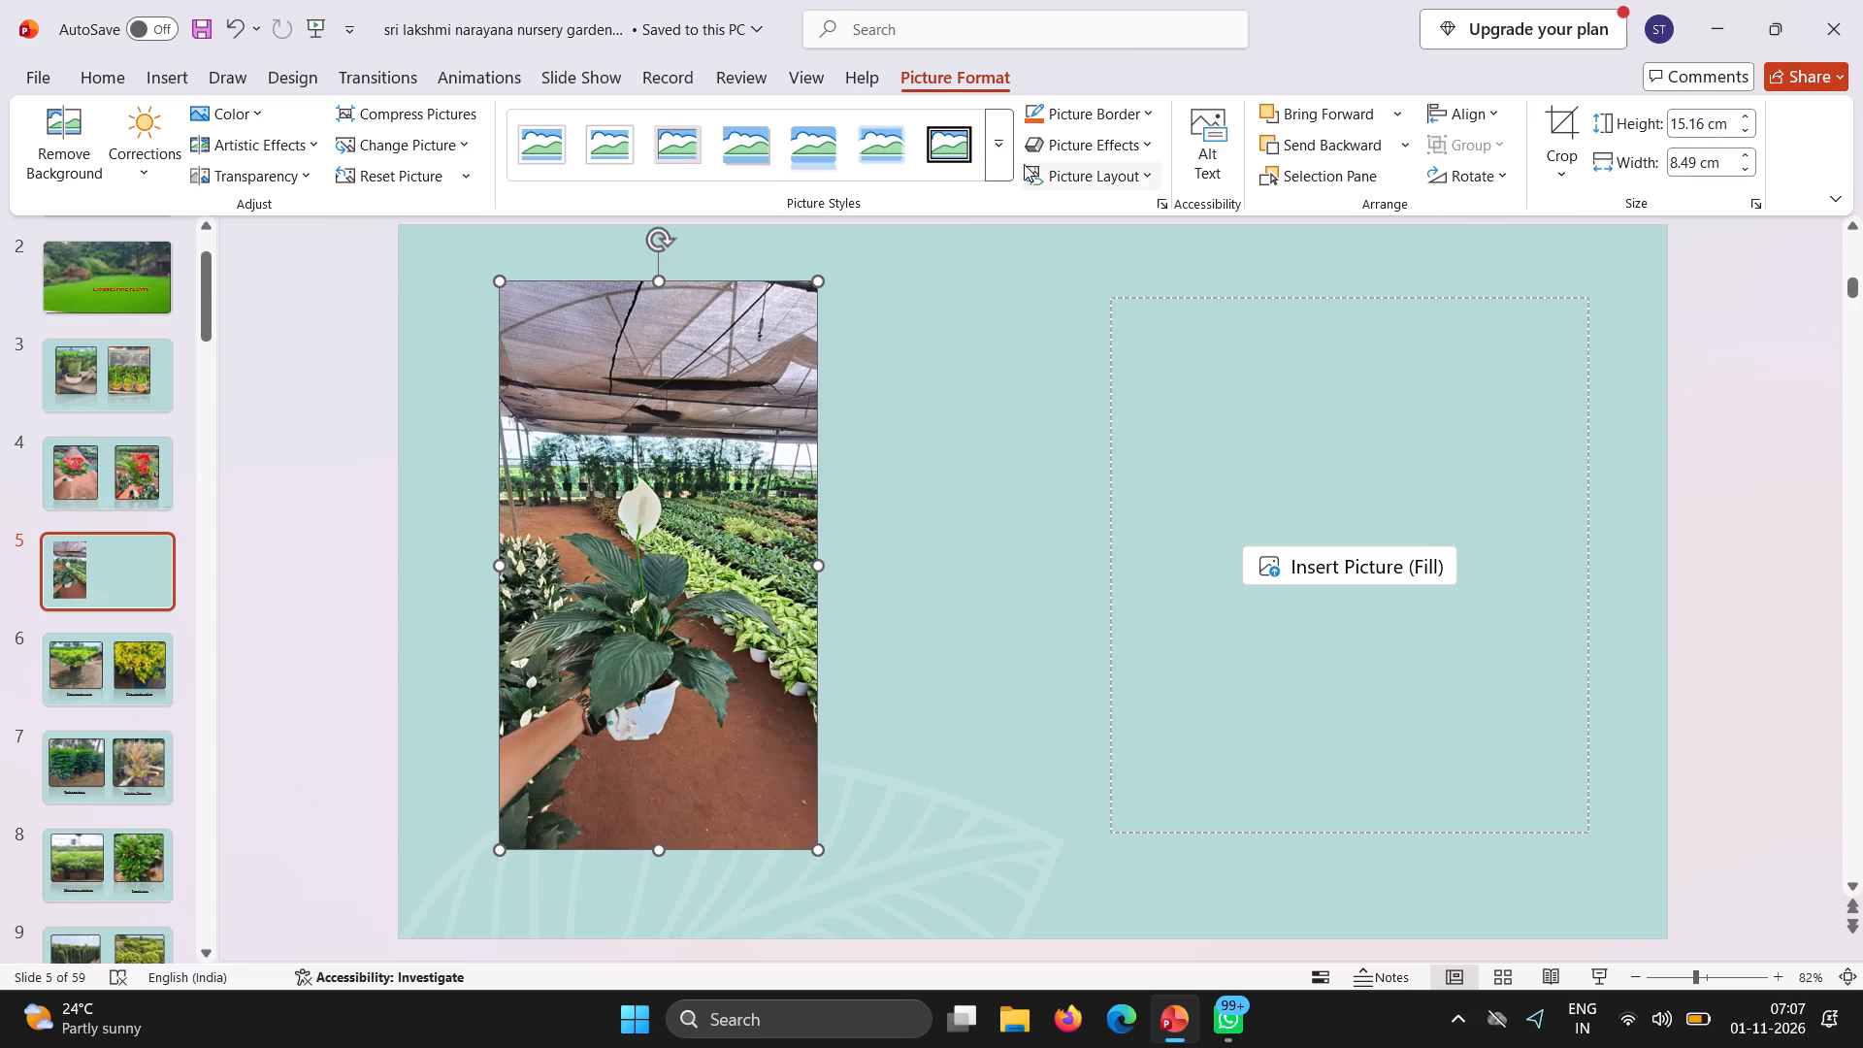
Open the full range of picture styles for the white-flowered plant picture on slide 5.
click(997, 154)
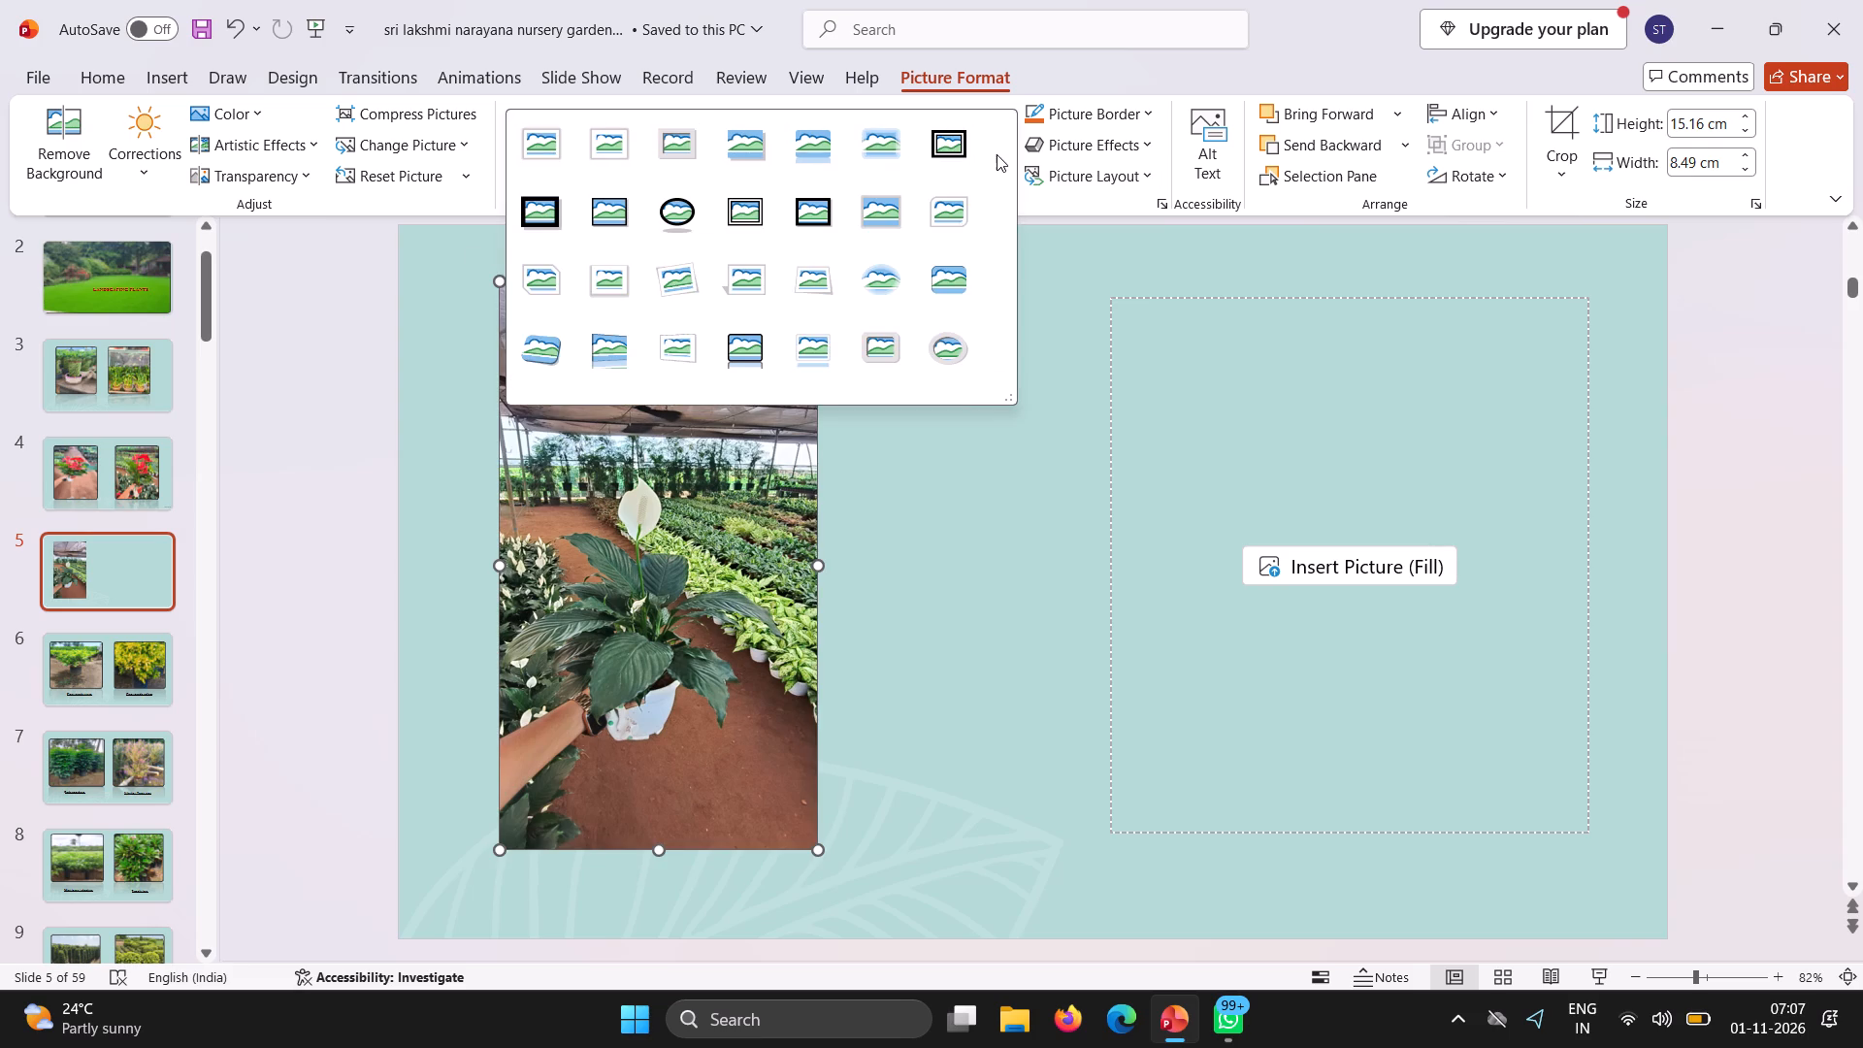
Apply the rounded black-frame picture style with a reflection to the white-flowered plant picture on slide 5.
click(735, 353)
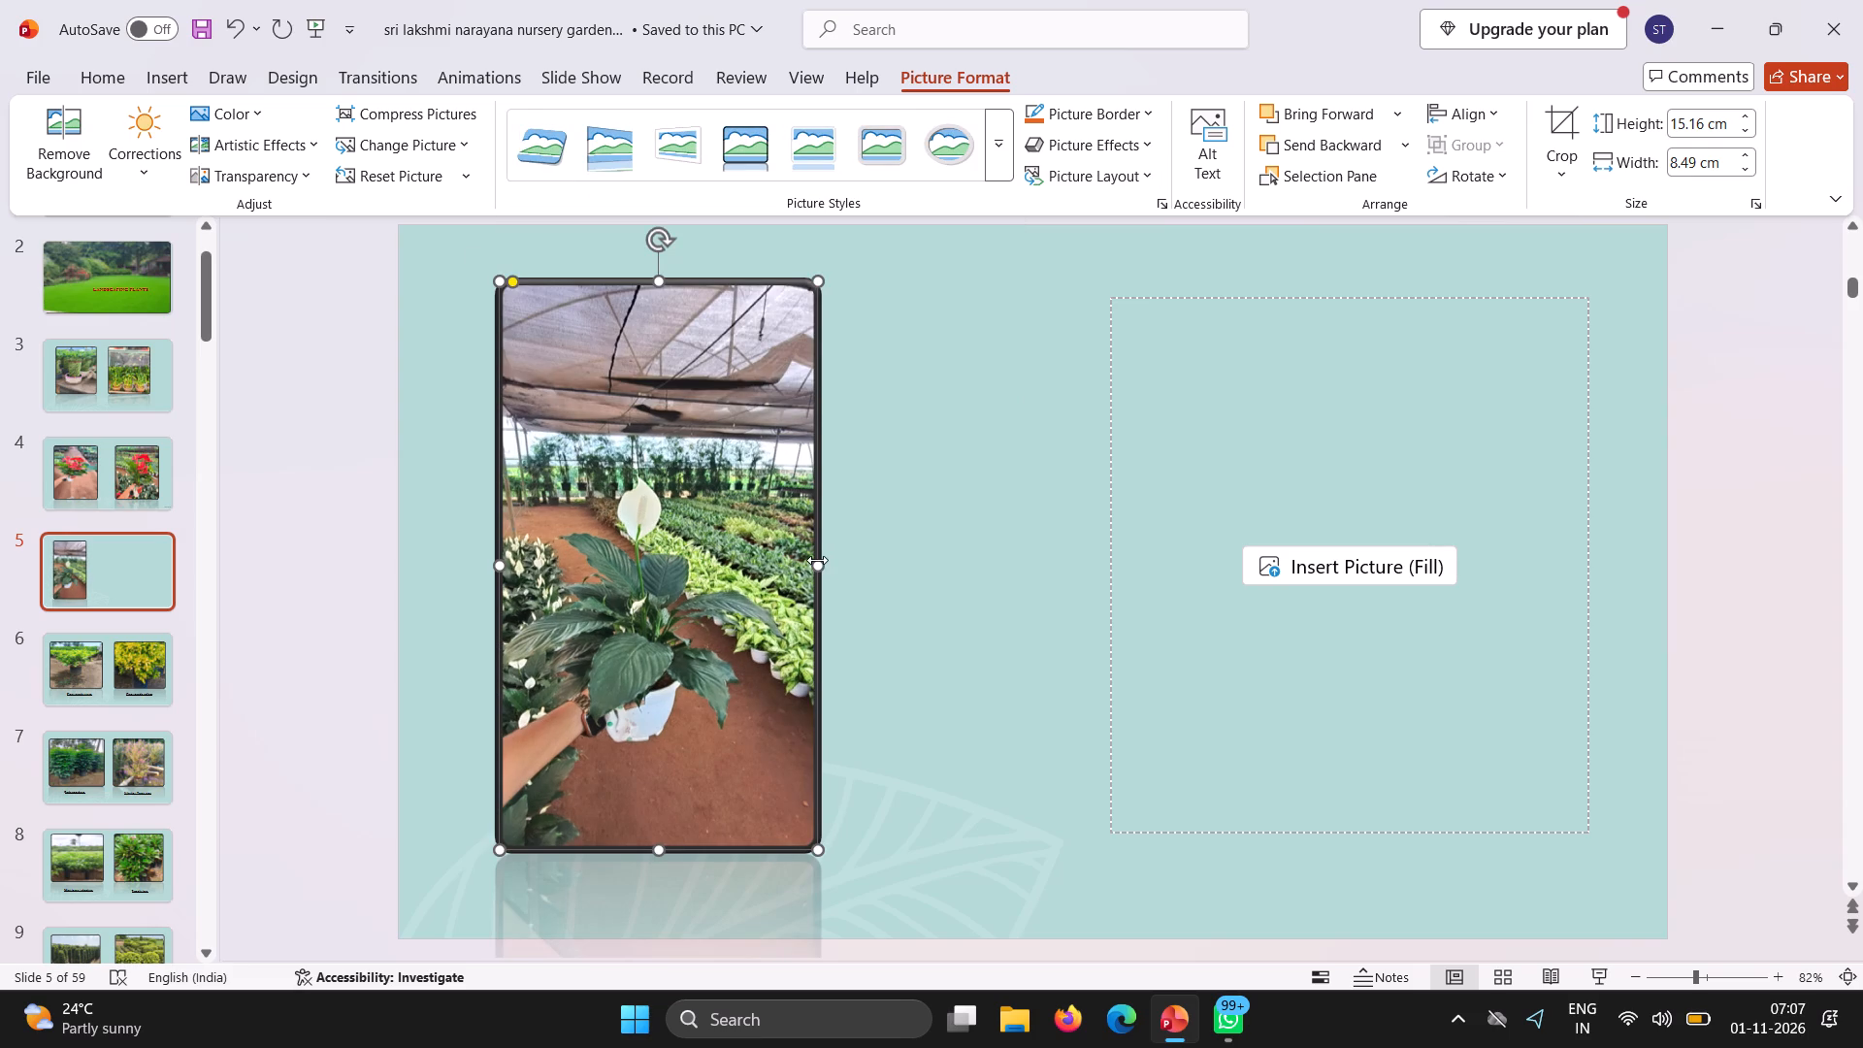
Resize the white-flowered plant picture on slide 5 to about 13.04 cm high by 11.05 cm wide.
drag(821, 563, 873, 552)
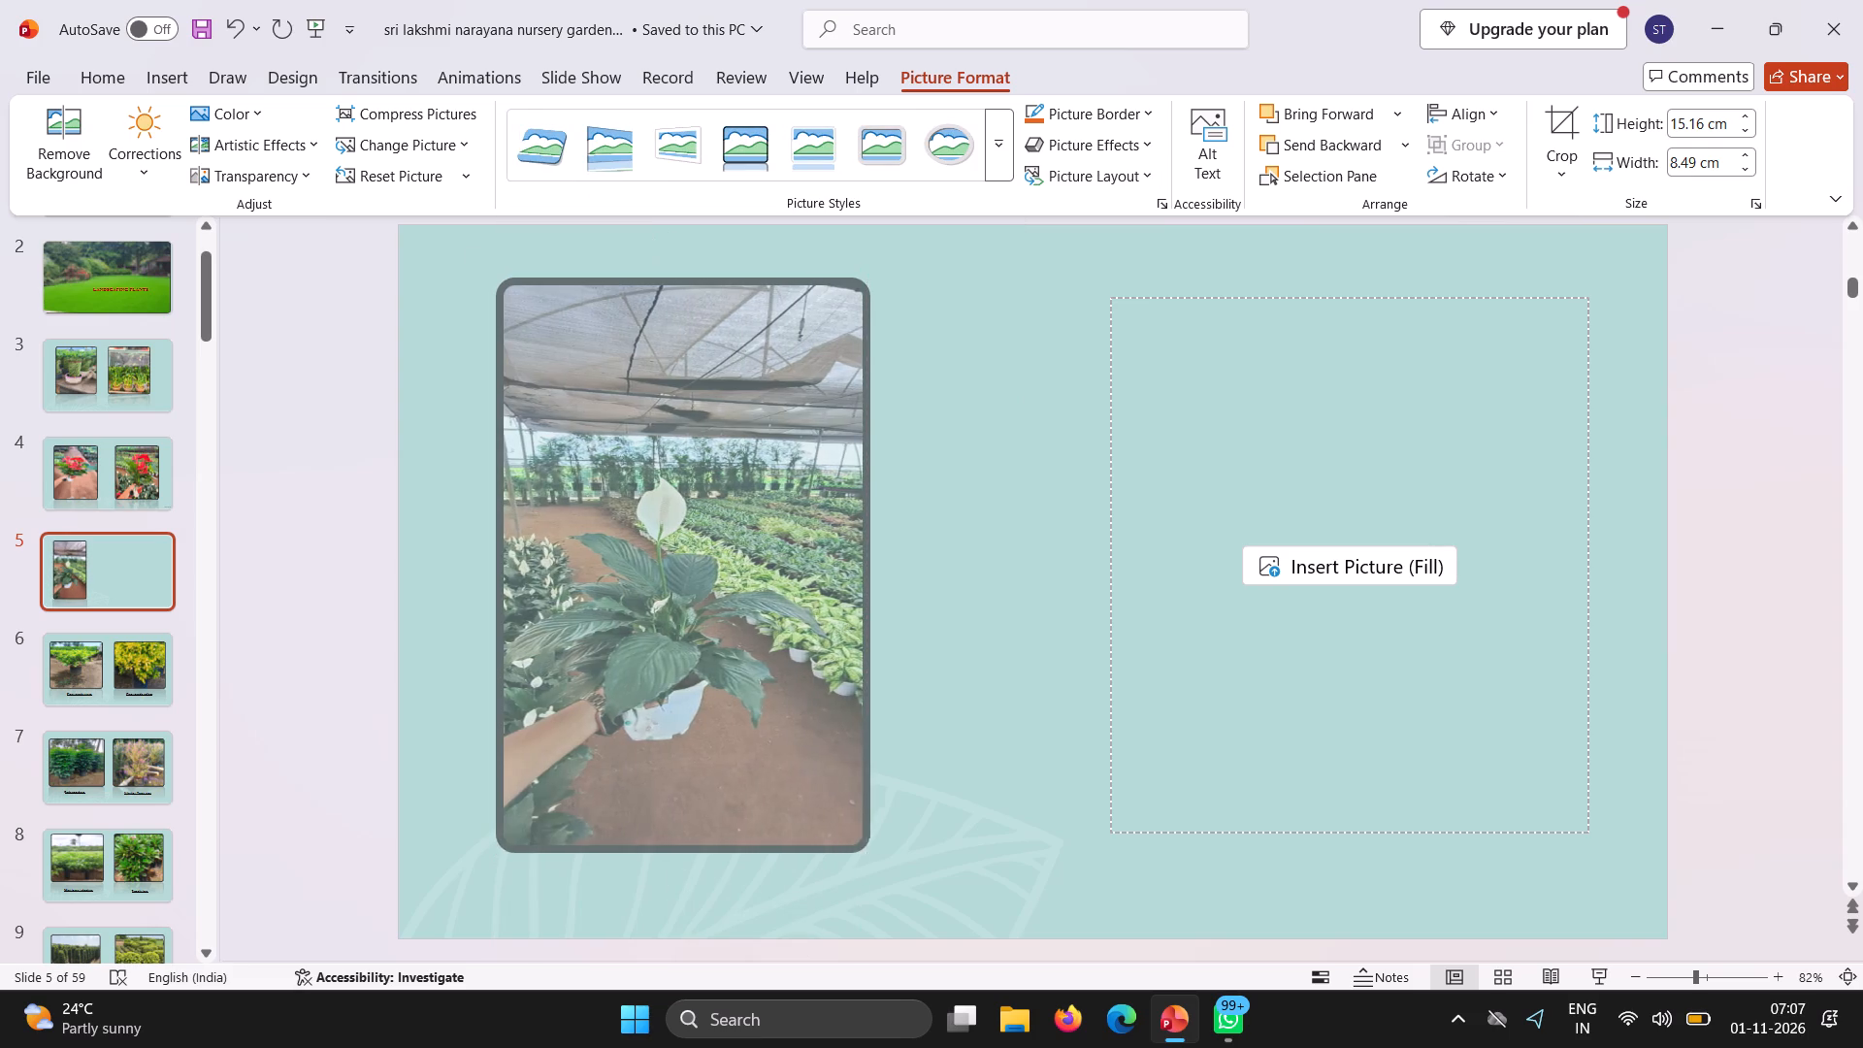
drag(873, 552, 912, 546)
drag(703, 846, 719, 788)
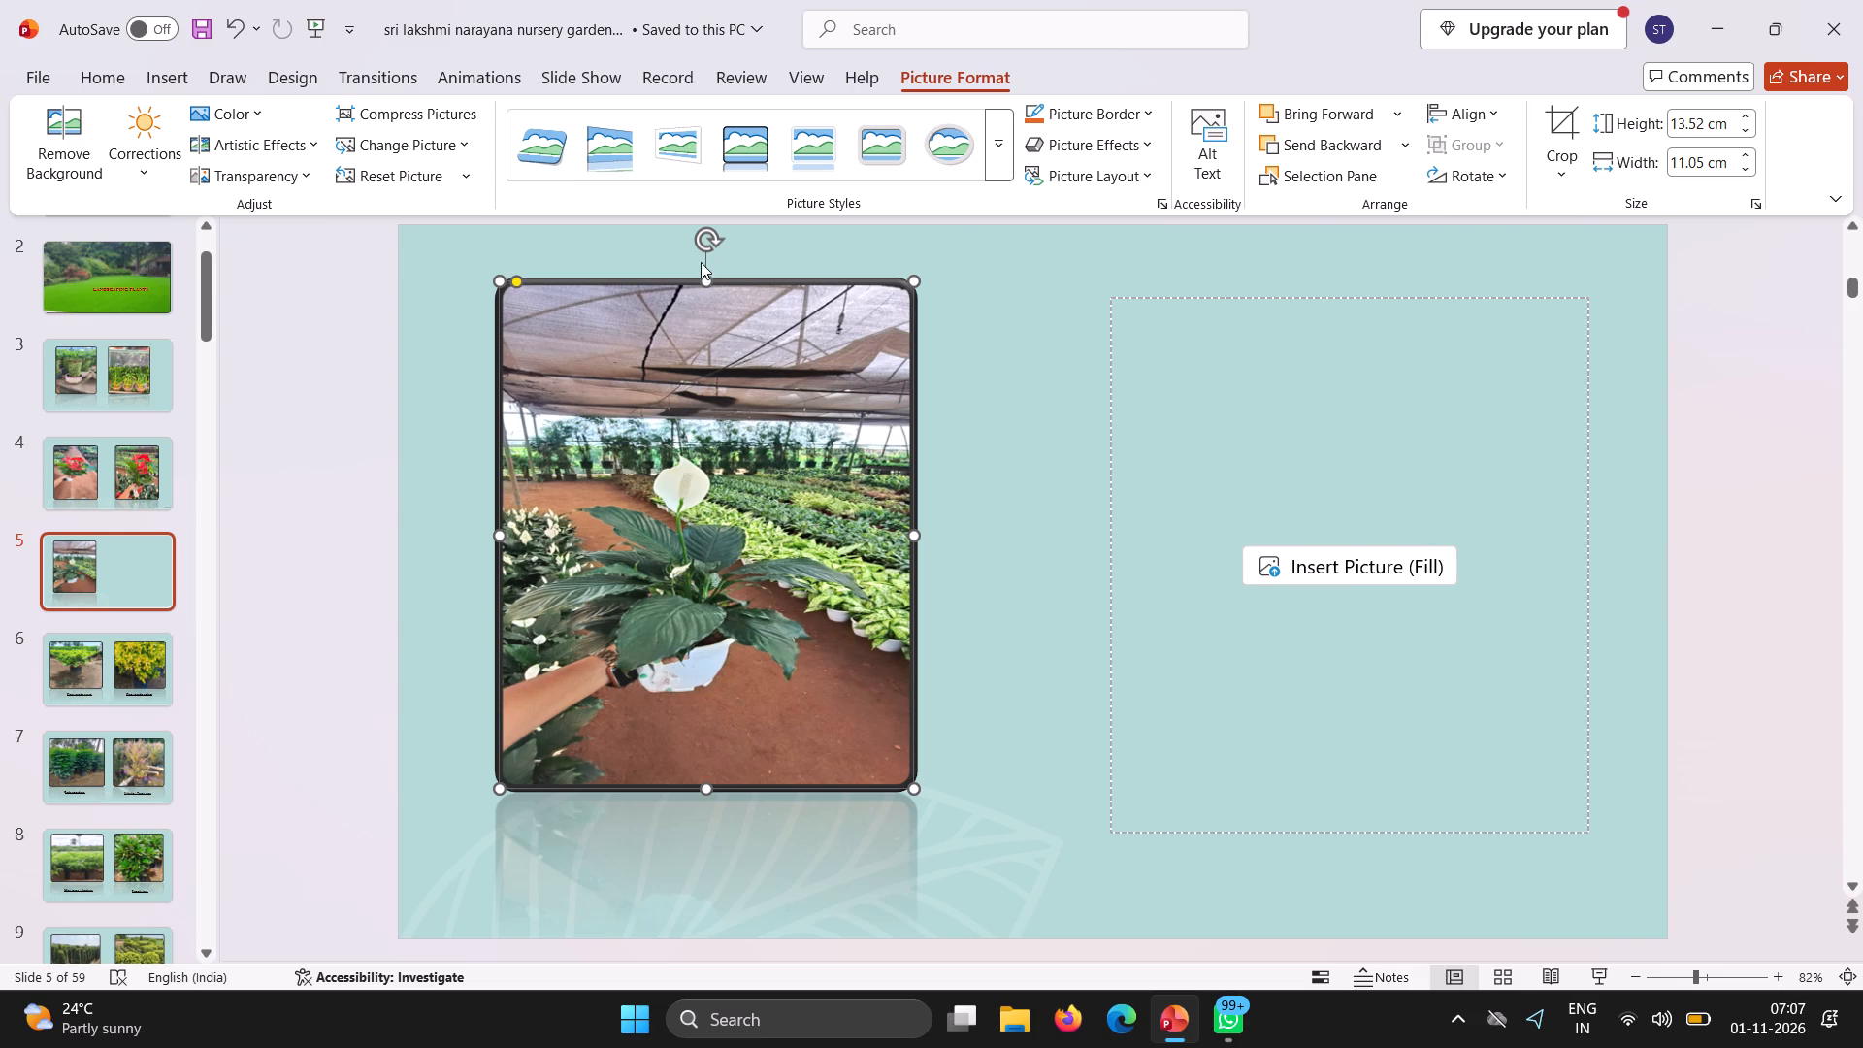
drag(710, 278, 694, 383)
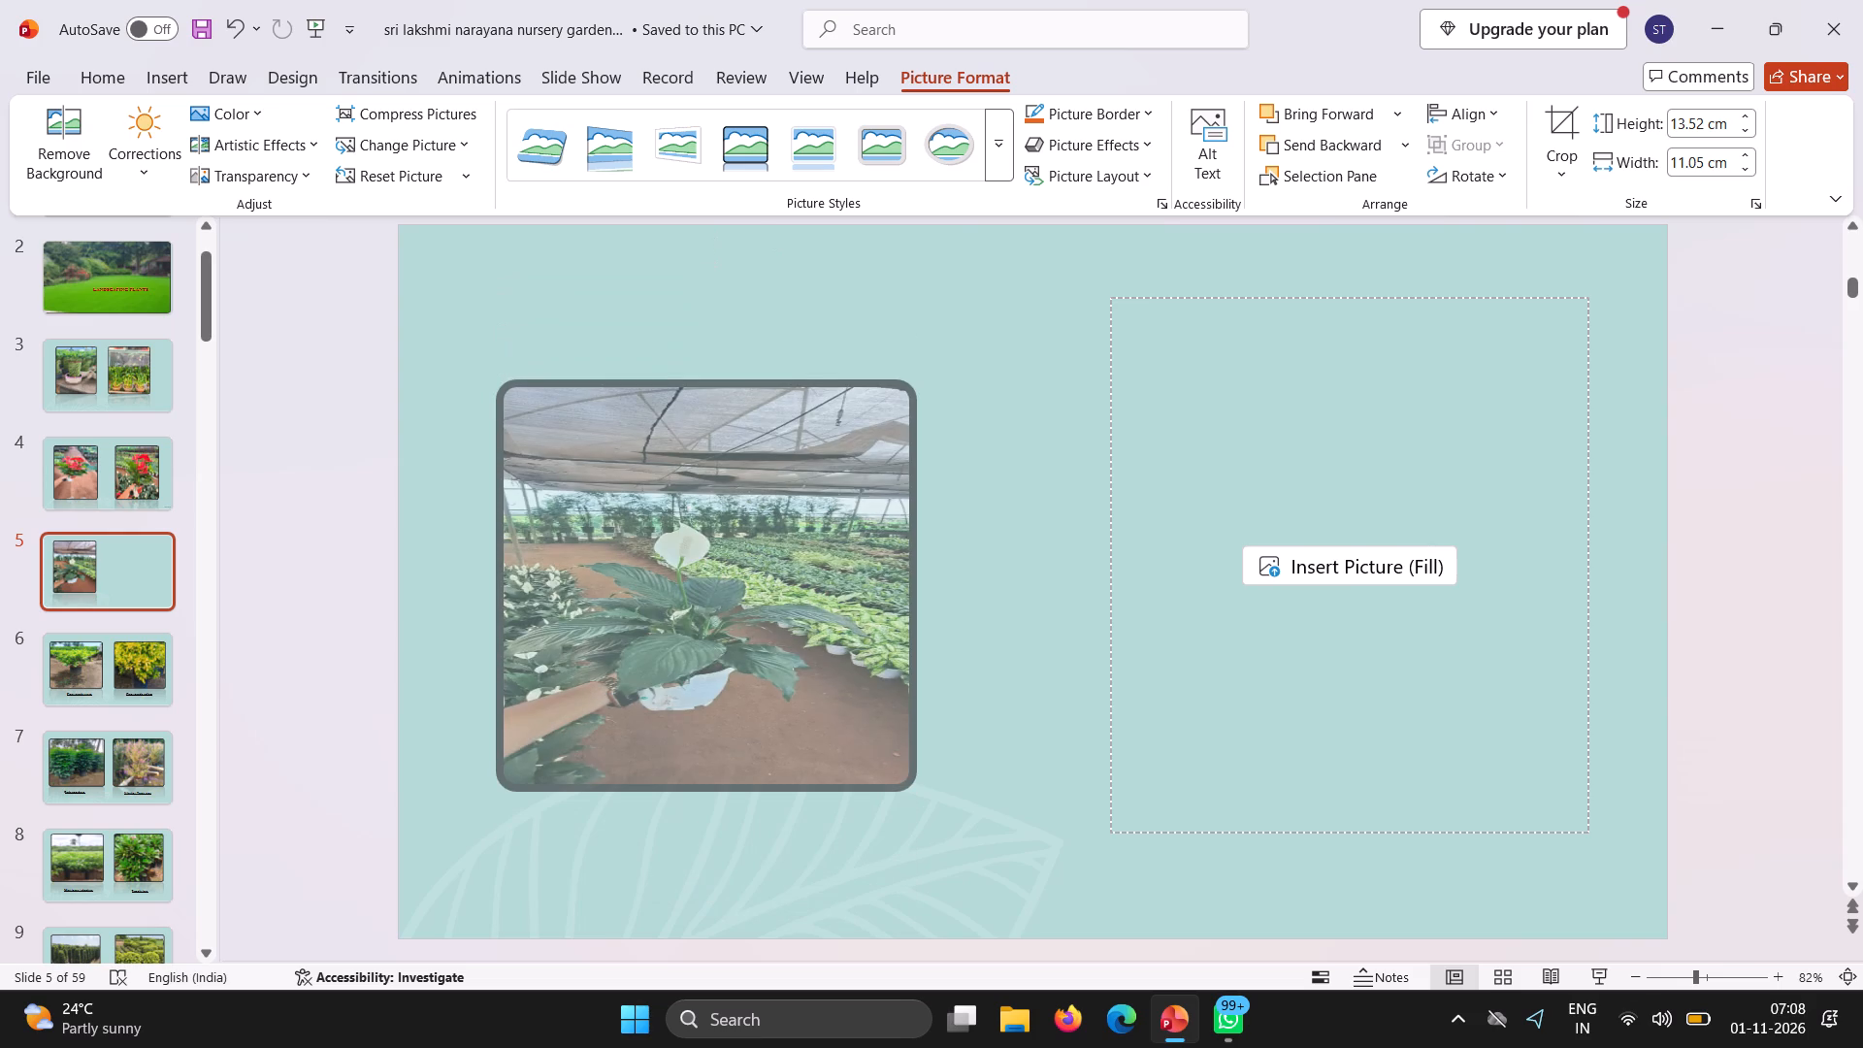
drag(694, 383, 719, 294)
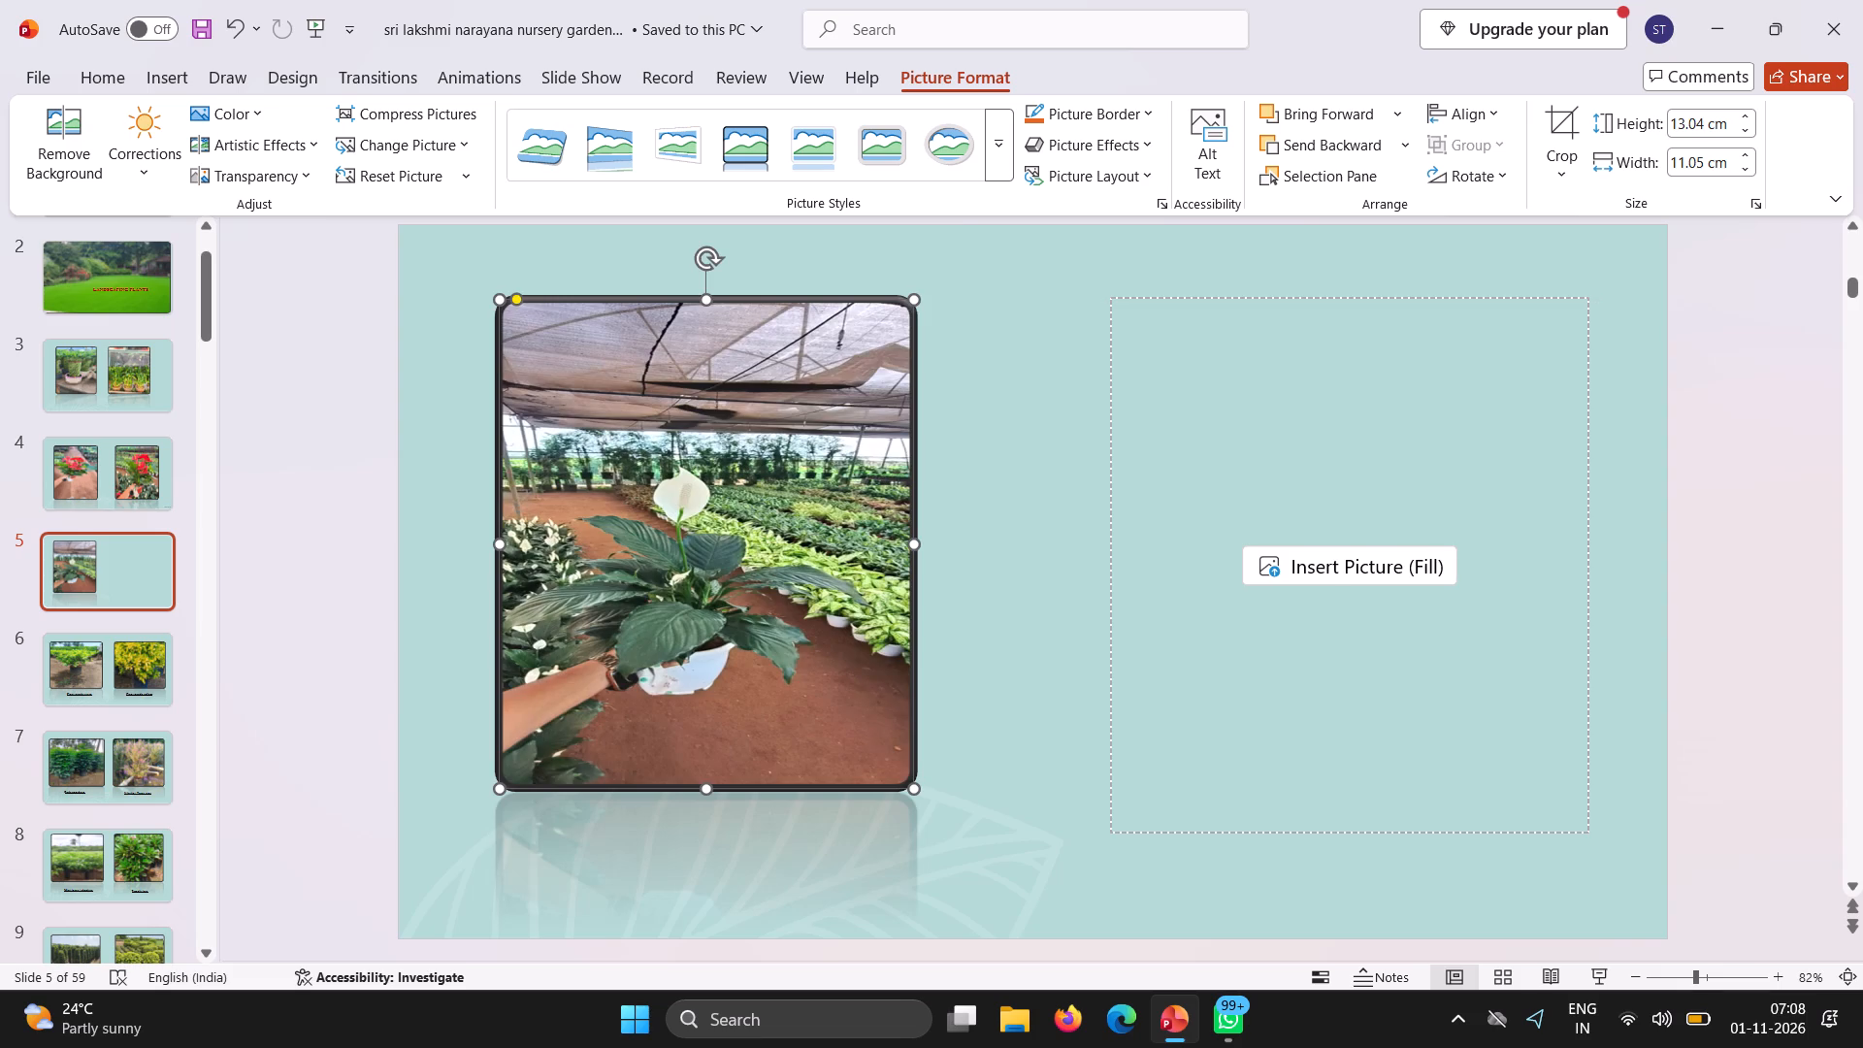
Select the empty picture placeholder beside the white-flowered plant picture on slide 5.
click(1218, 487)
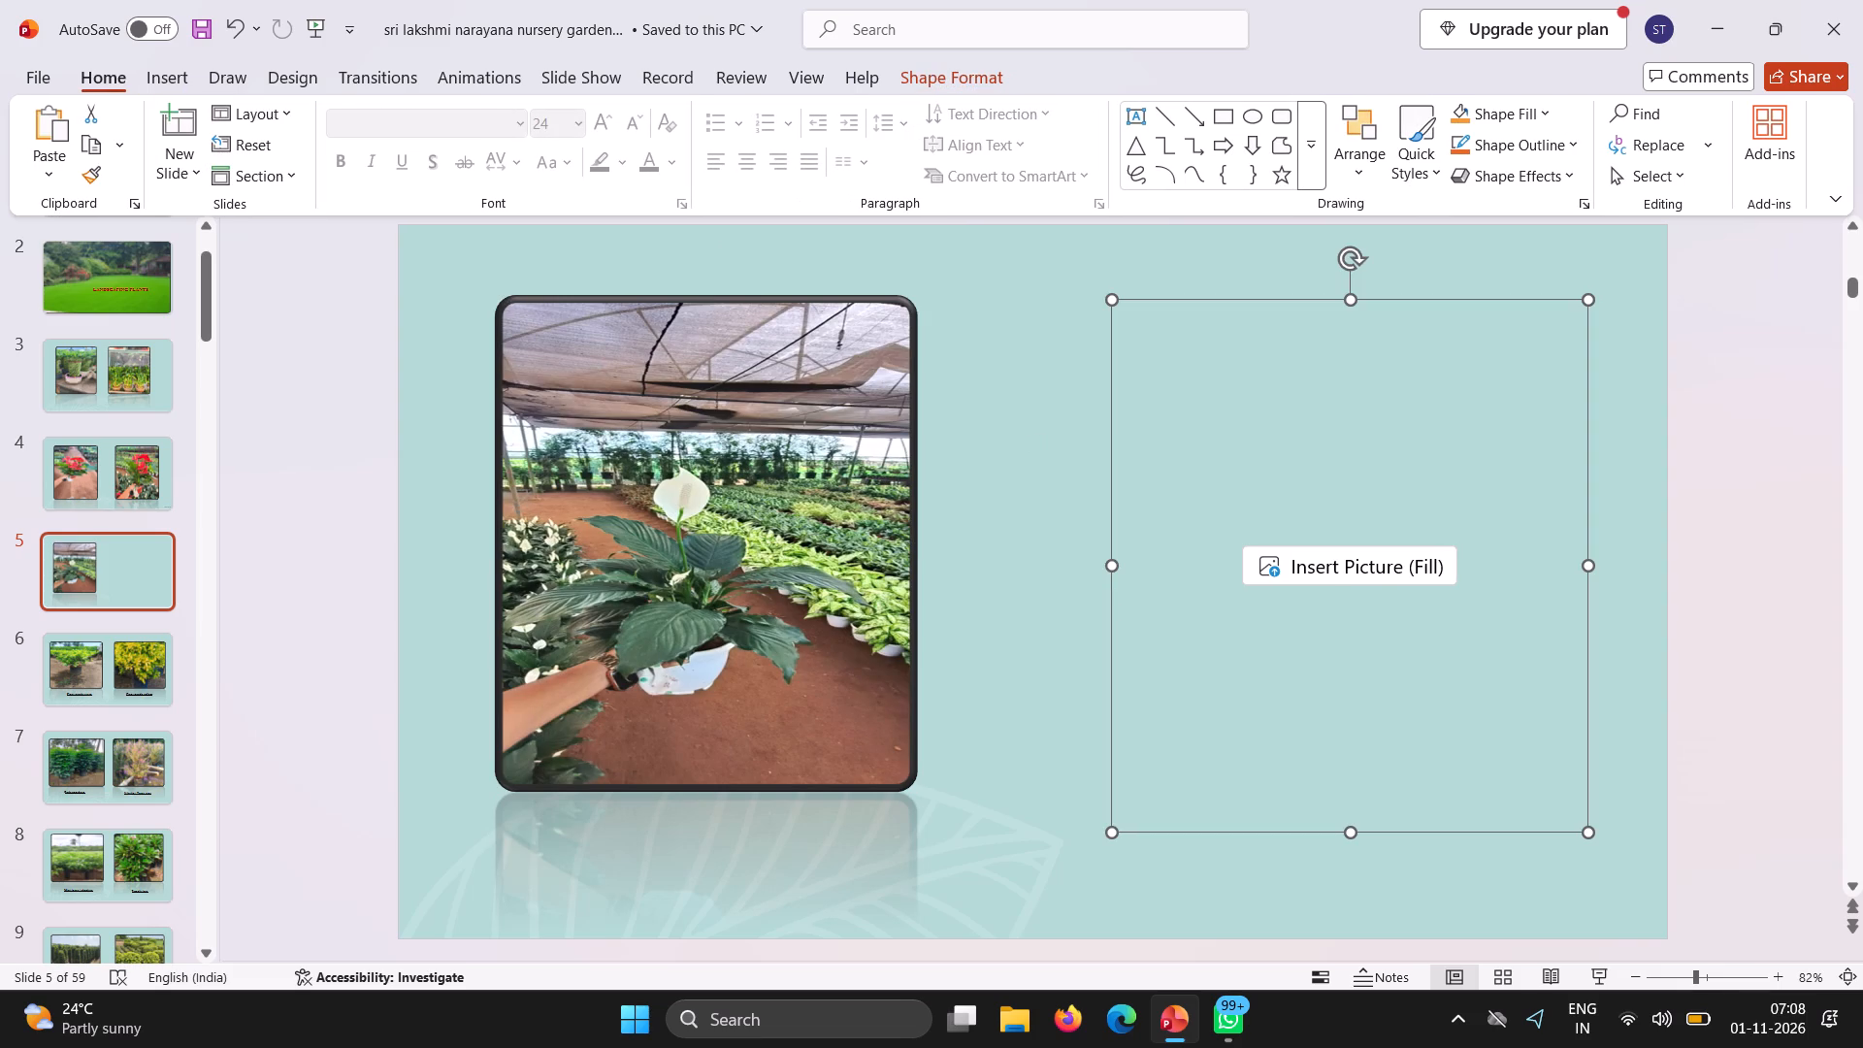
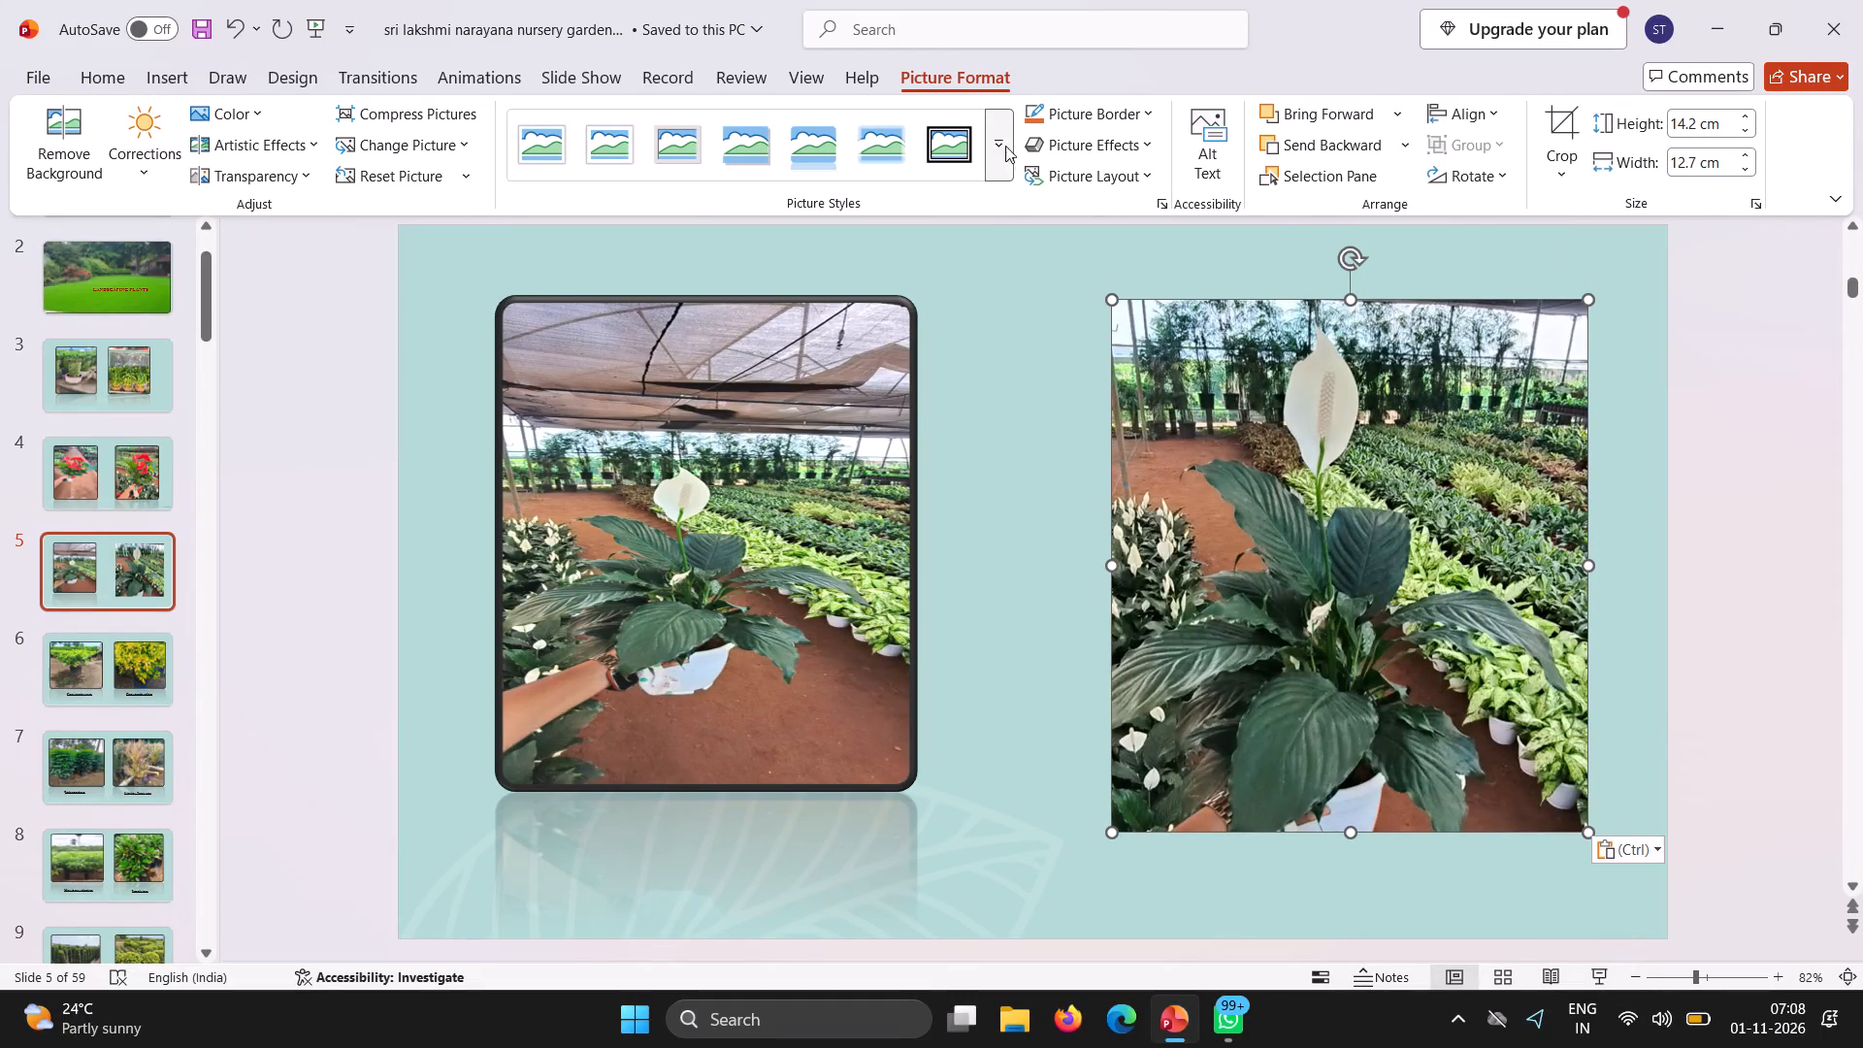
Apply the rounded black-frame picture style with a reflection to the right-hand white-flowered plant picture on slide 5.
click(1002, 129)
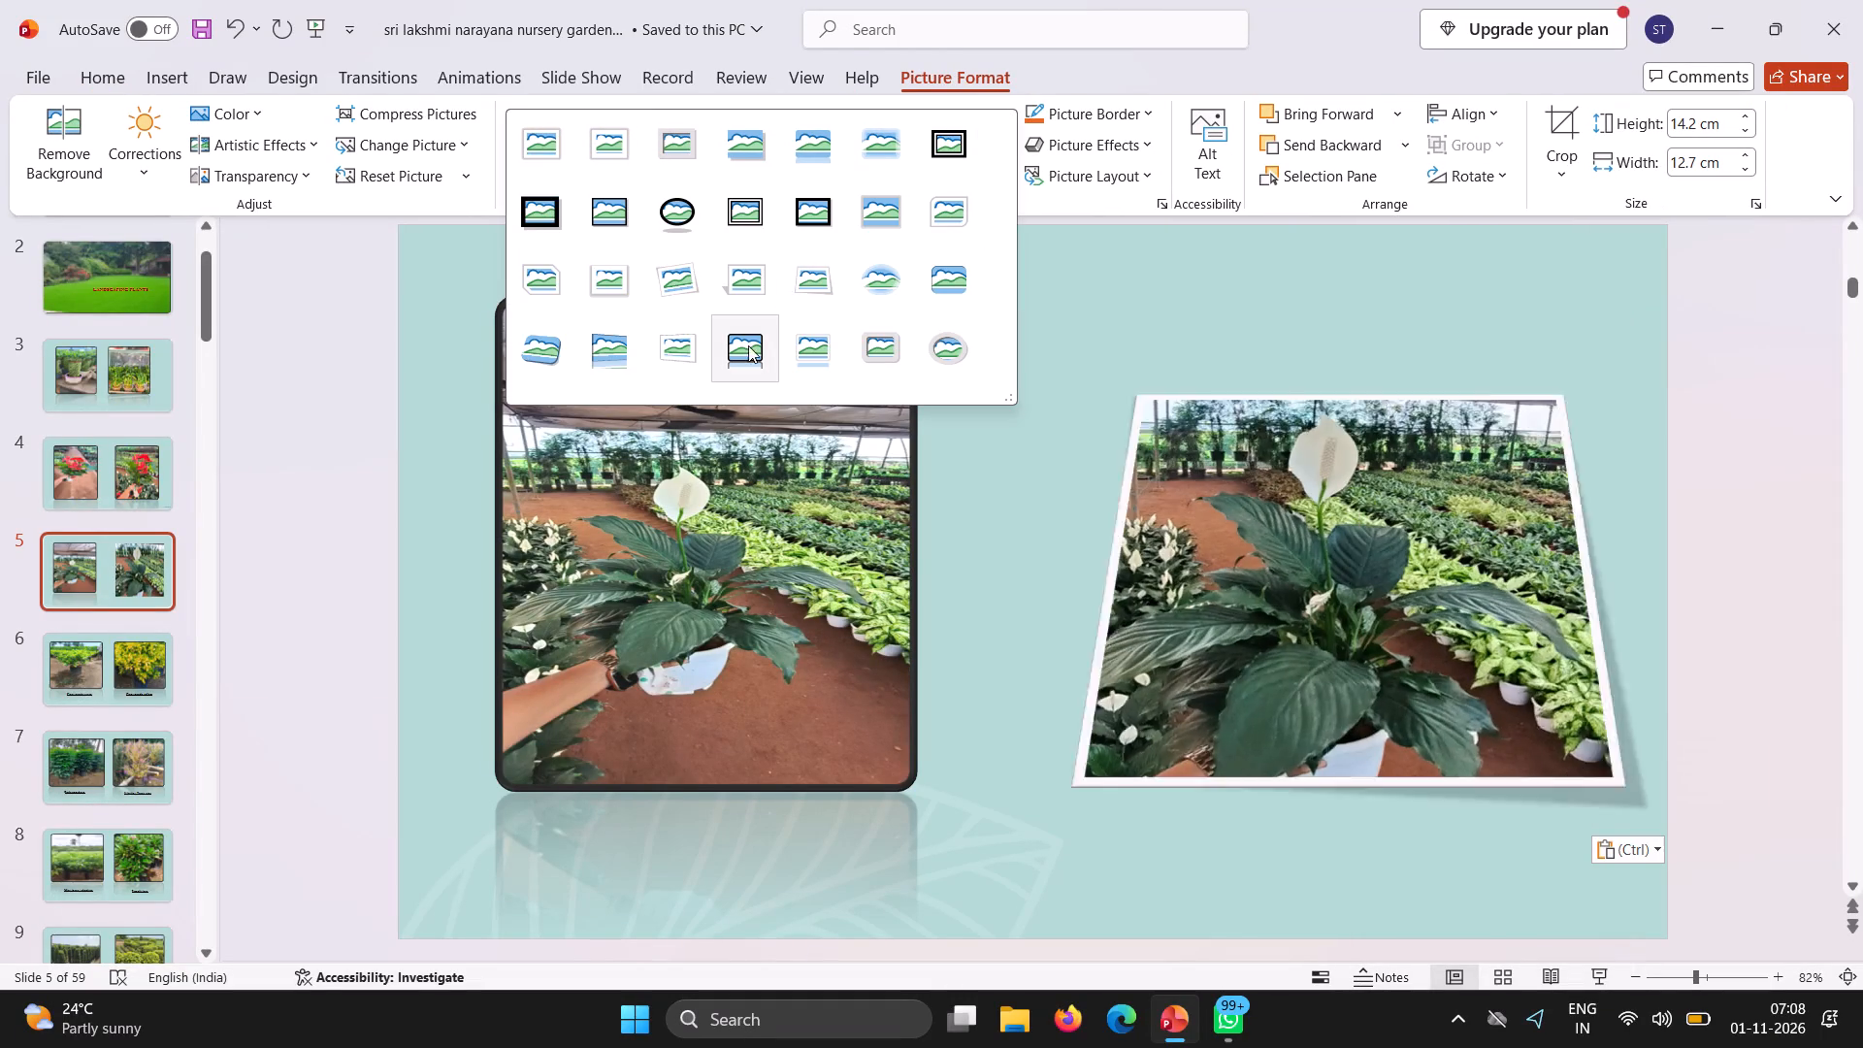
click(740, 354)
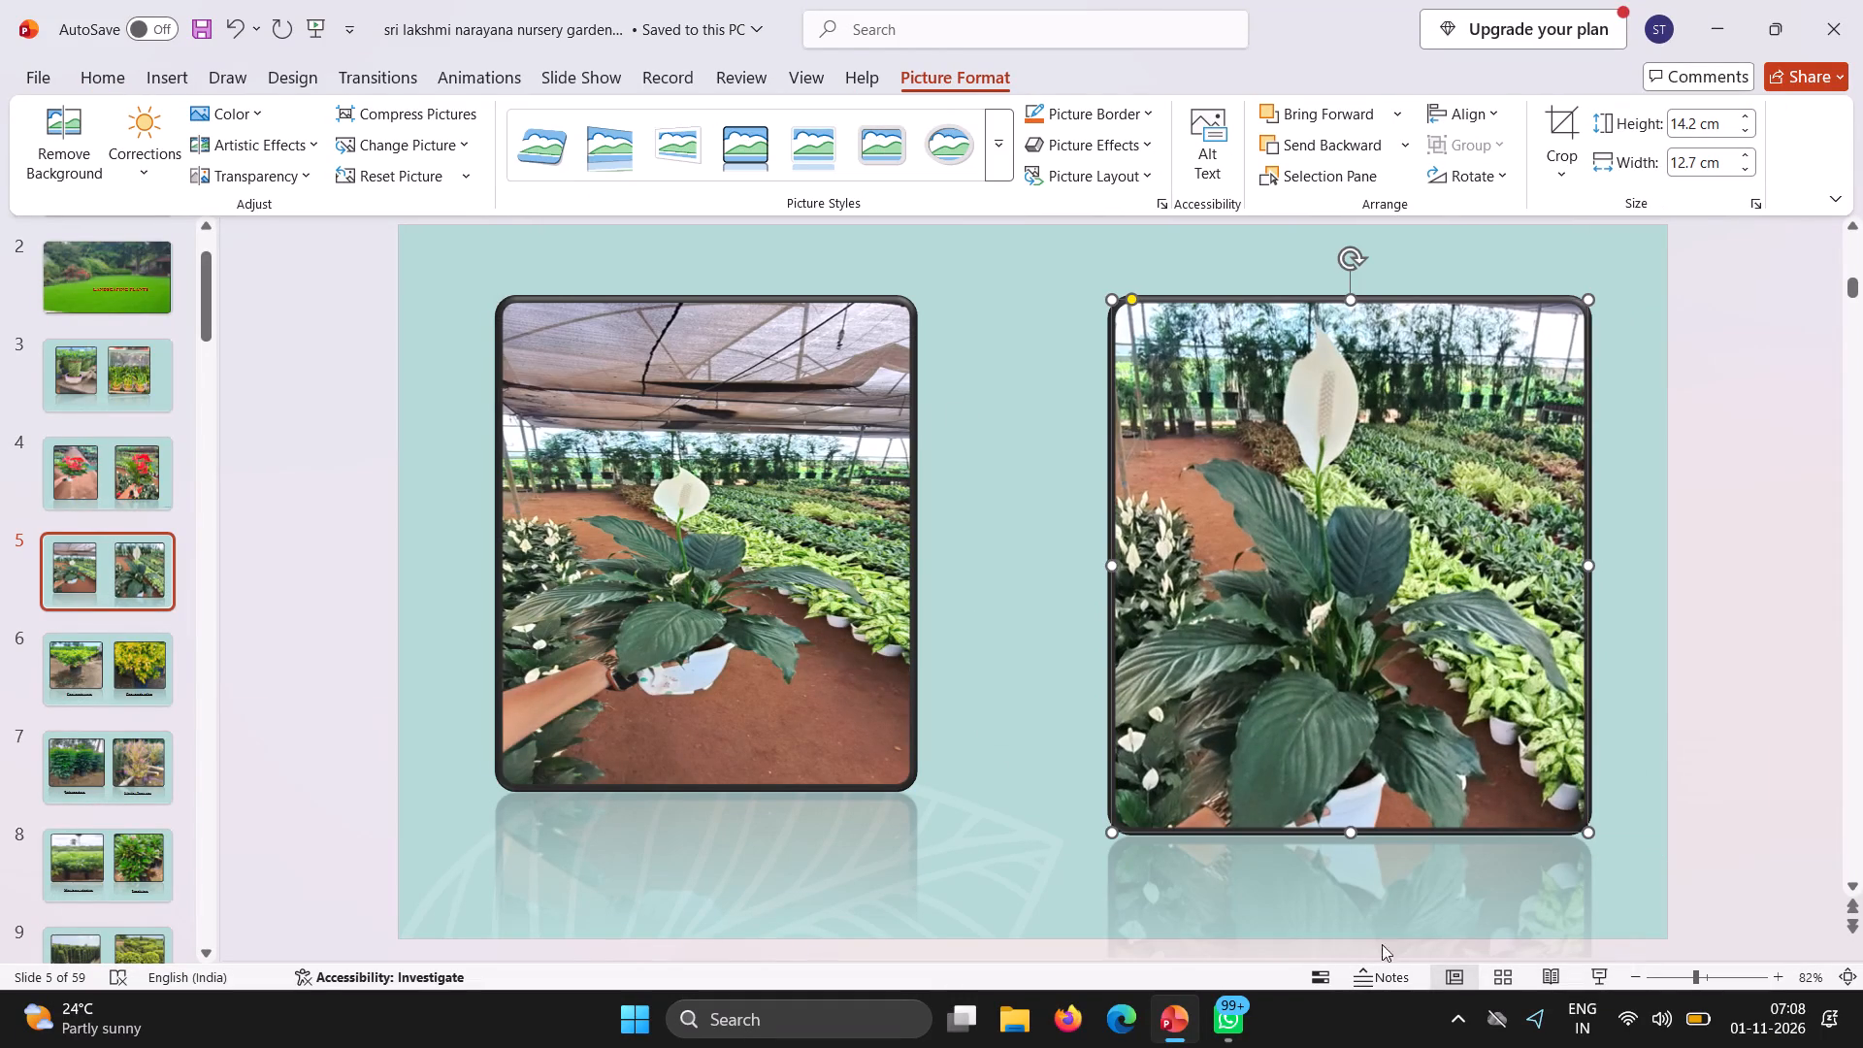
Resize the right-hand plant picture on slide 5 to about 13.23 cm high by 11.64 cm wide.
drag(1350, 838, 1350, 787)
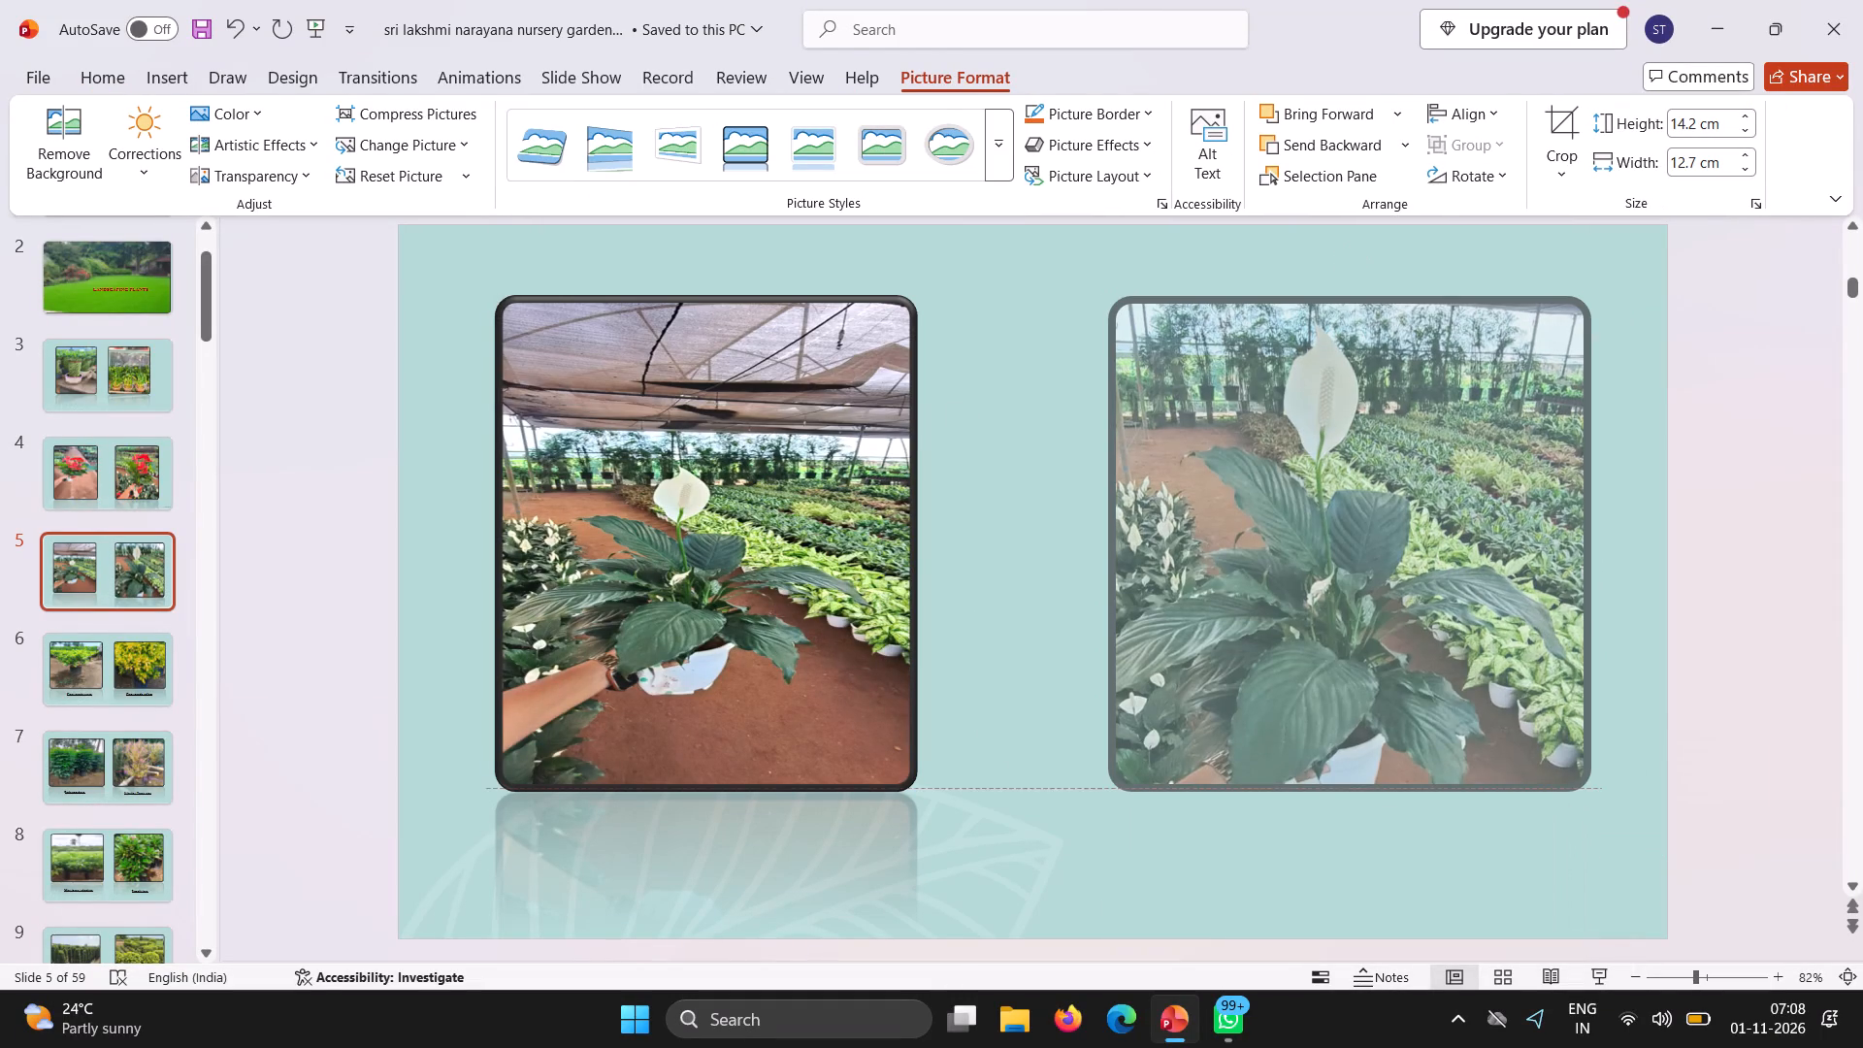
drag(1350, 787, 1350, 795)
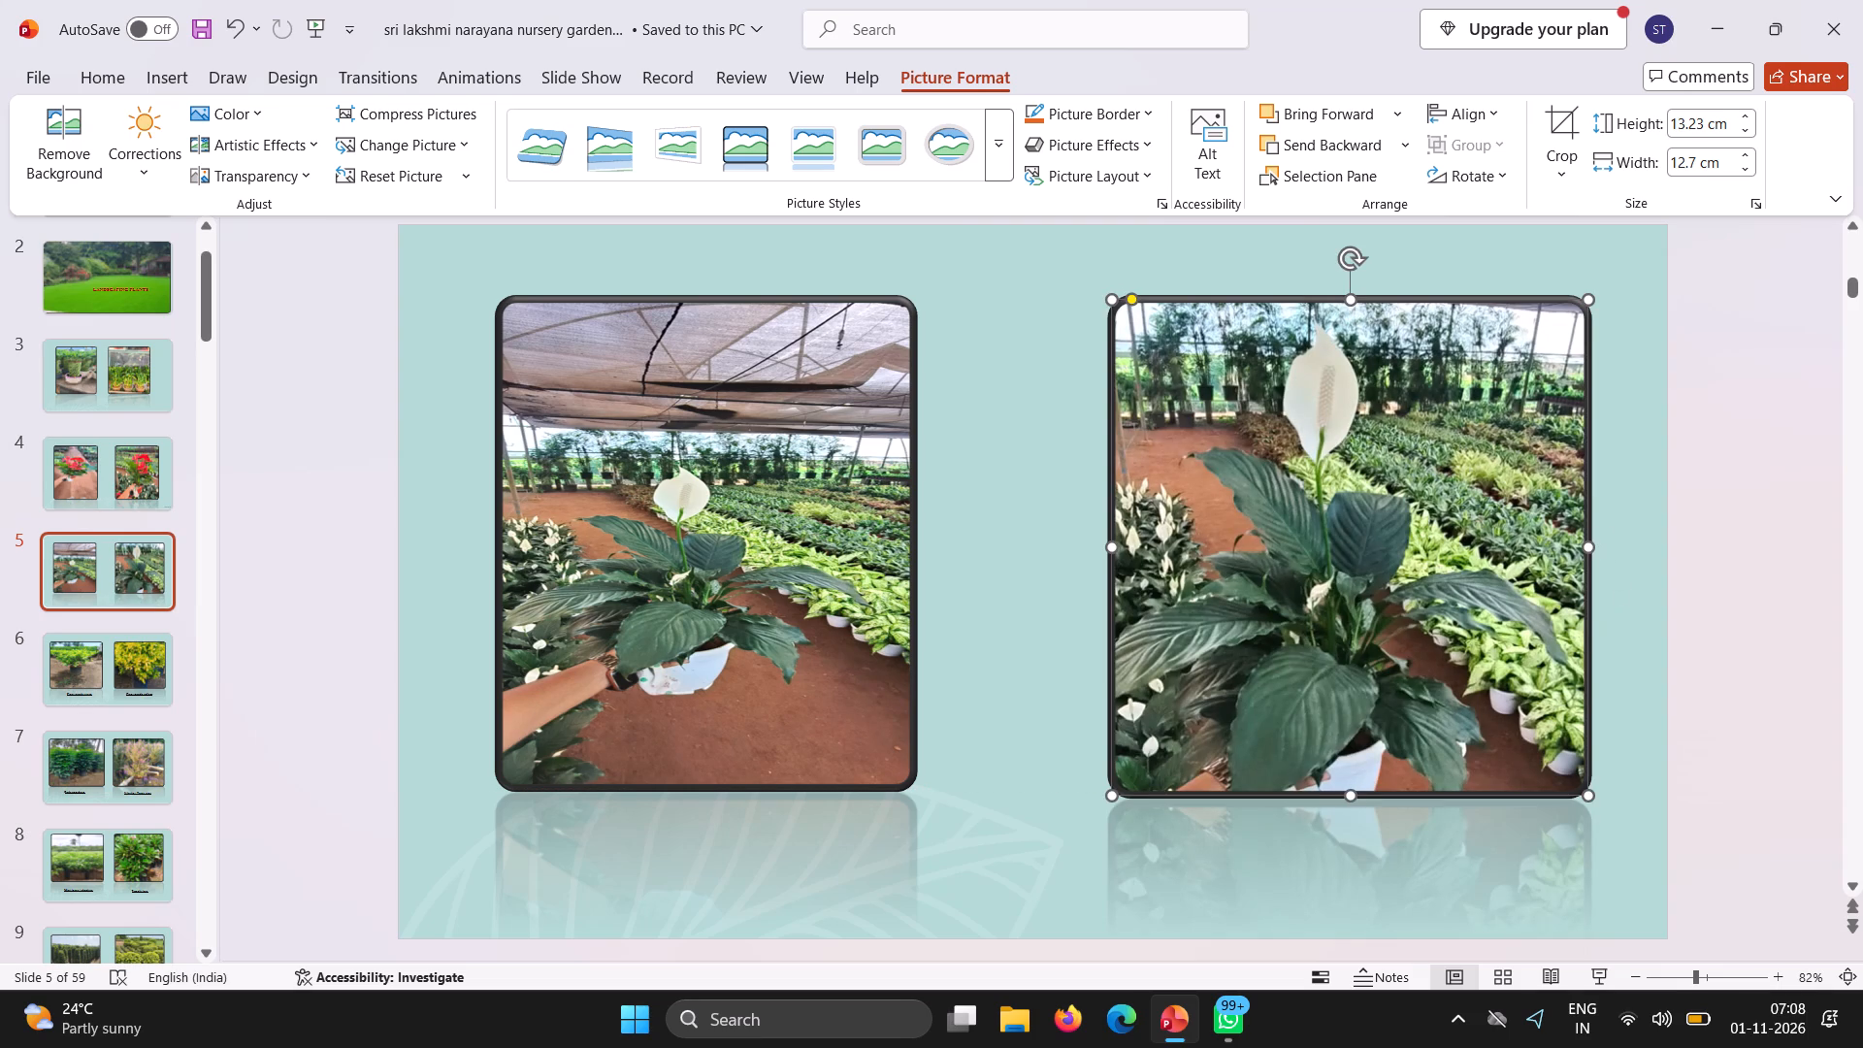
drag(1592, 544, 1548, 540)
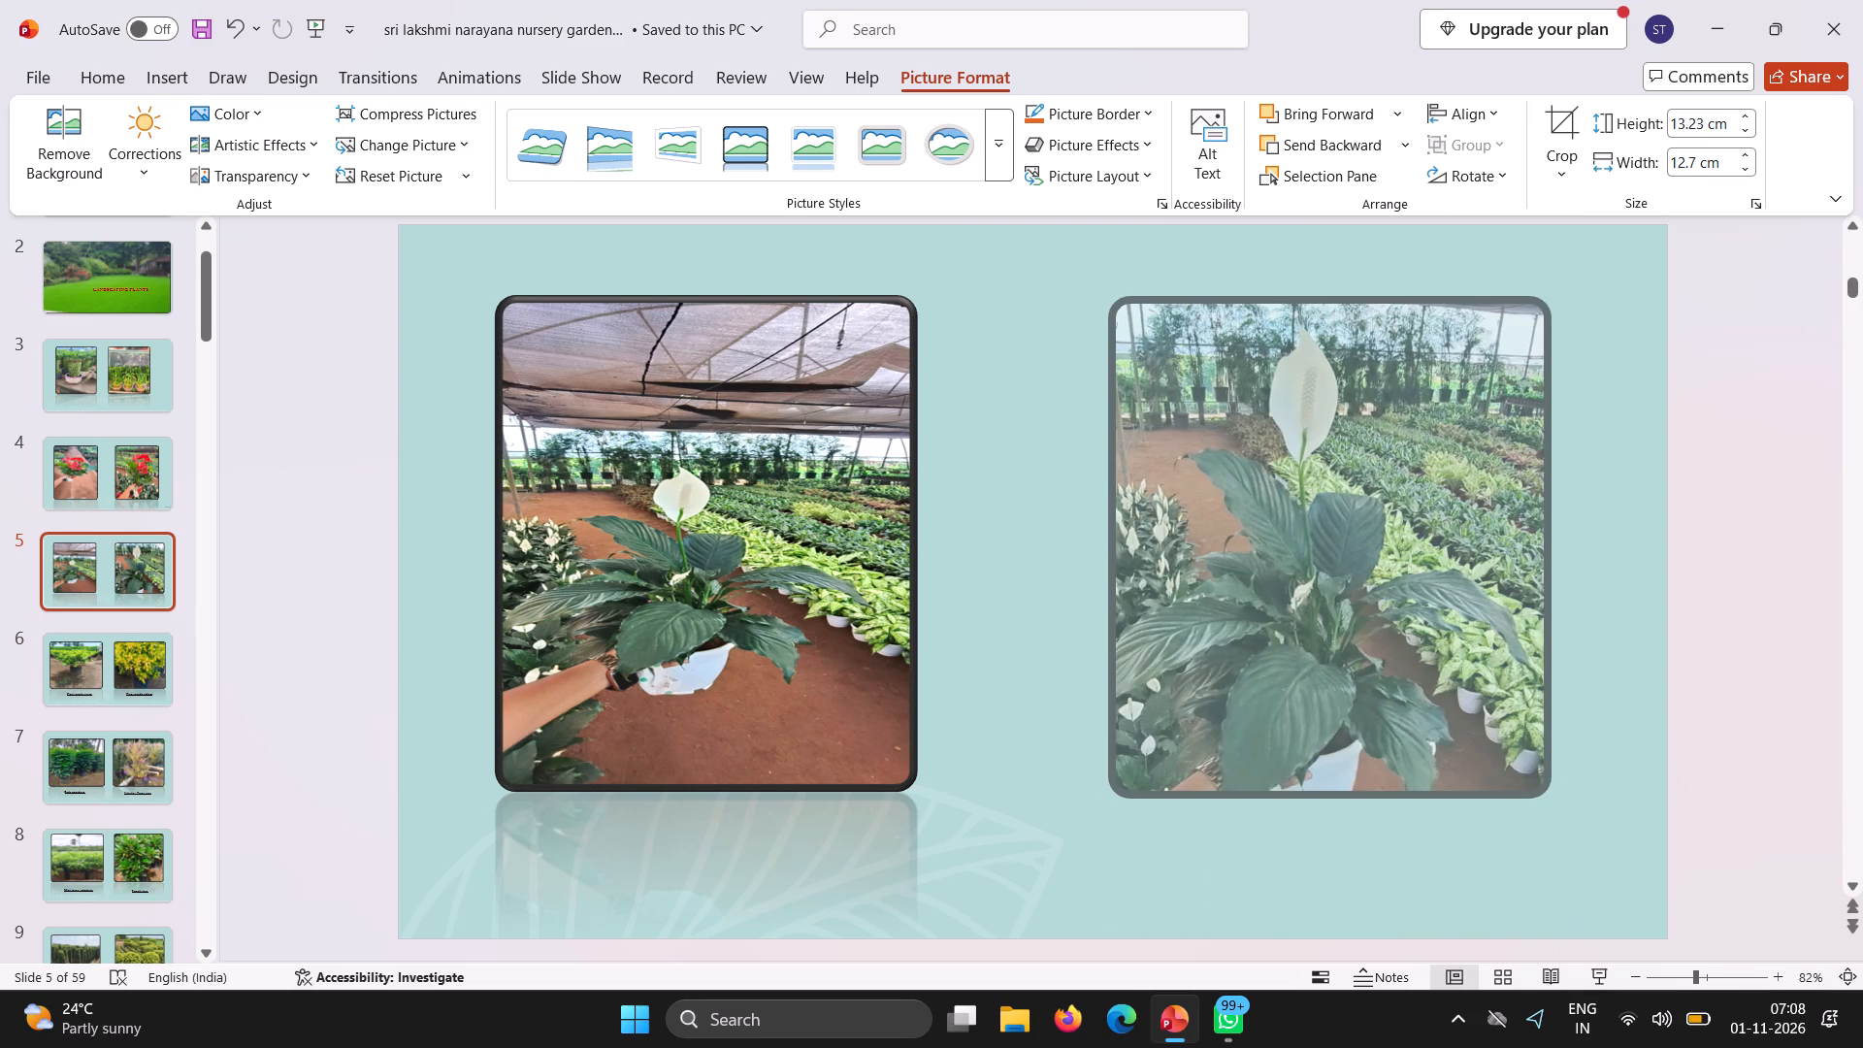
drag(1548, 540, 1551, 538)
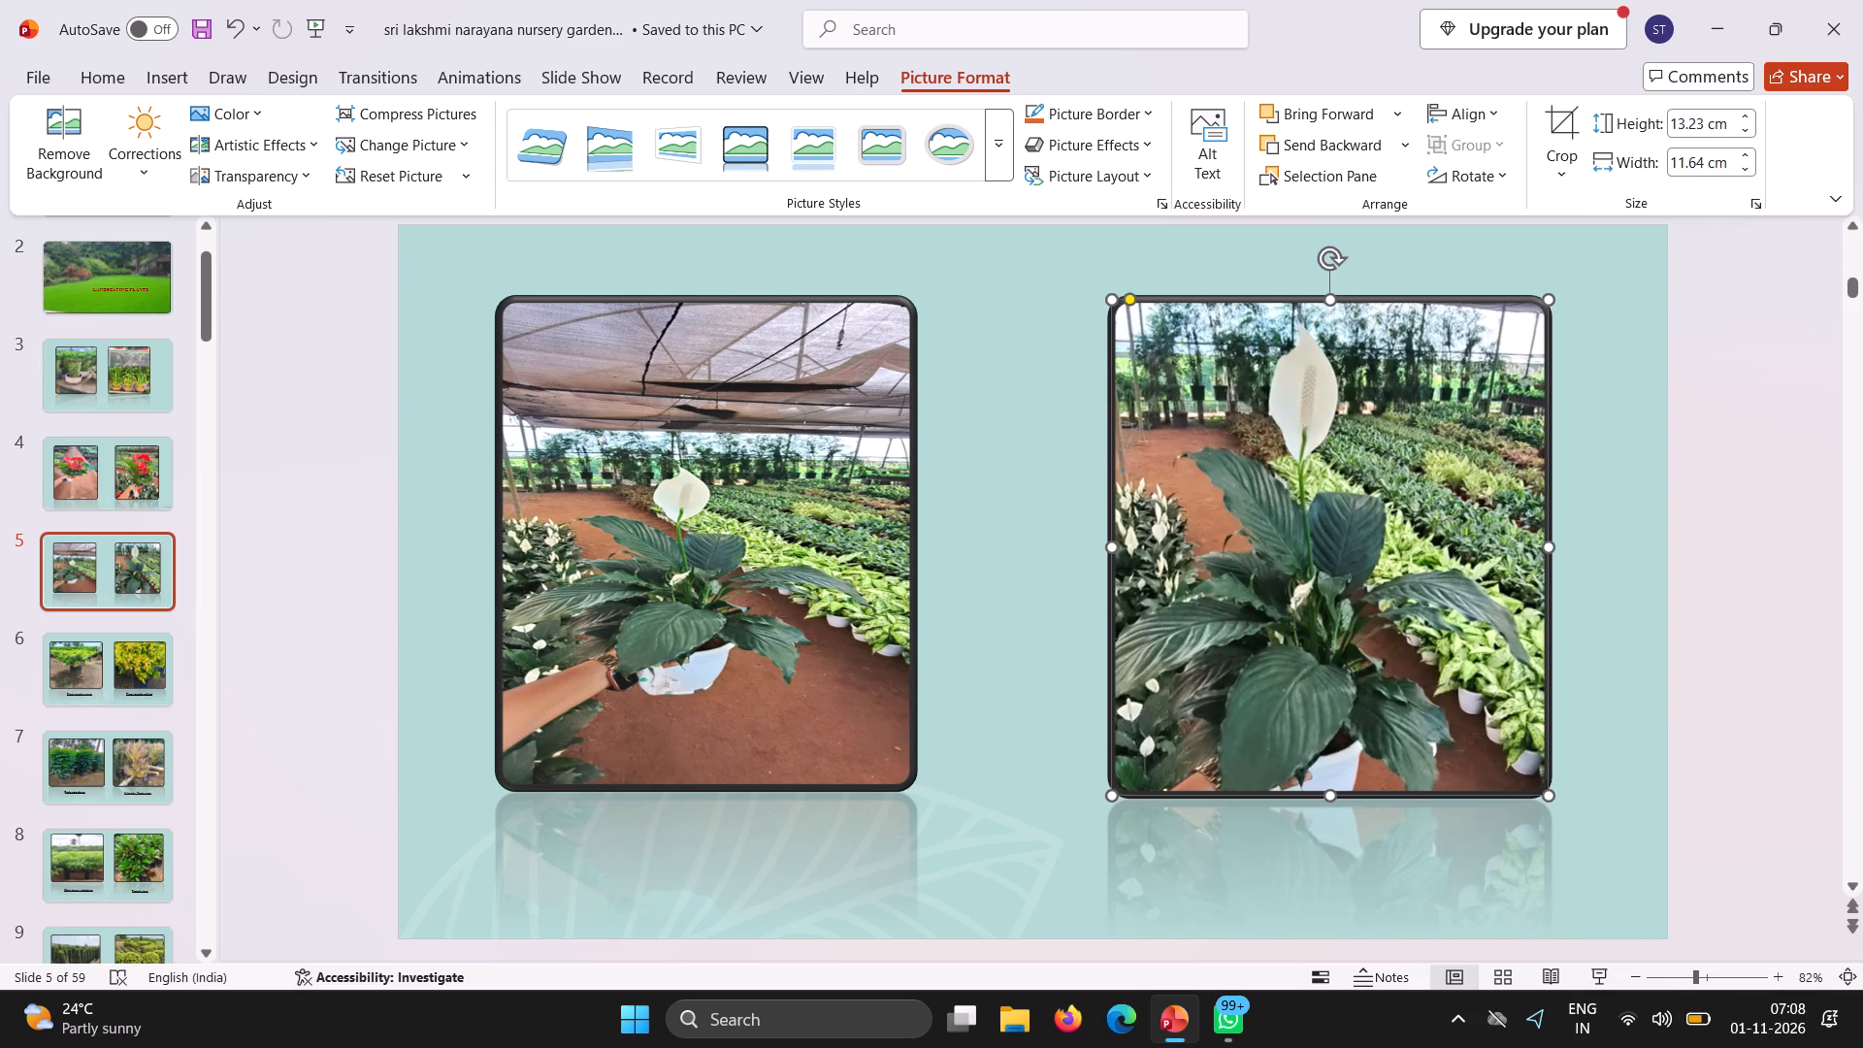
Move the left-hand plant picture on slide 5 slightly toward the slide centre, keeping its top aligned with the other picture.
drag(735, 517, 754, 512)
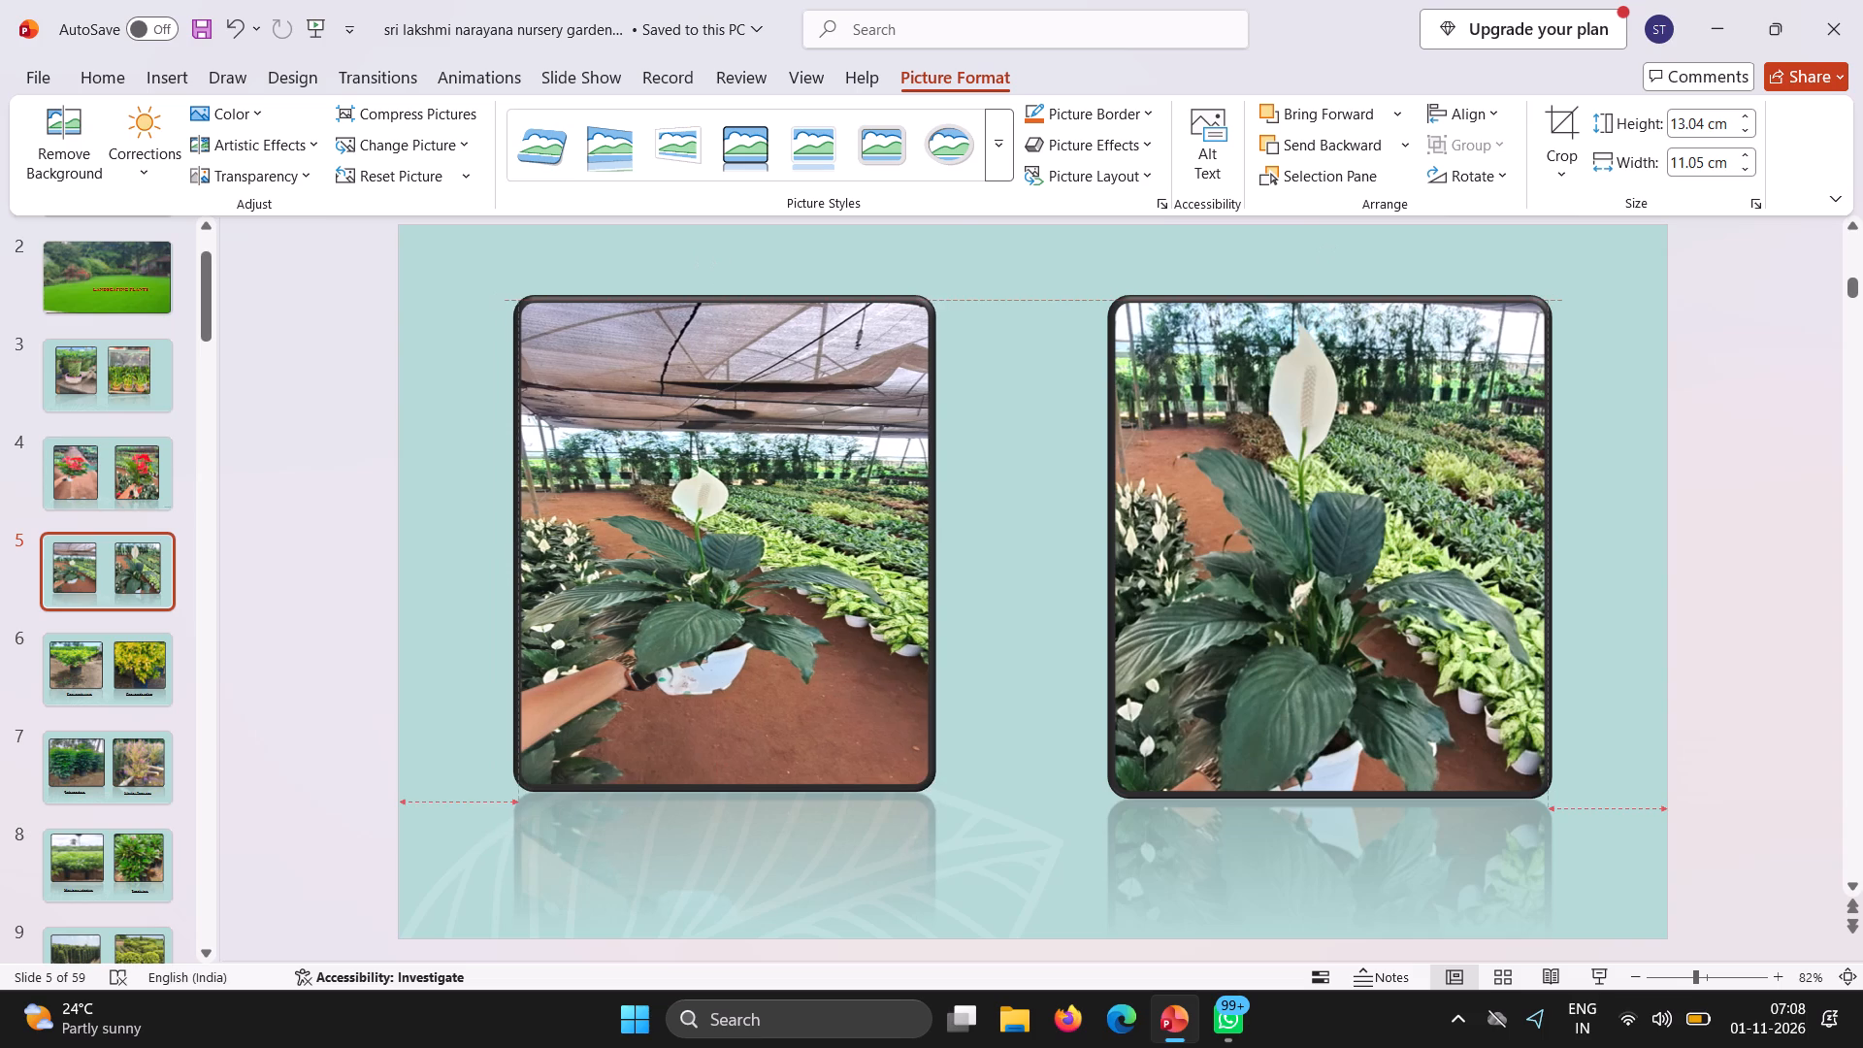
drag(754, 512, 747, 507)
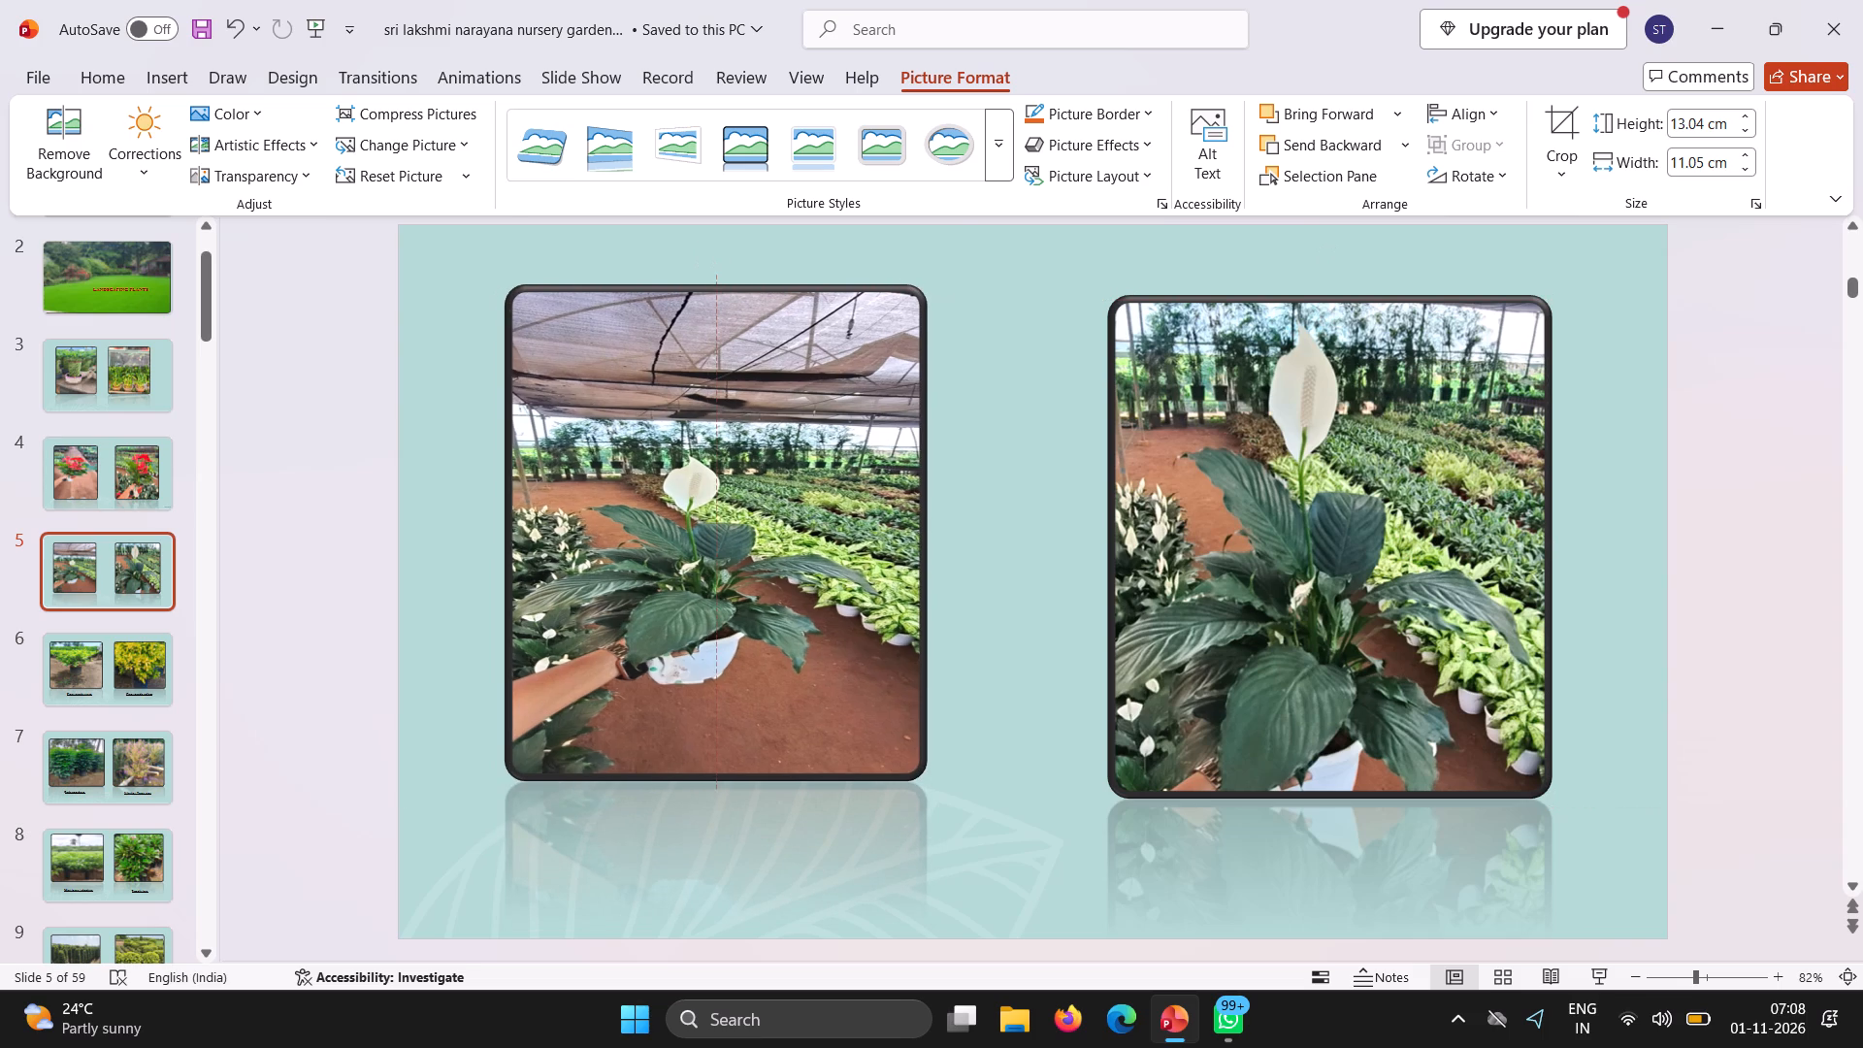
drag(747, 507, 748, 515)
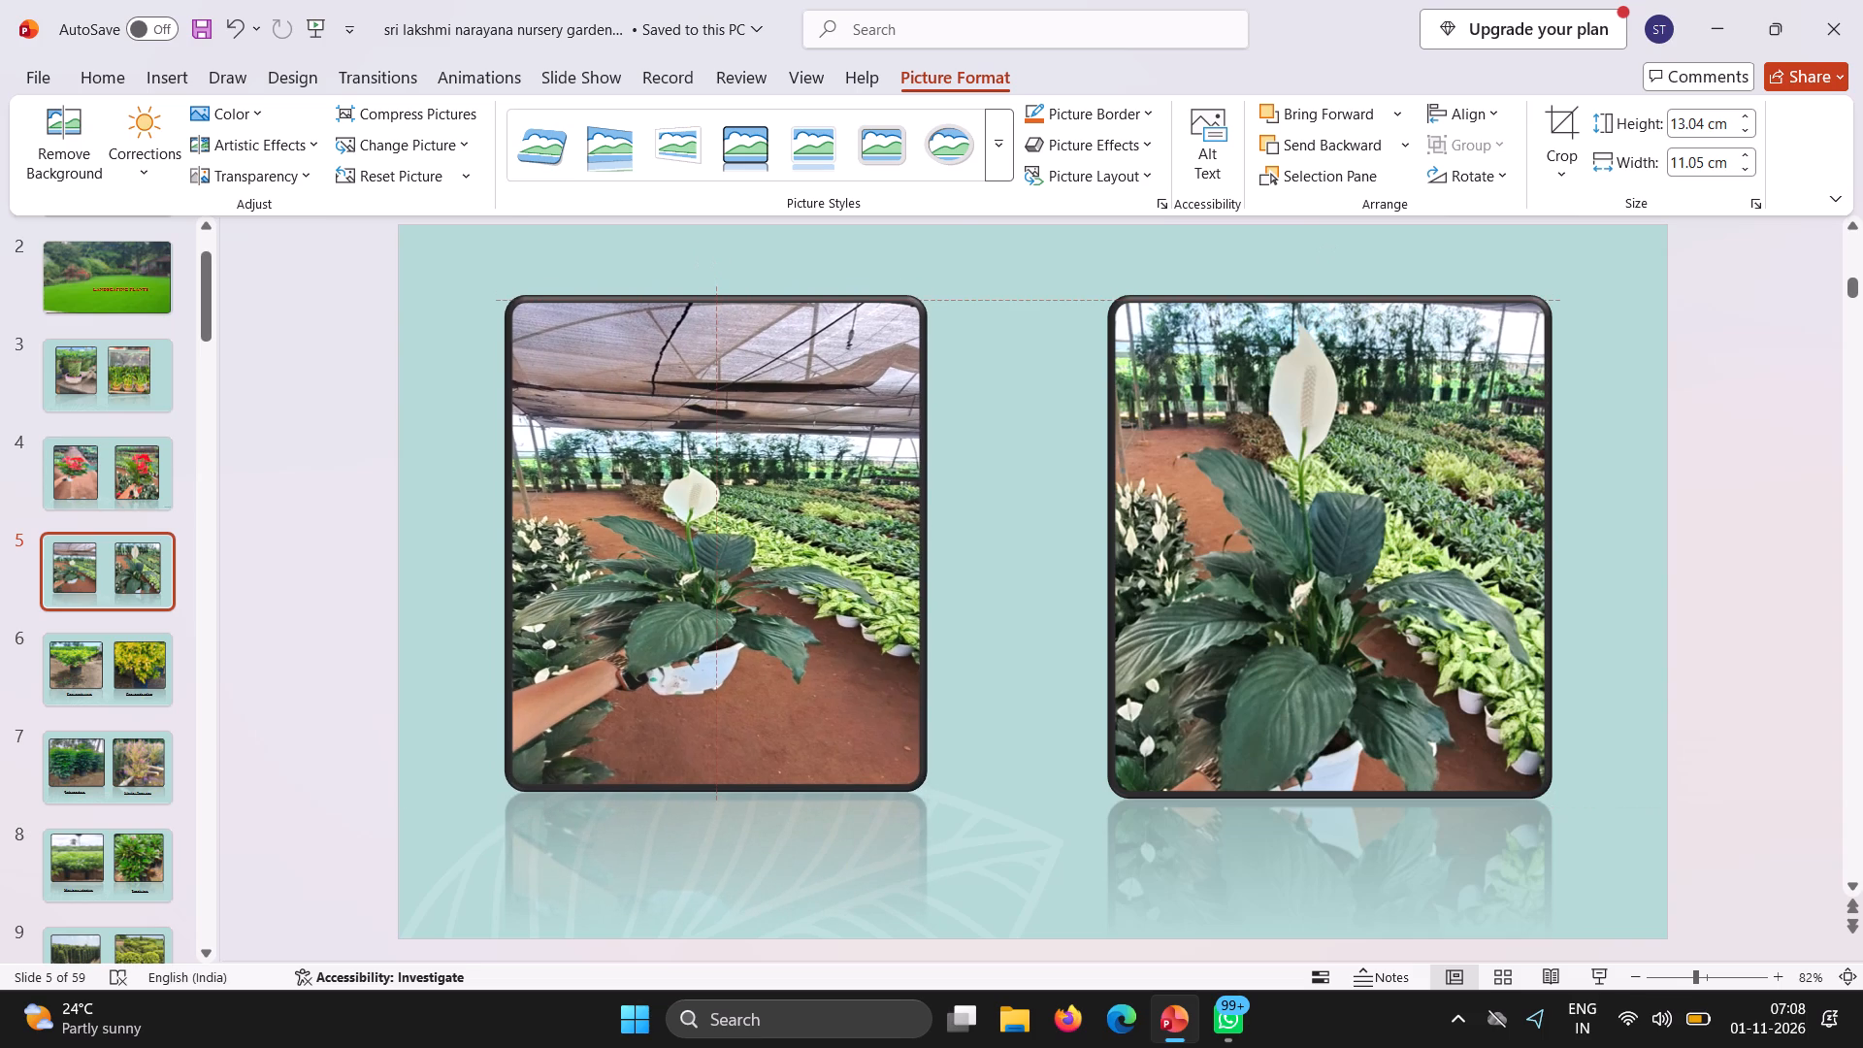
drag(748, 515, 748, 516)
click(1216, 622)
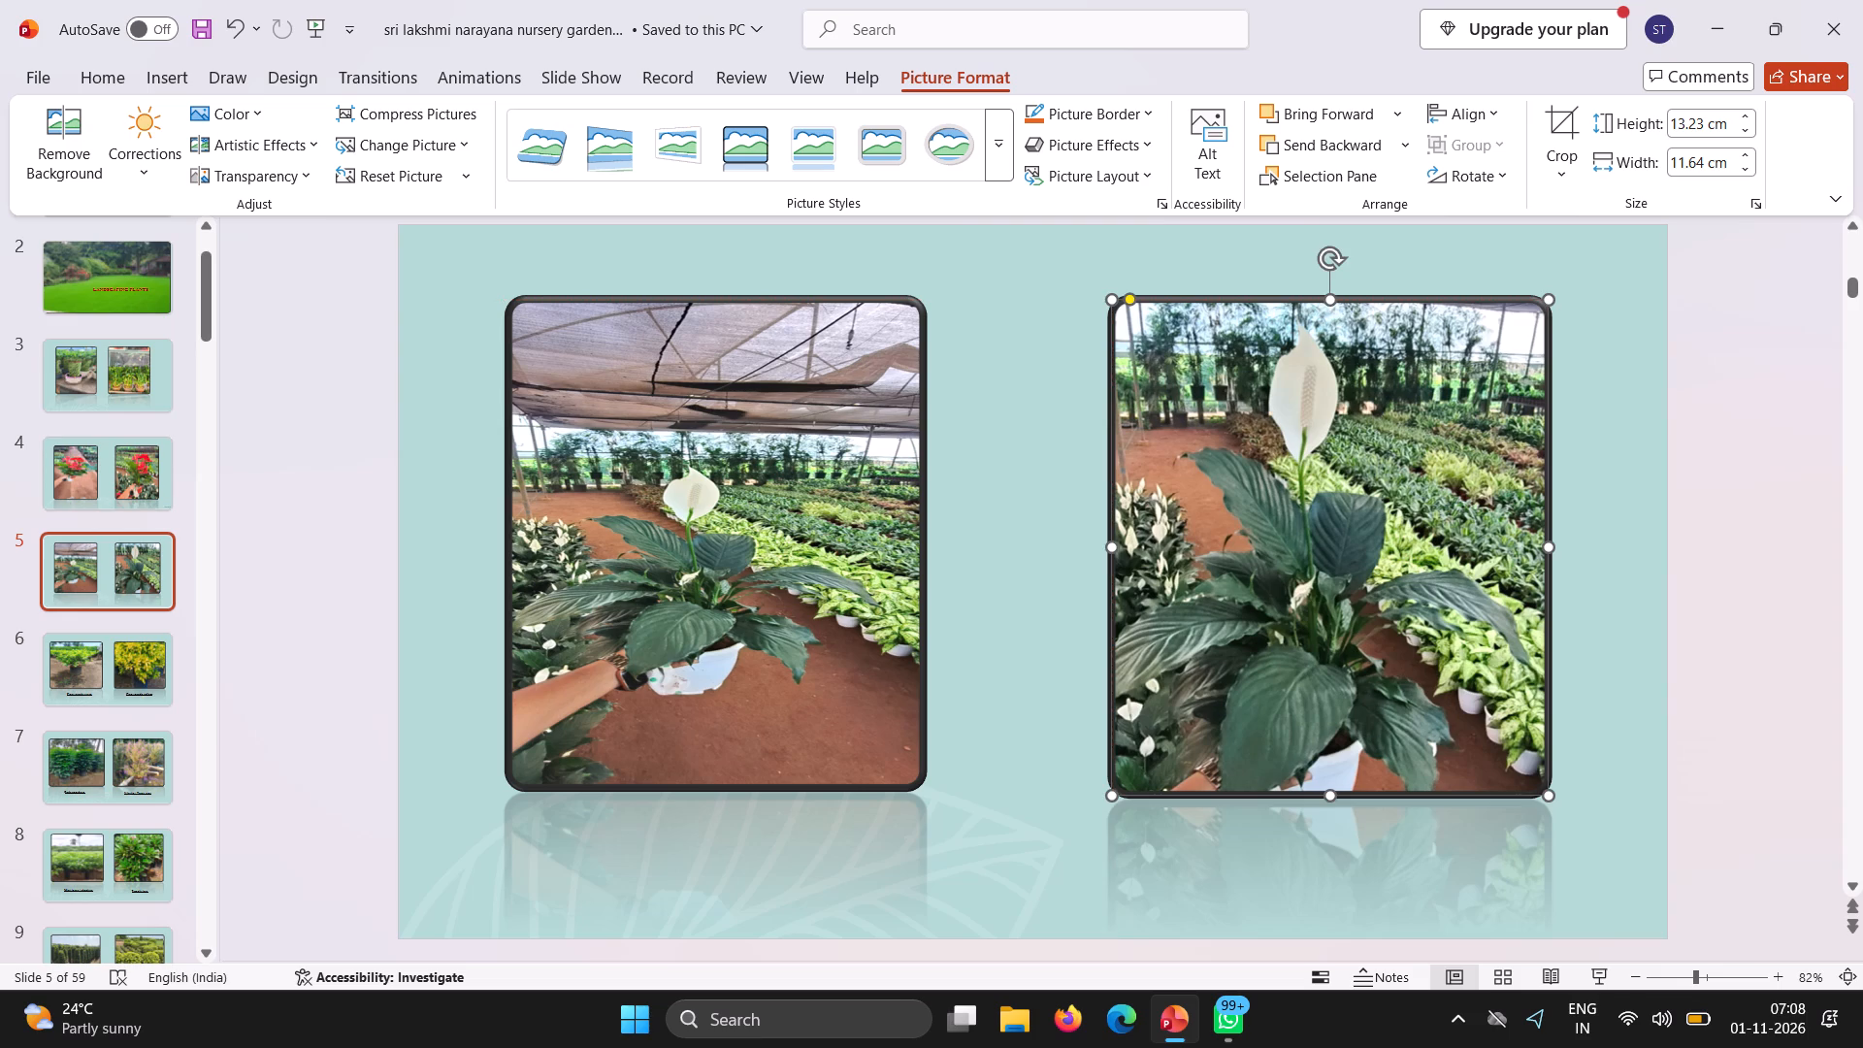
Remove the "Ficus panda green" caption from slide 6.
click(74, 651)
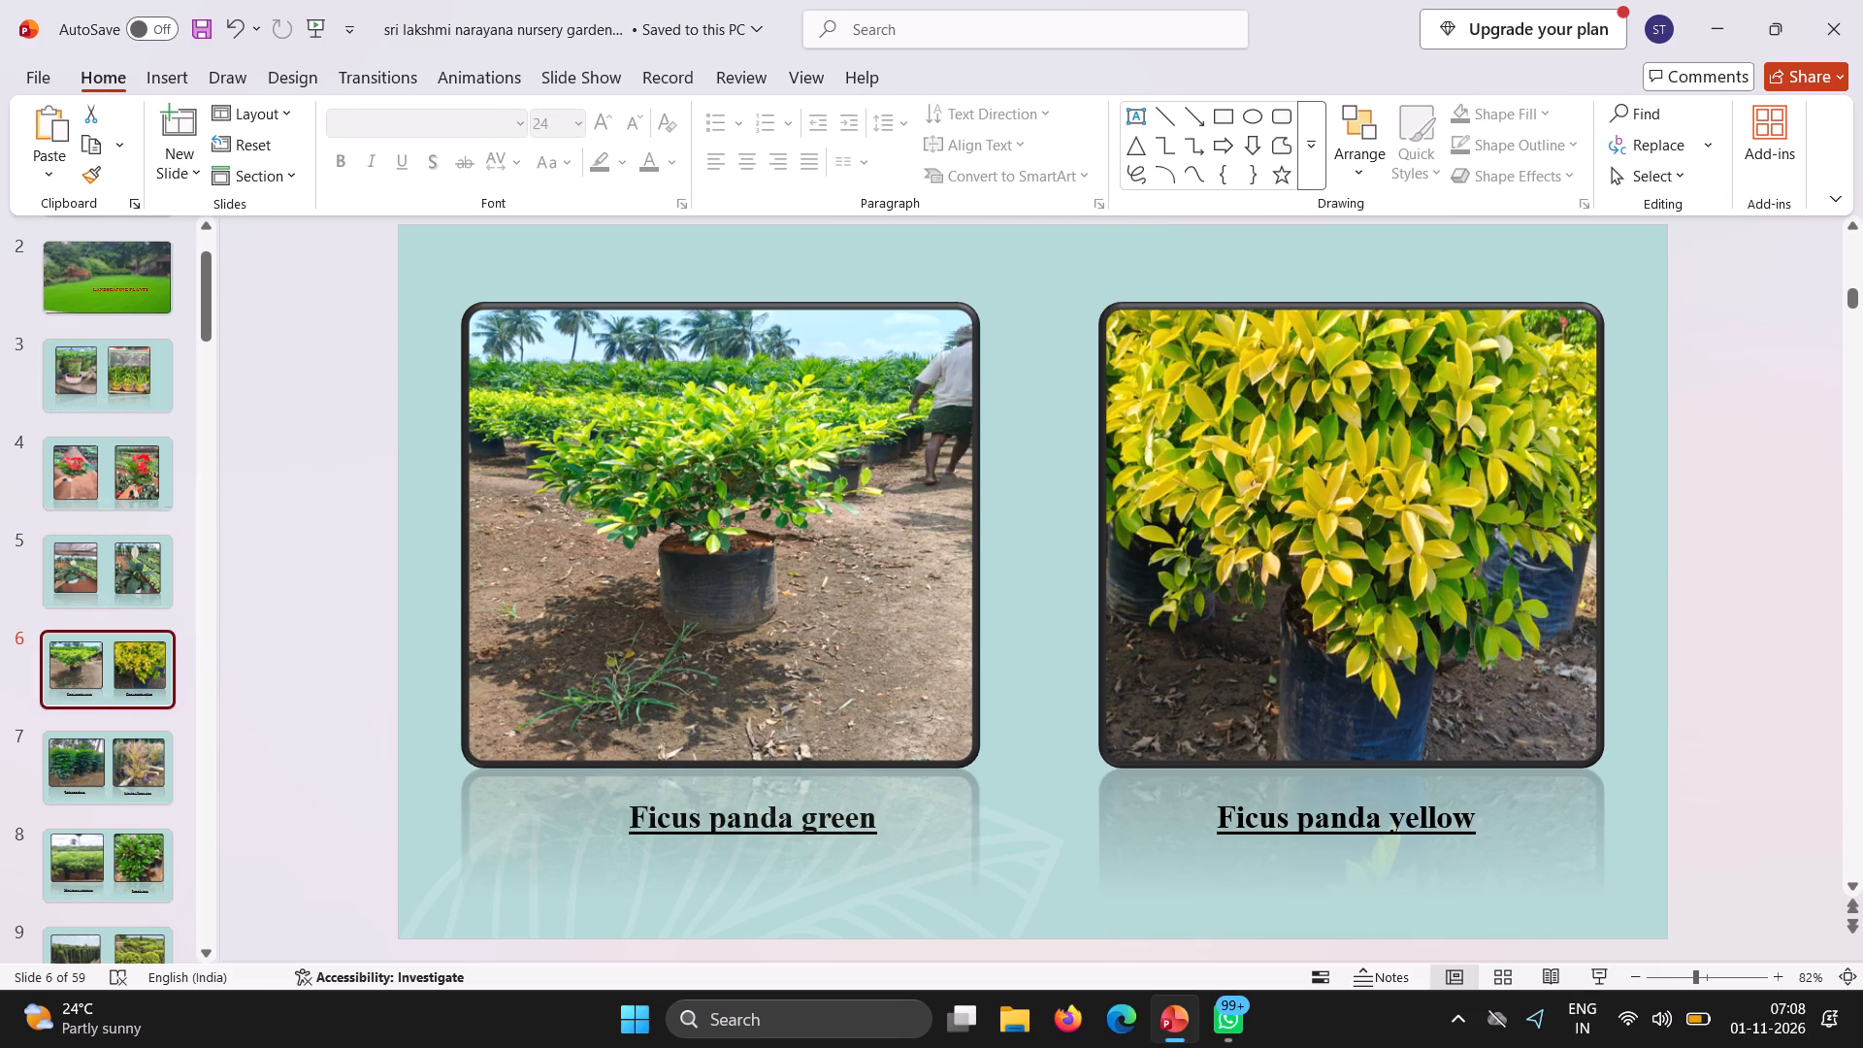
click(631, 794)
right_click(636, 794)
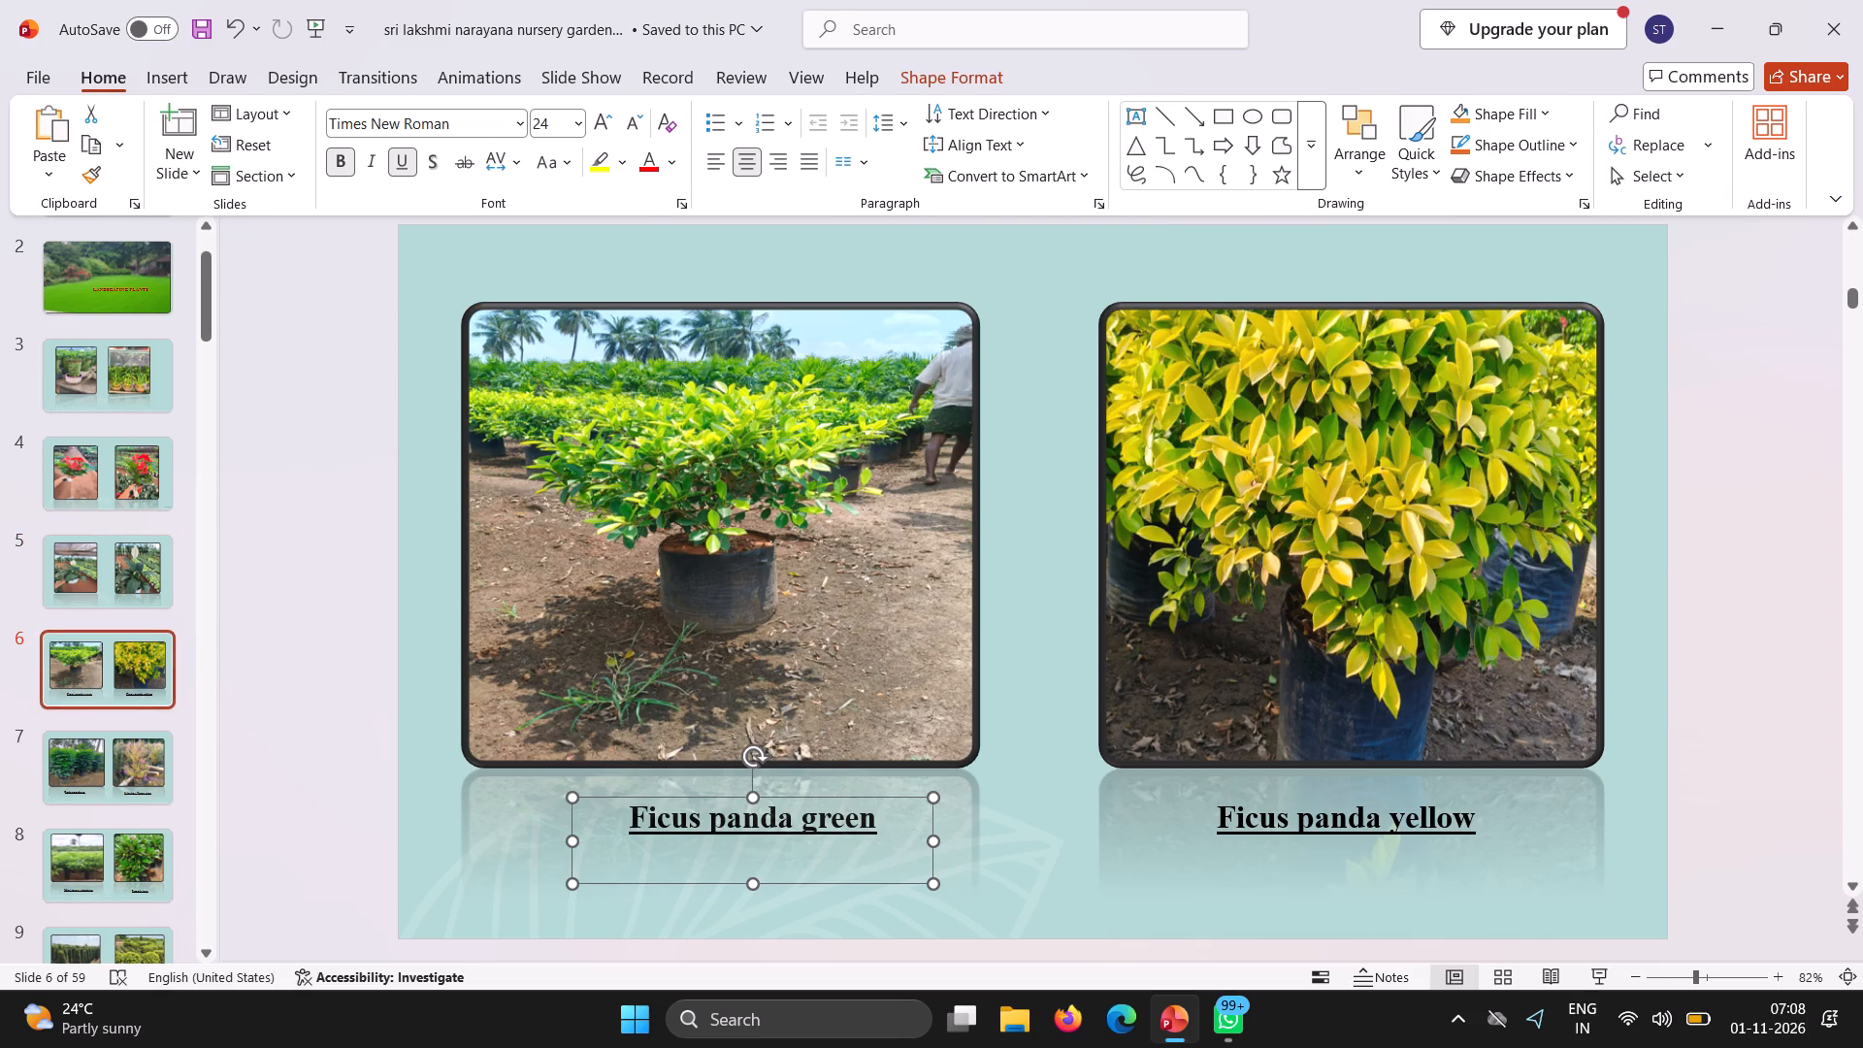
click(734, 196)
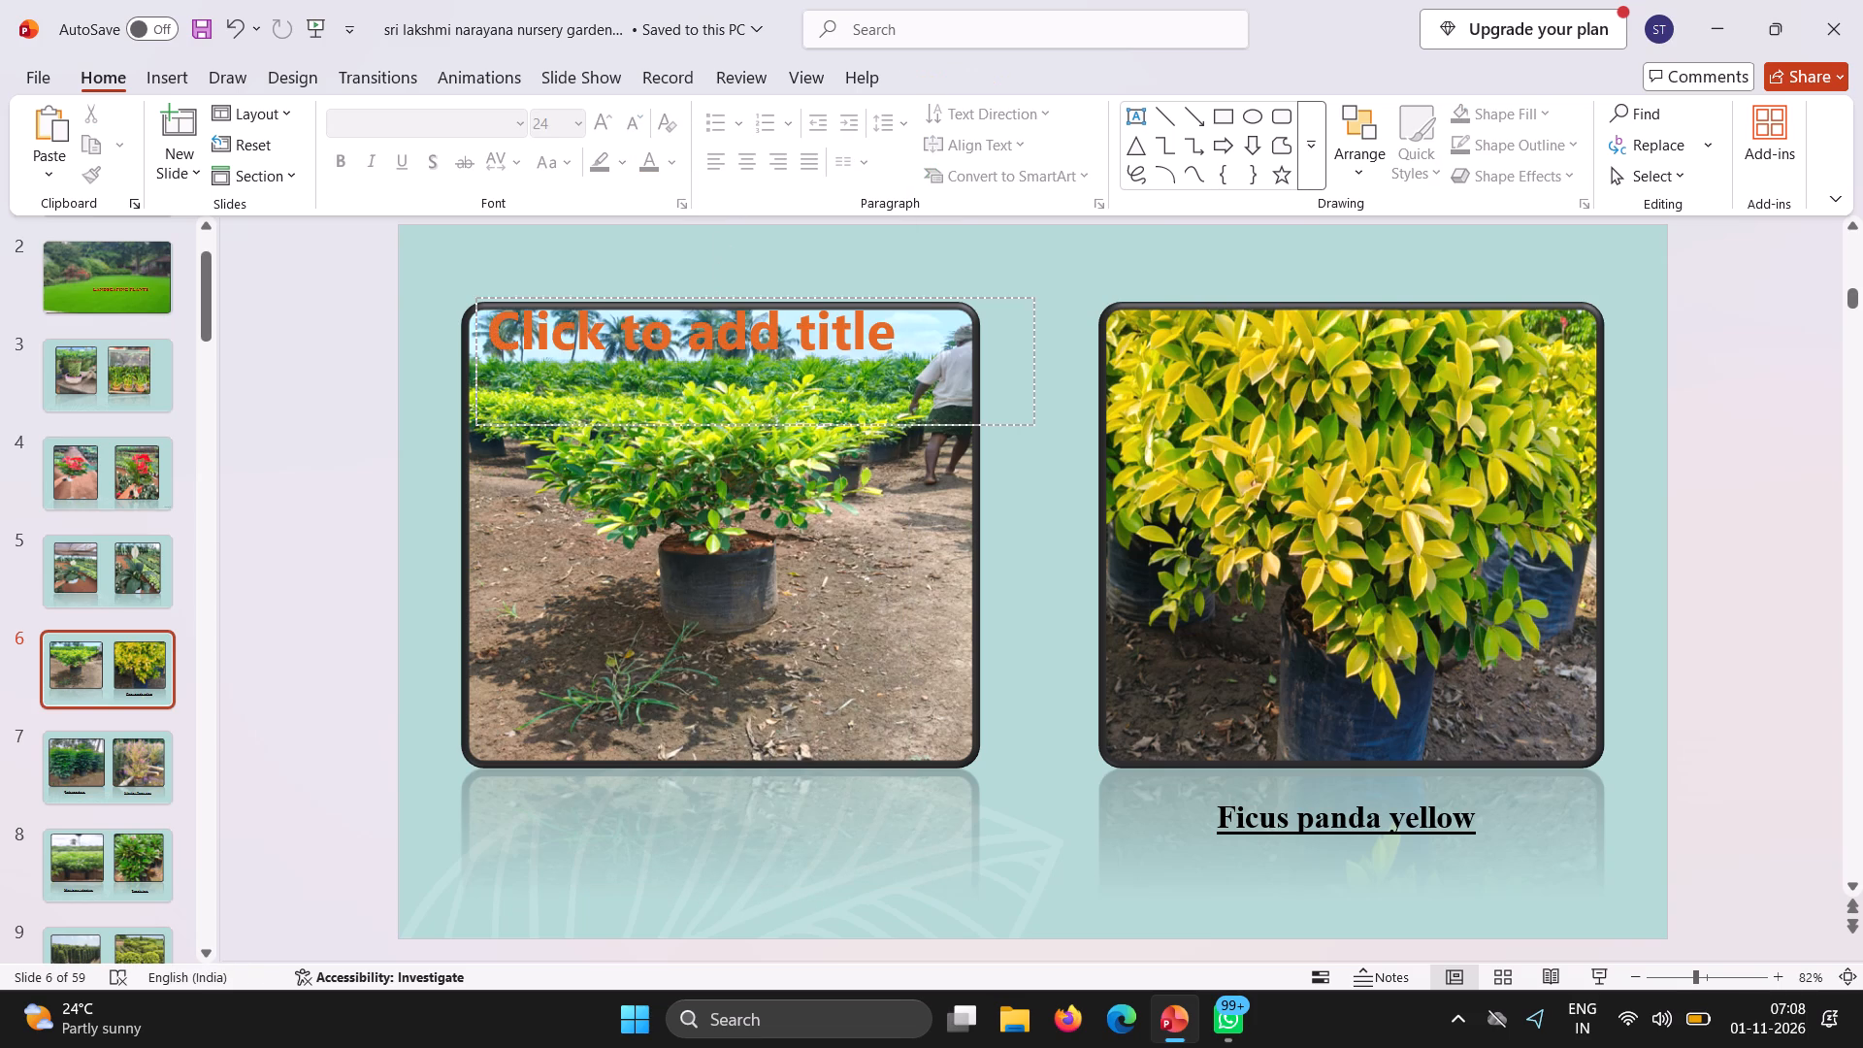
Cut the framed green ficus picture from slide 6.
right_click(708, 305)
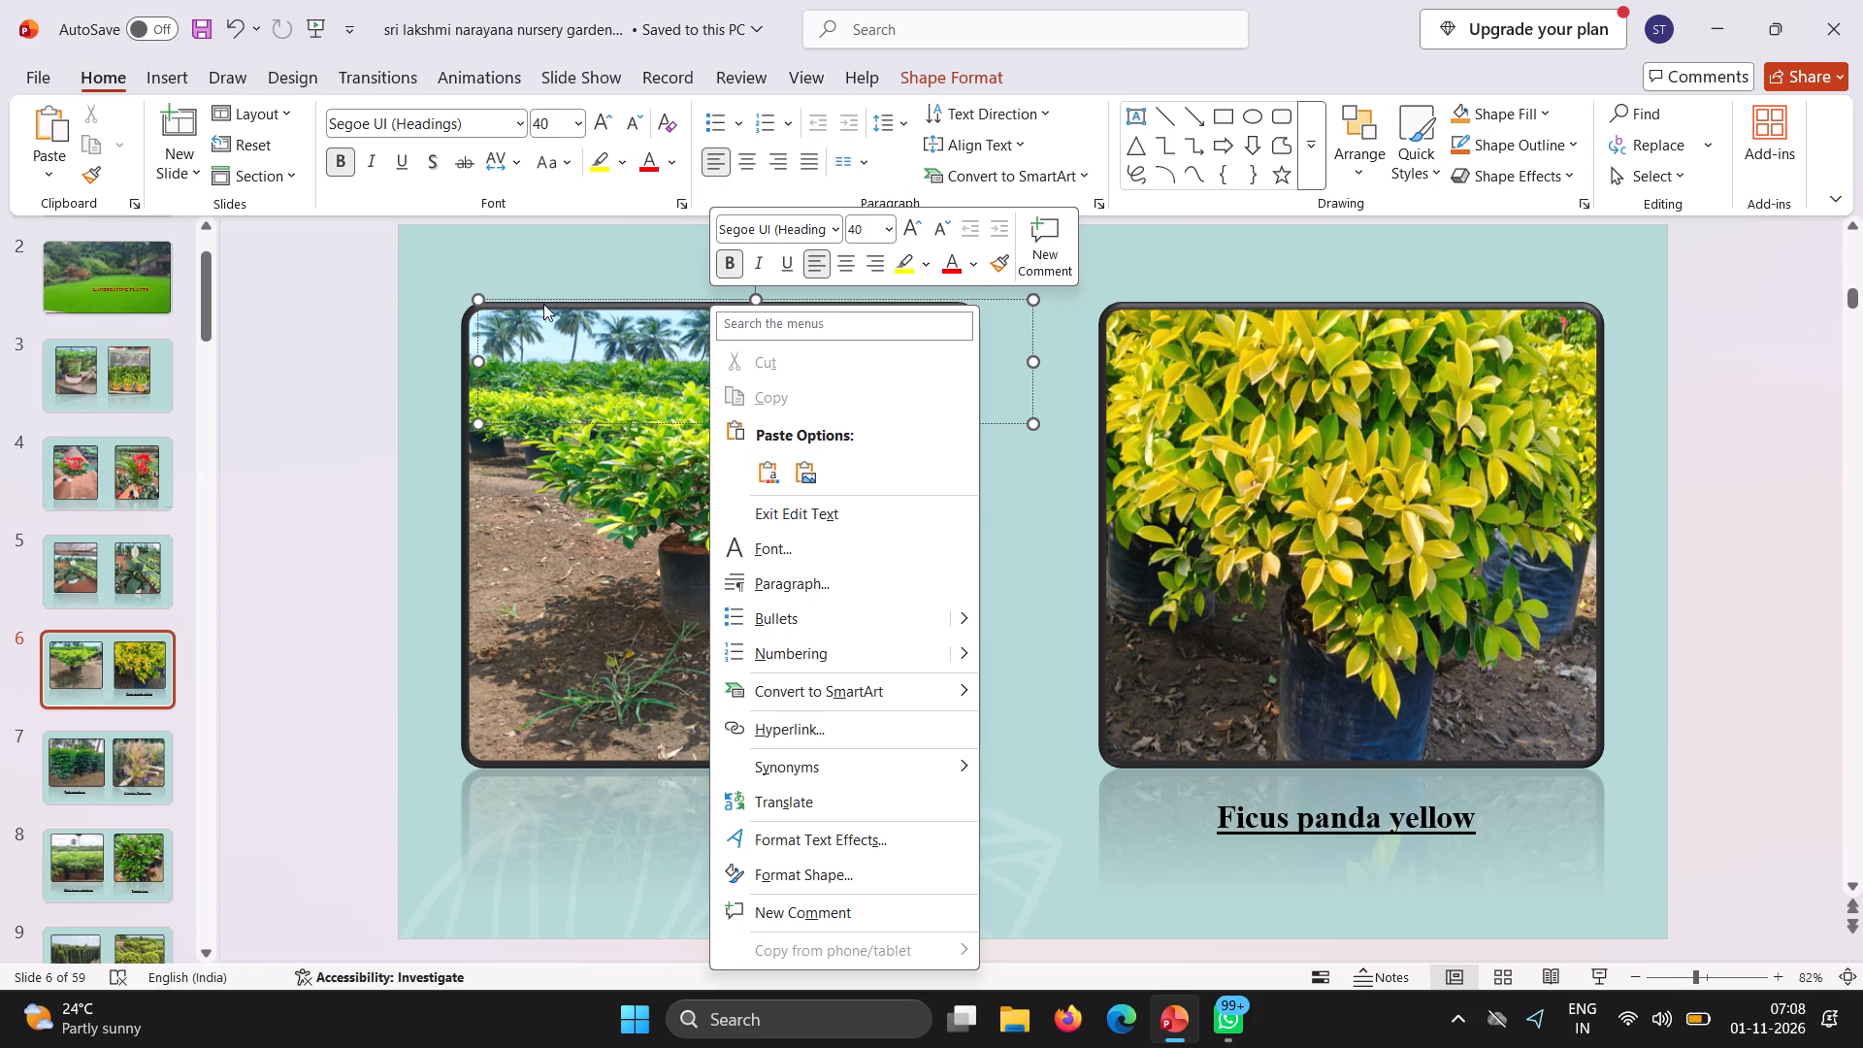
right_click(543, 299)
click(543, 299)
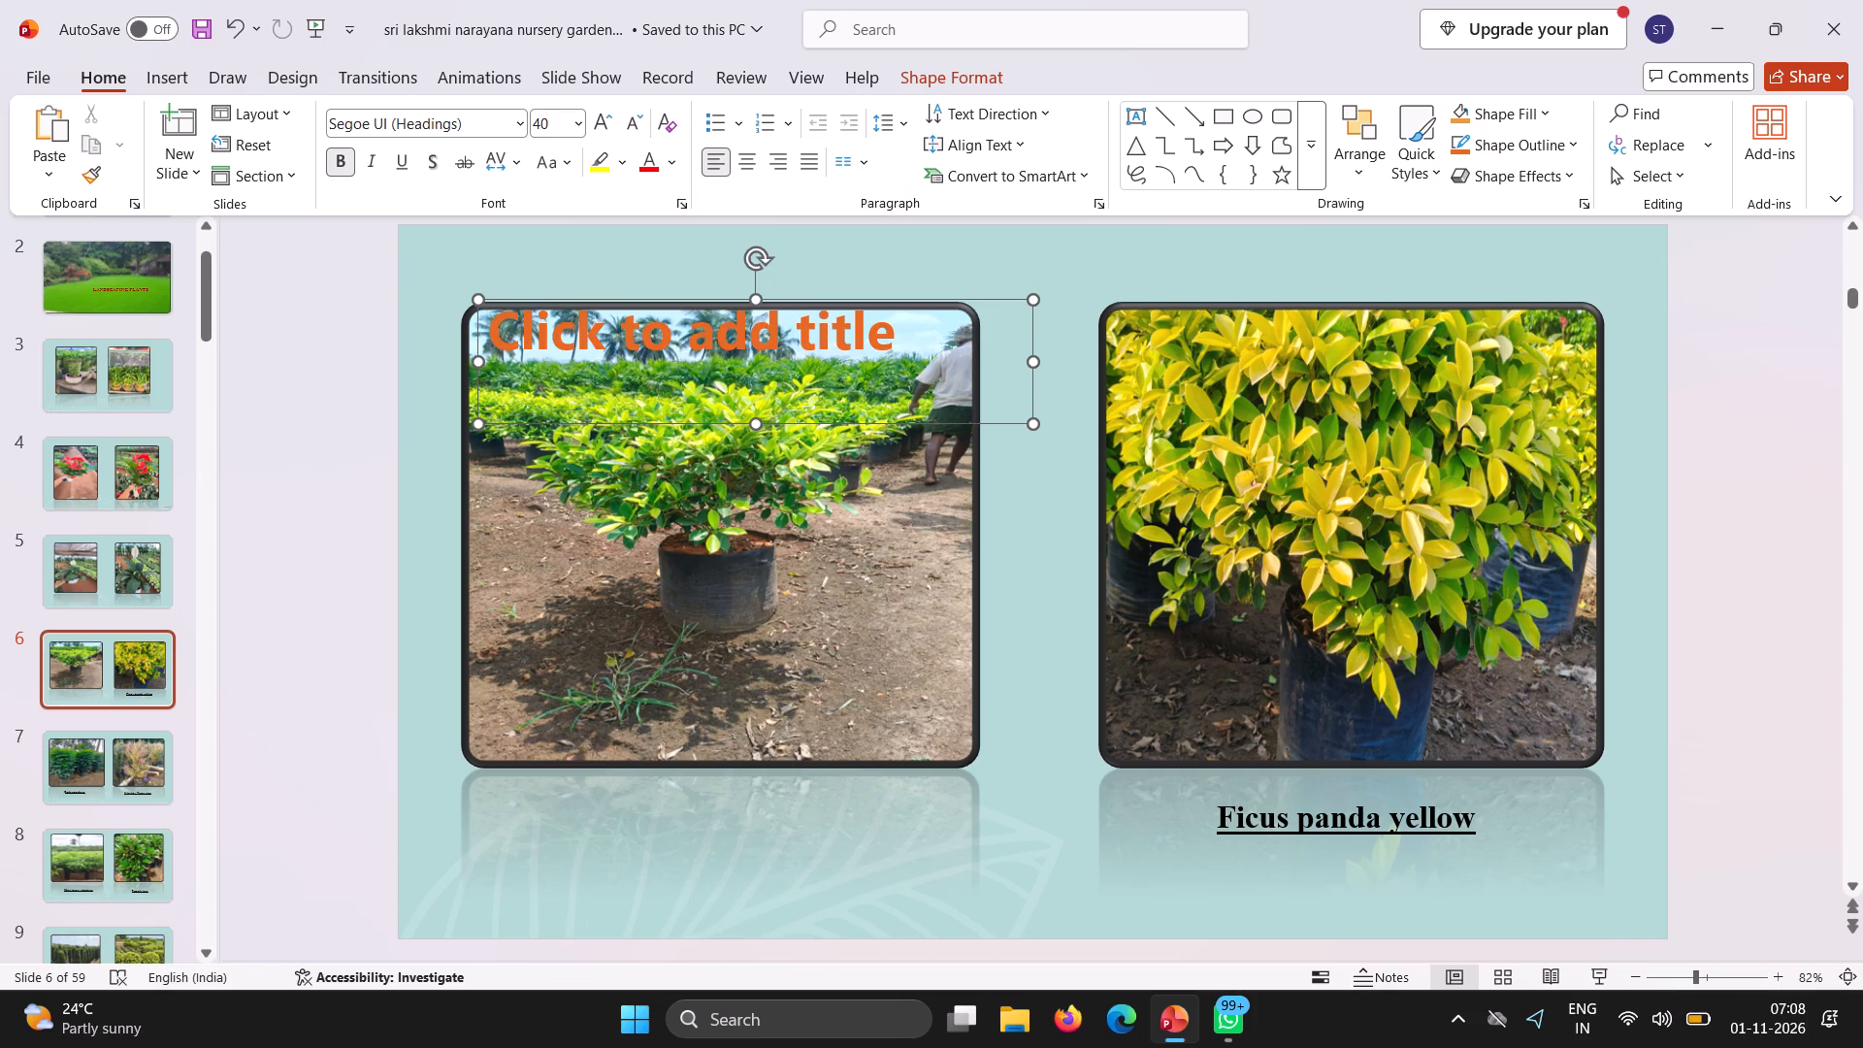
right_click(608, 441)
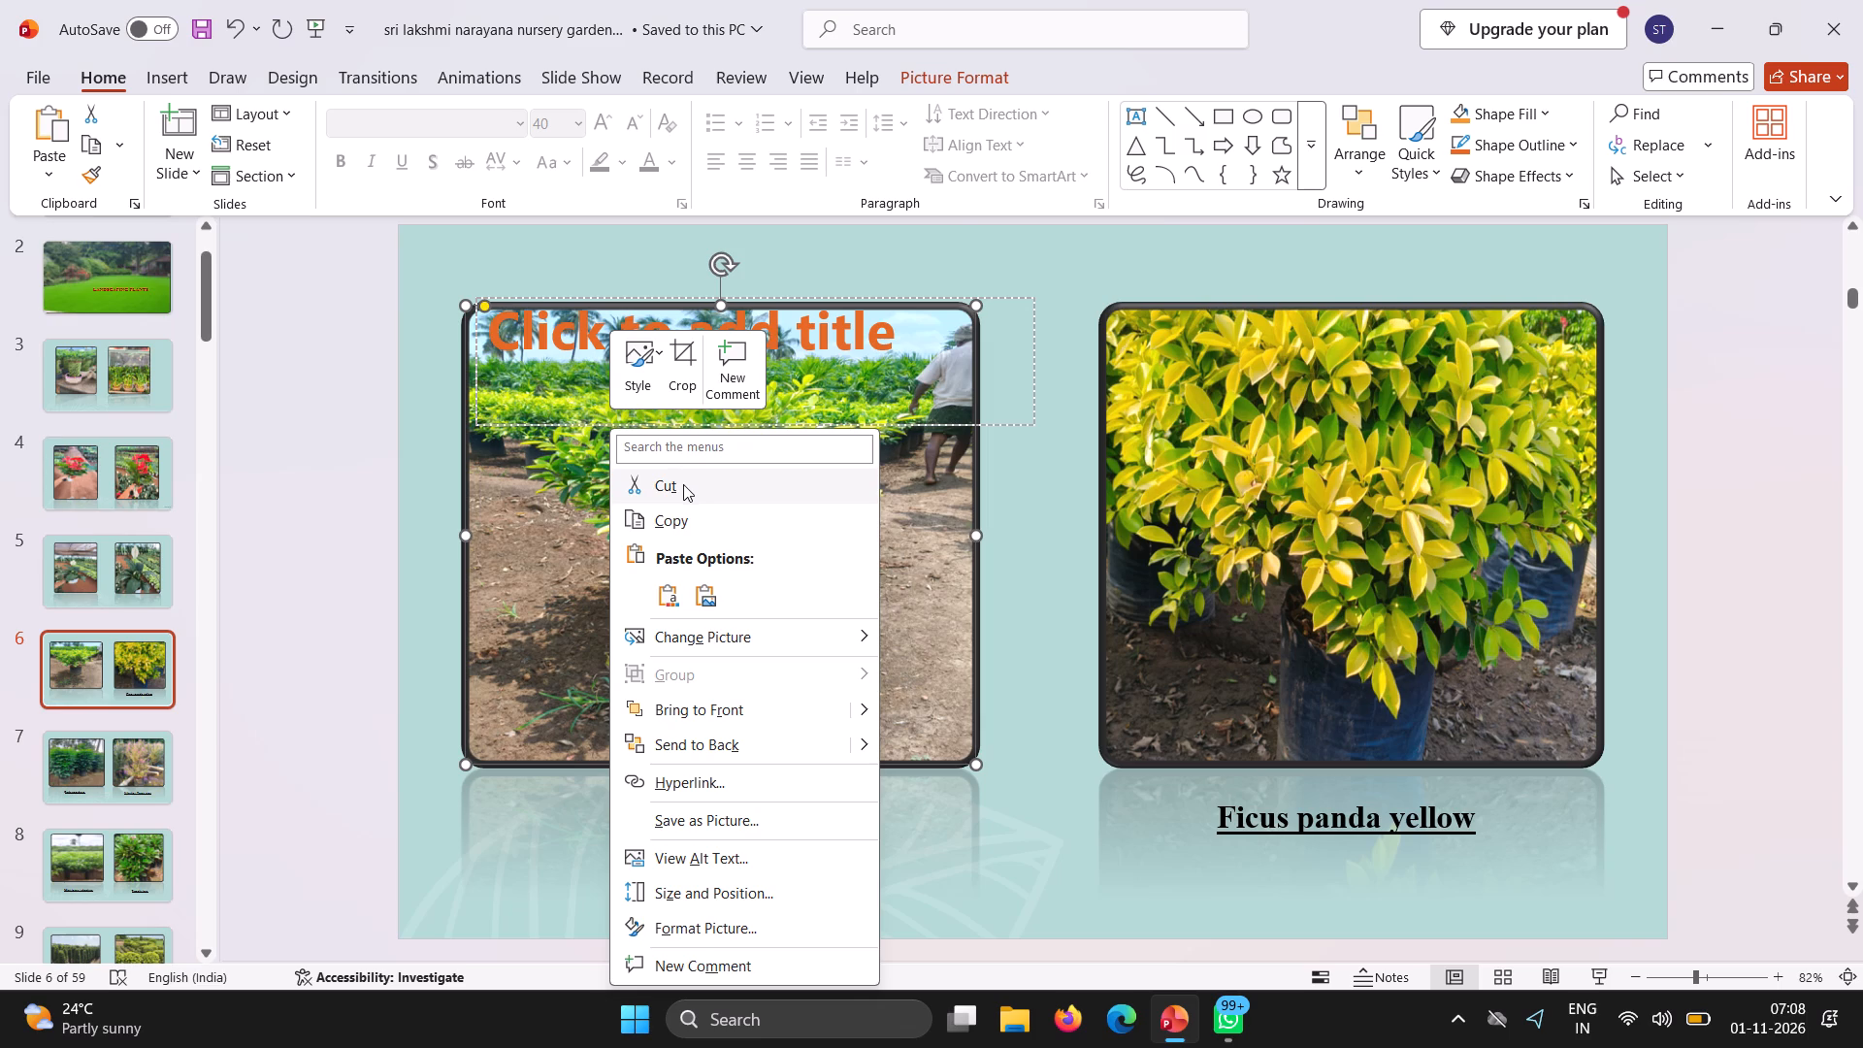
click(680, 476)
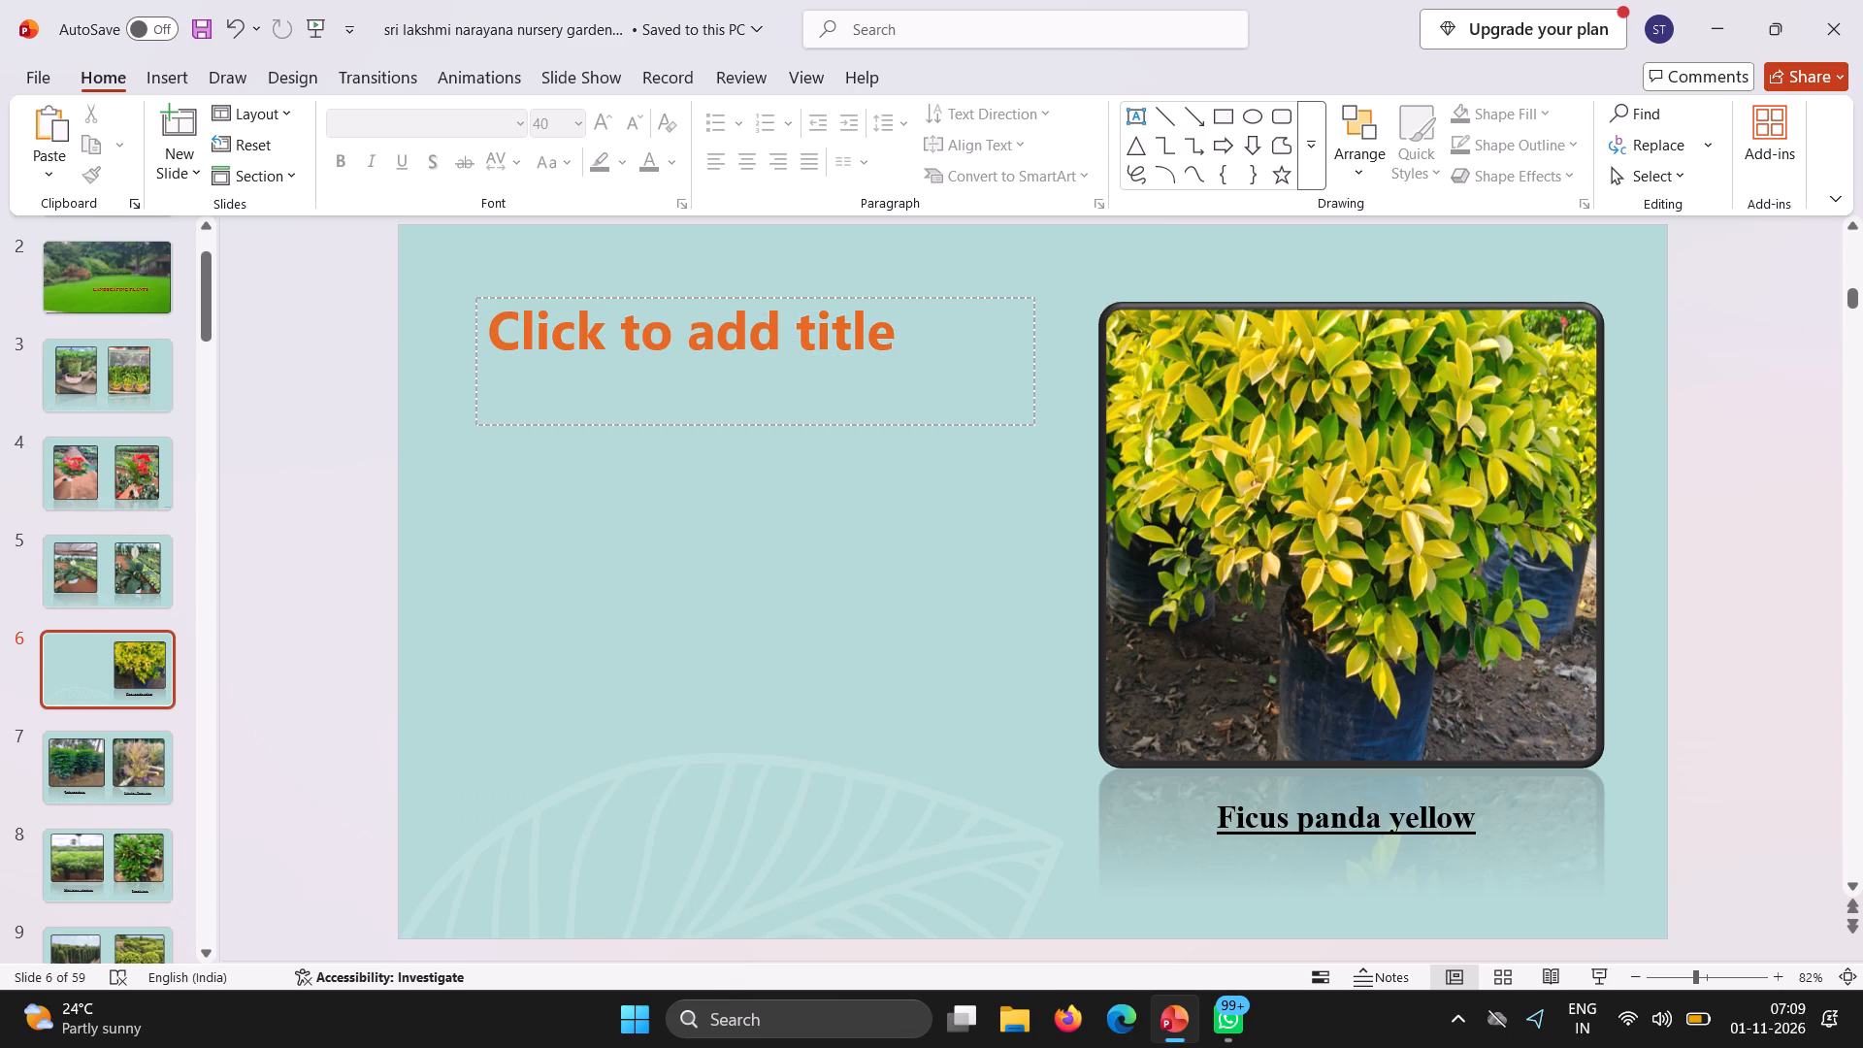
Cut the empty title placeholder from slide 6.
right_click(706, 304)
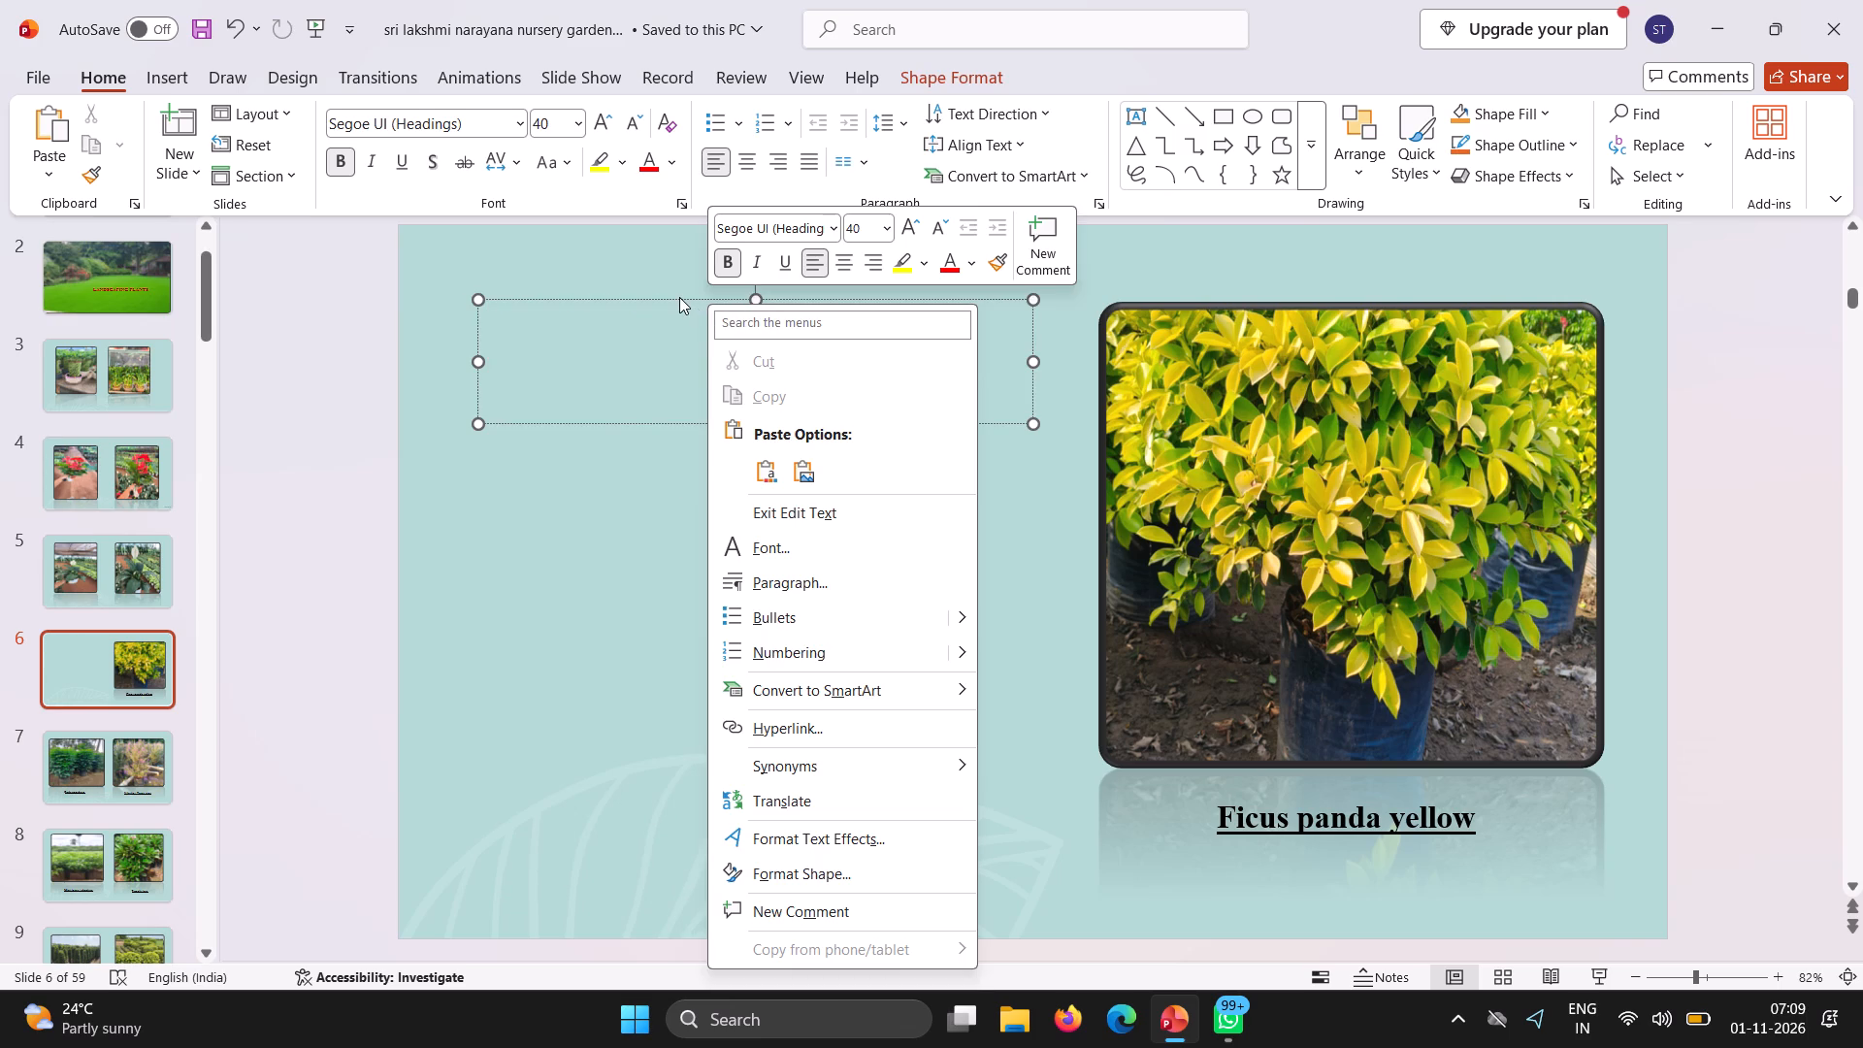
right_click(677, 292)
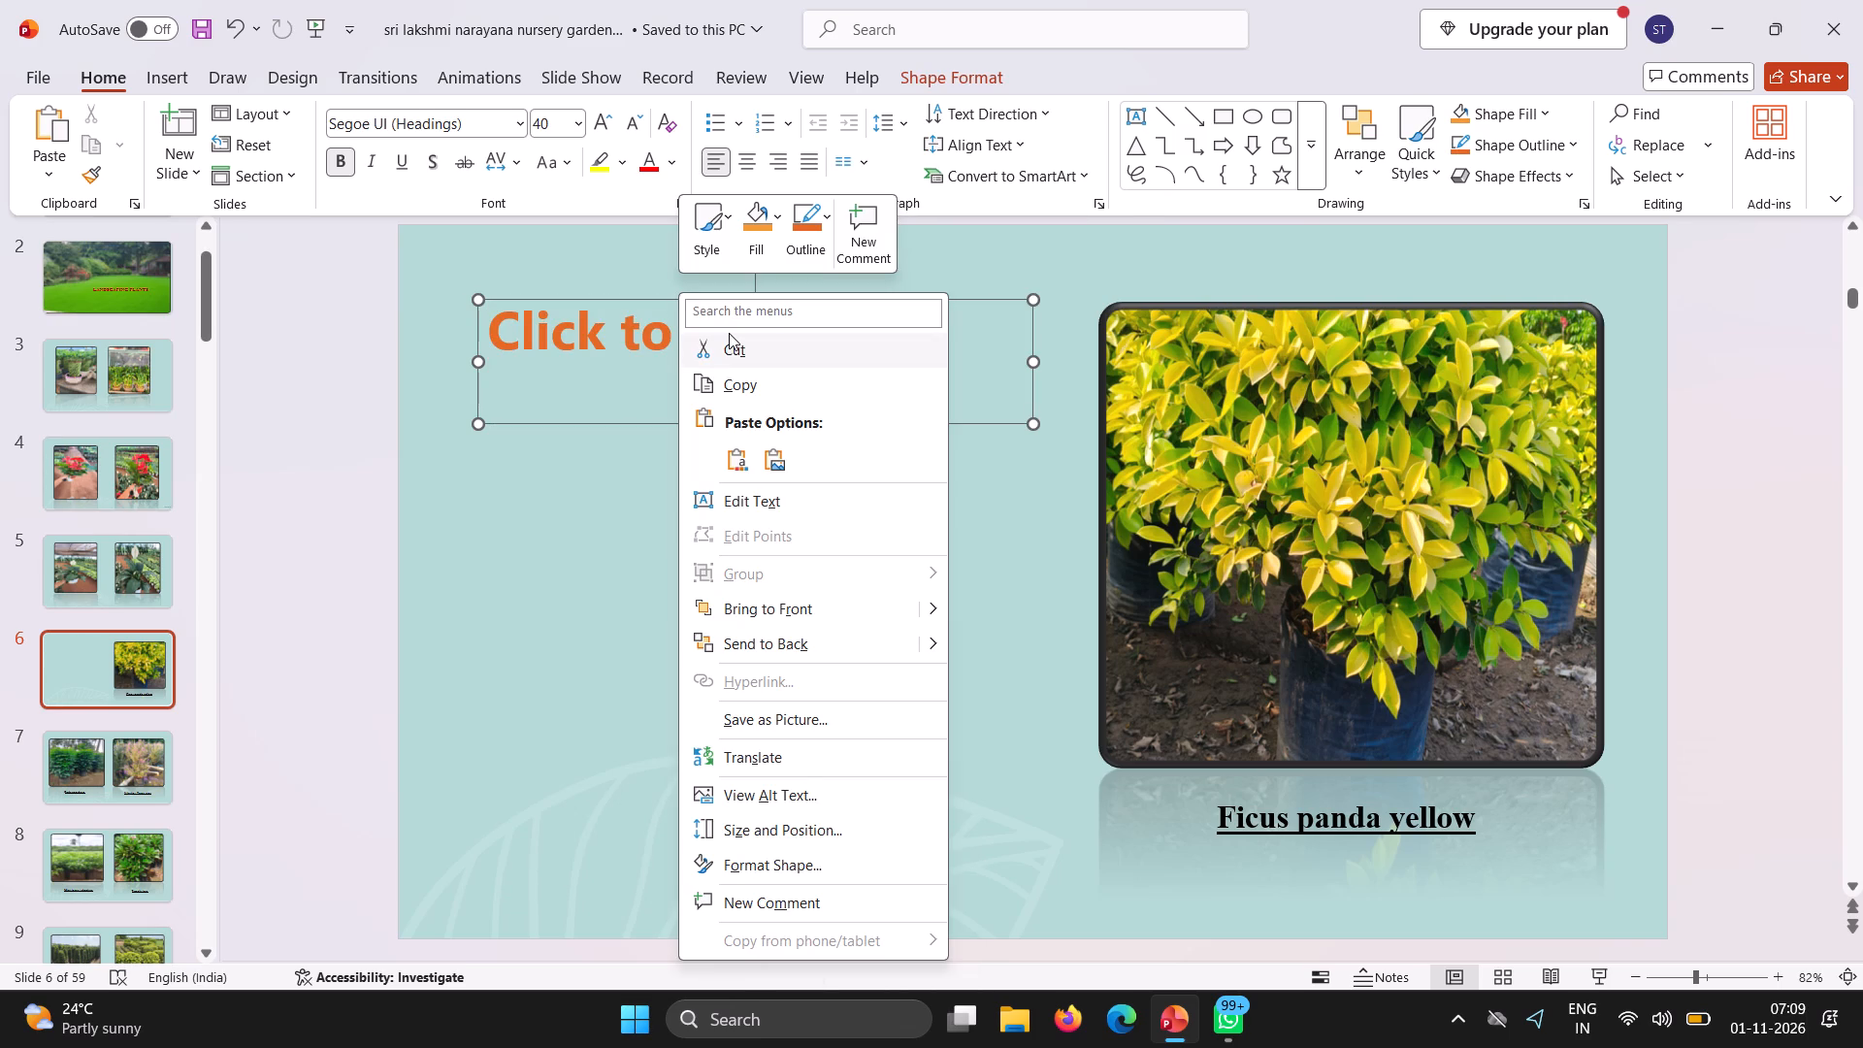
click(729, 333)
Cut the framed yellow ficus picture from slide 6.
click(1115, 292)
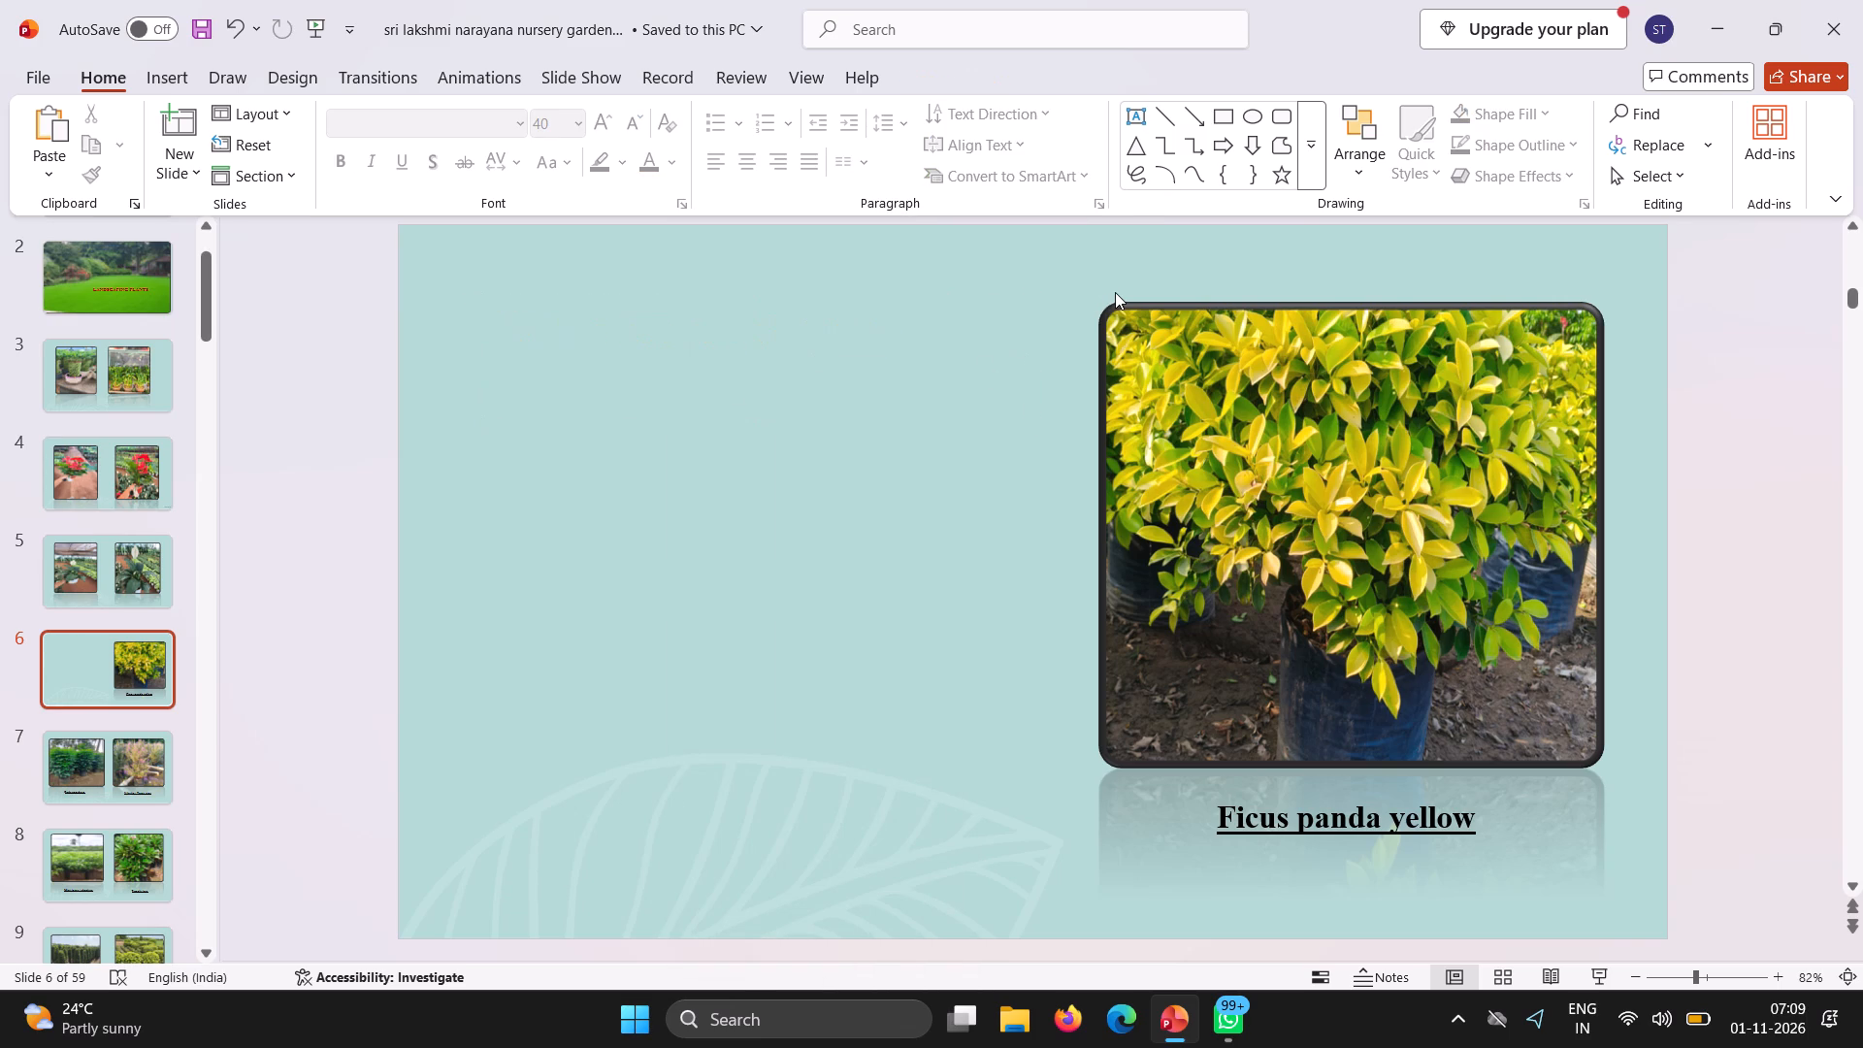
click(1125, 304)
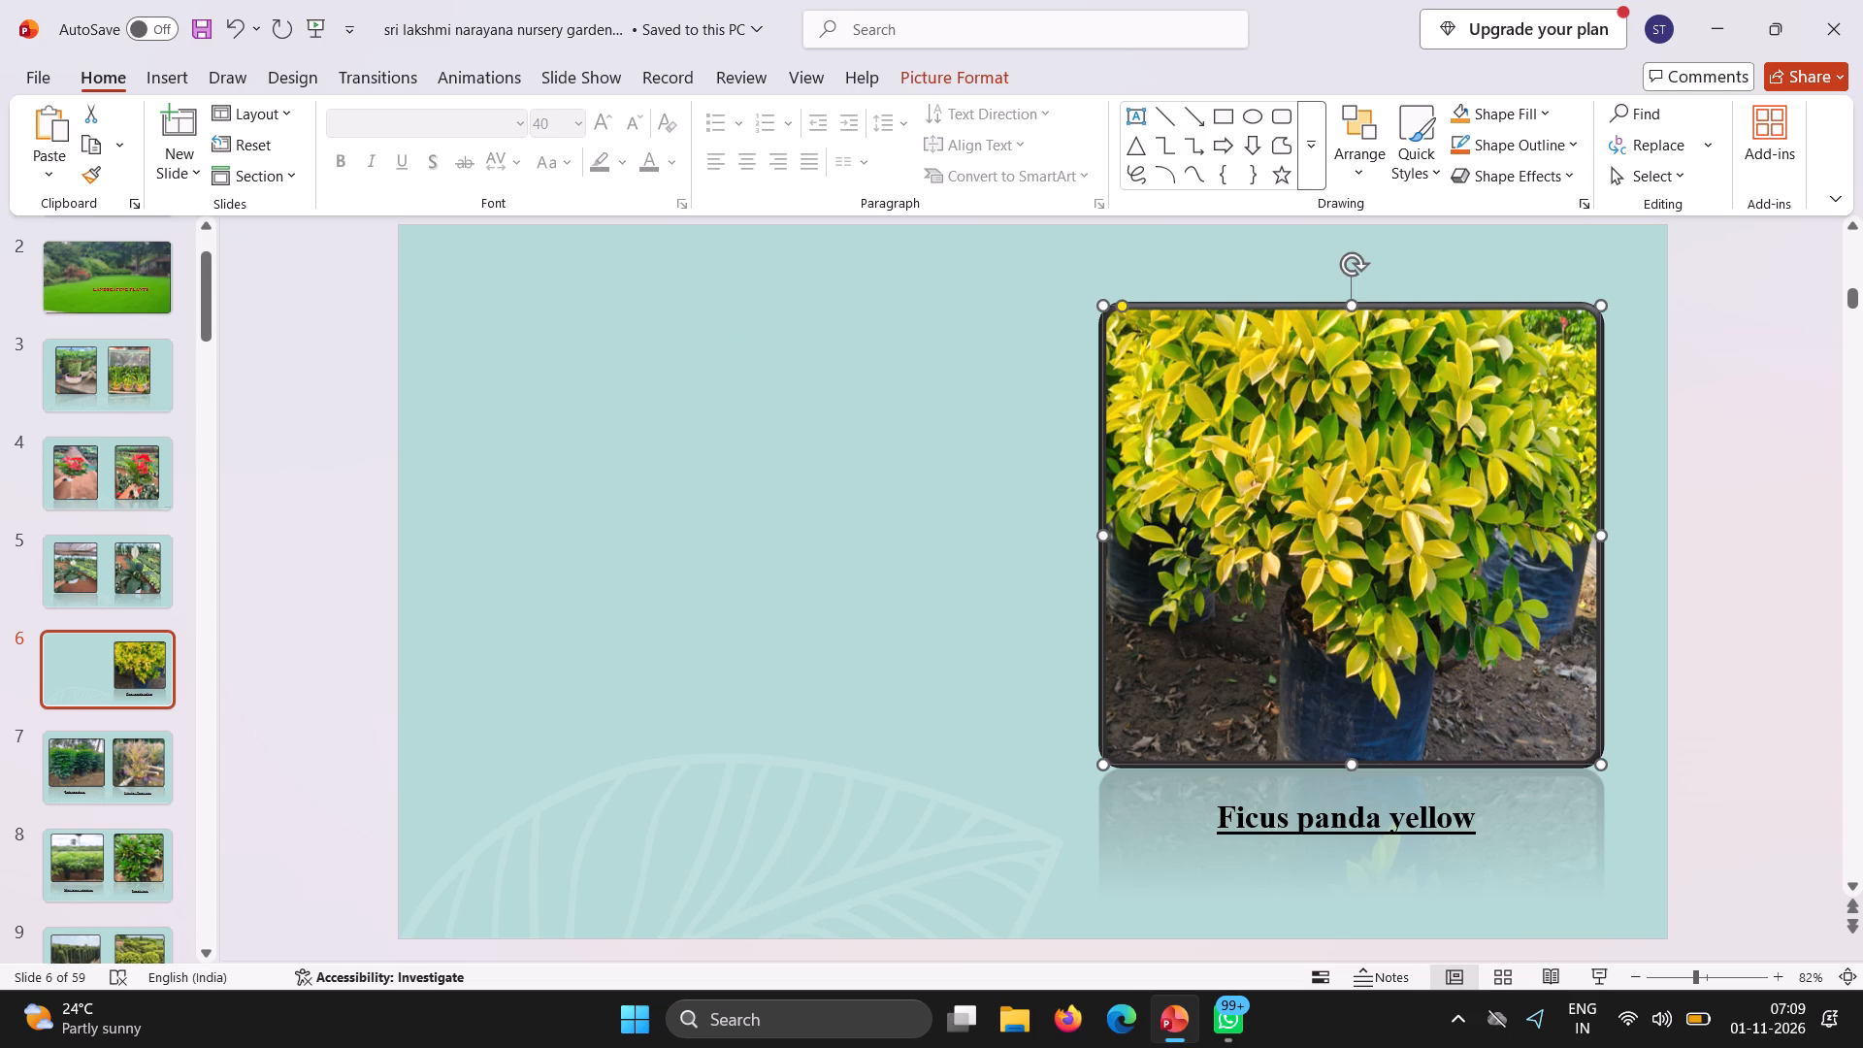
right_click(1125, 304)
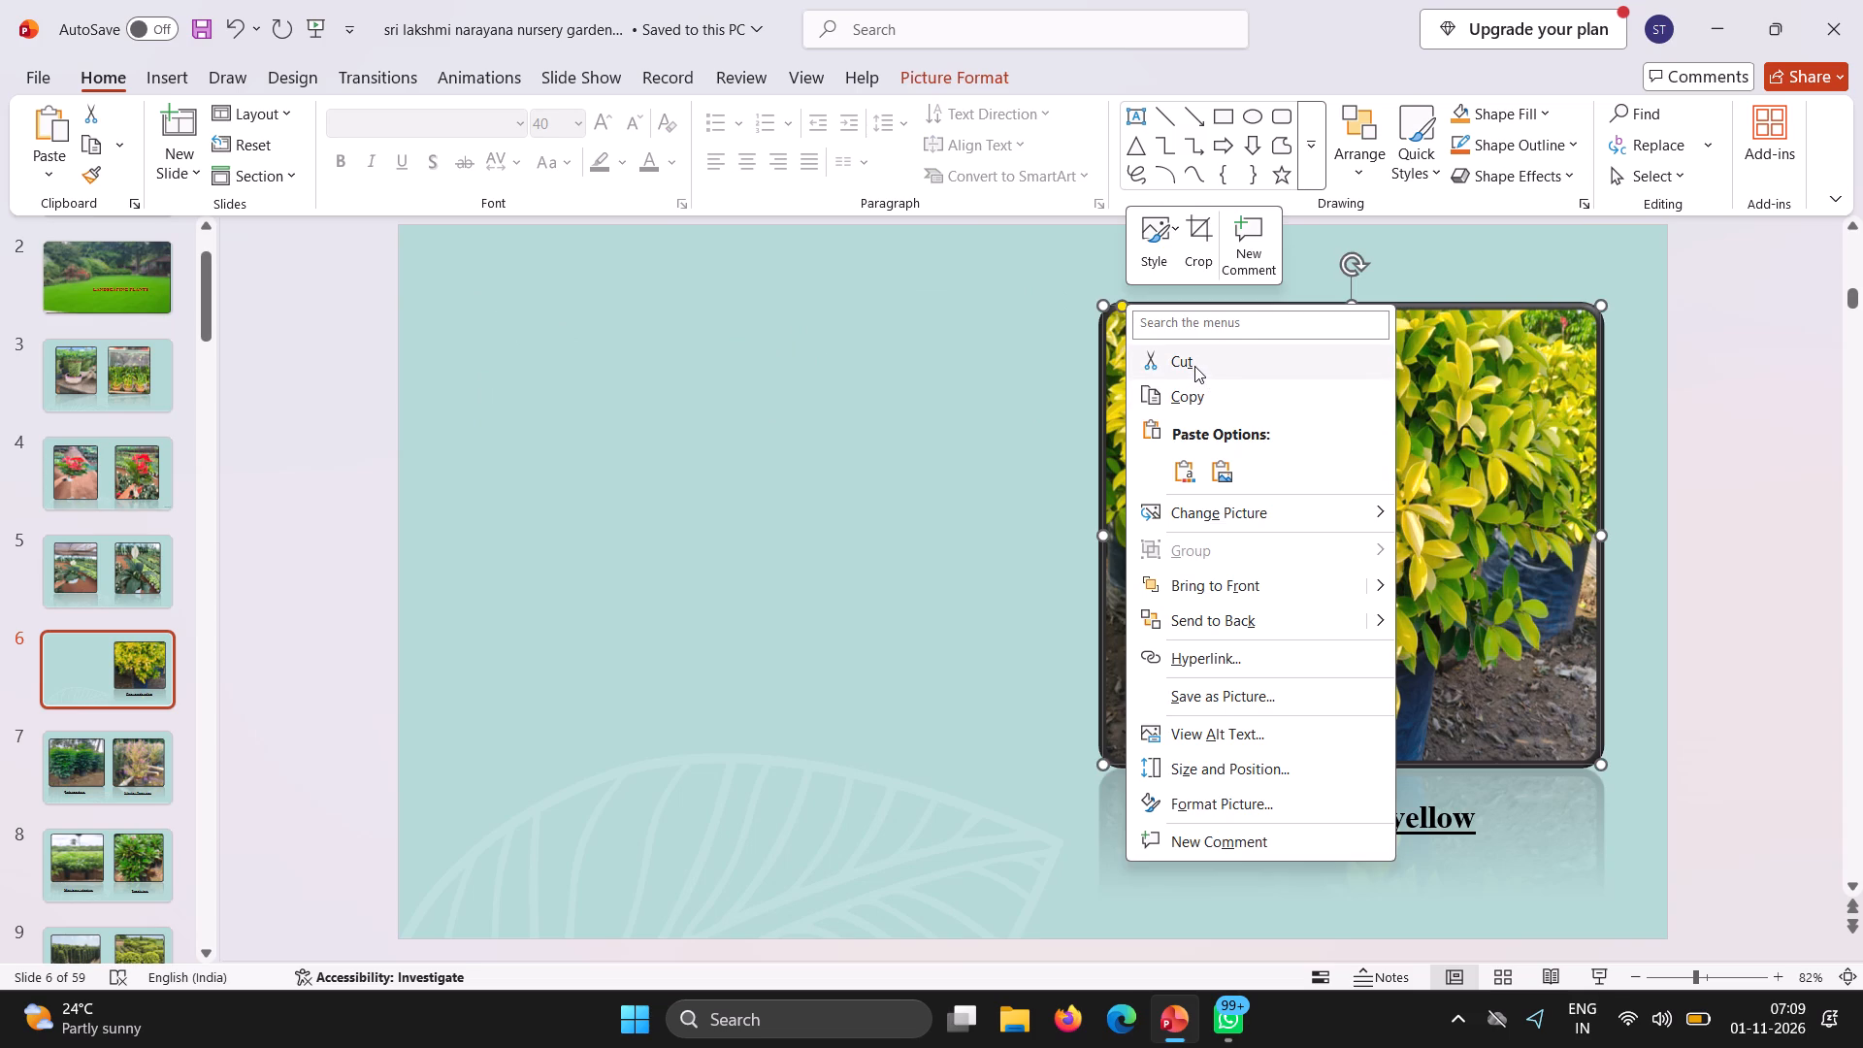
click(1194, 365)
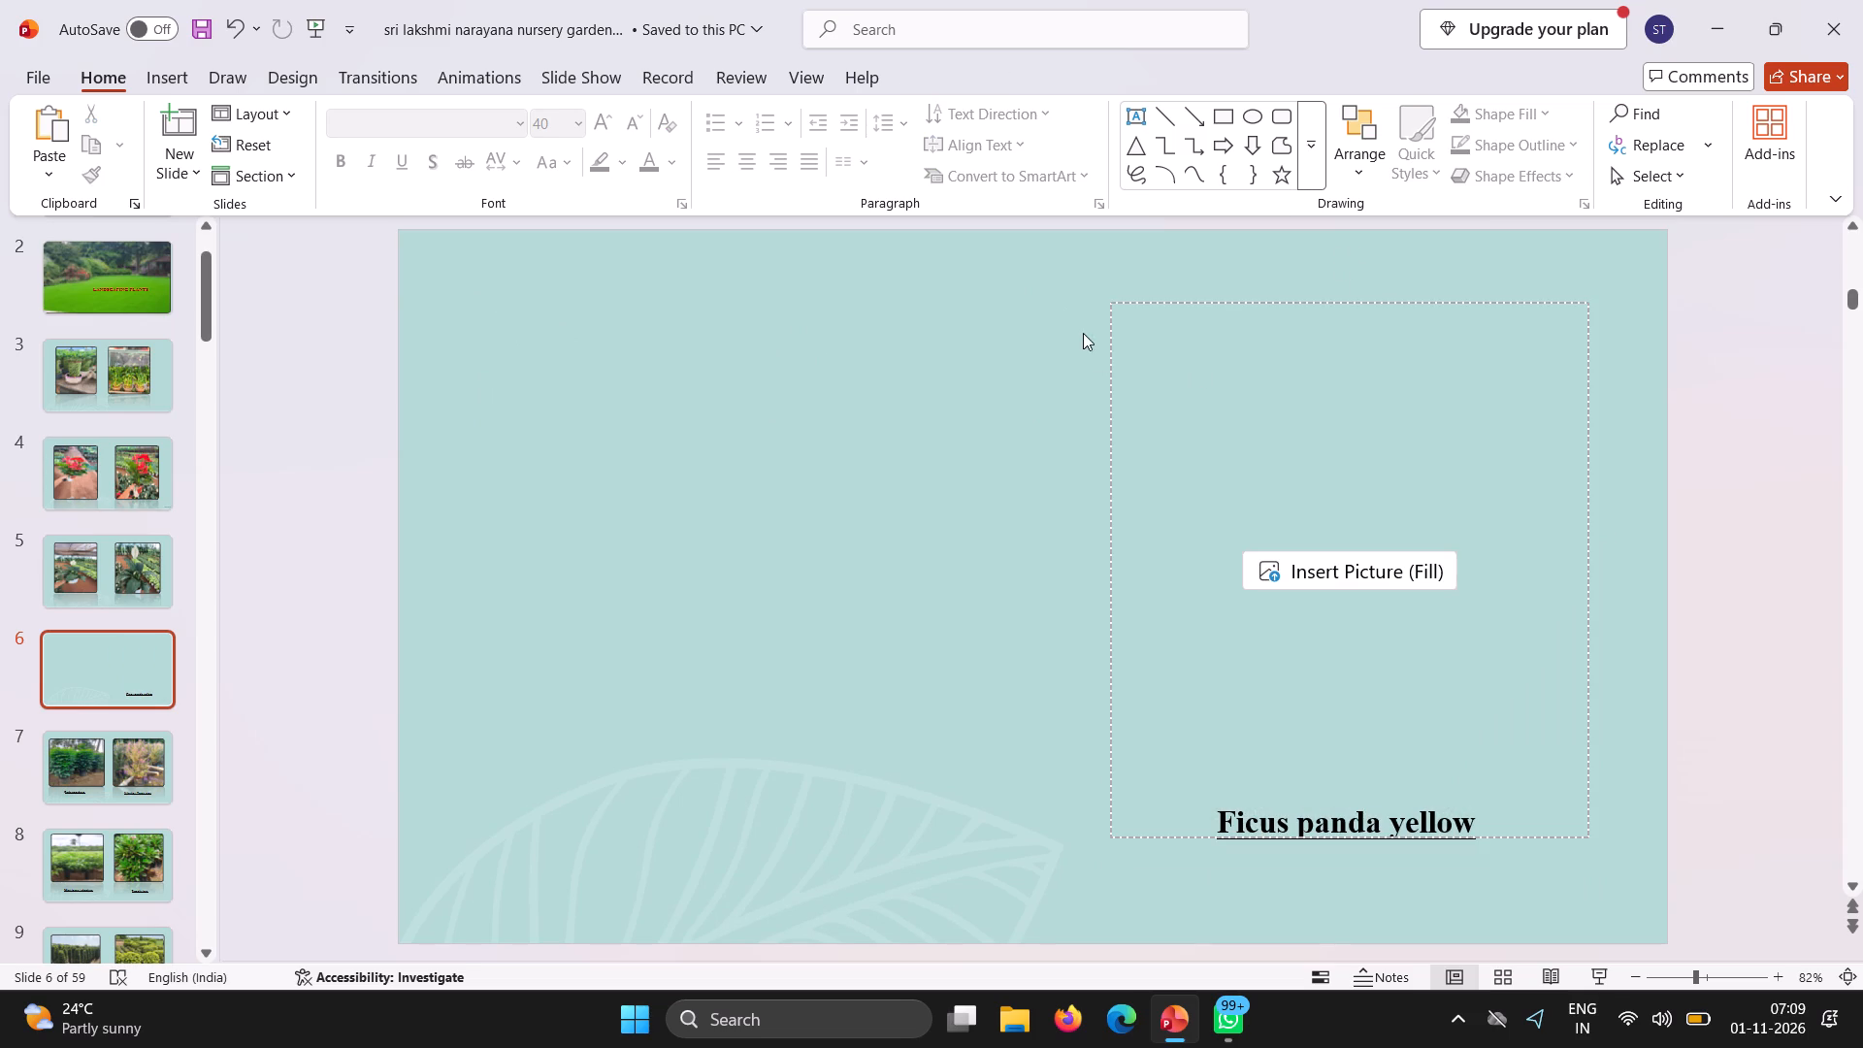
Reposition the empty picture placeholder that covers the "Ficus panda yellow" caption on slide 6.
right_click(1110, 314)
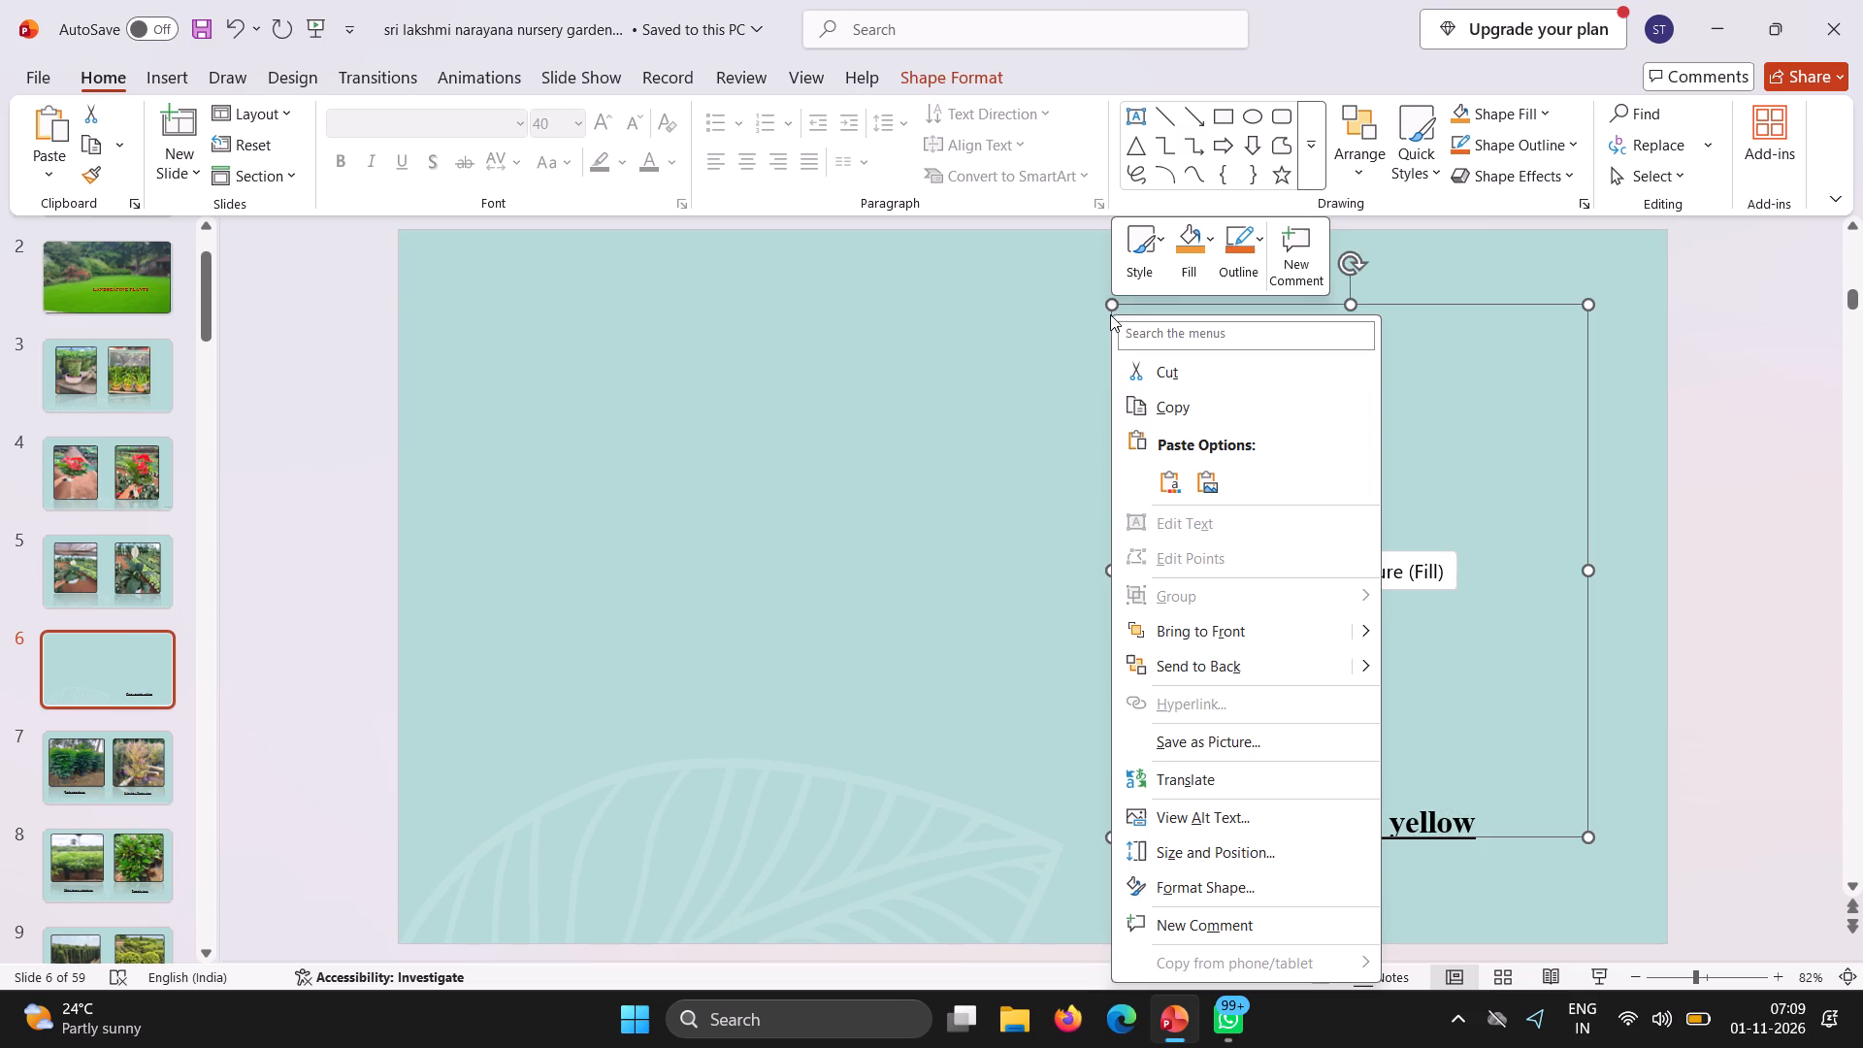
click(1148, 390)
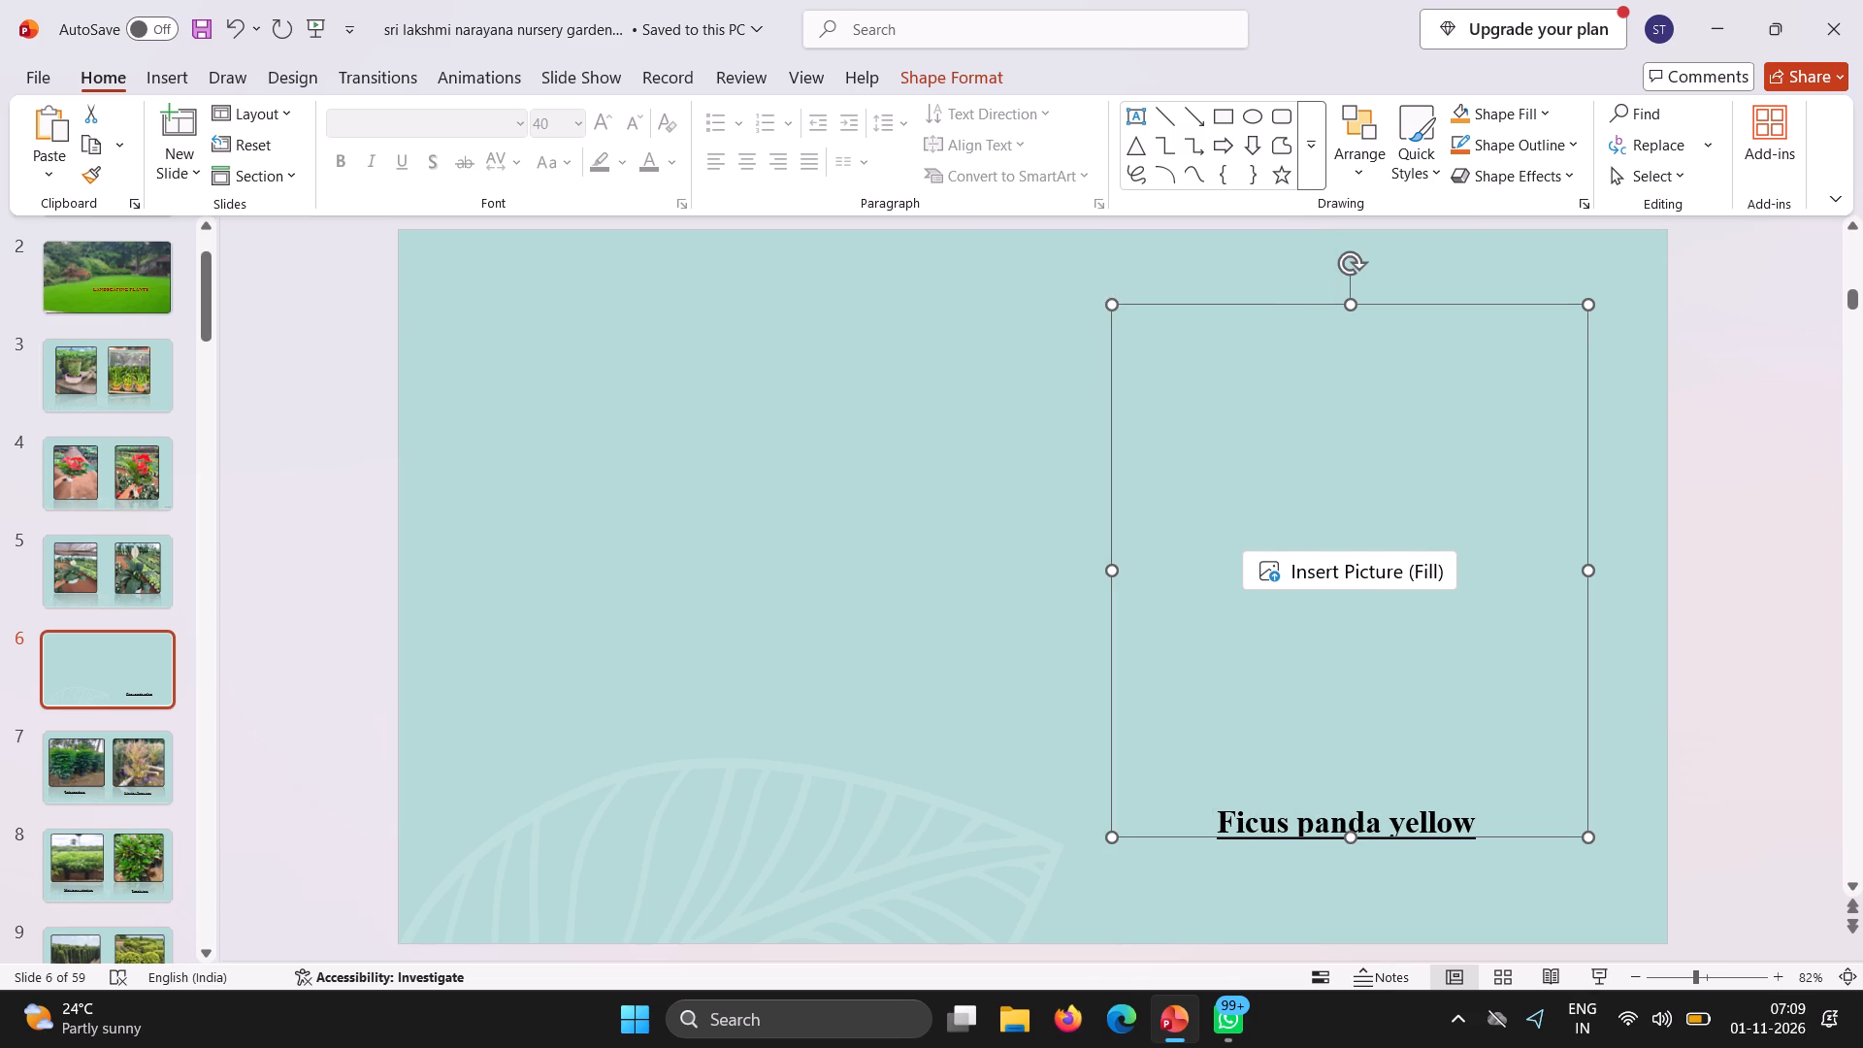
click(1248, 803)
drag(1224, 813, 1355, 814)
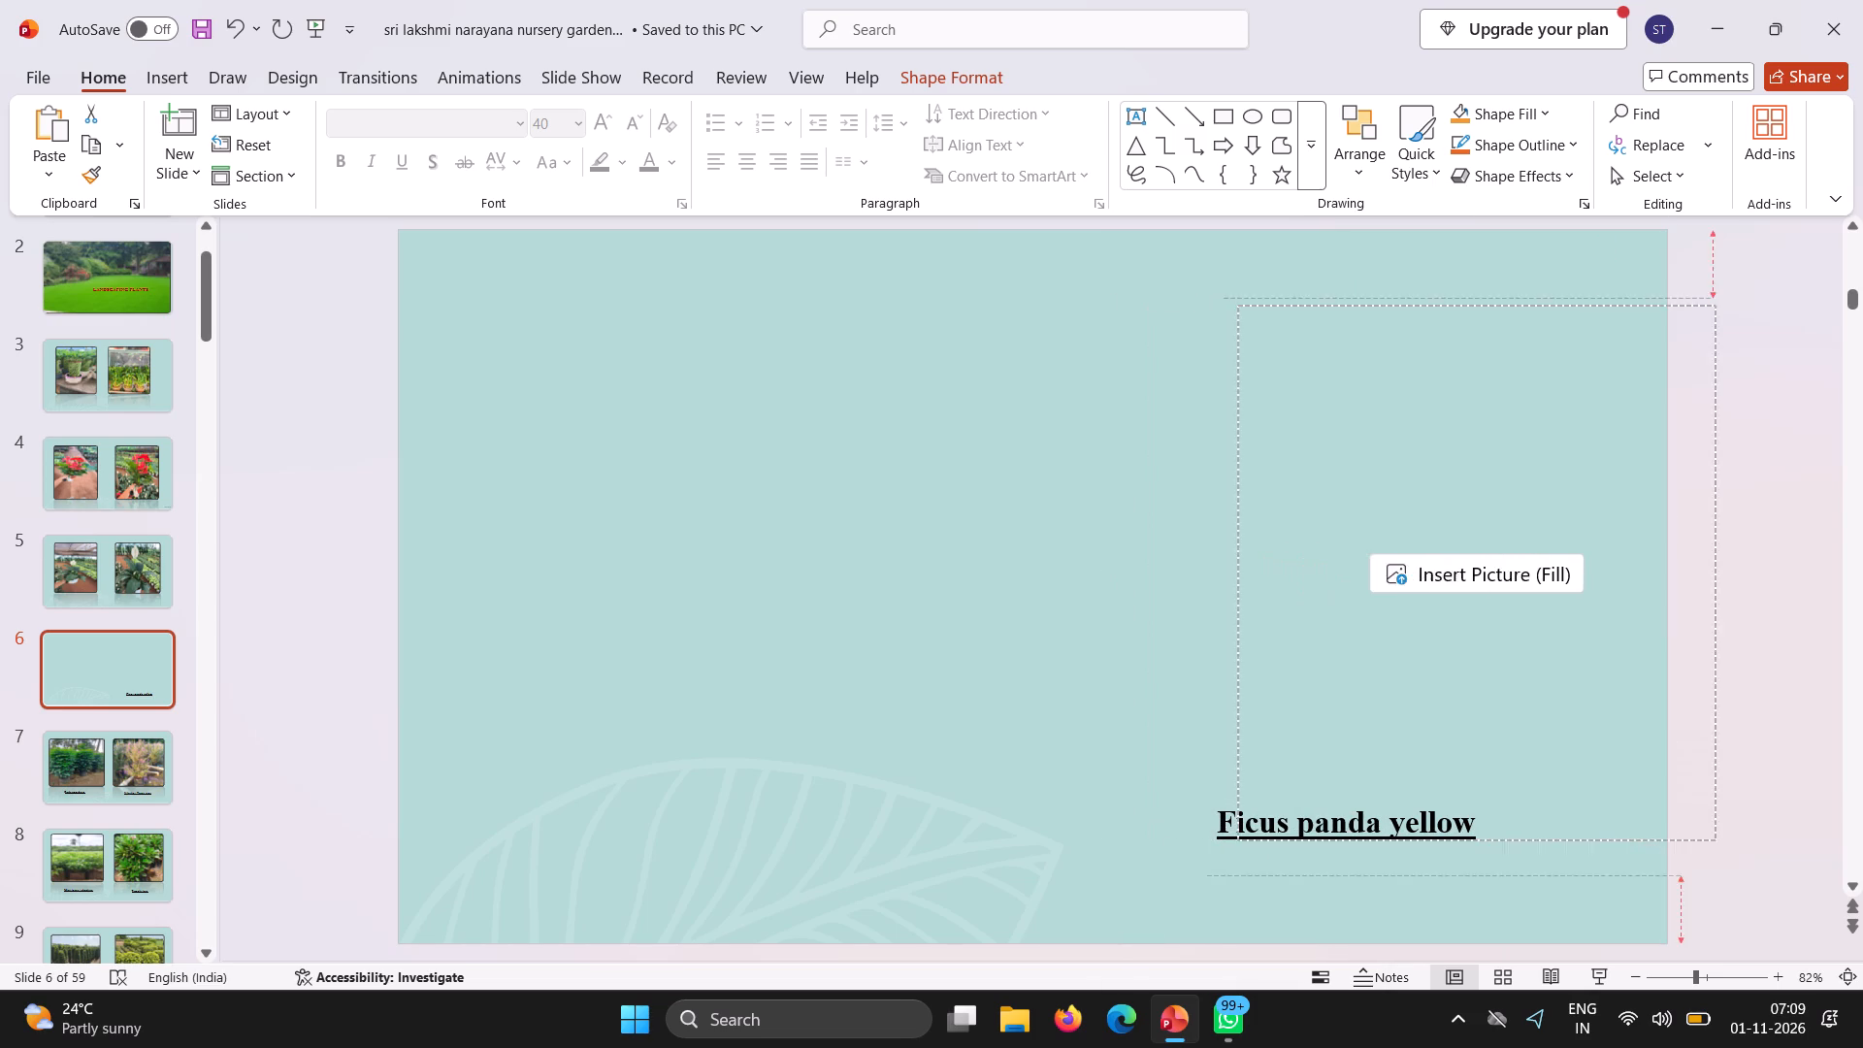
drag(1355, 814, 1027, 777)
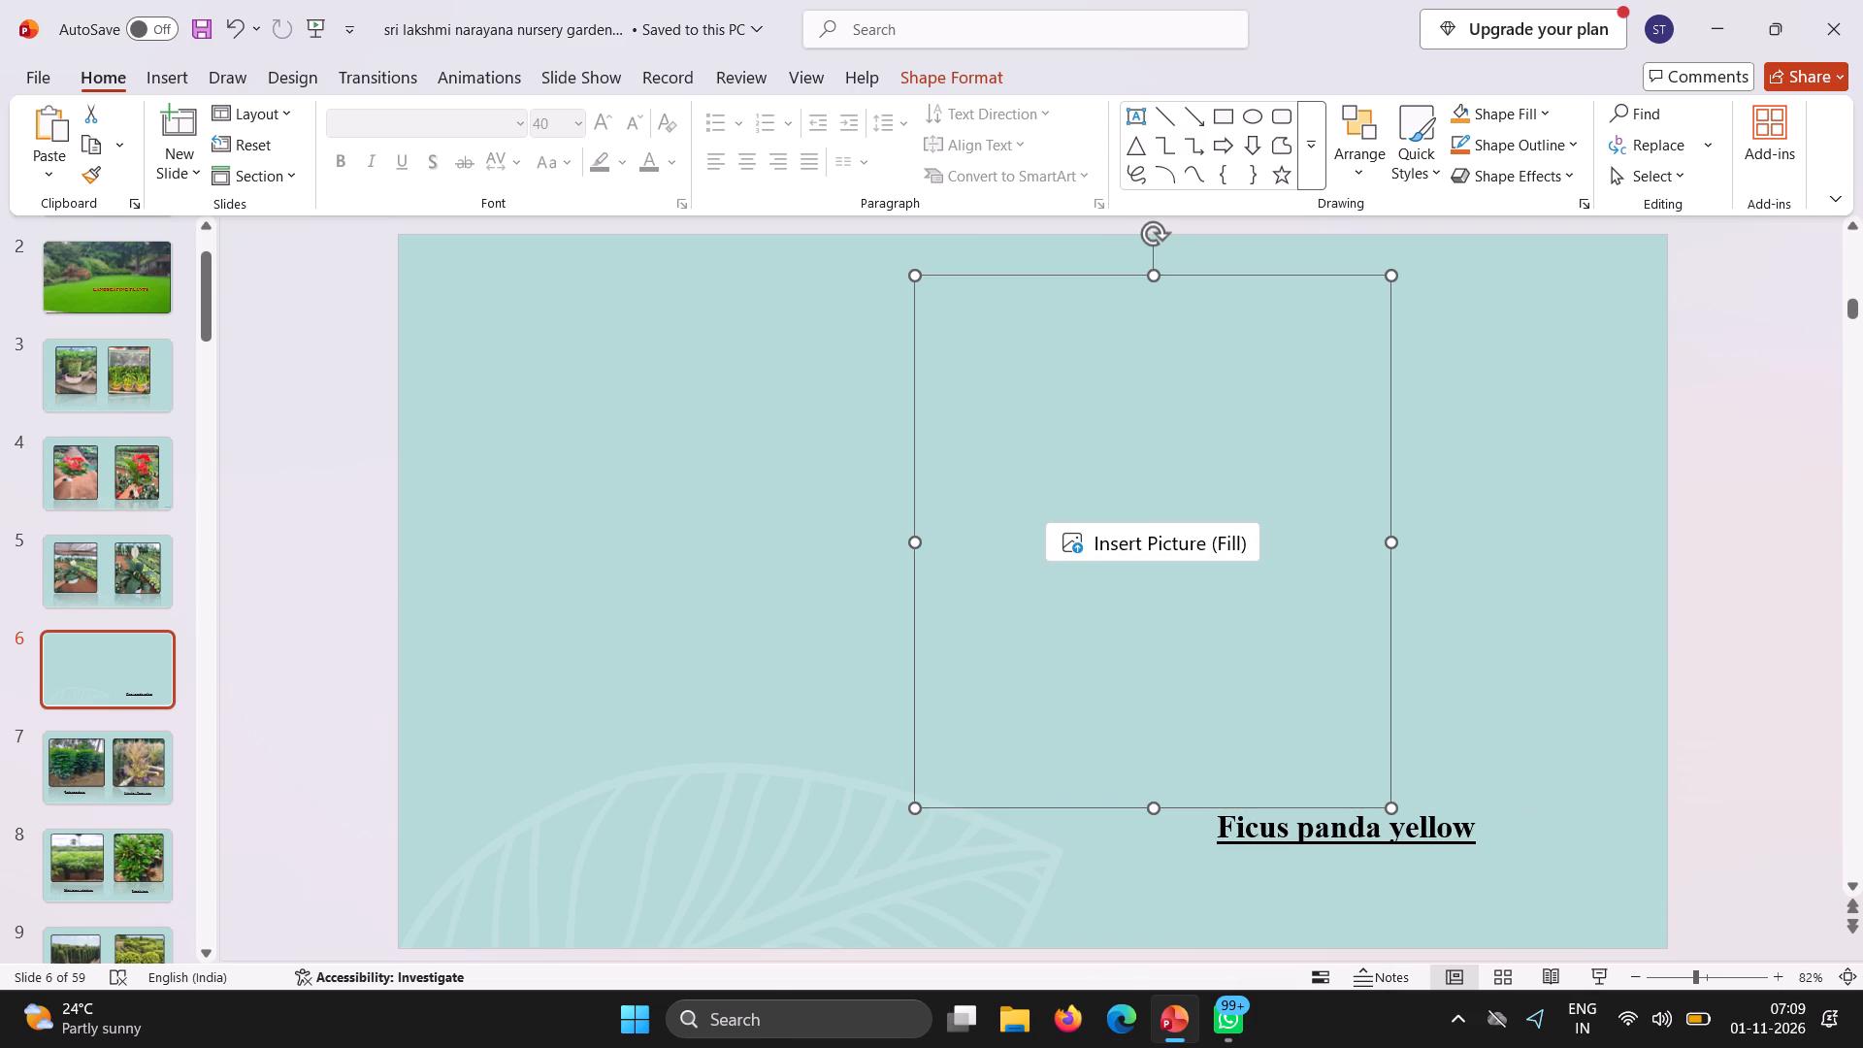
drag(1049, 337, 1176, 391)
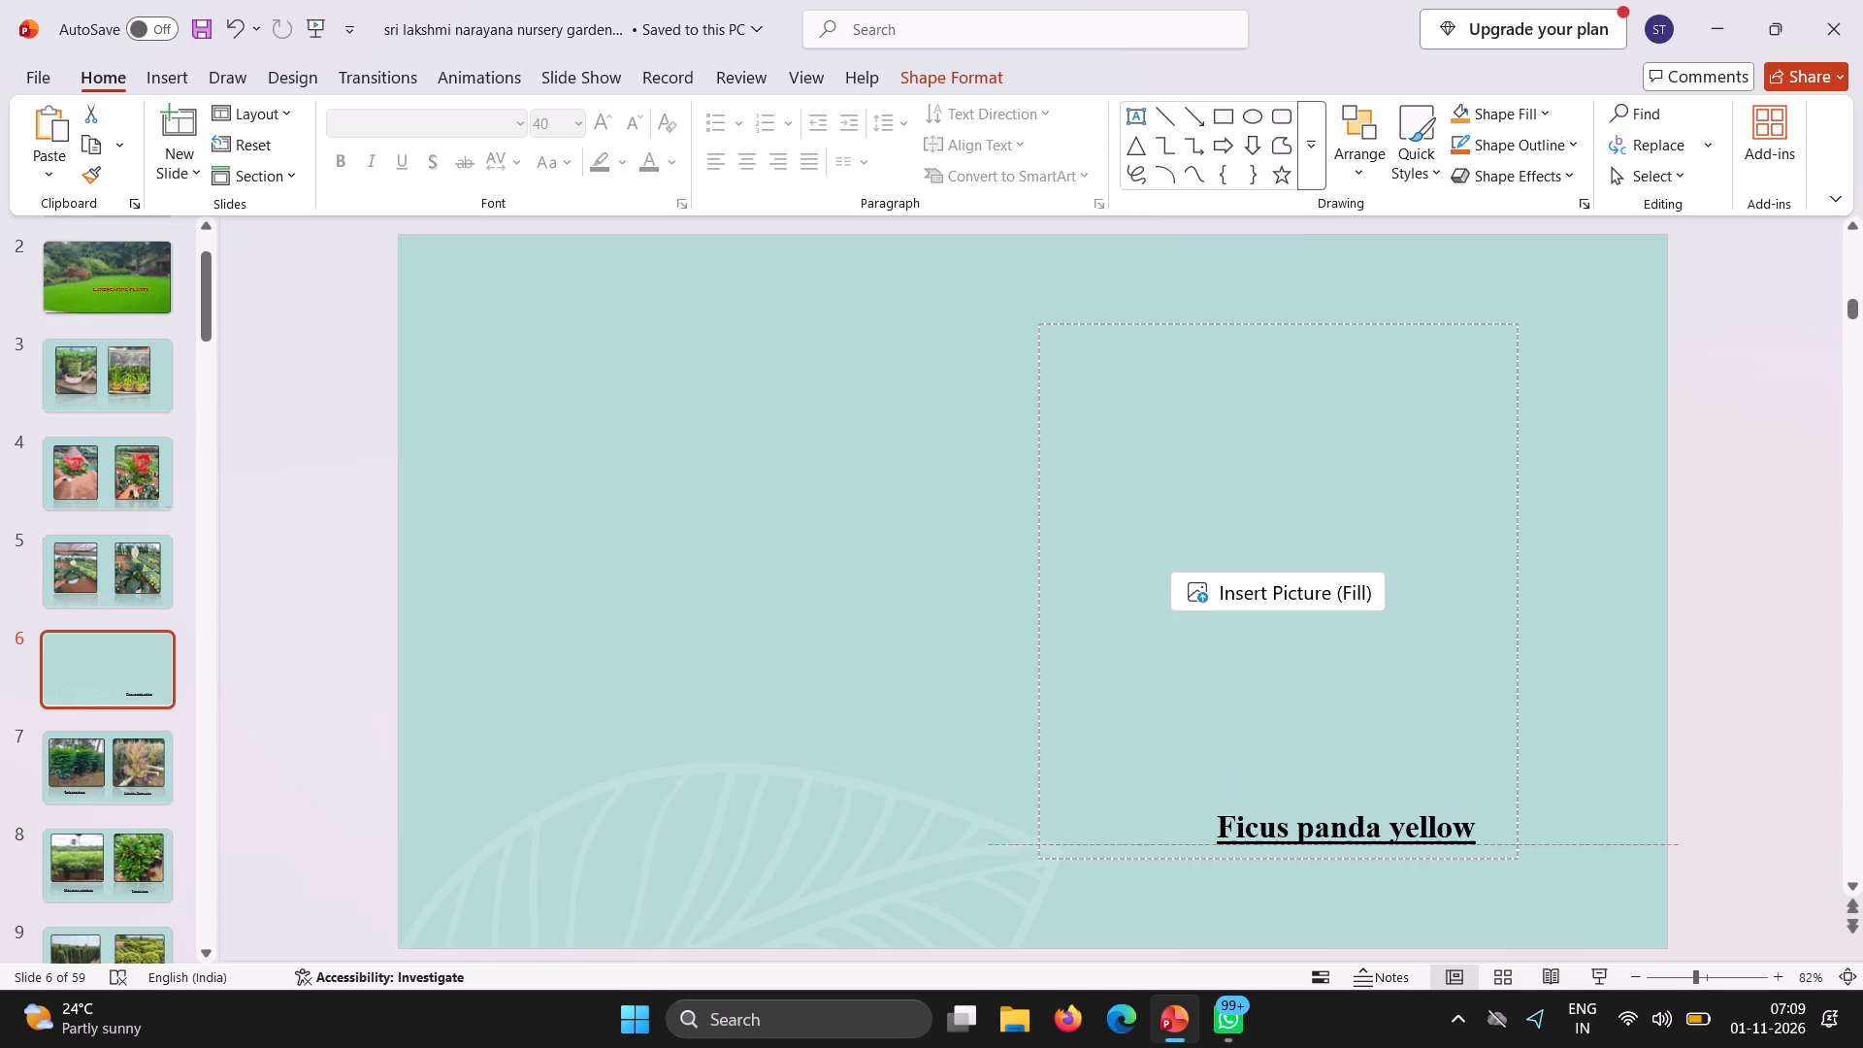
Move the empty picture placeholder upward on slide 6 until it is clear of the "Ficus panda yellow" caption.
drag(1176, 391, 1200, 395)
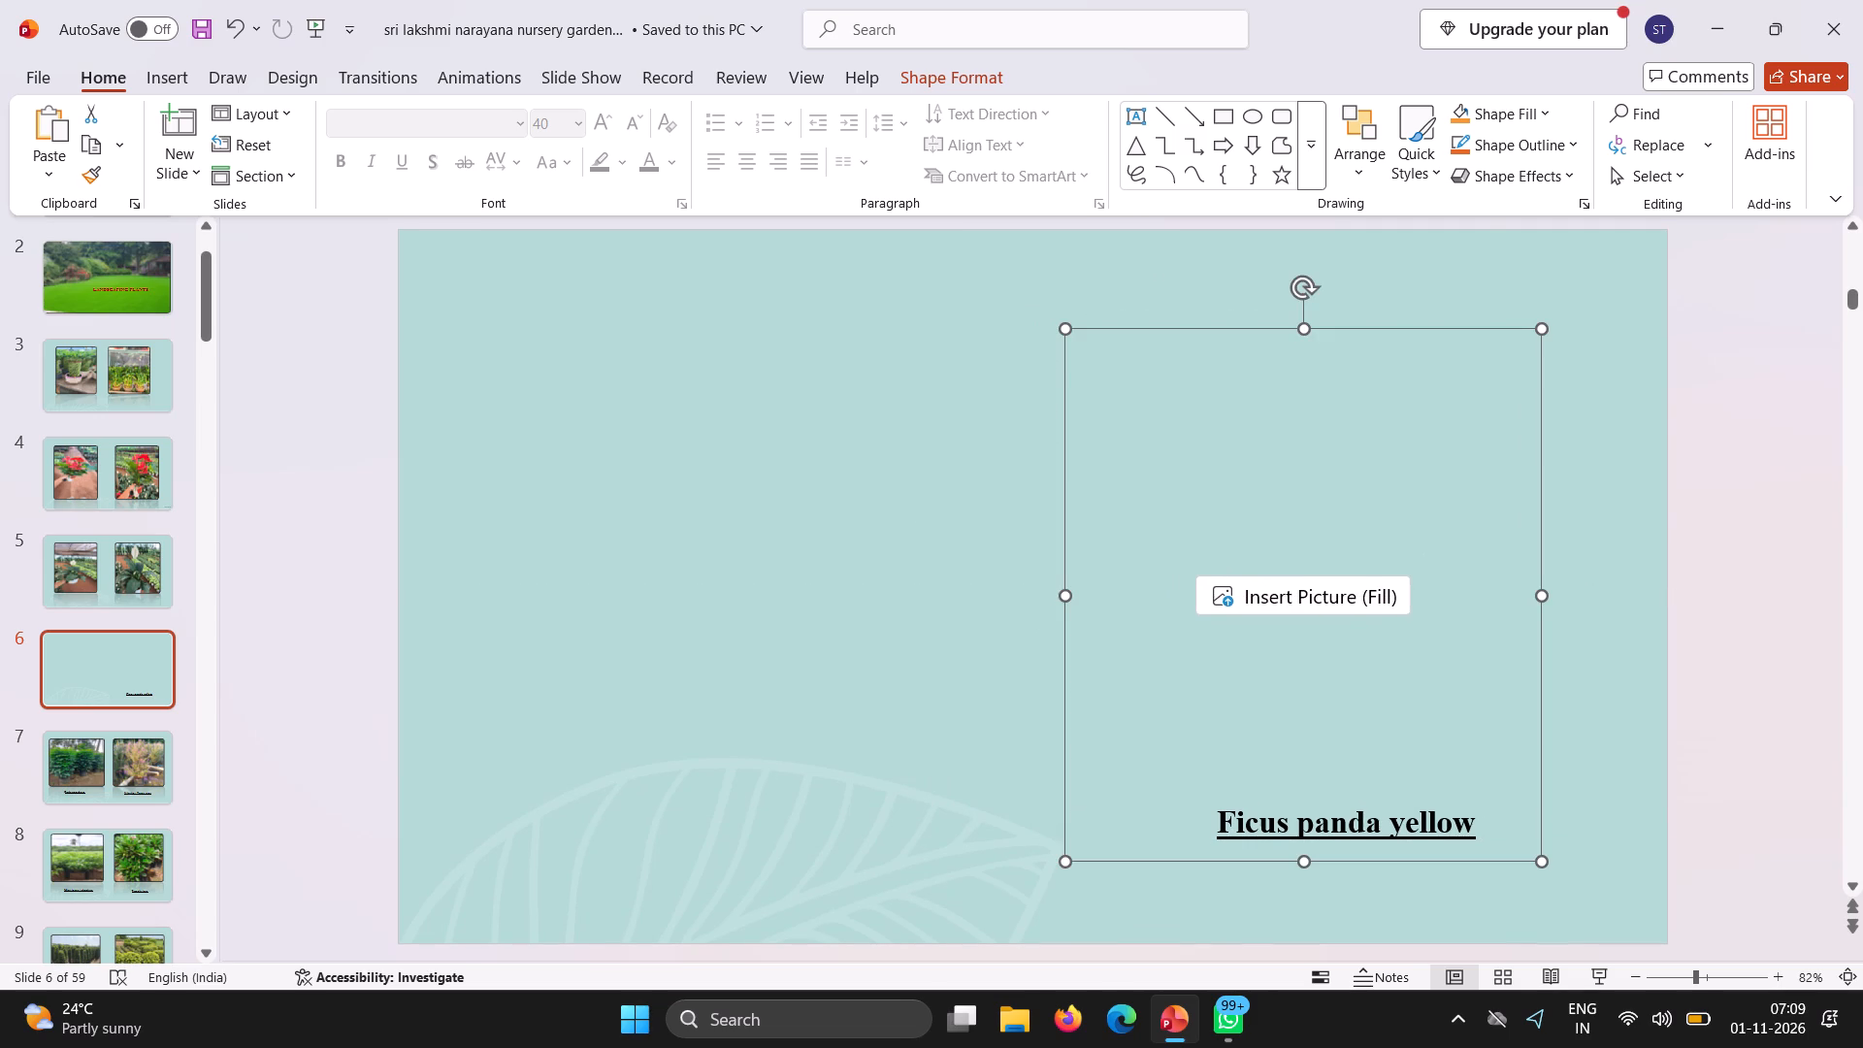
click(1230, 821)
triple_click(1330, 810)
drag(1330, 810, 1366, 810)
drag(1366, 810, 1225, 821)
click(1225, 821)
drag(1225, 821, 1339, 817)
drag(1339, 817, 1357, 694)
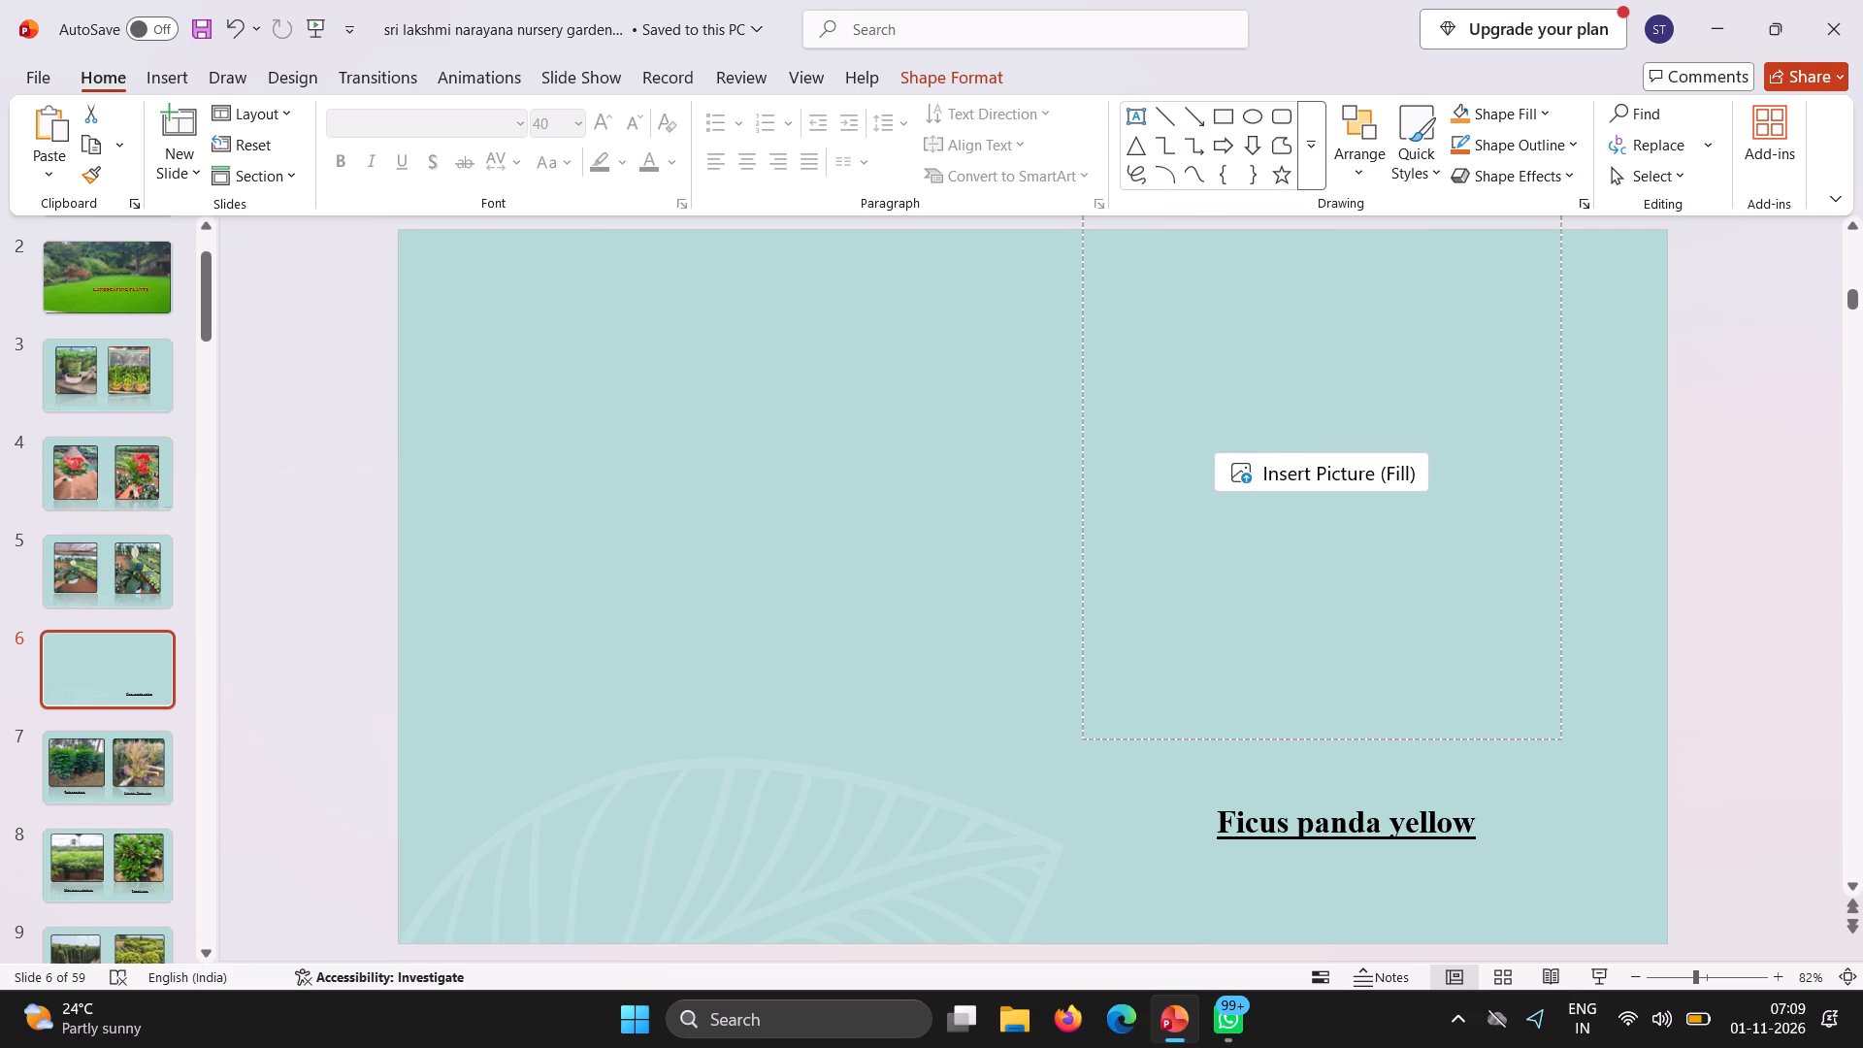
drag(1357, 694, 1357, 678)
Cut the "Ficus panda yellow" caption from slide 6.
click(1228, 859)
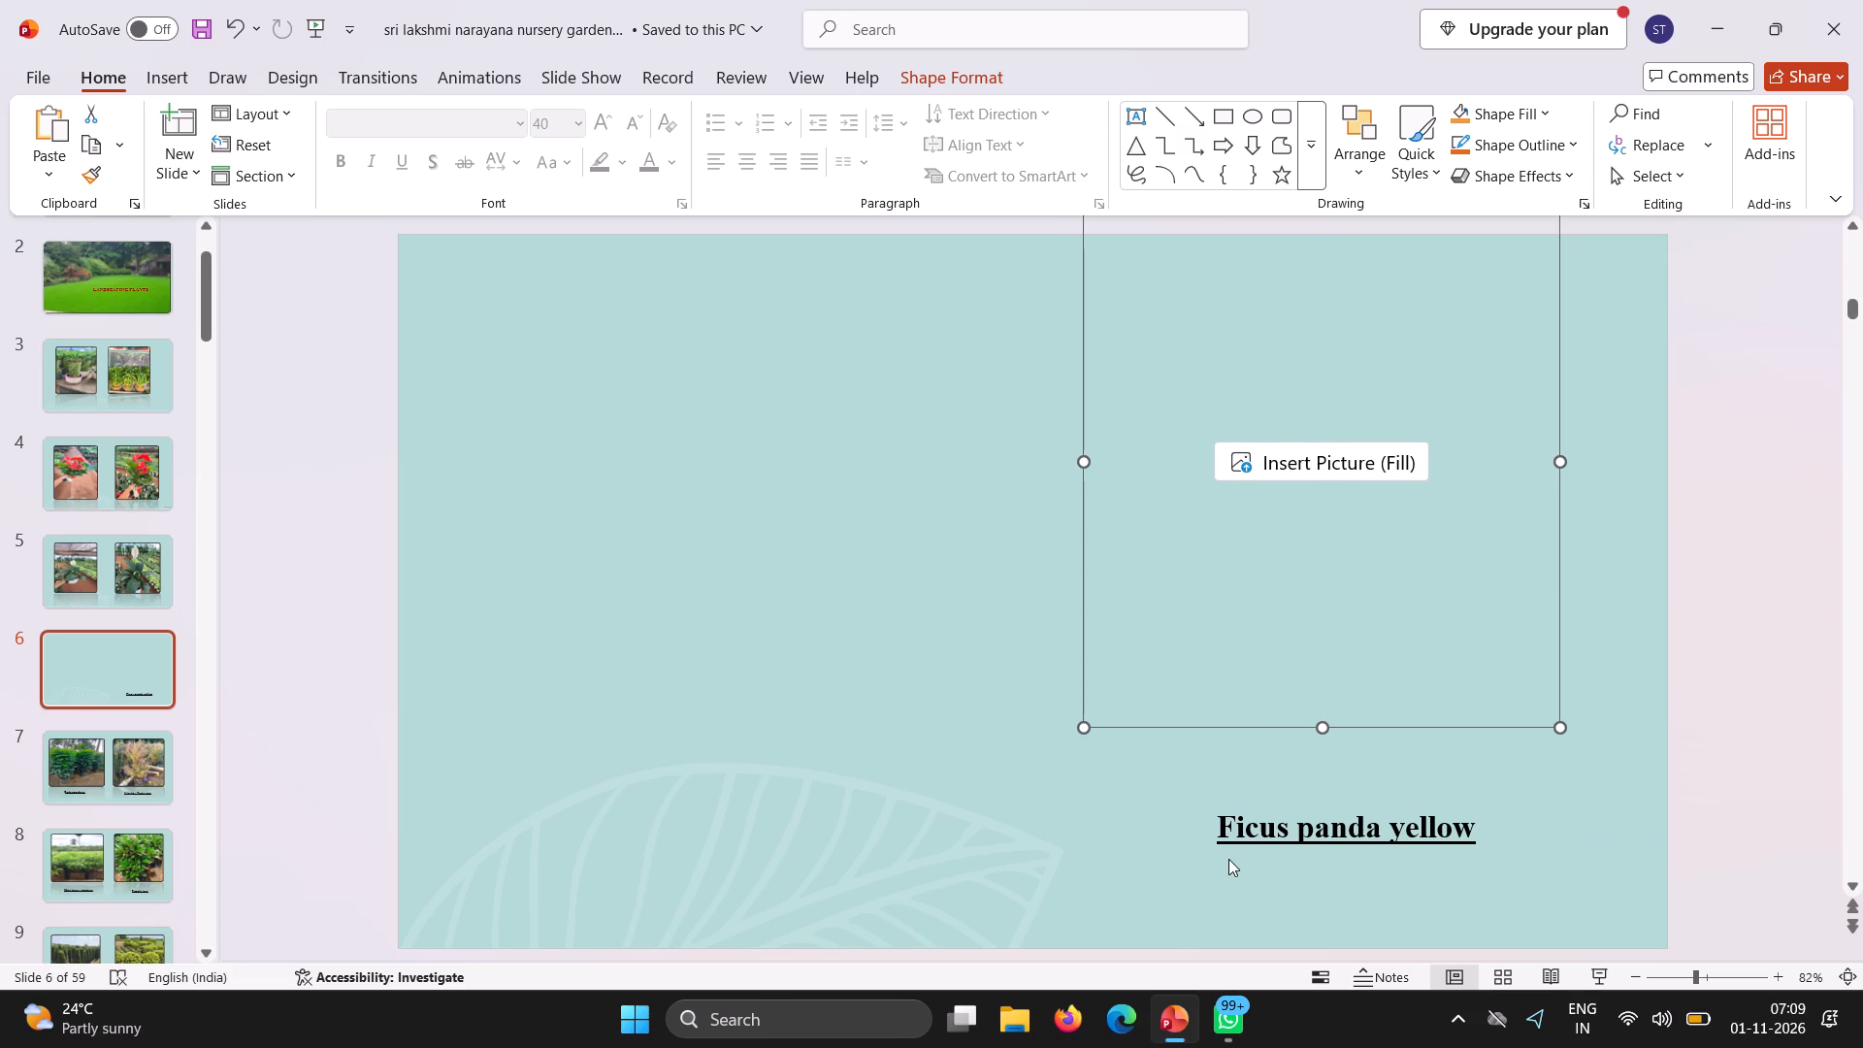
click(1232, 822)
drag(1232, 822, 1226, 805)
right_click(1226, 805)
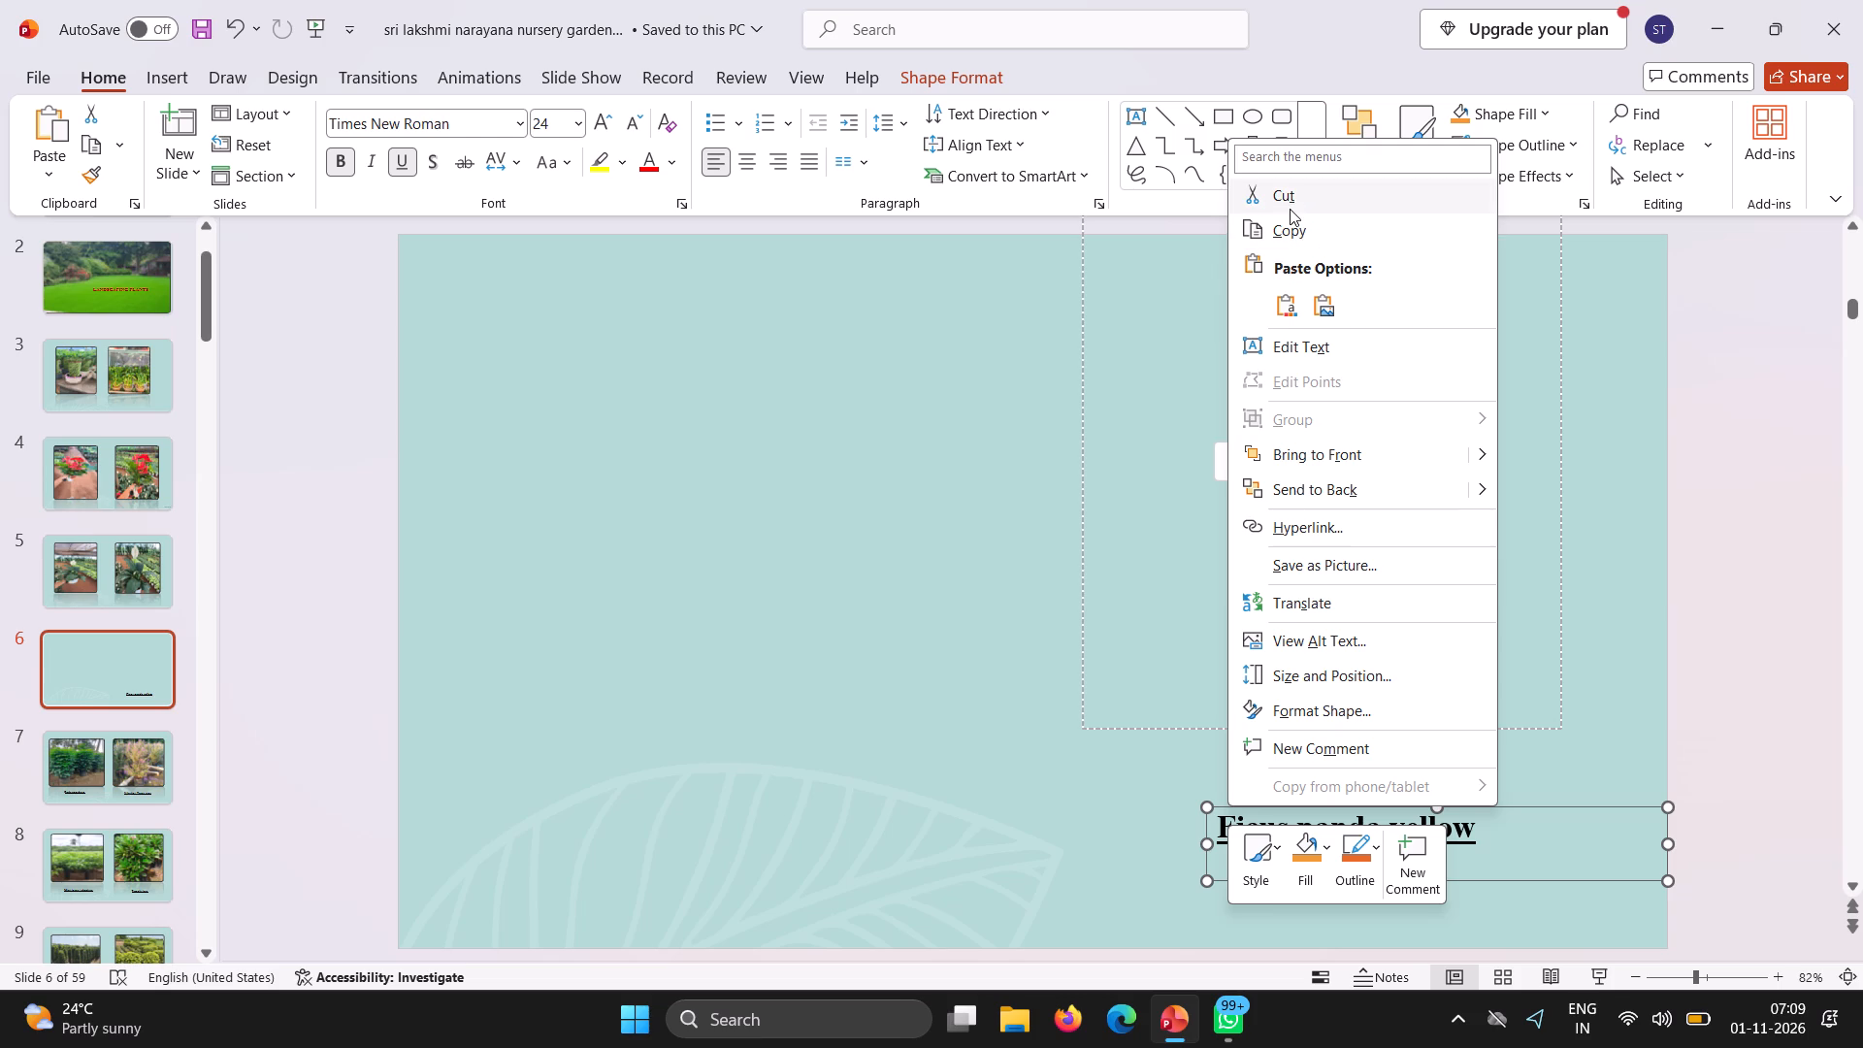
click(1290, 207)
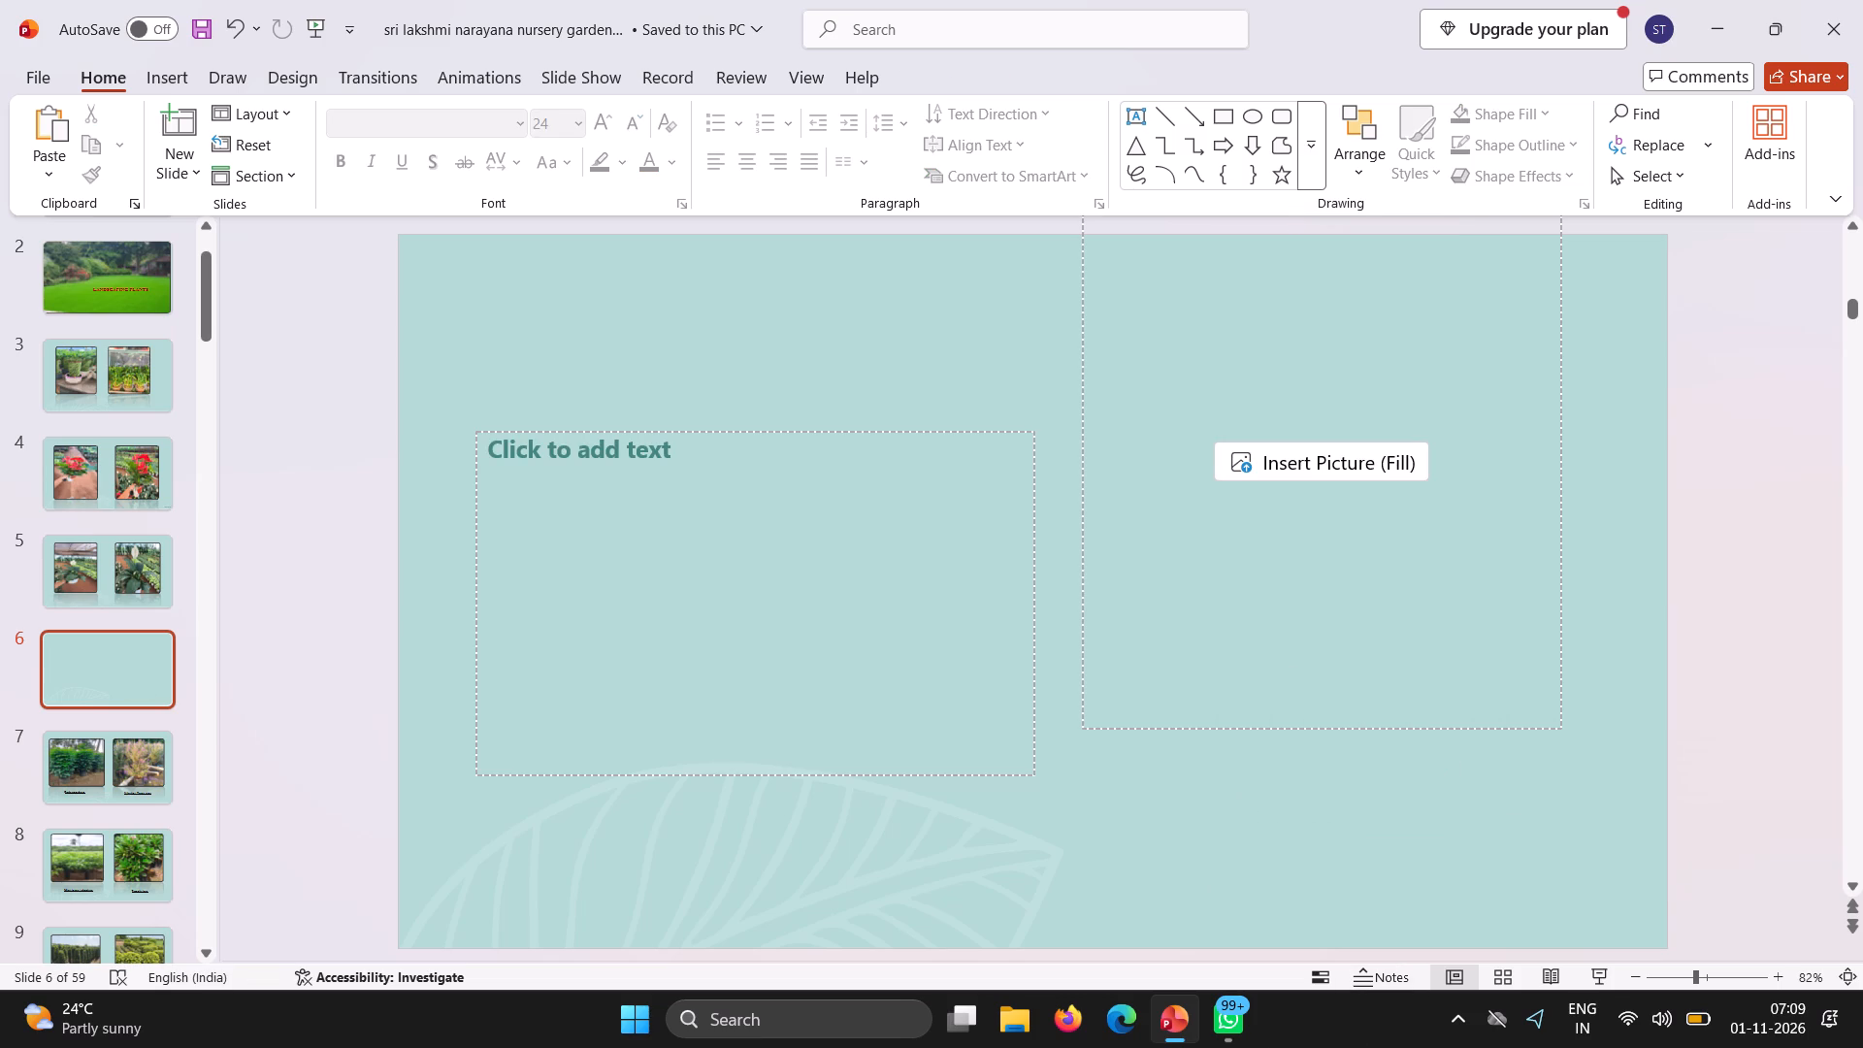
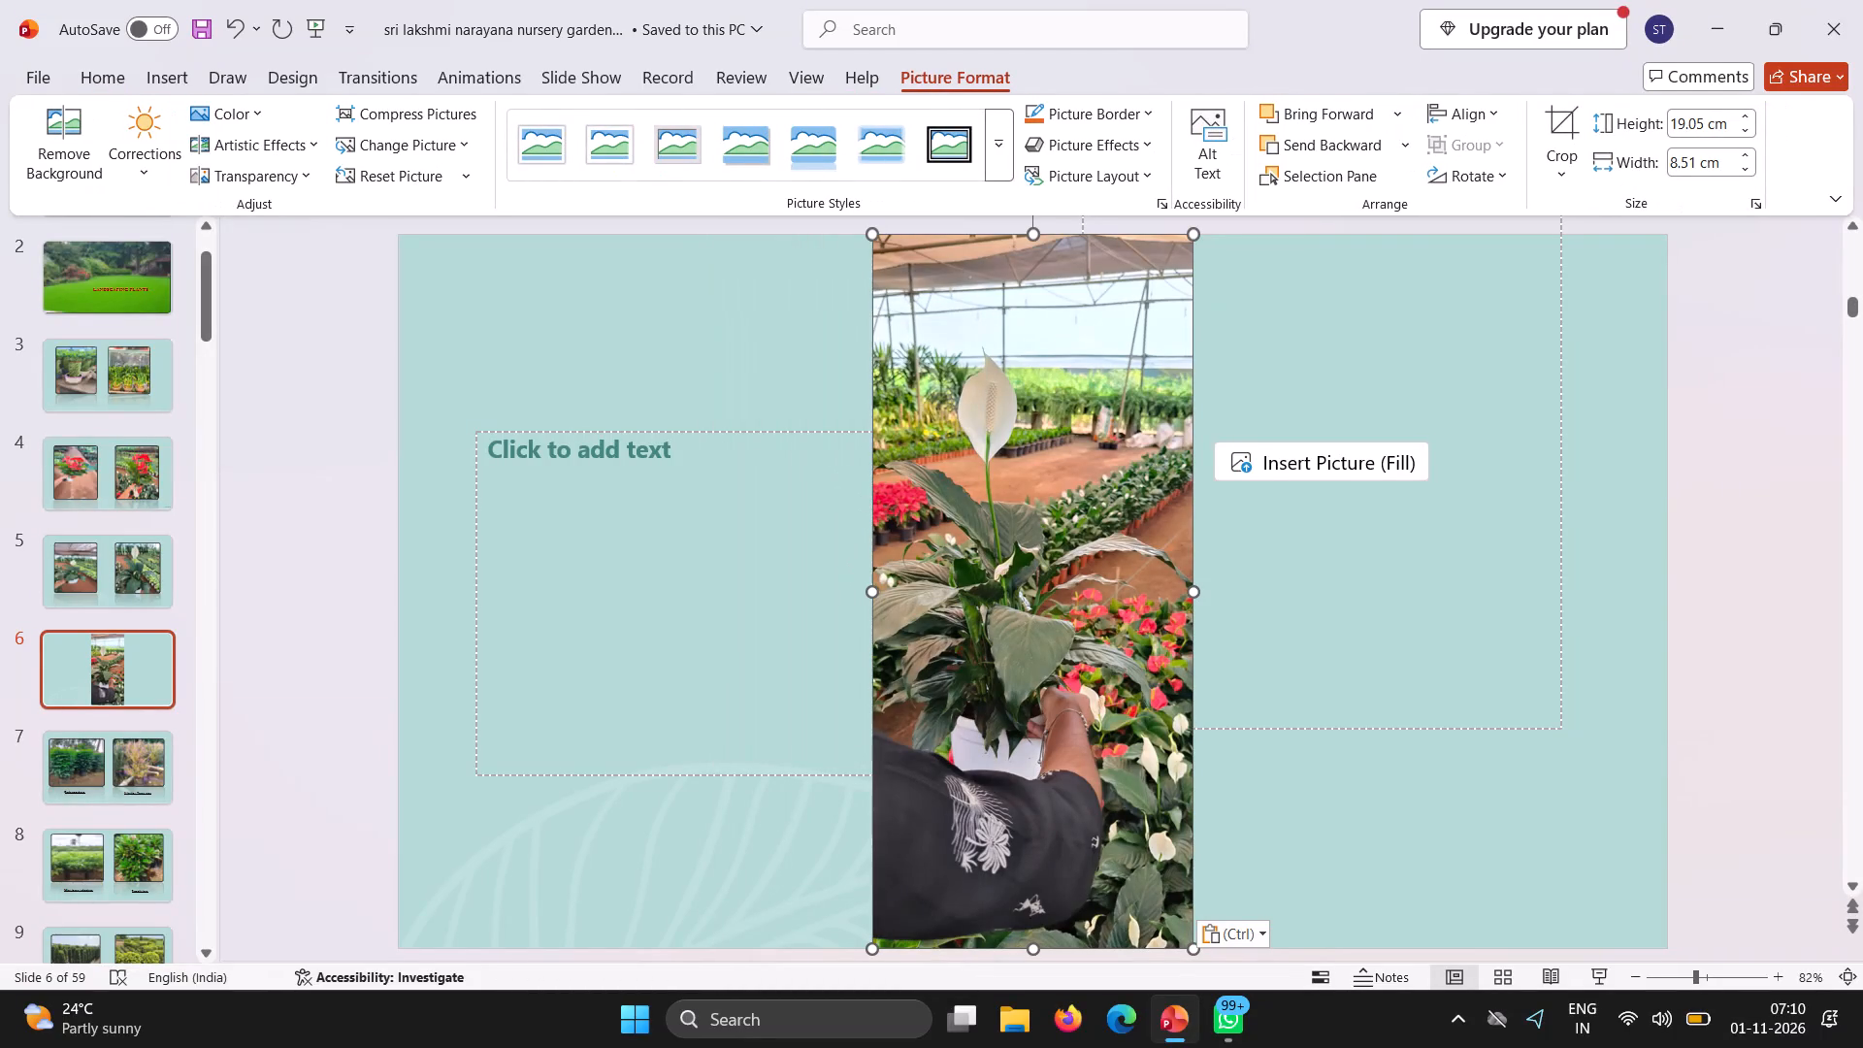
Apply the reflected black bevel frame picture style to the tall white-flowered plant picture on slide 6.
click(1007, 149)
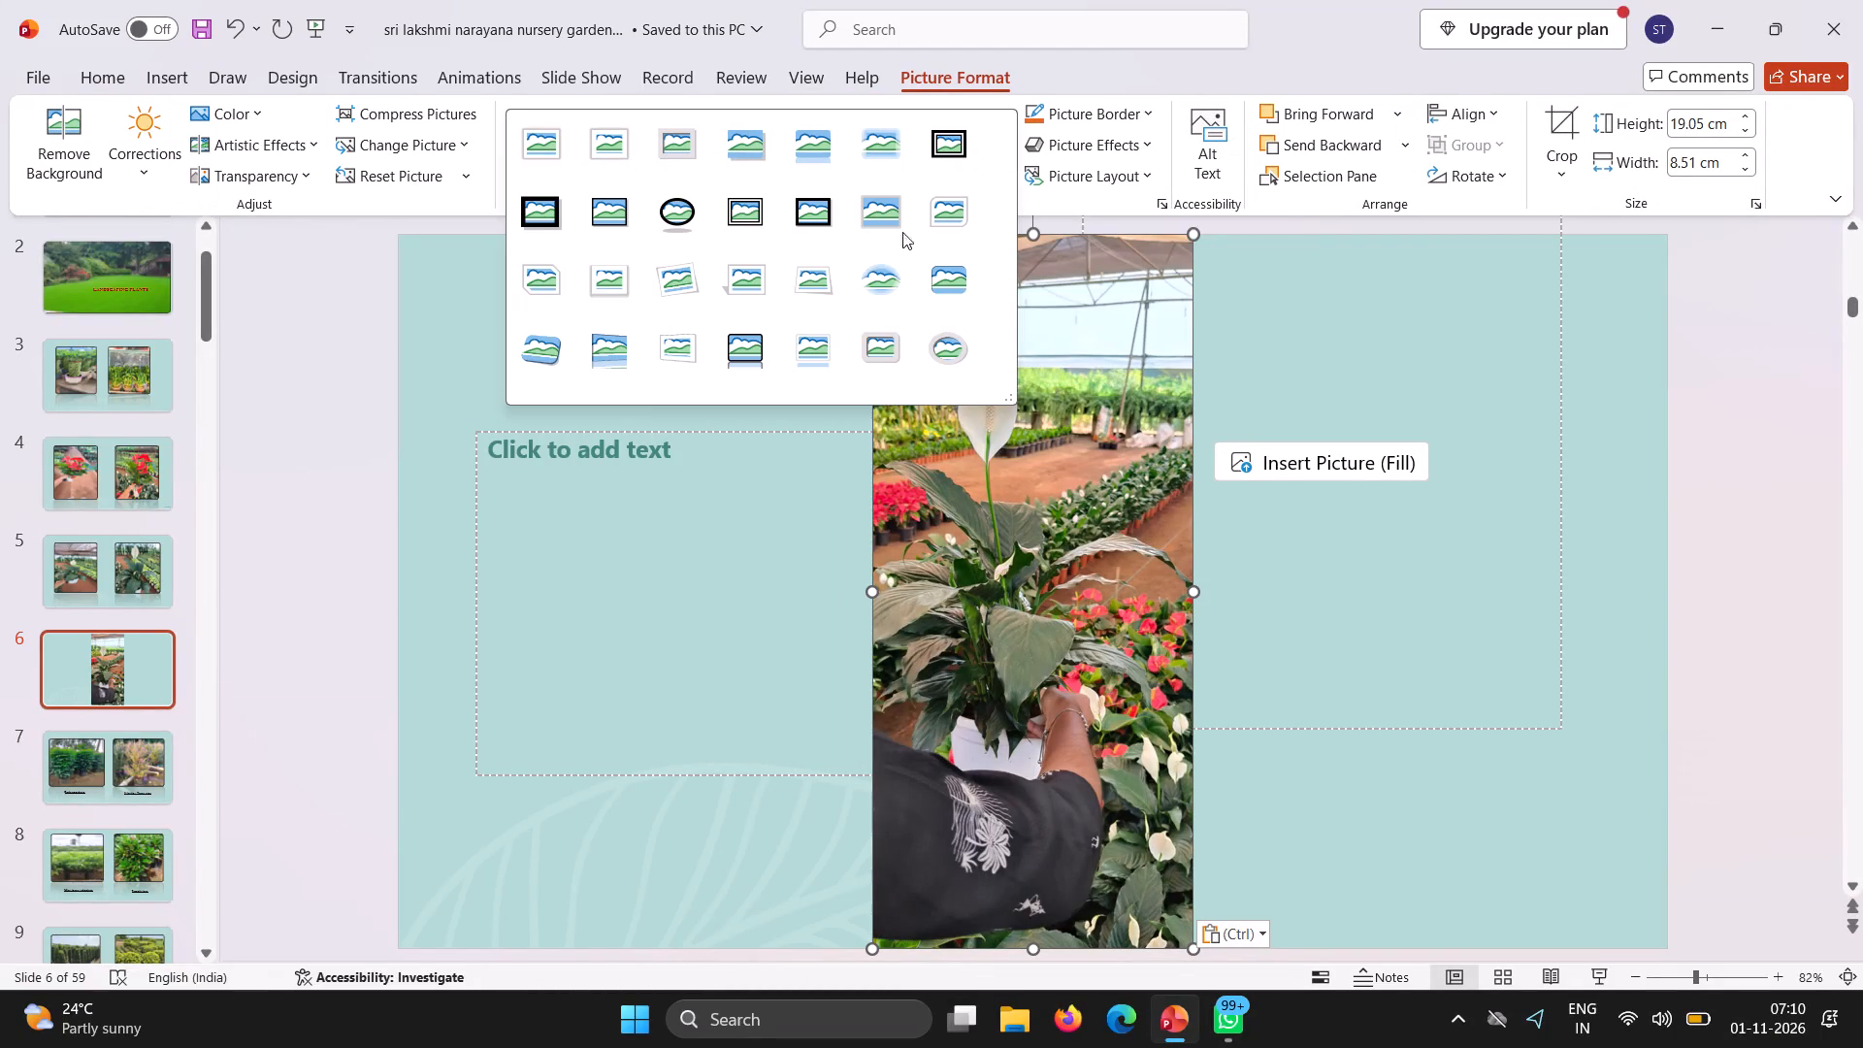
click(751, 336)
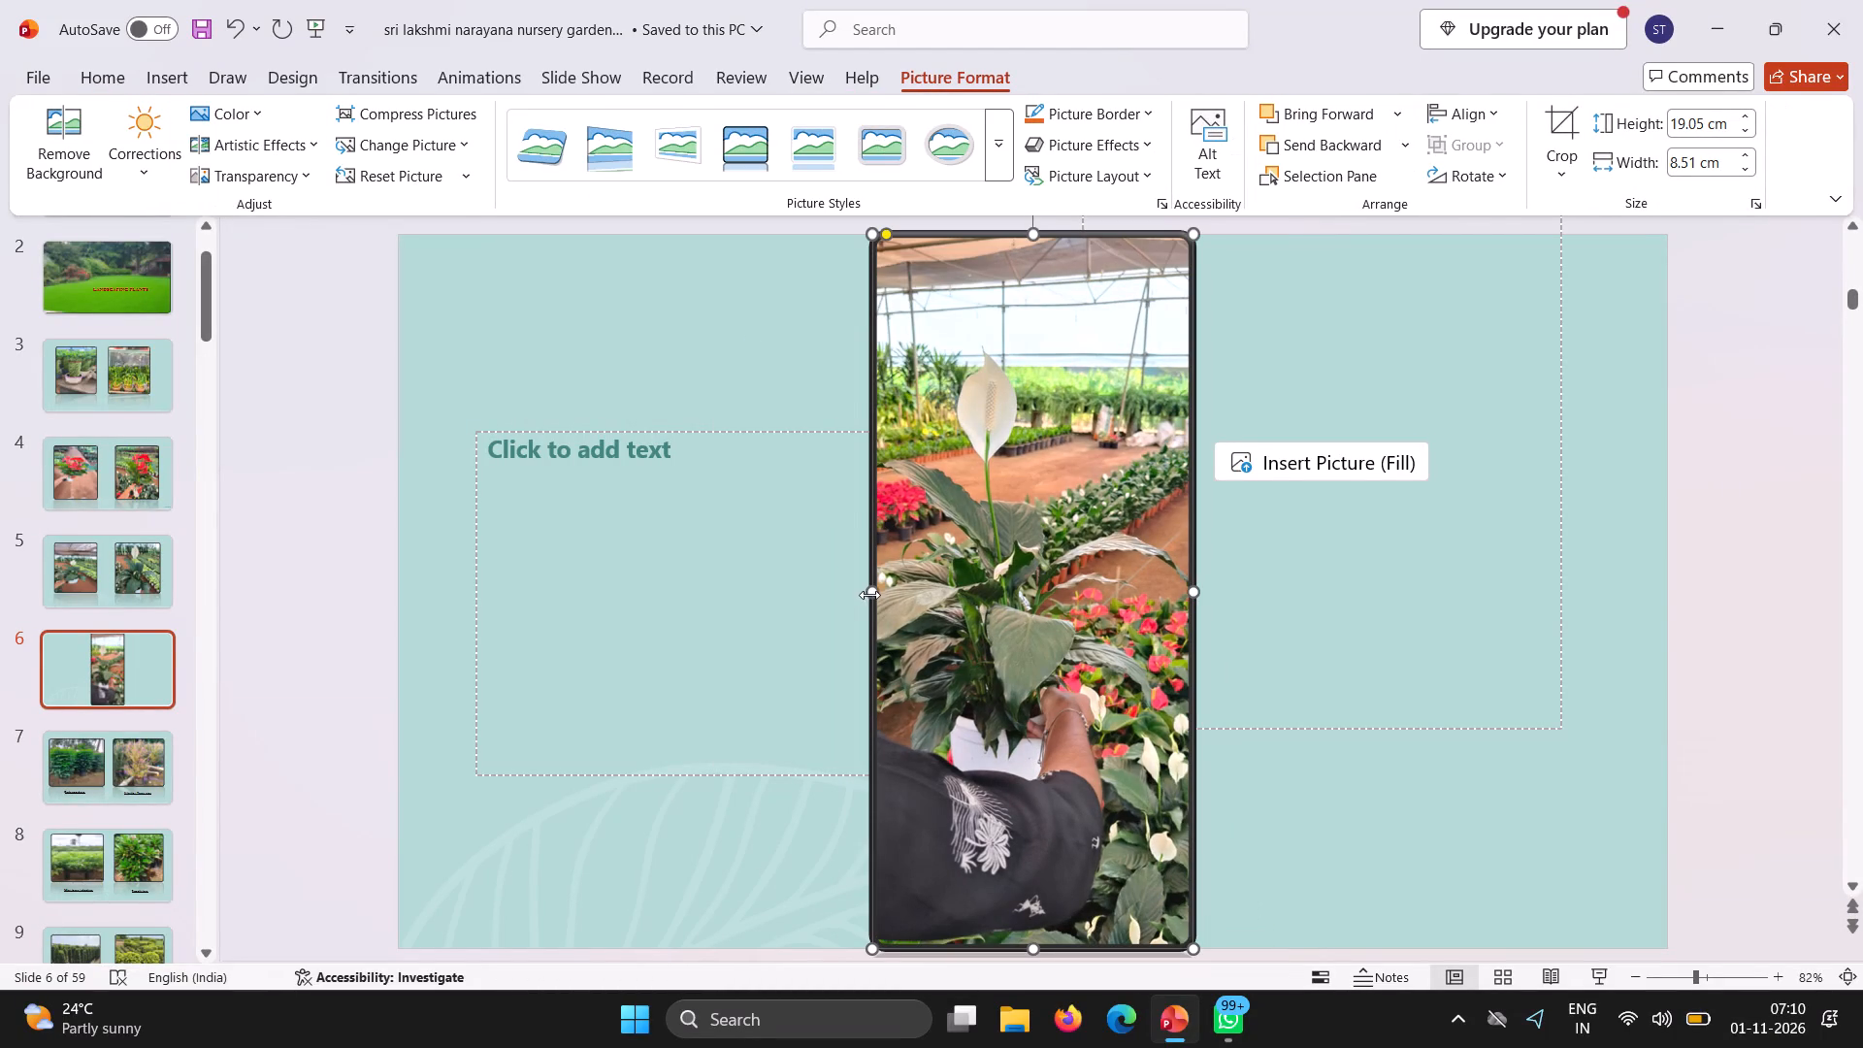
Resize the framed white-flower picture on slide 6 to 12.7 cm wide and 15.47 cm high, filling the slide's left half.
drag(869, 587, 501, 574)
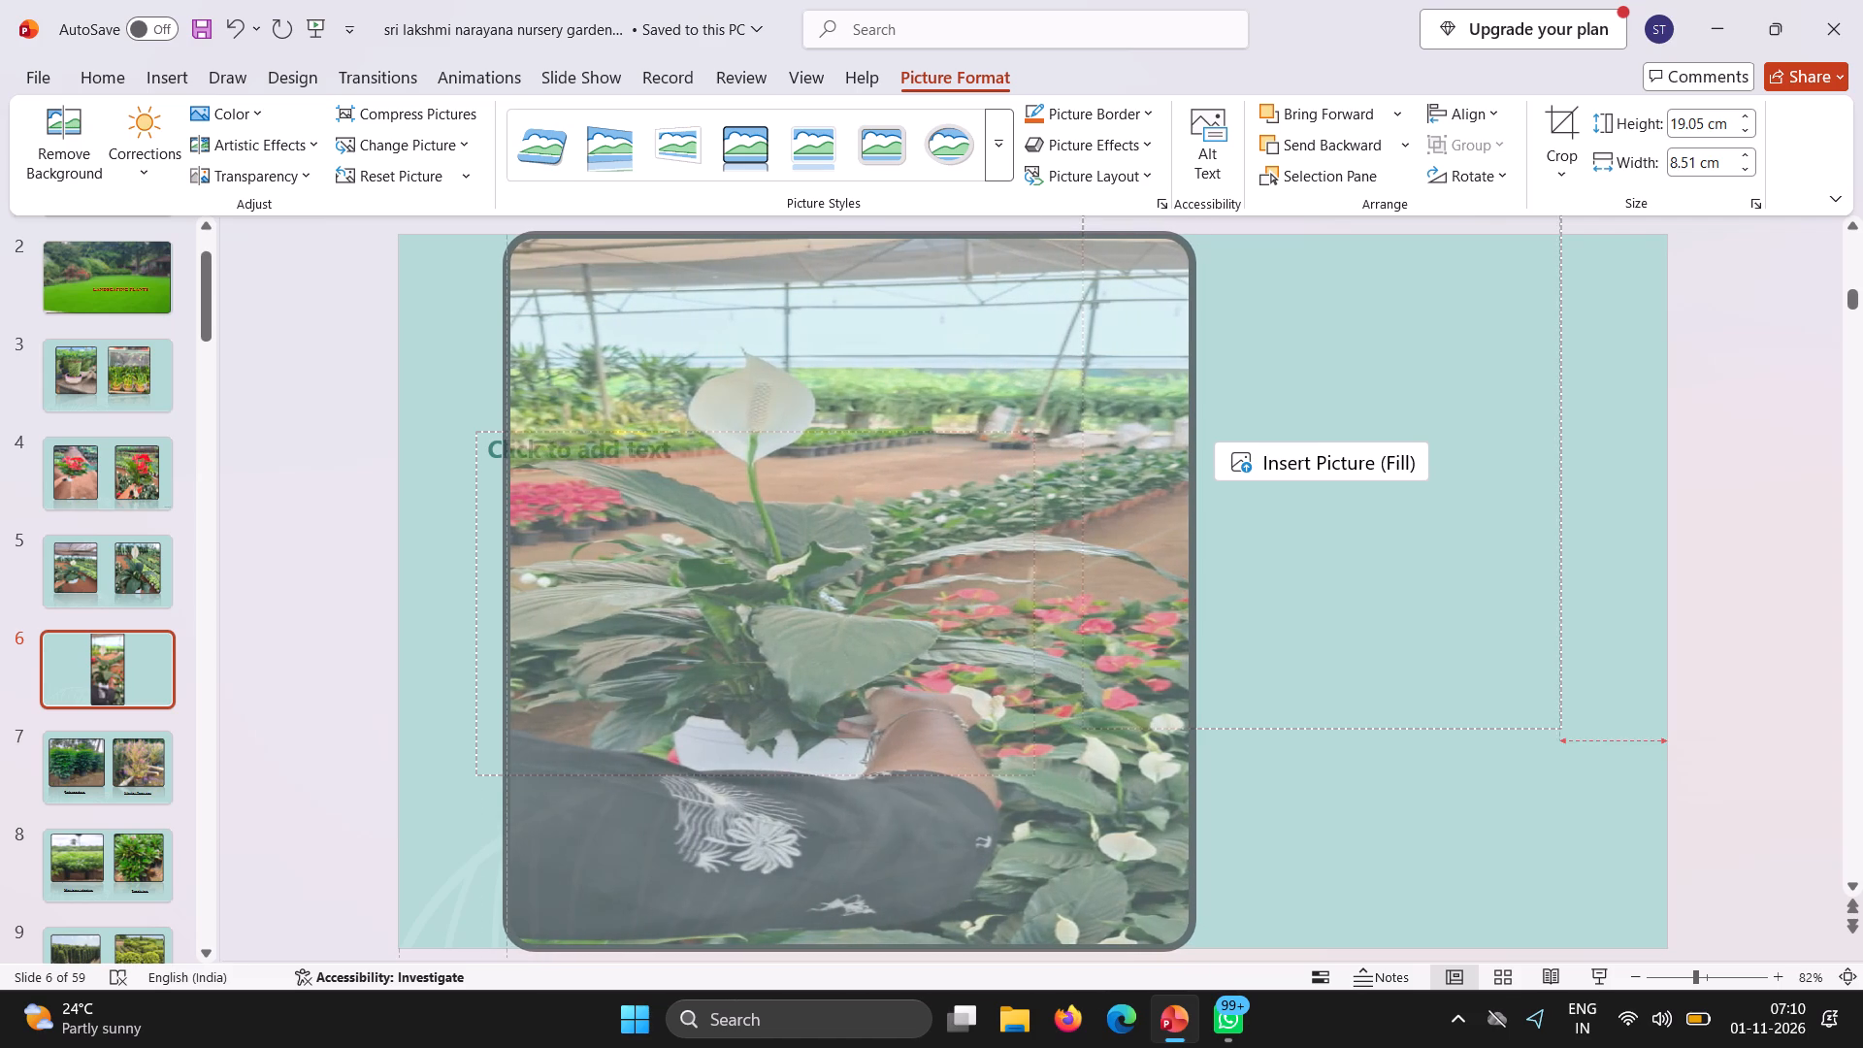
drag(501, 574, 463, 557)
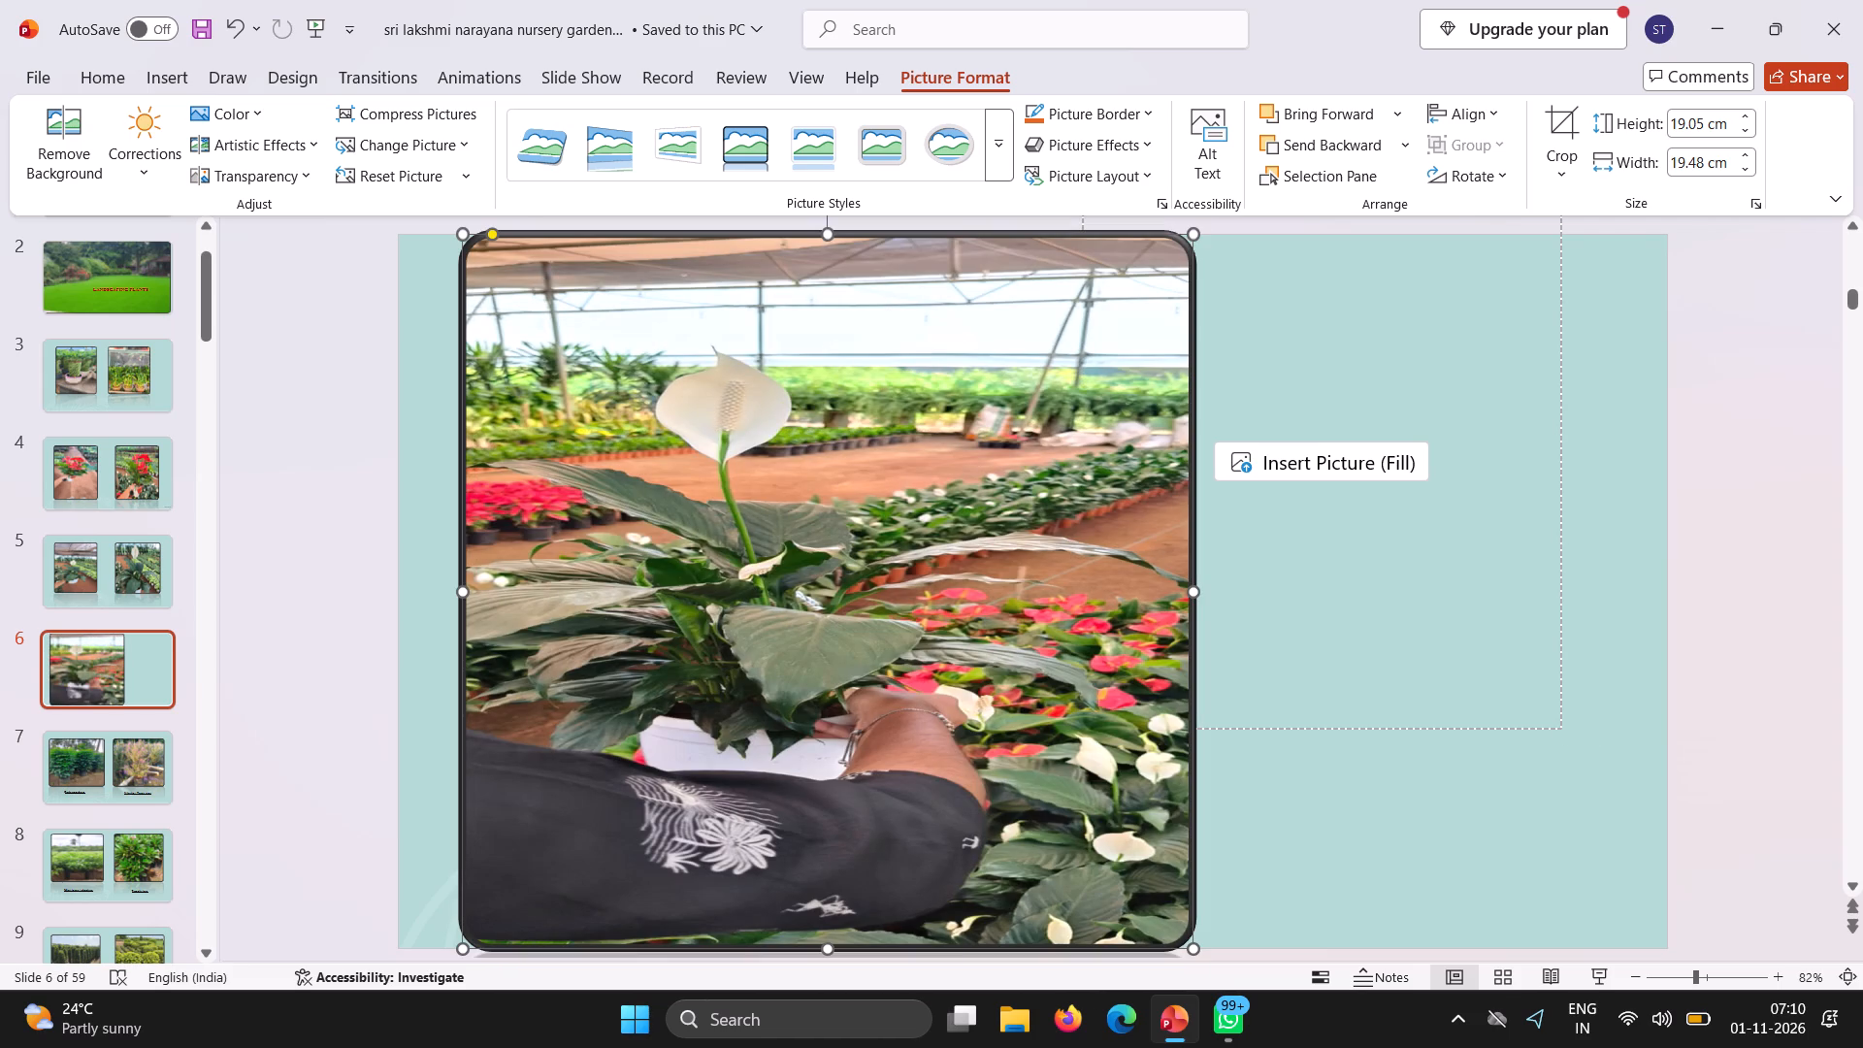
drag(1193, 591, 937, 587)
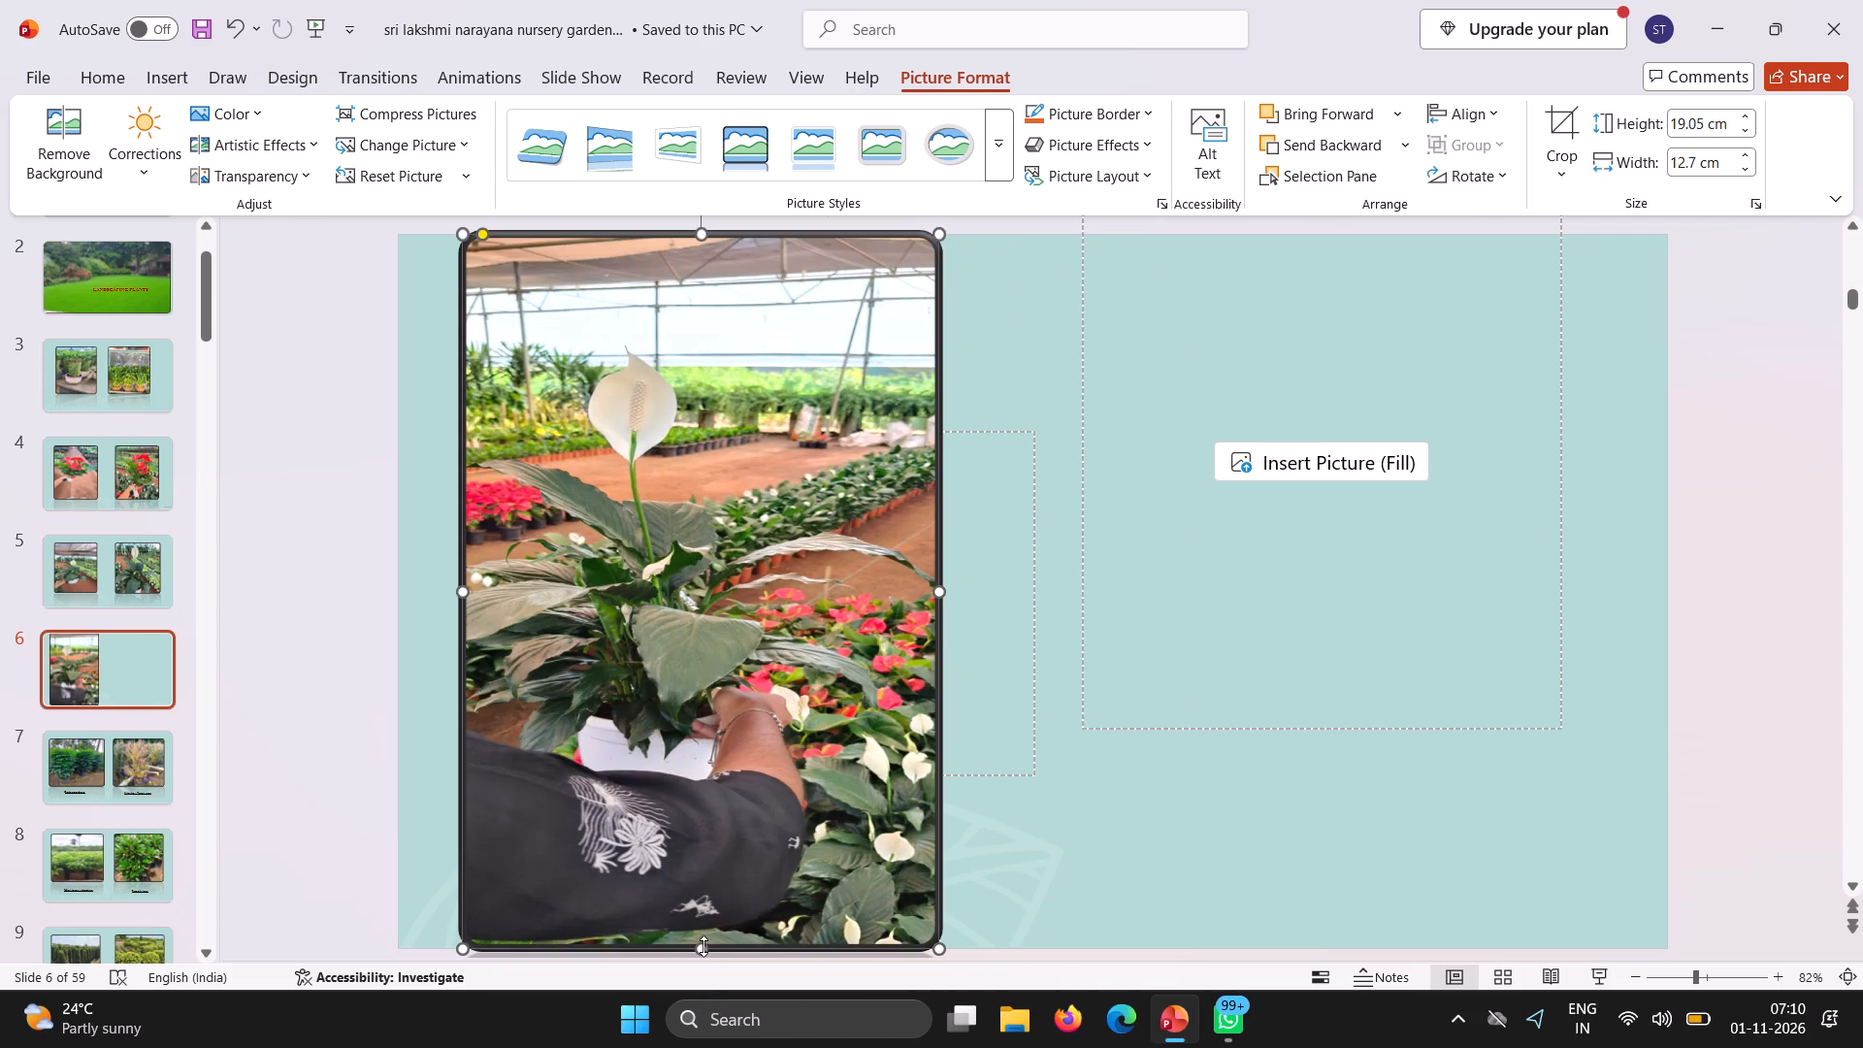
drag(703, 946, 708, 814)
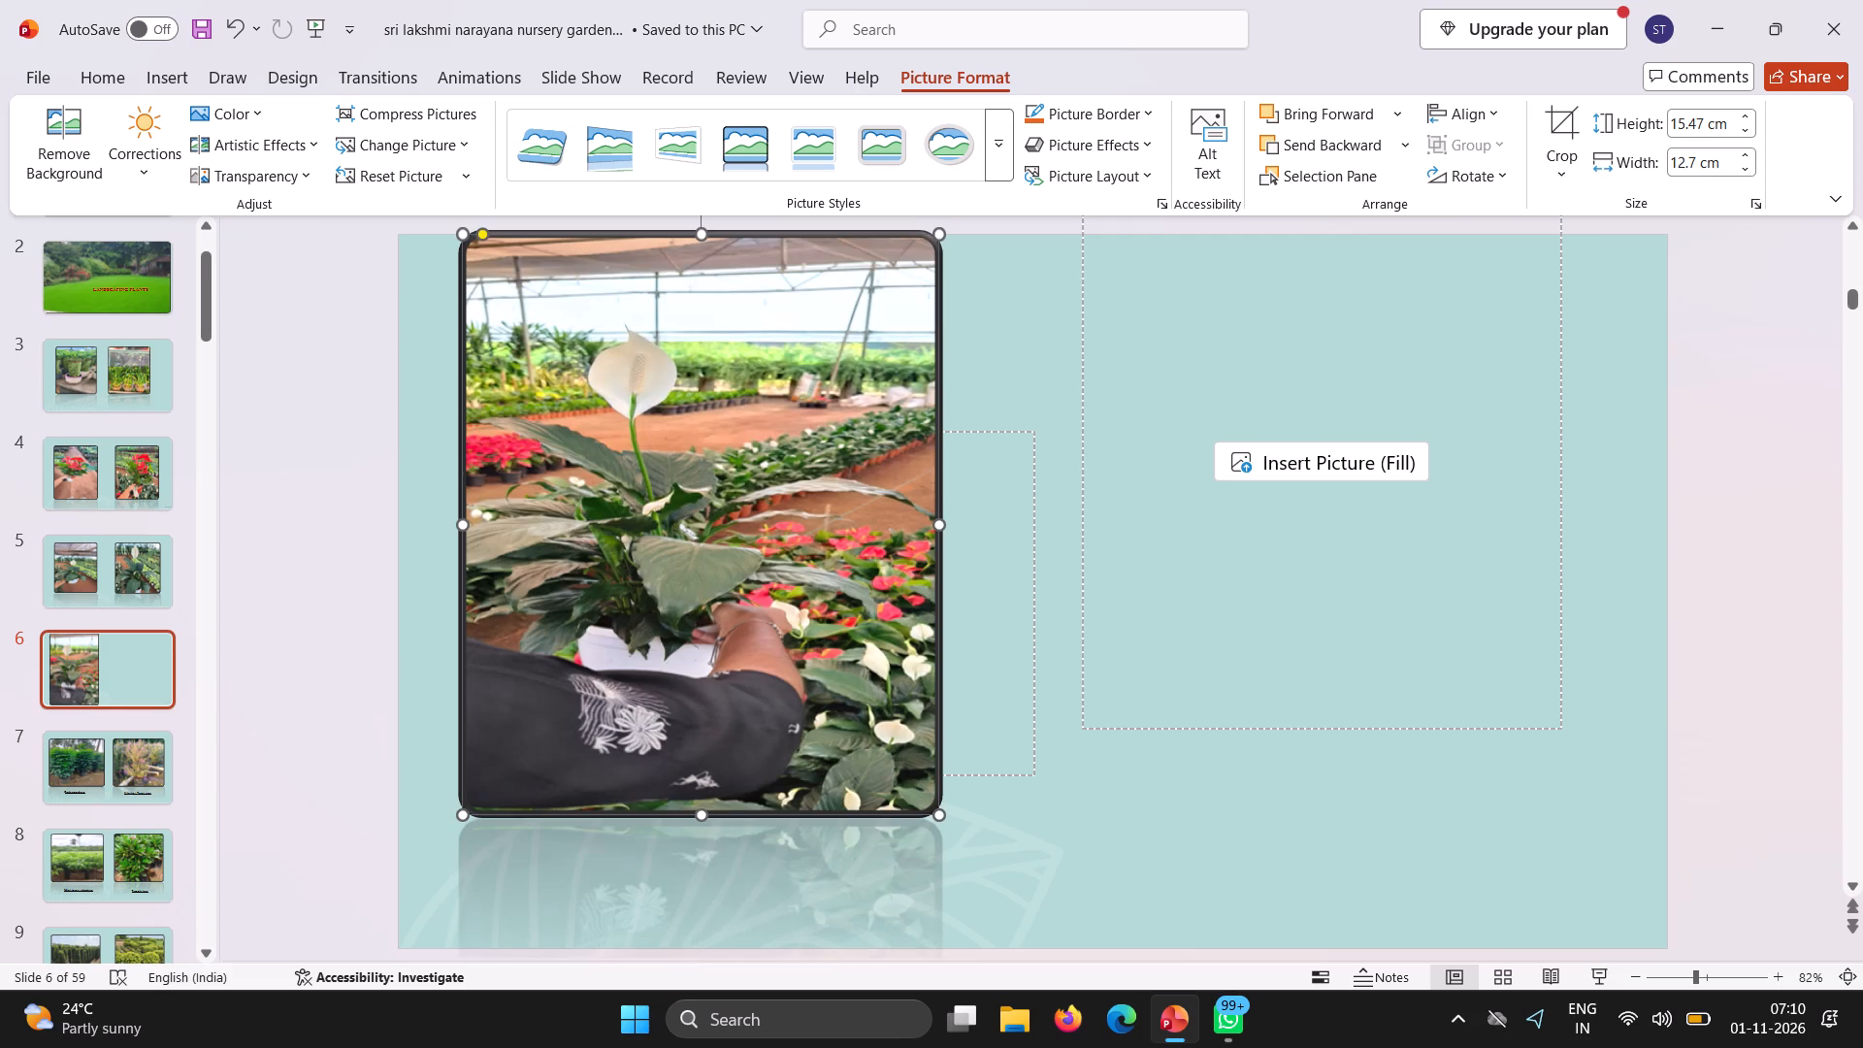
Cut the empty text placeholder behind the framed picture from slide 6.
right_click(977, 439)
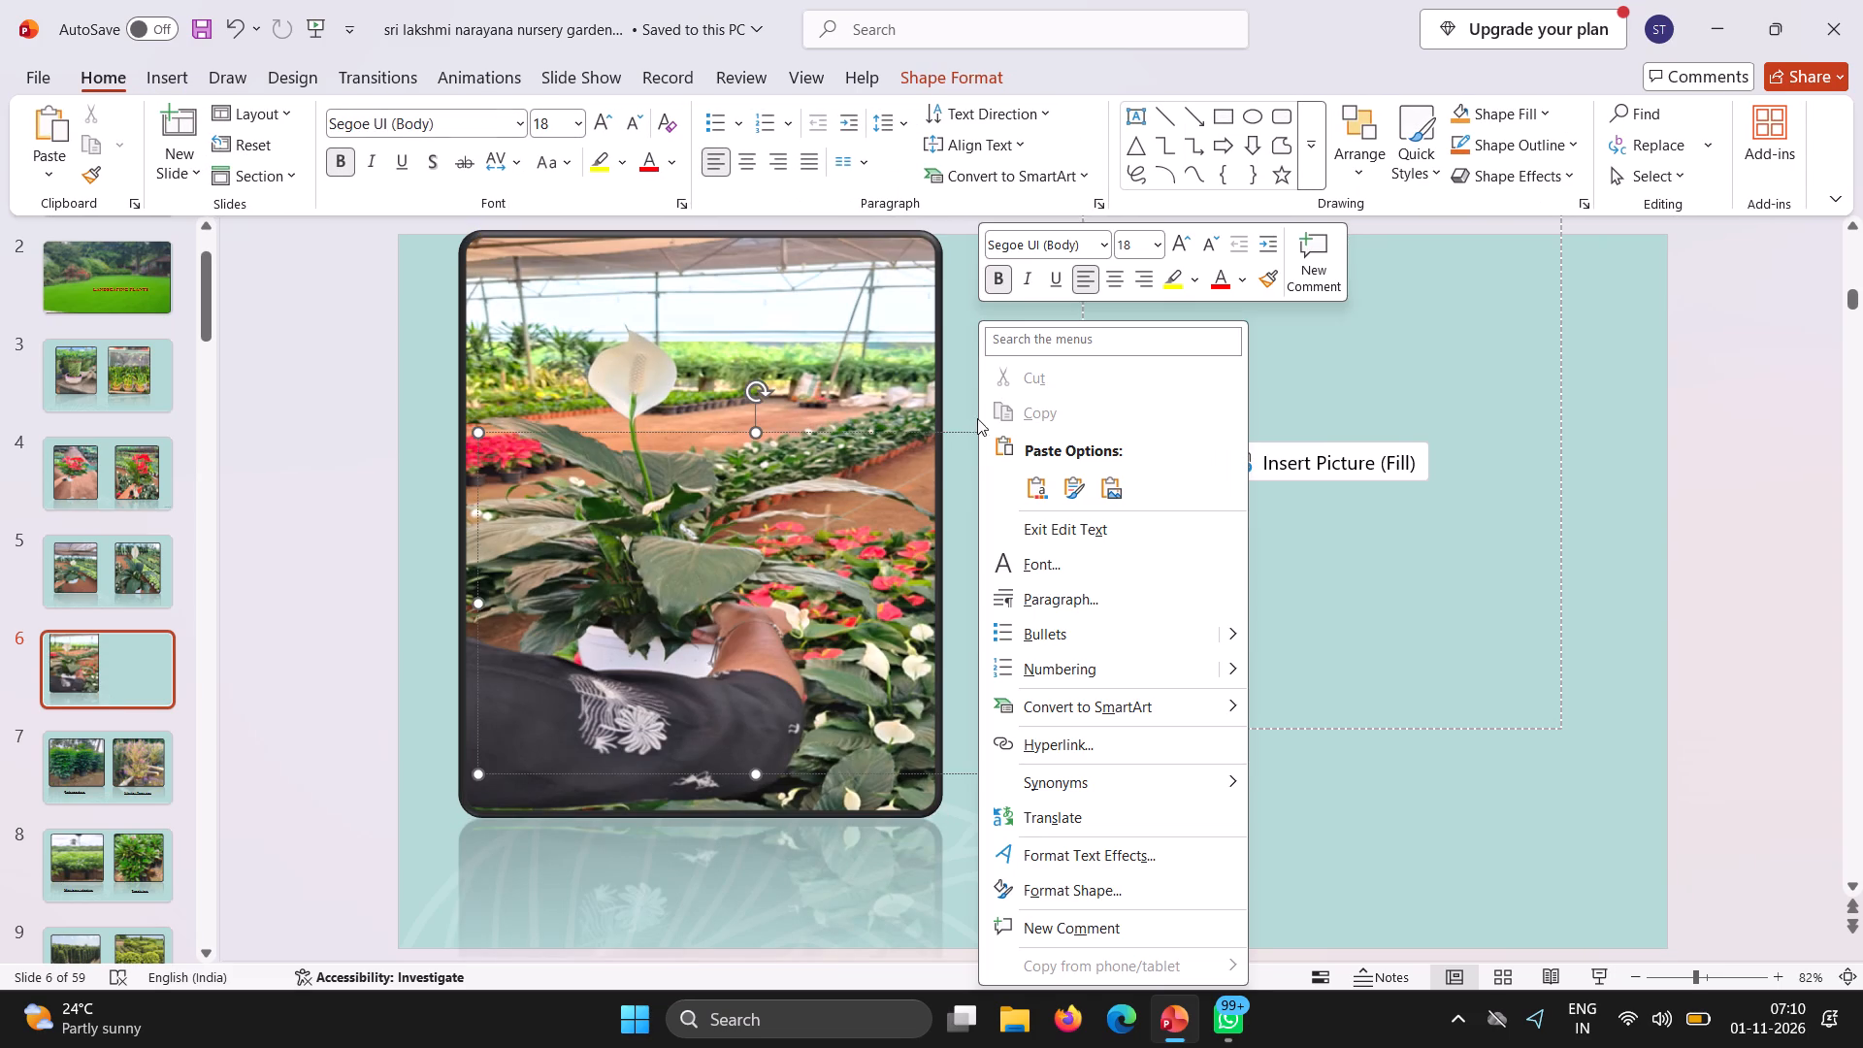
right_click(973, 430)
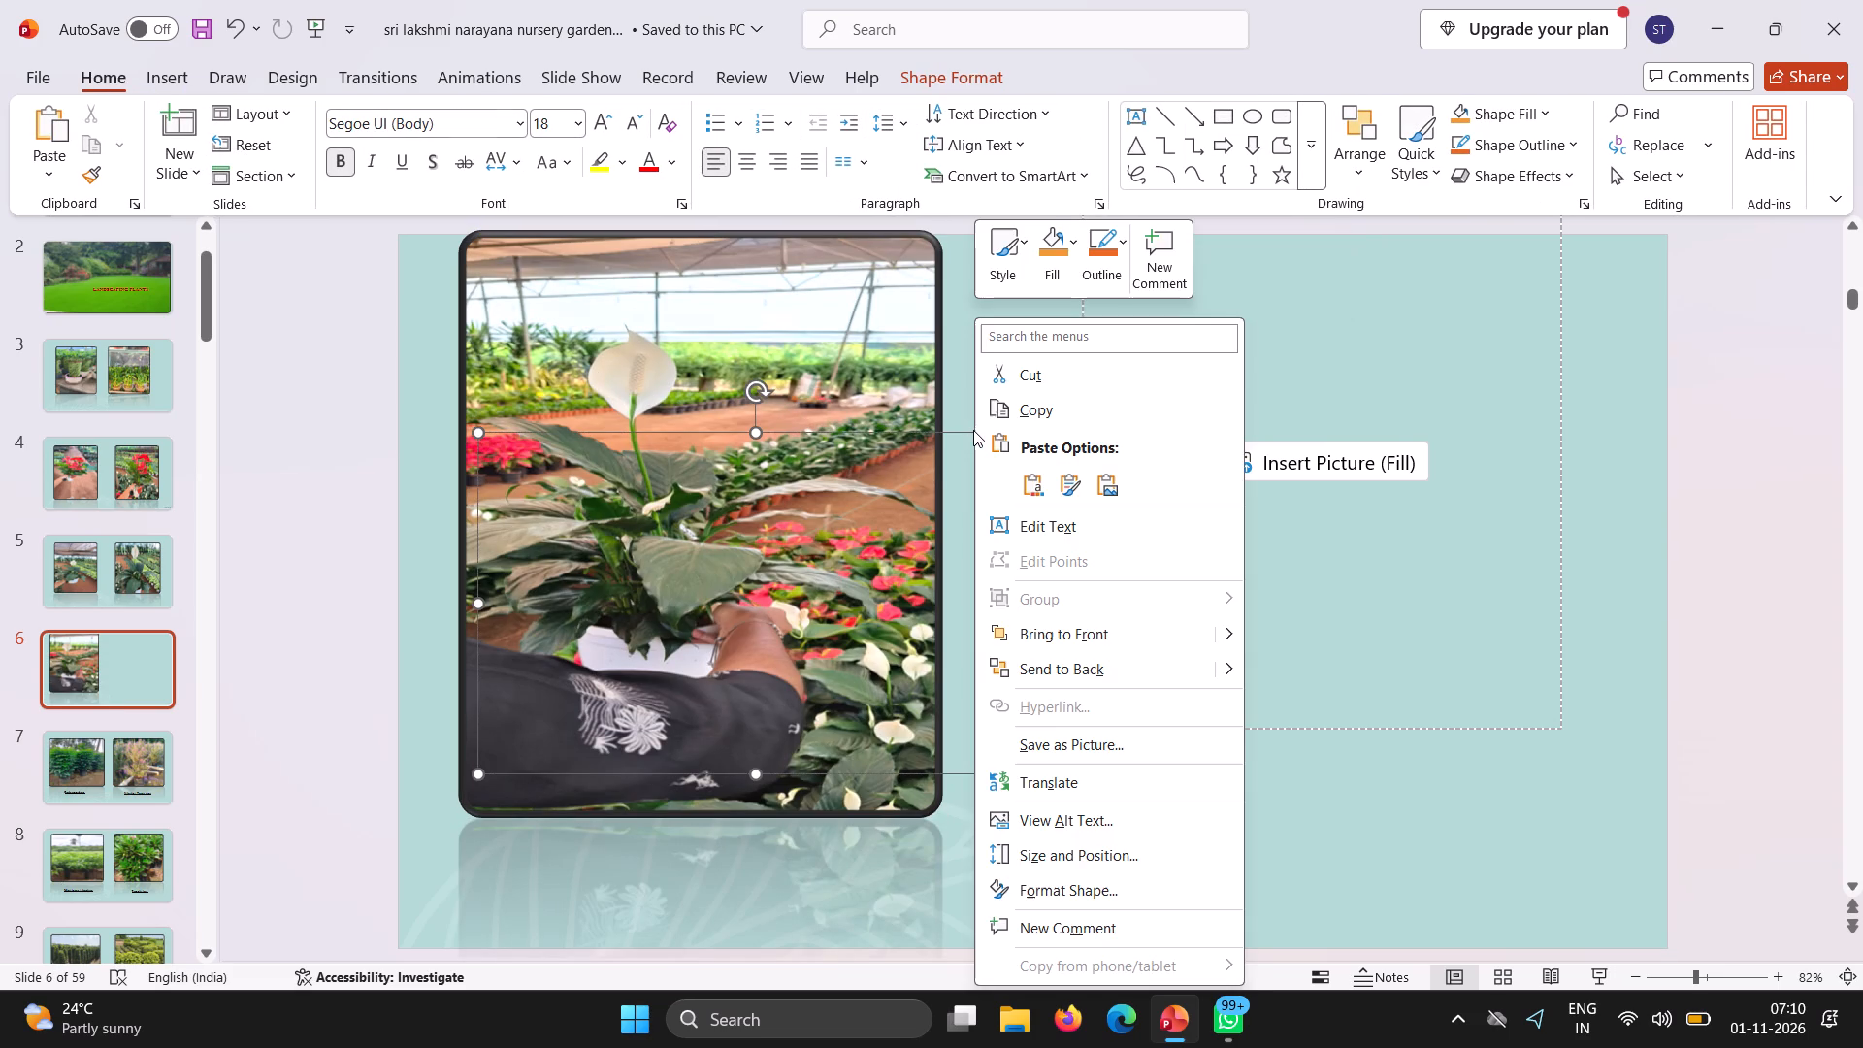
click(1041, 371)
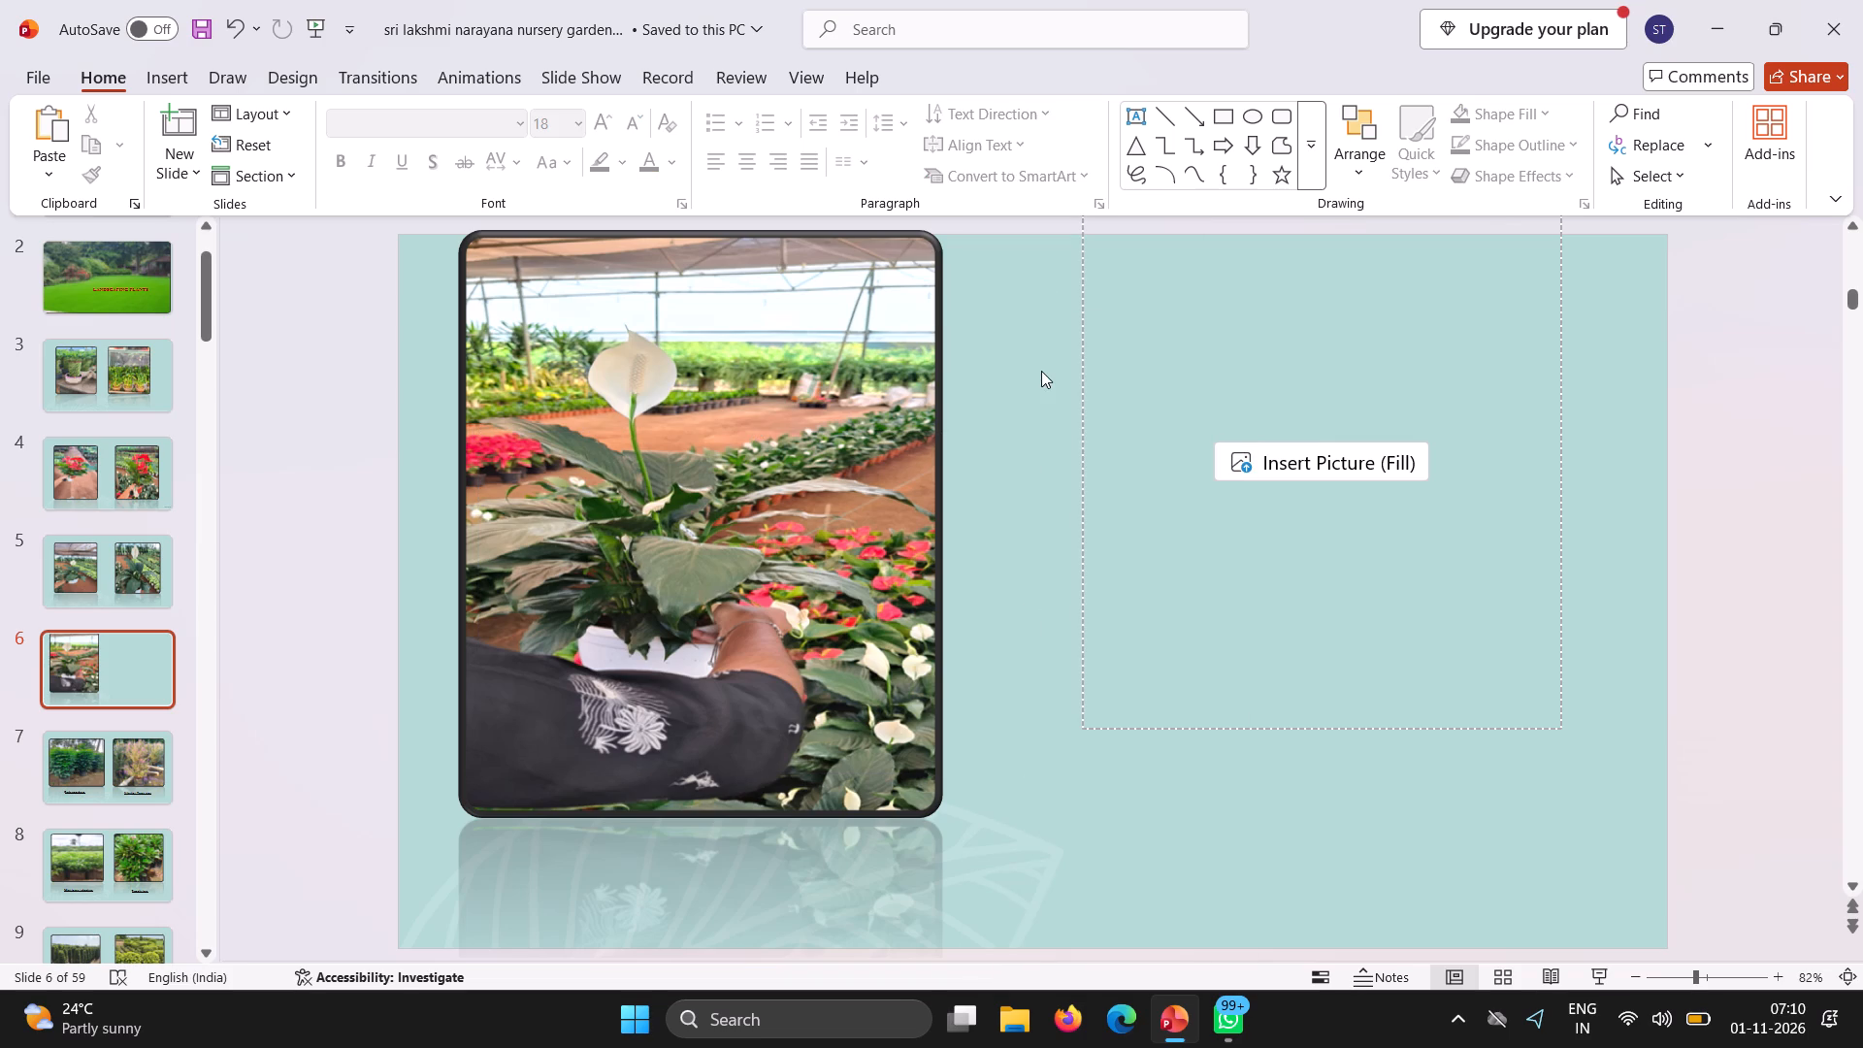
Move the framed white-flower picture slightly down and right, leaving a margin above it in slide 6's left half.
drag(849, 461, 888, 515)
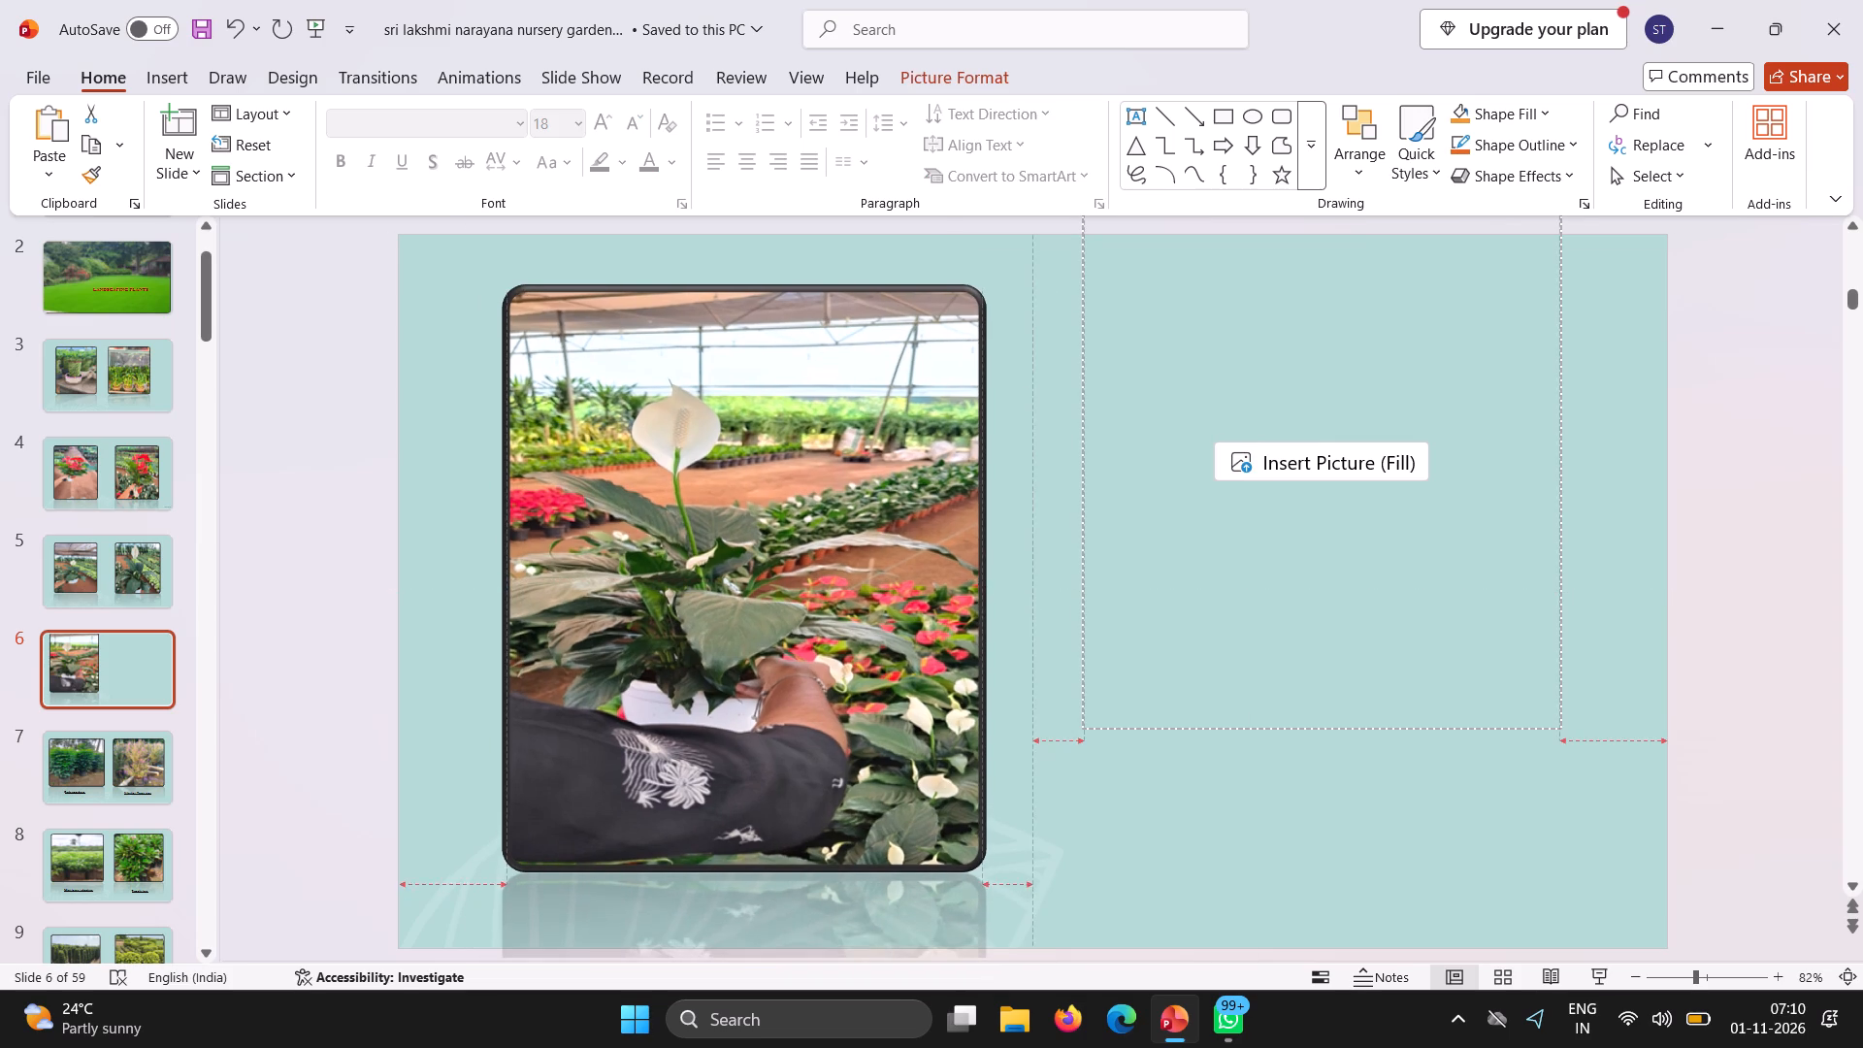
drag(888, 515, 873, 513)
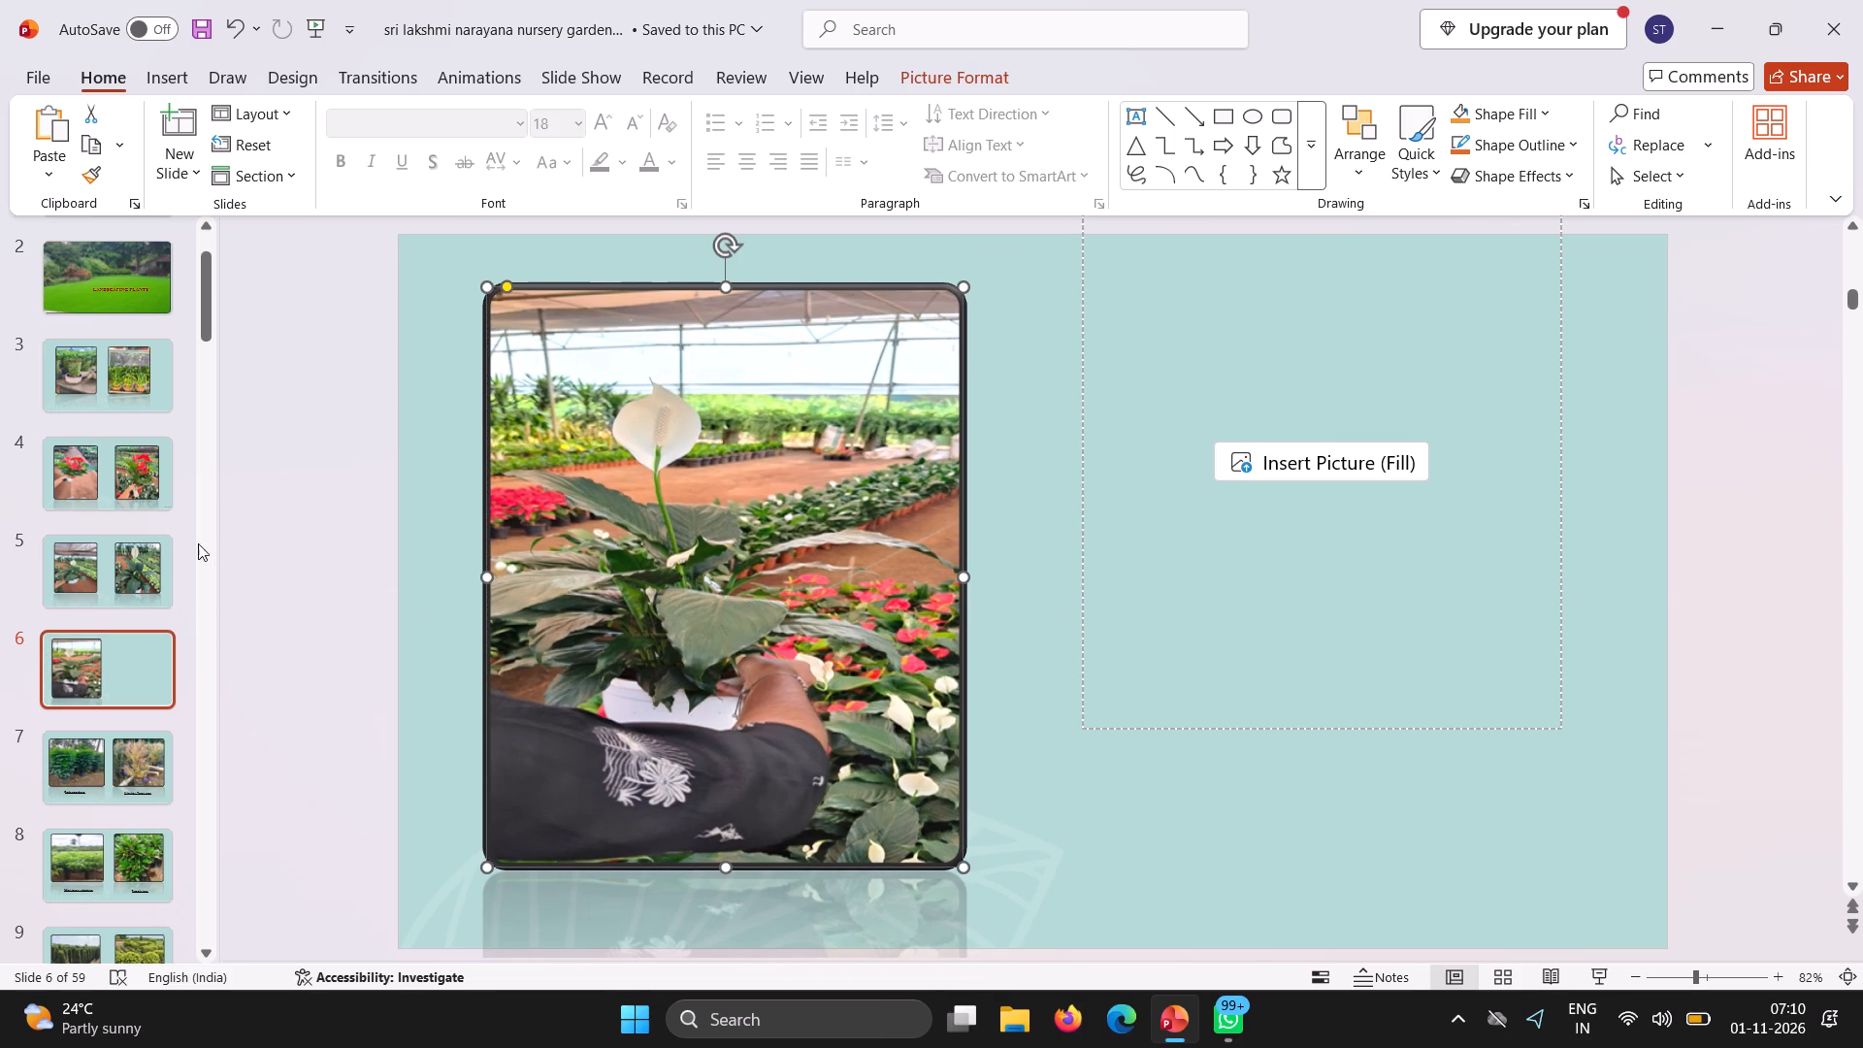
Check the picture layout on slide 5, and move slide 6's empty picture placeholder down and right beside the framed picture.
click(132, 547)
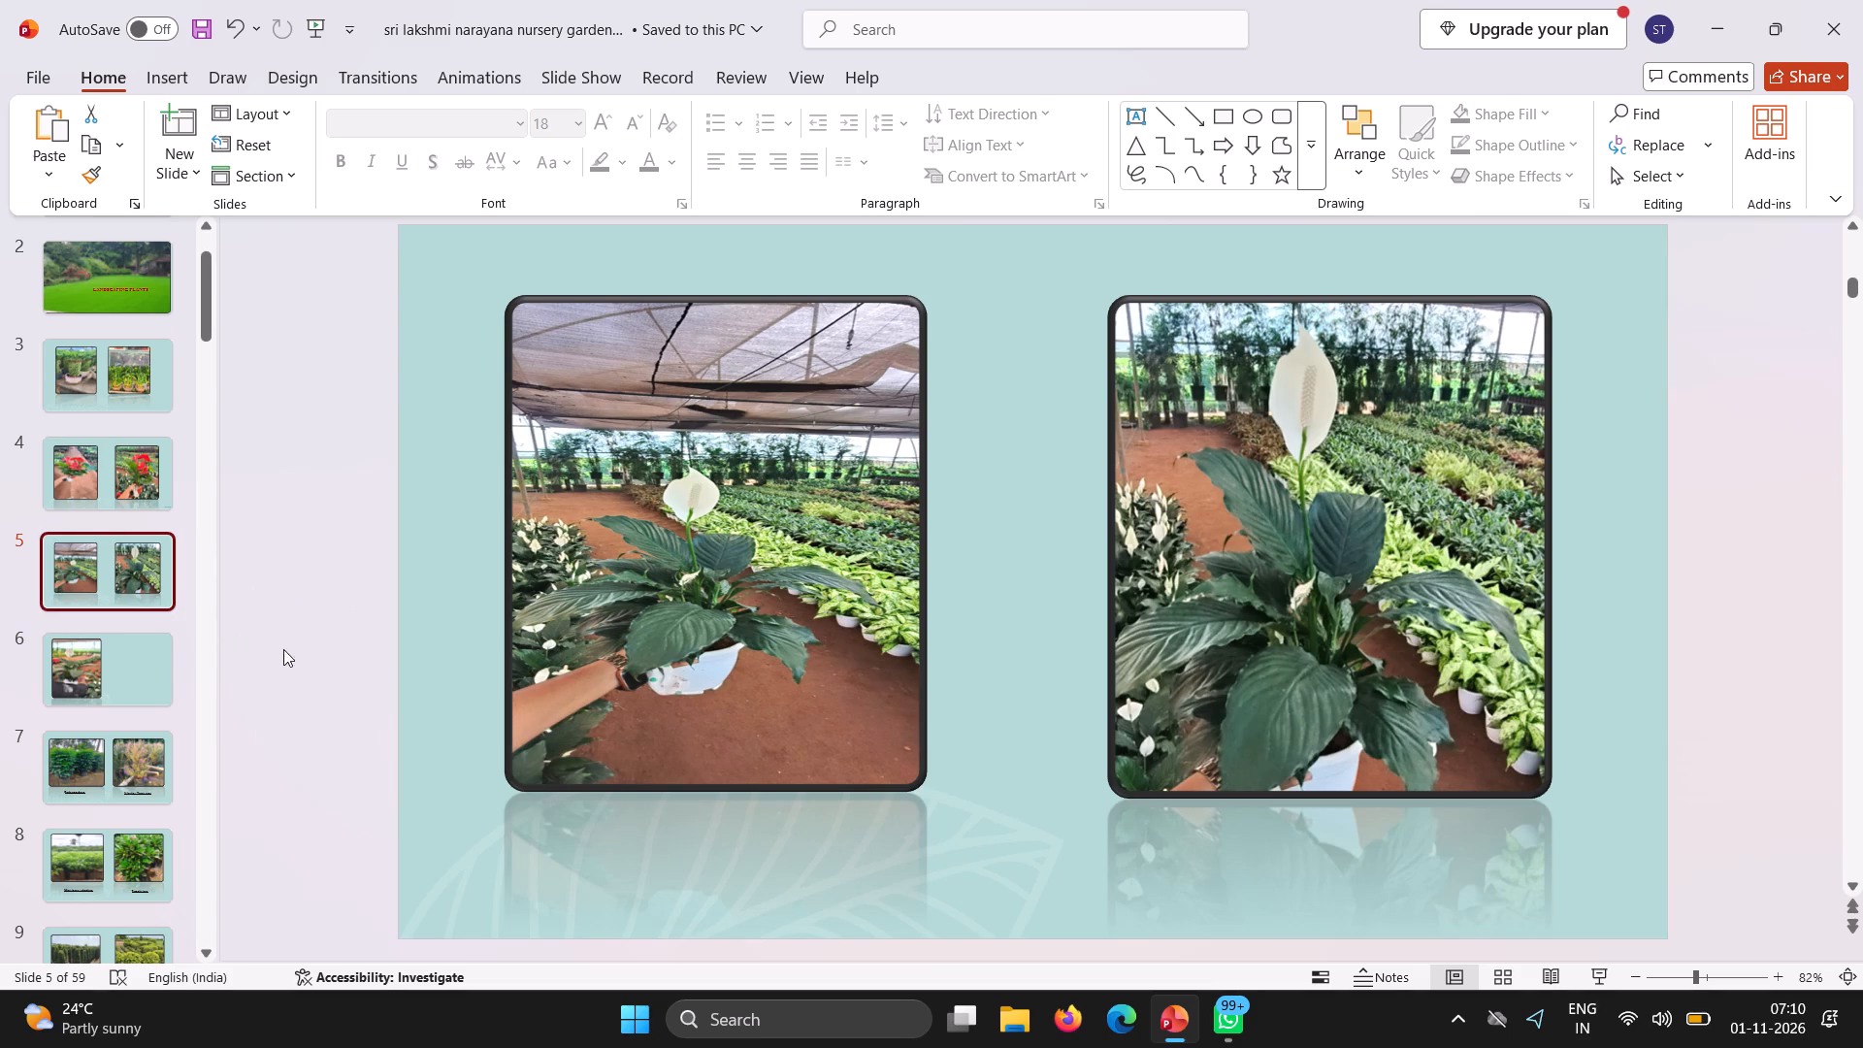
click(114, 667)
drag(1319, 598, 1392, 742)
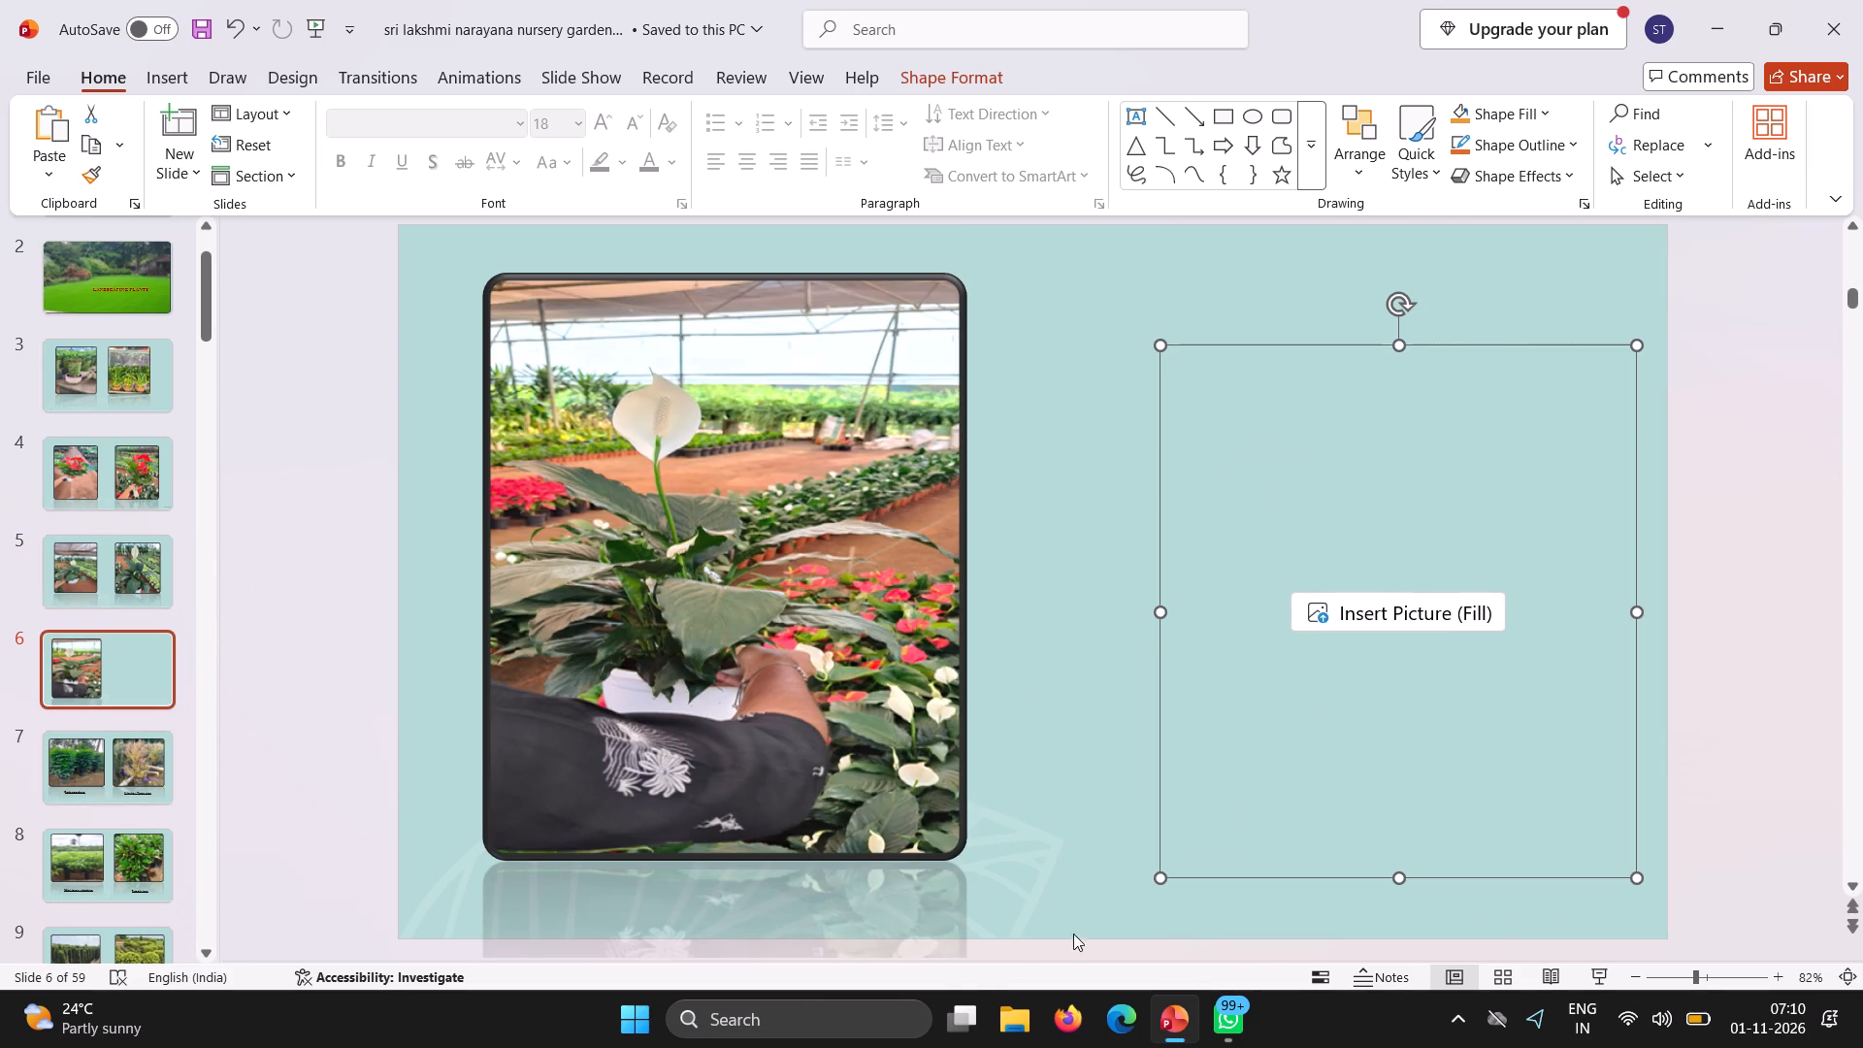
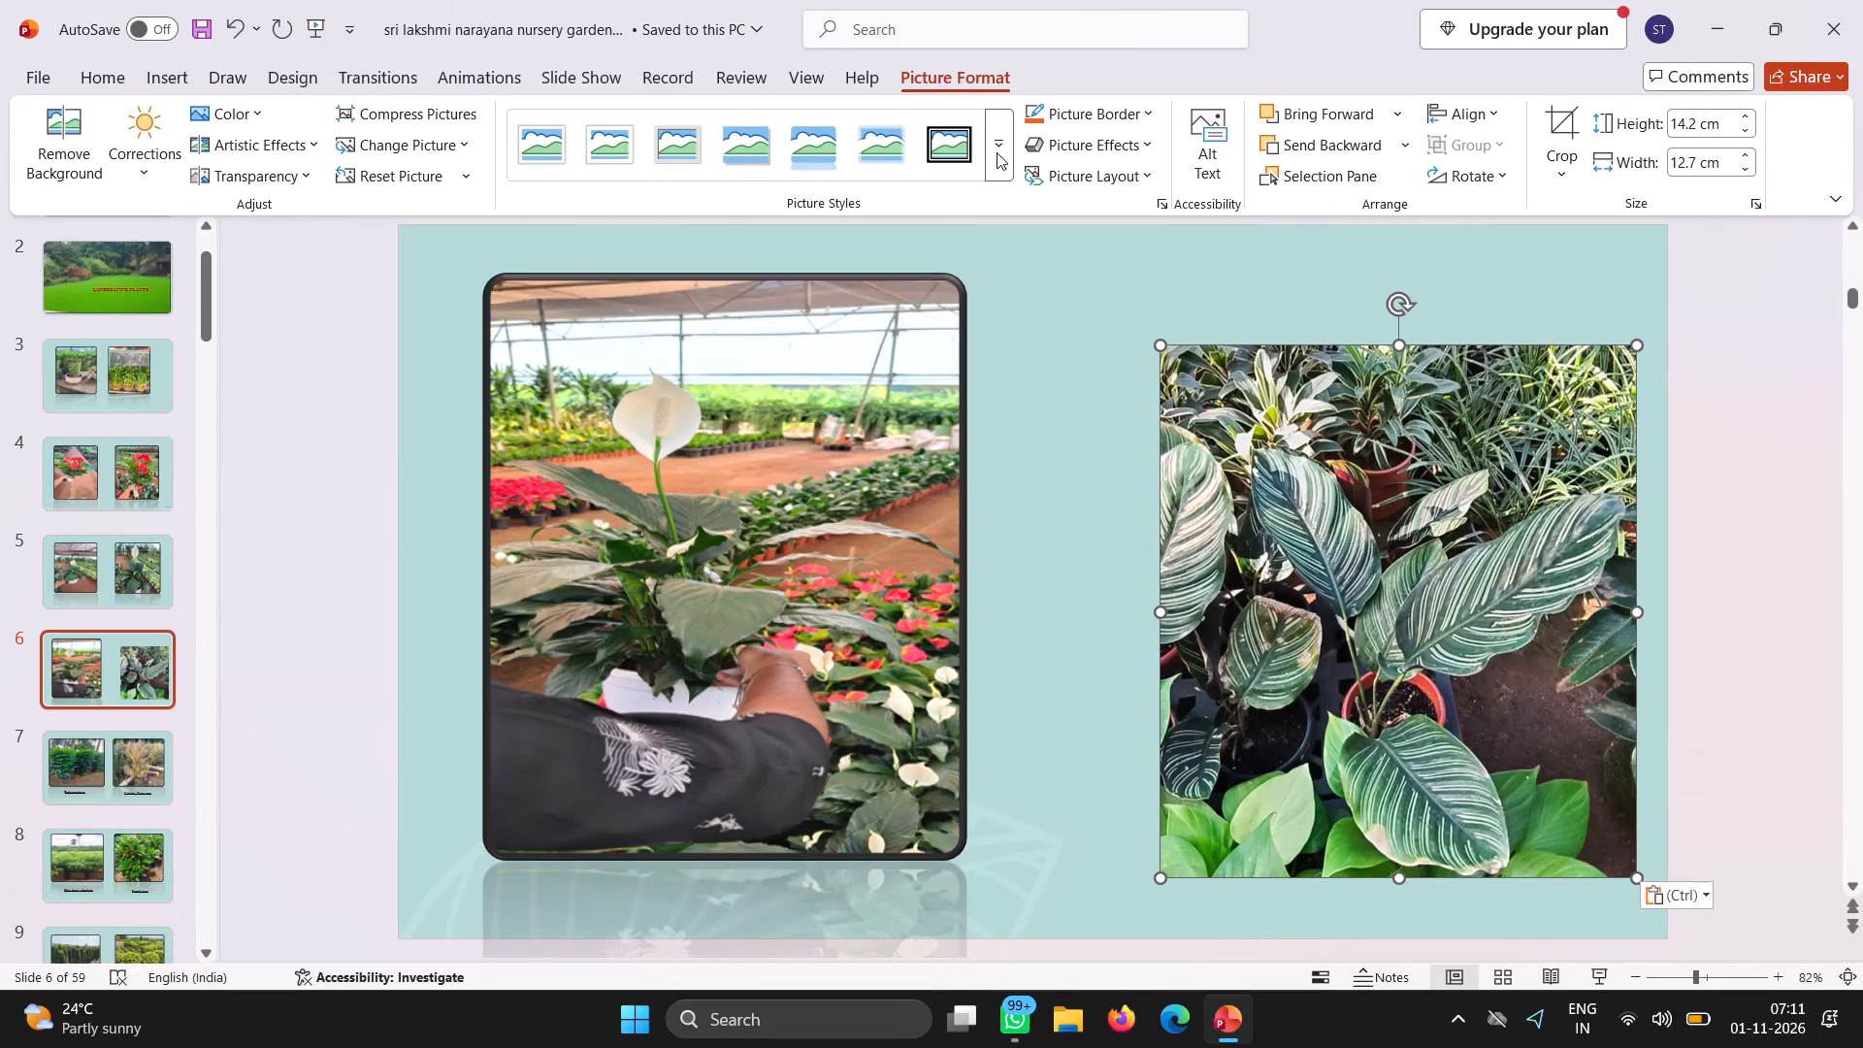
Apply the rounded black frame style with reflection to slide 6's striped-leaf picture and align its top with the white-flower picture.
click(997, 152)
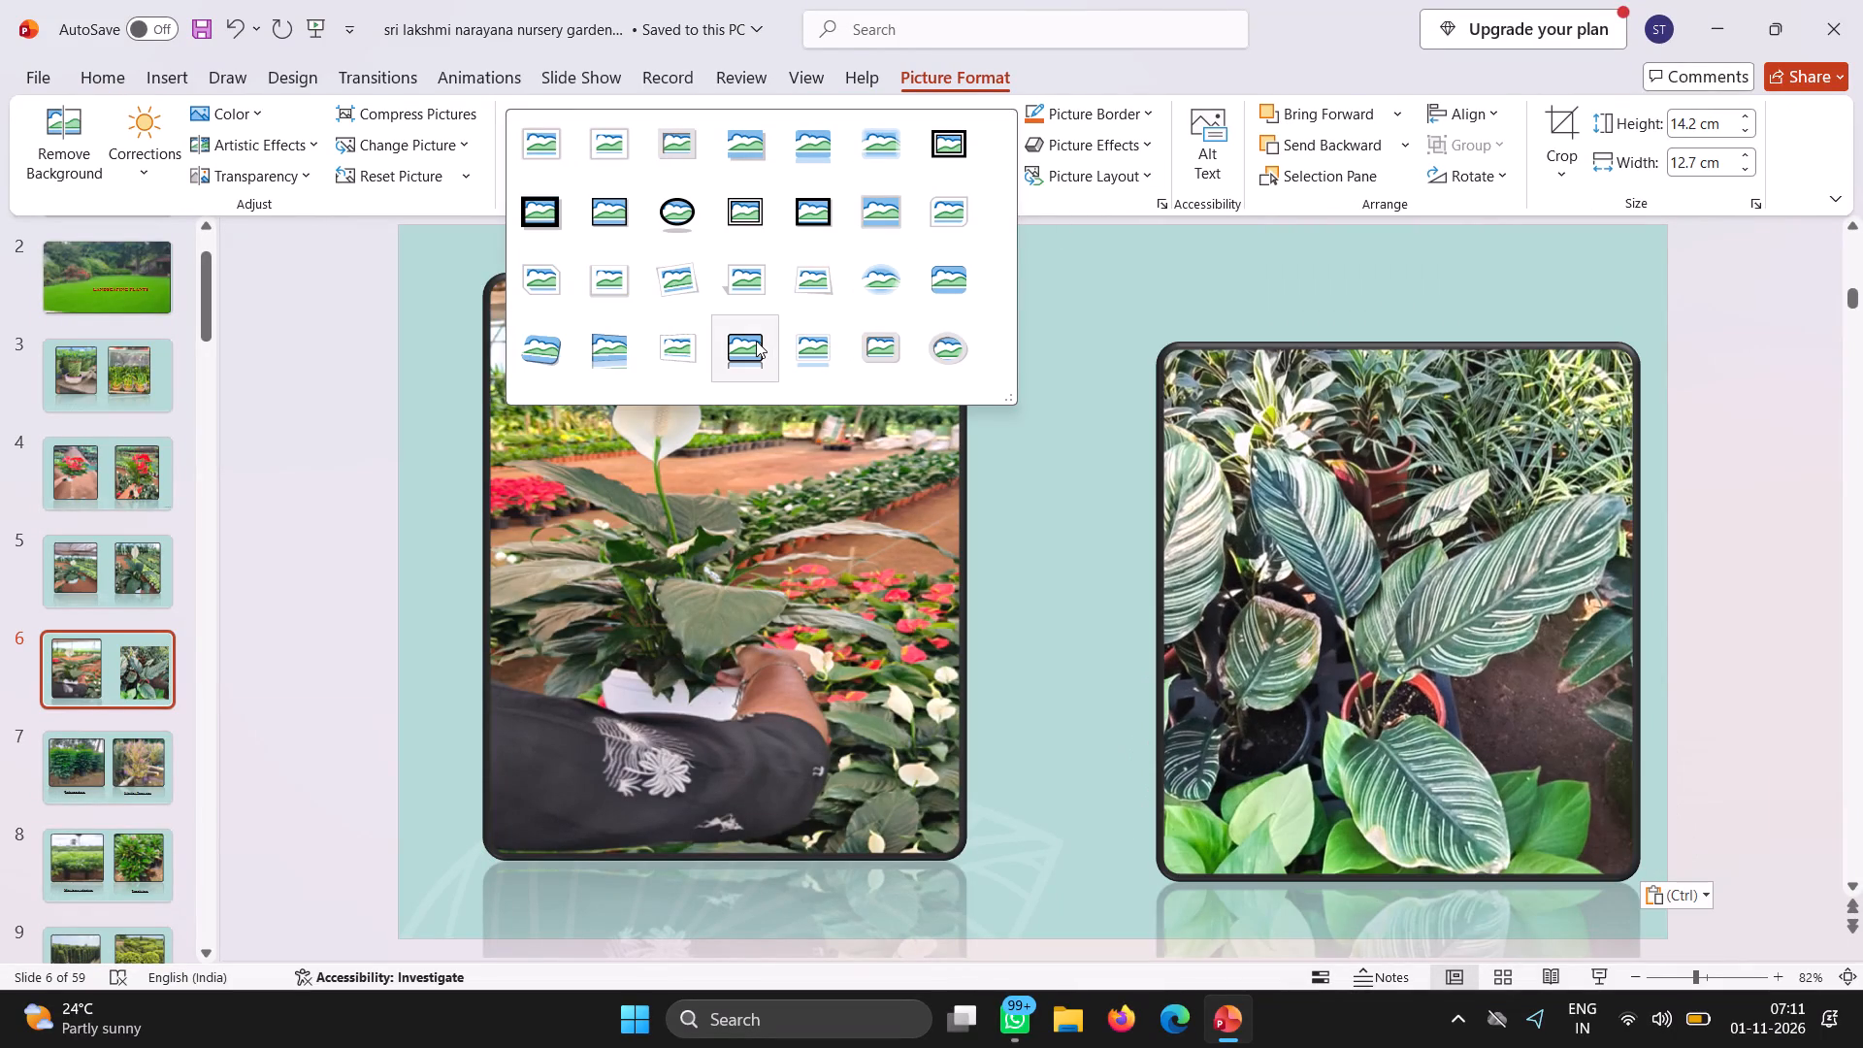
click(756, 341)
drag(1342, 491, 1321, 423)
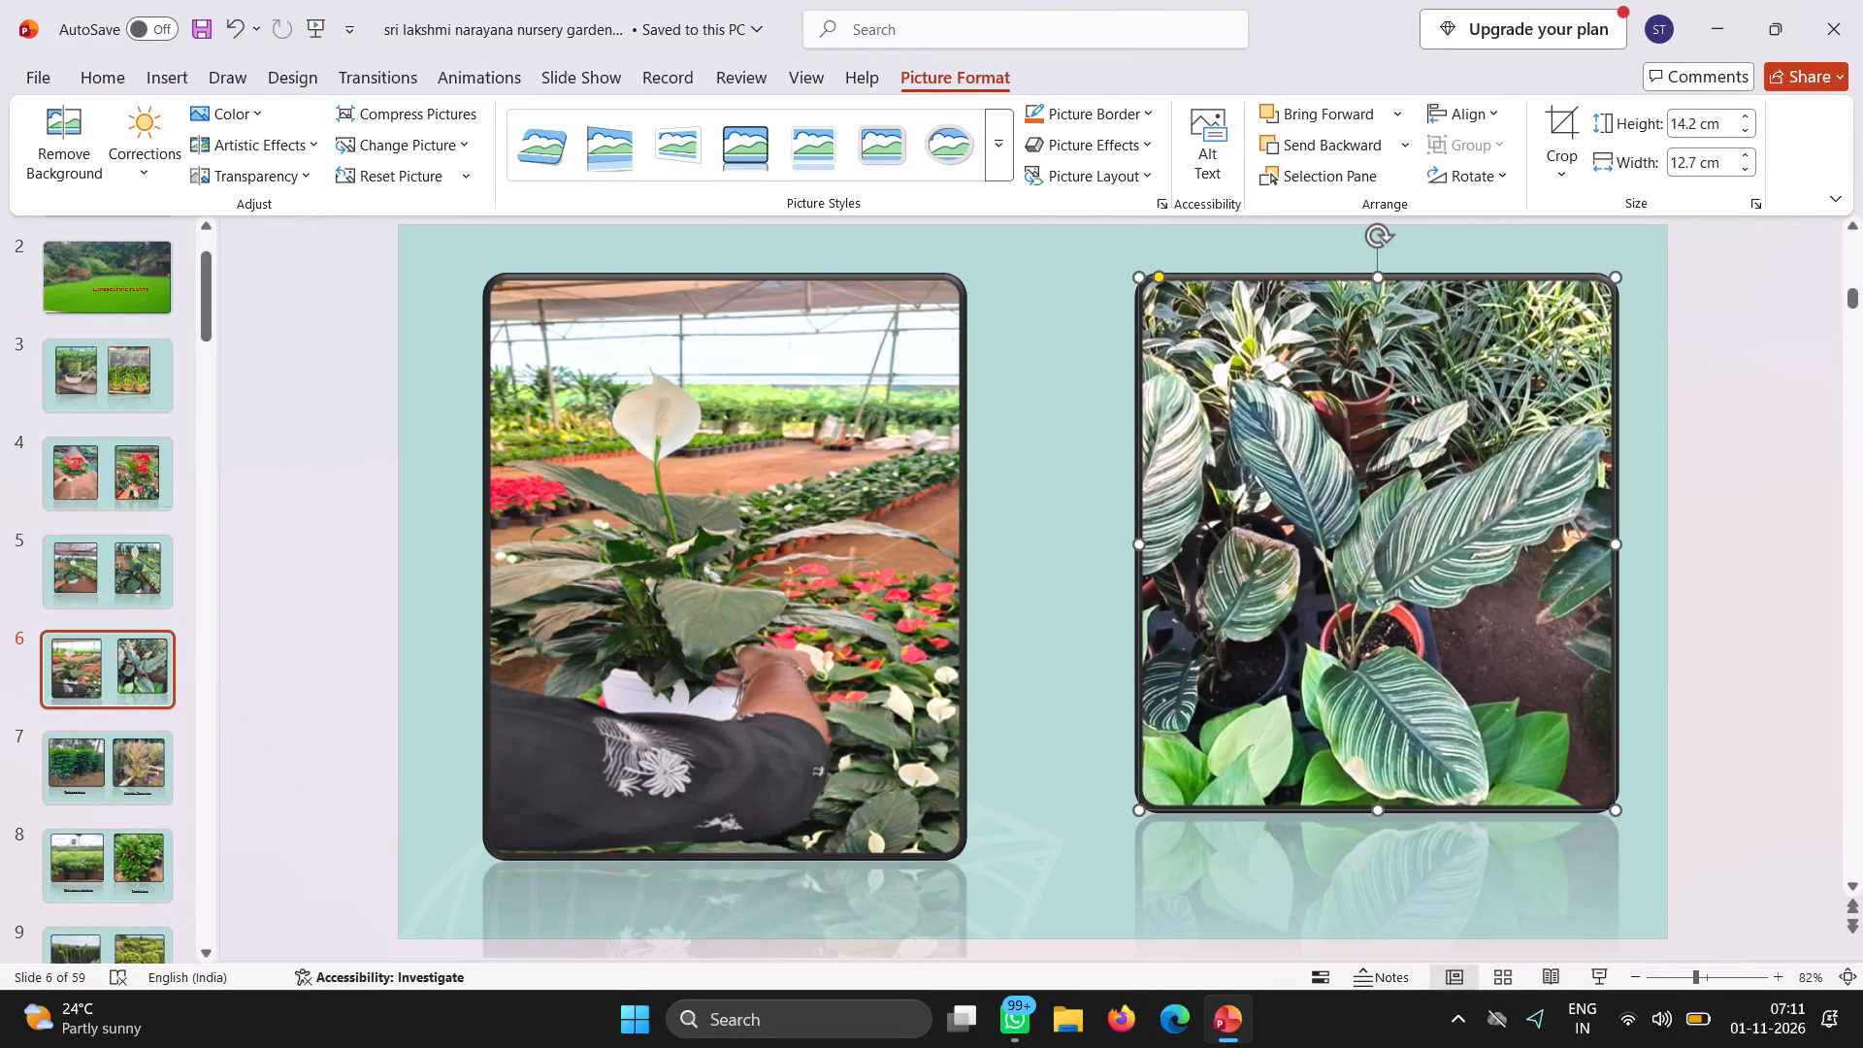
Shift slide 6's framed white-flower picture slightly right and shorten it from its bottom edge to 14.44 cm high.
click(931, 451)
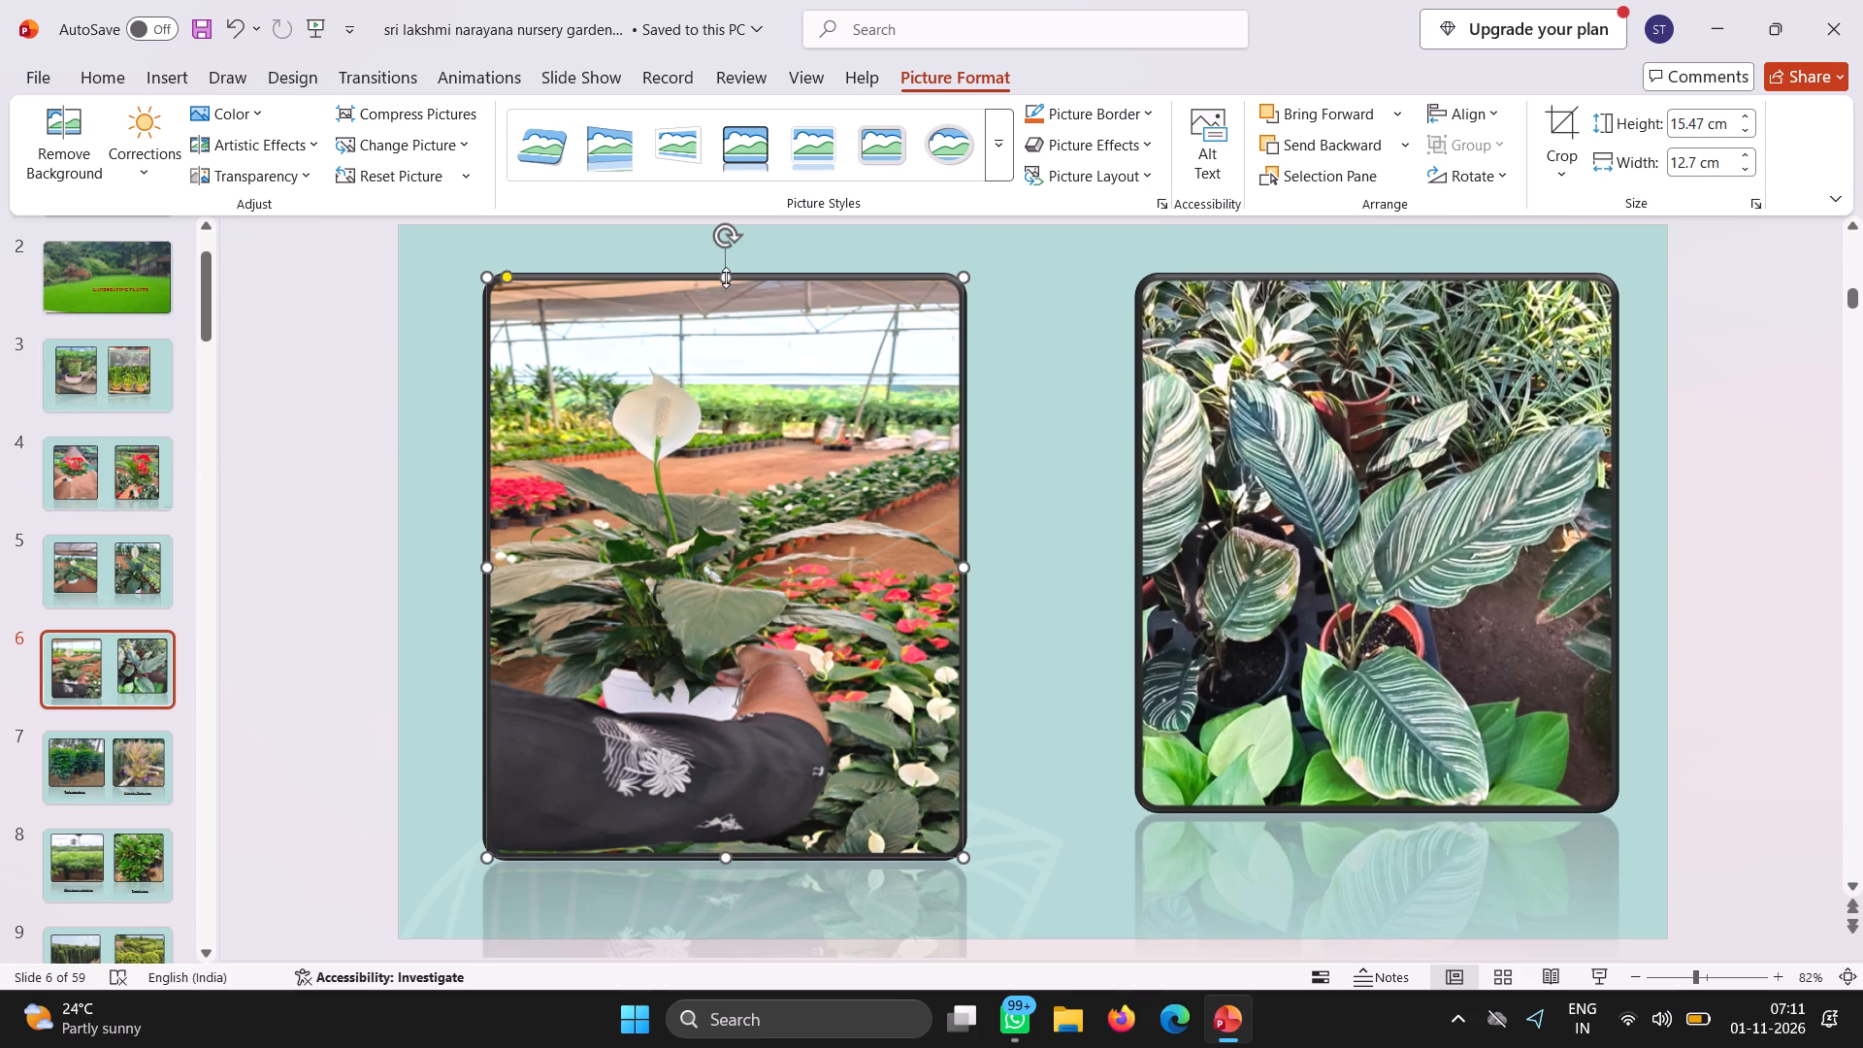
click(723, 278)
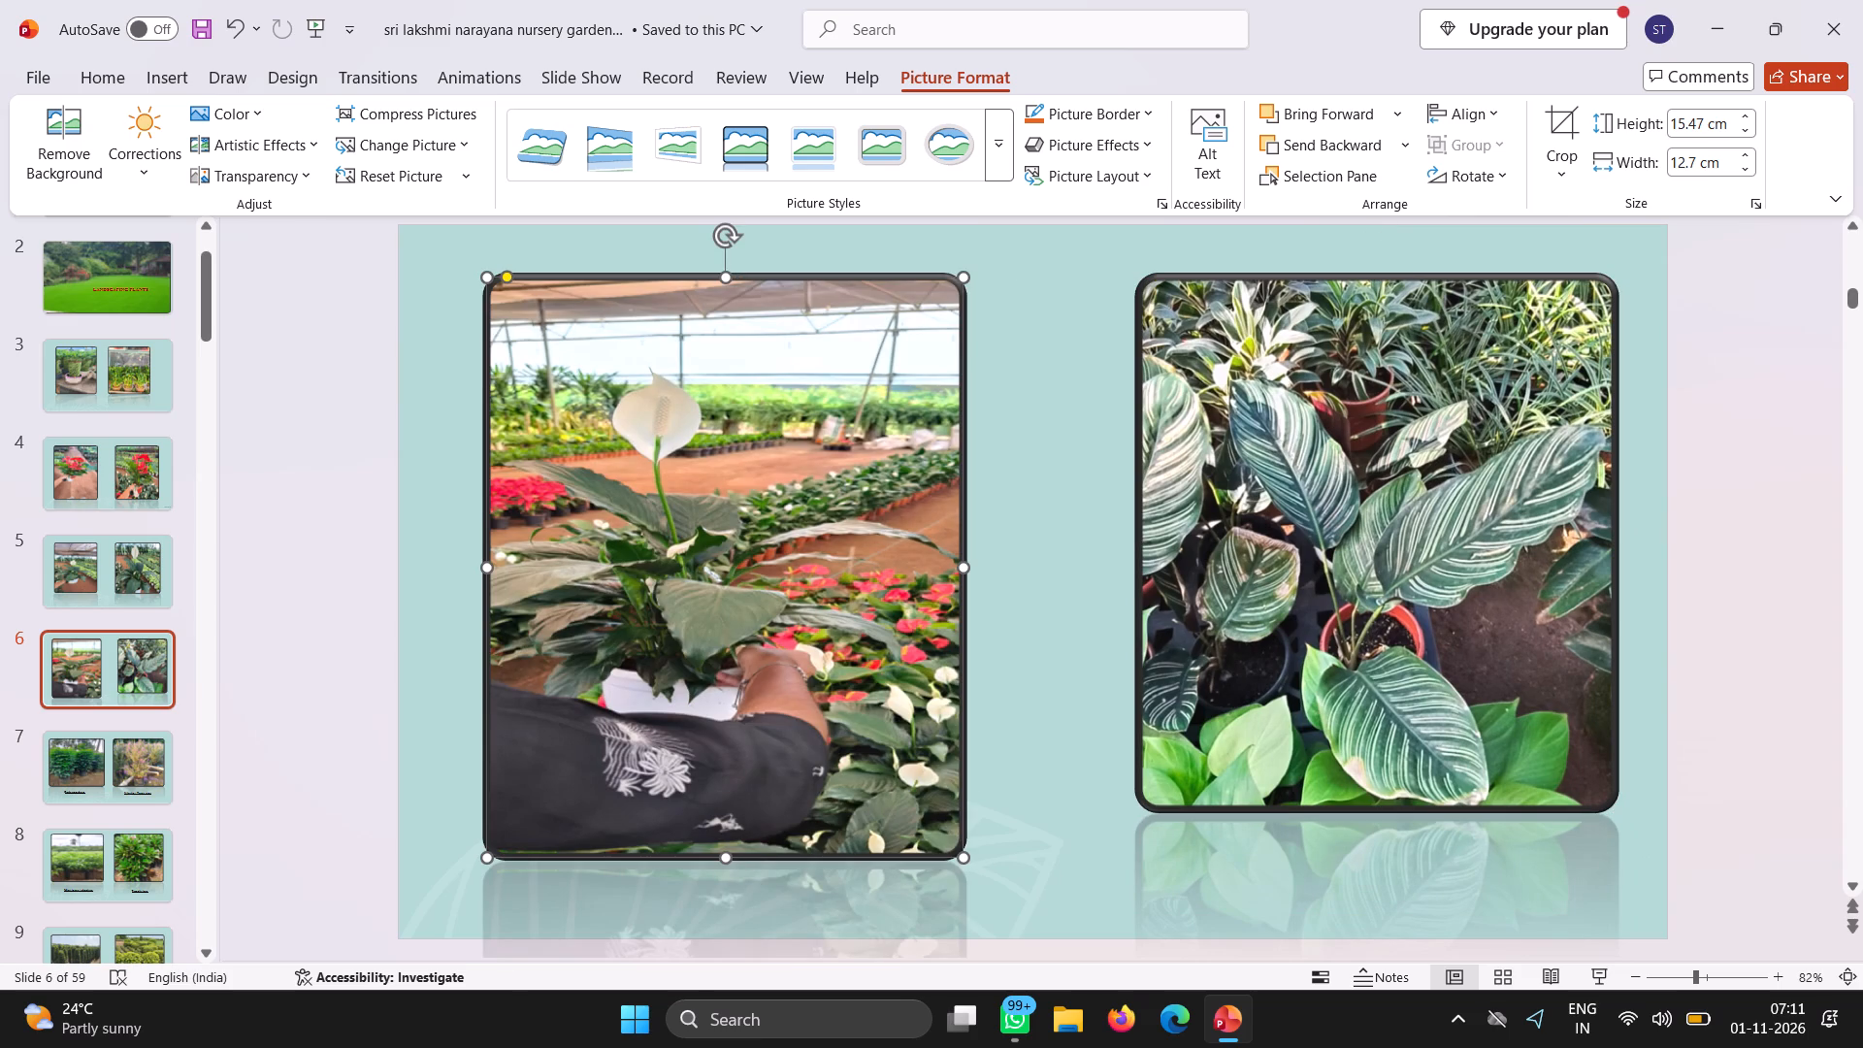
click(731, 842)
drag(731, 842, 736, 772)
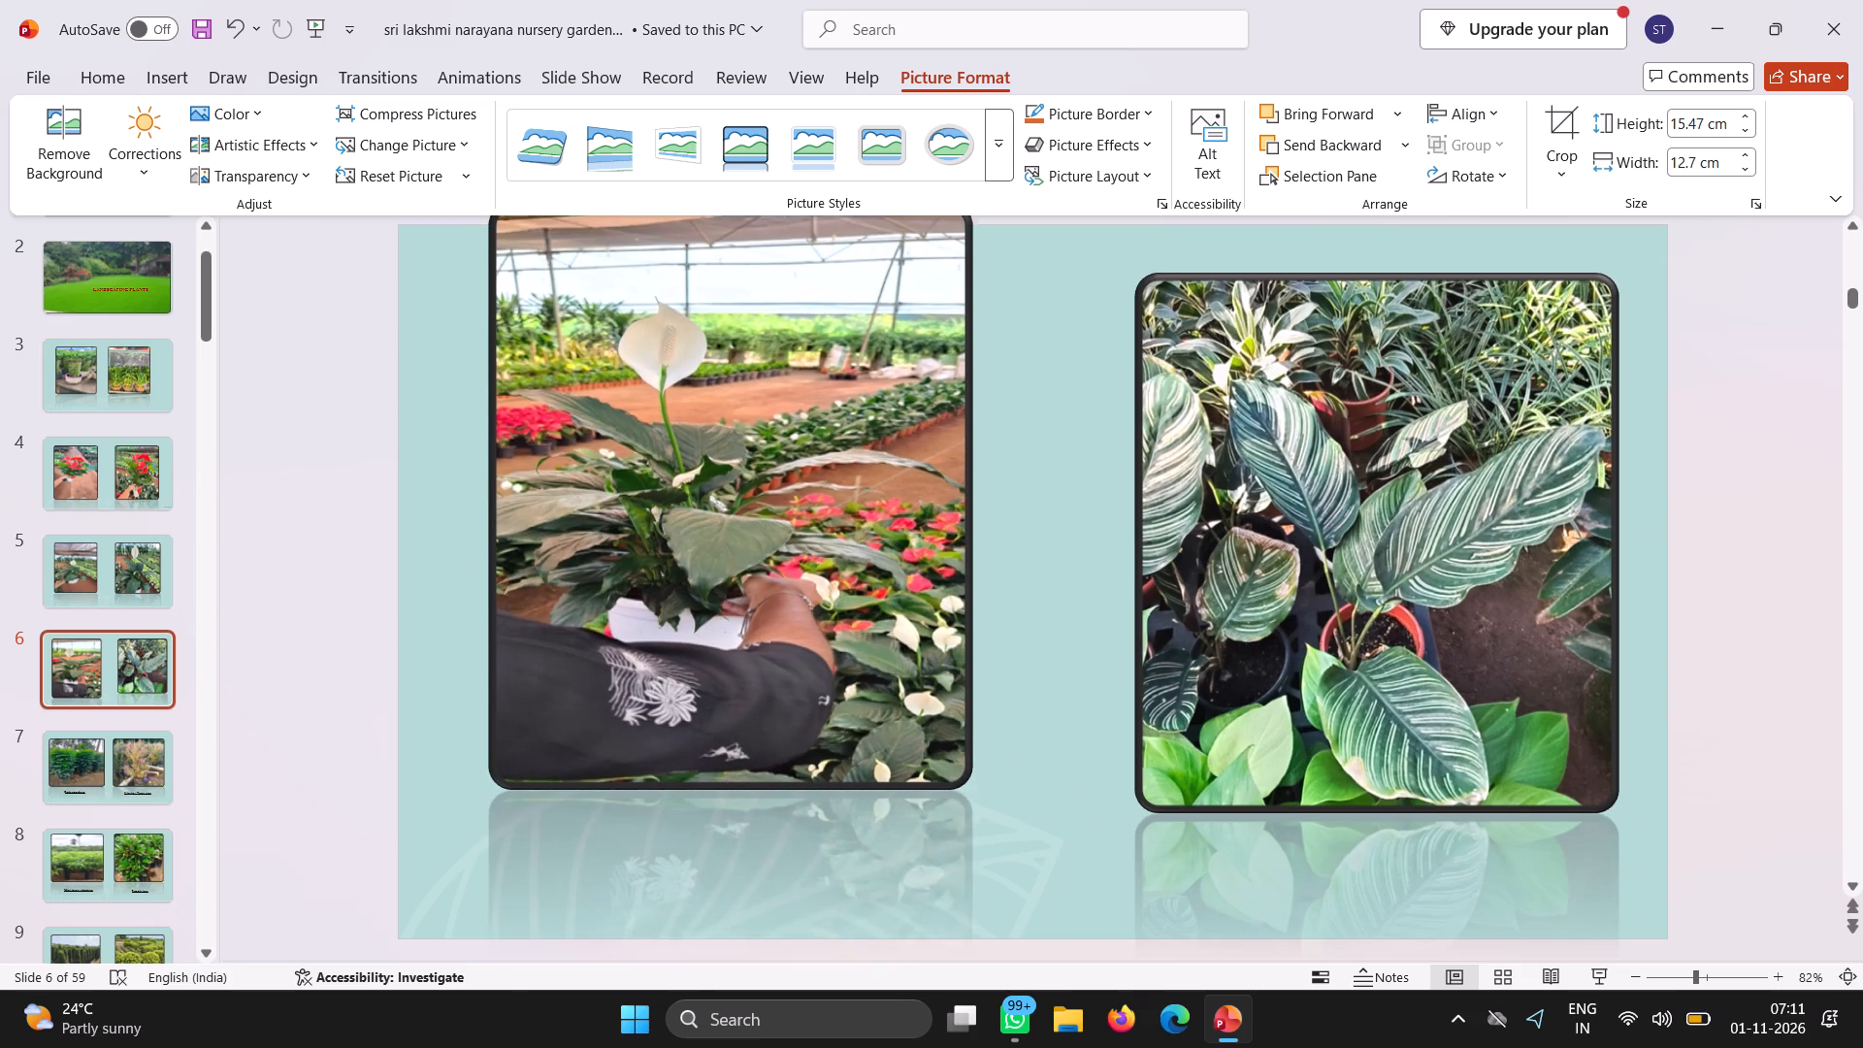
drag(736, 772, 746, 843)
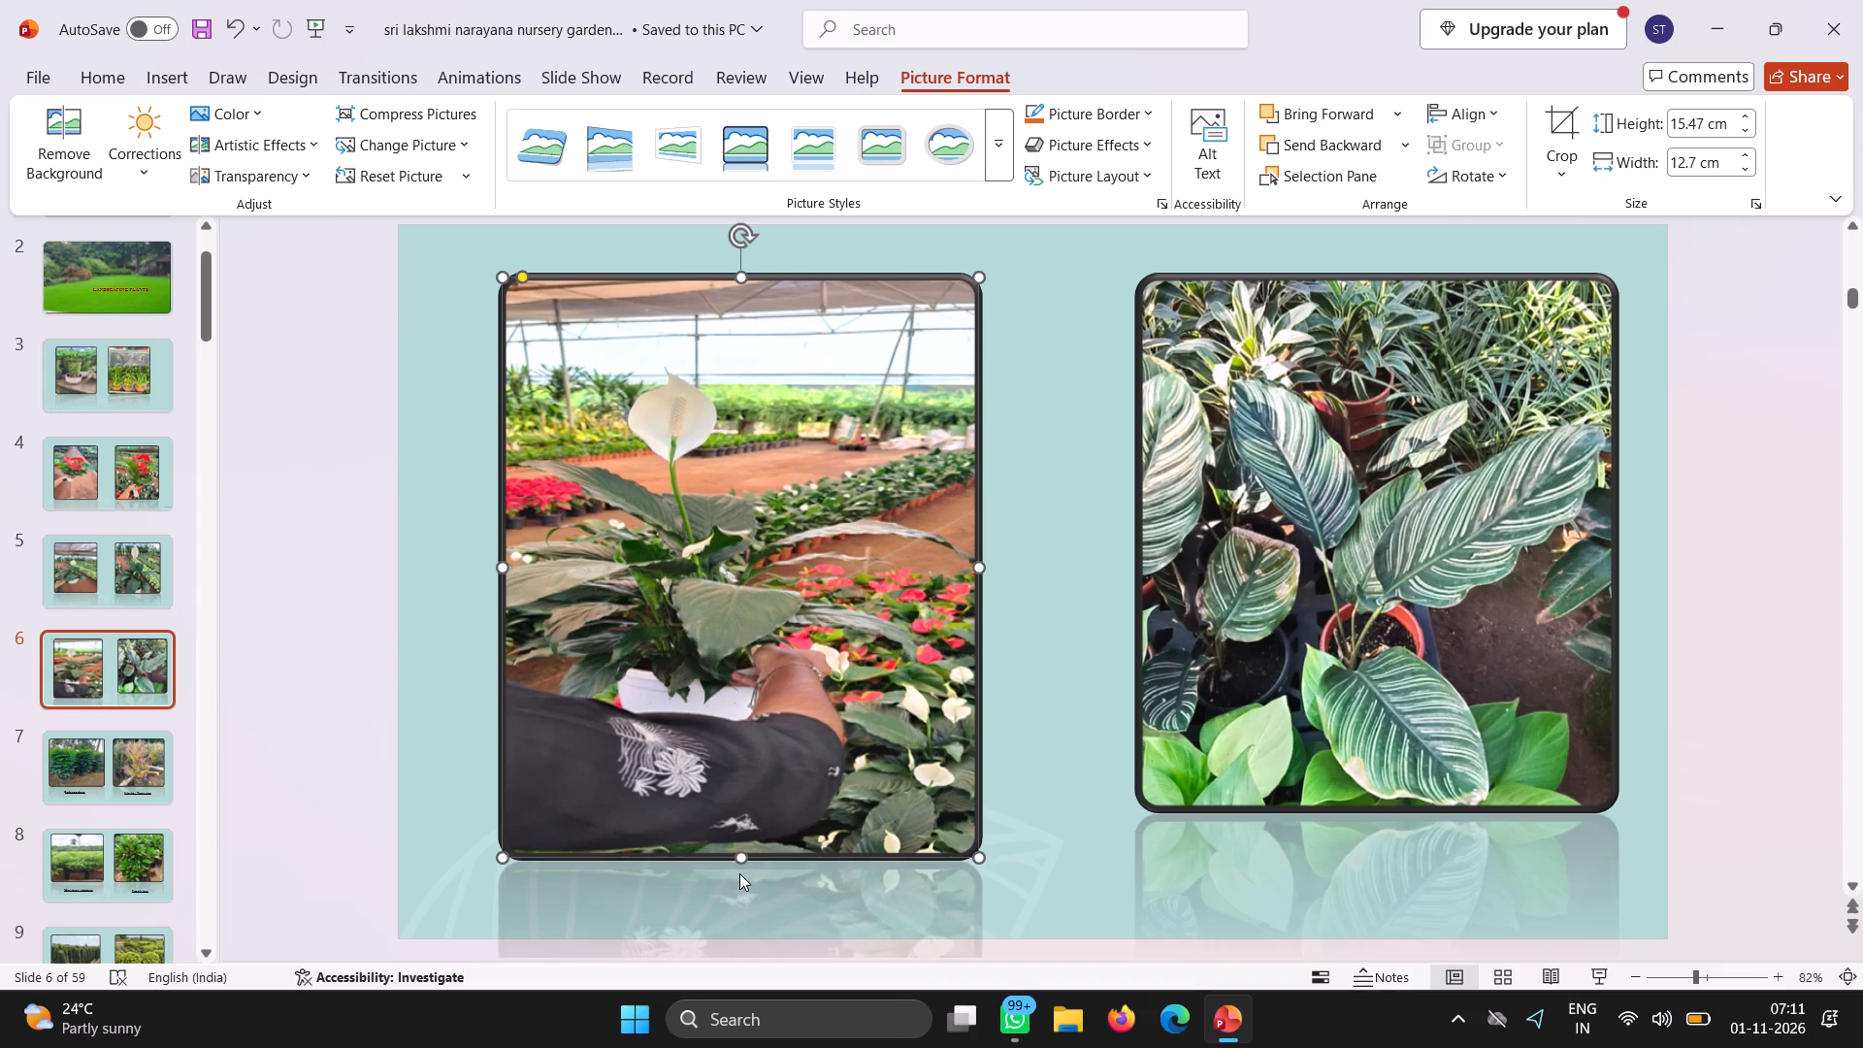
drag(738, 852, 741, 831)
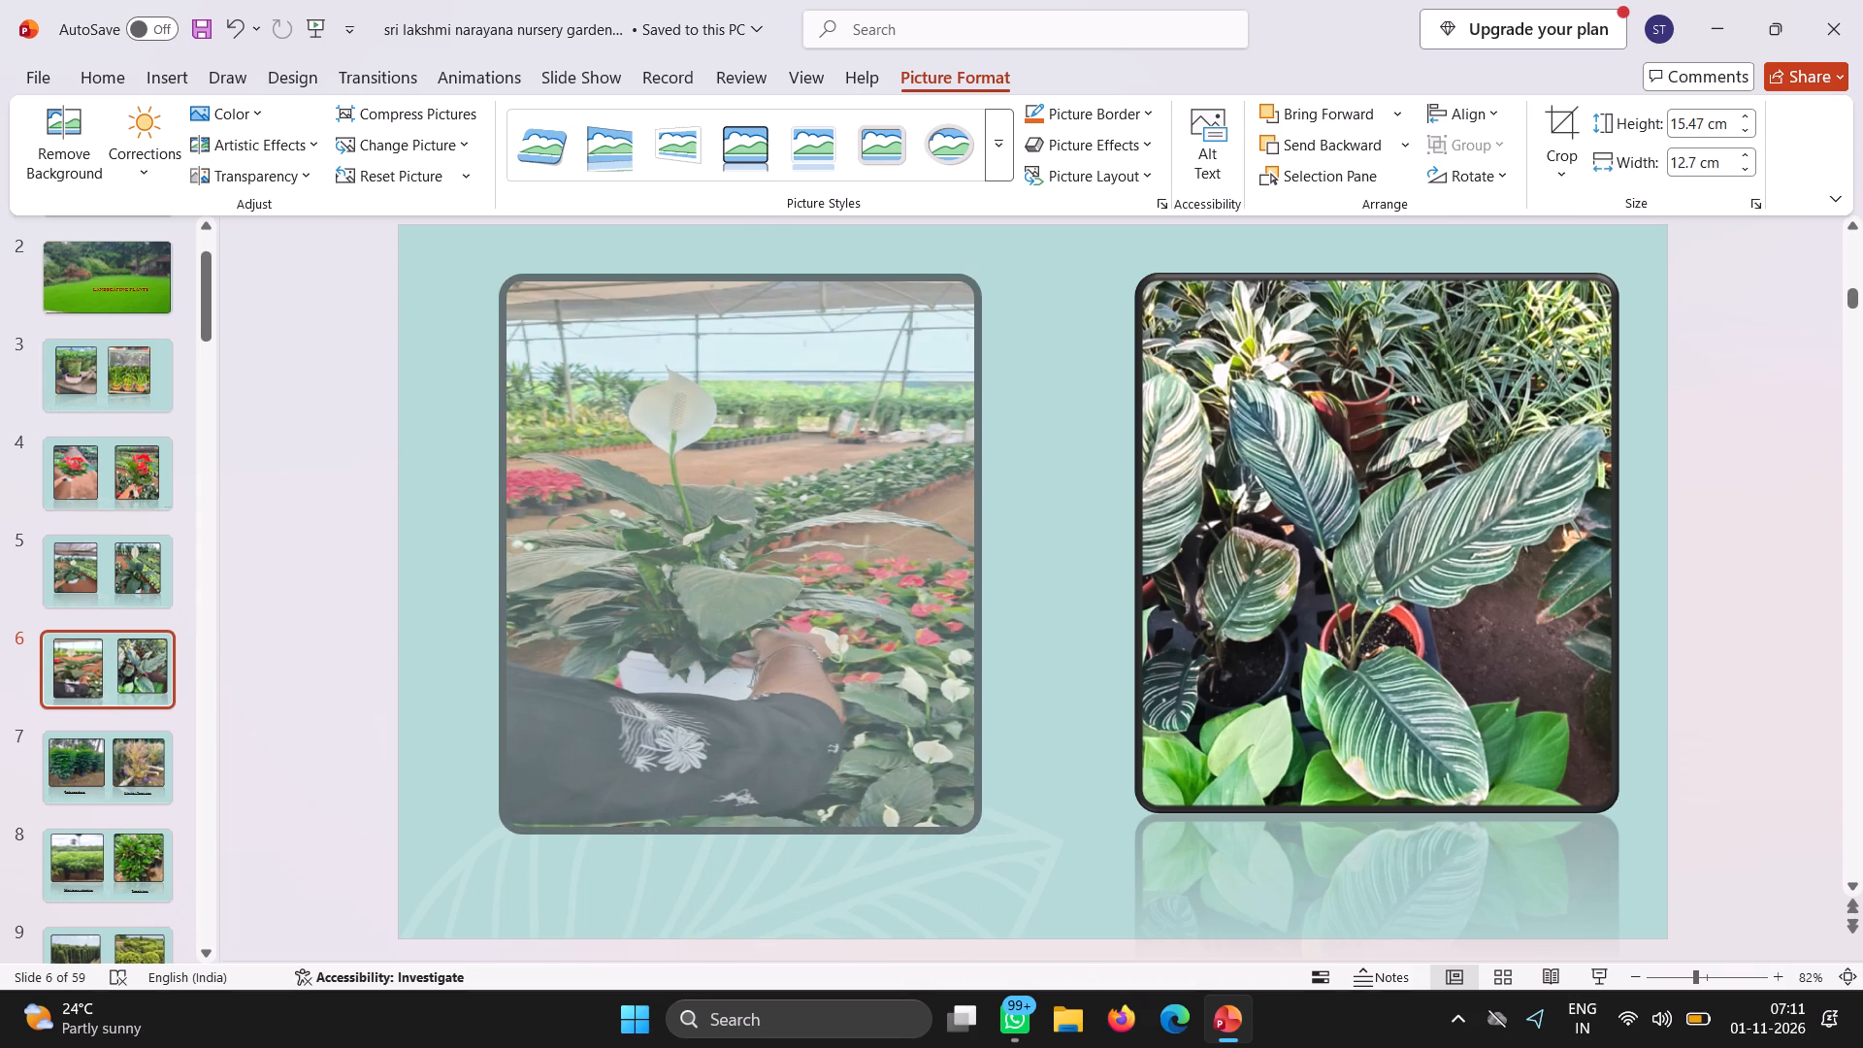
drag(741, 831, 744, 818)
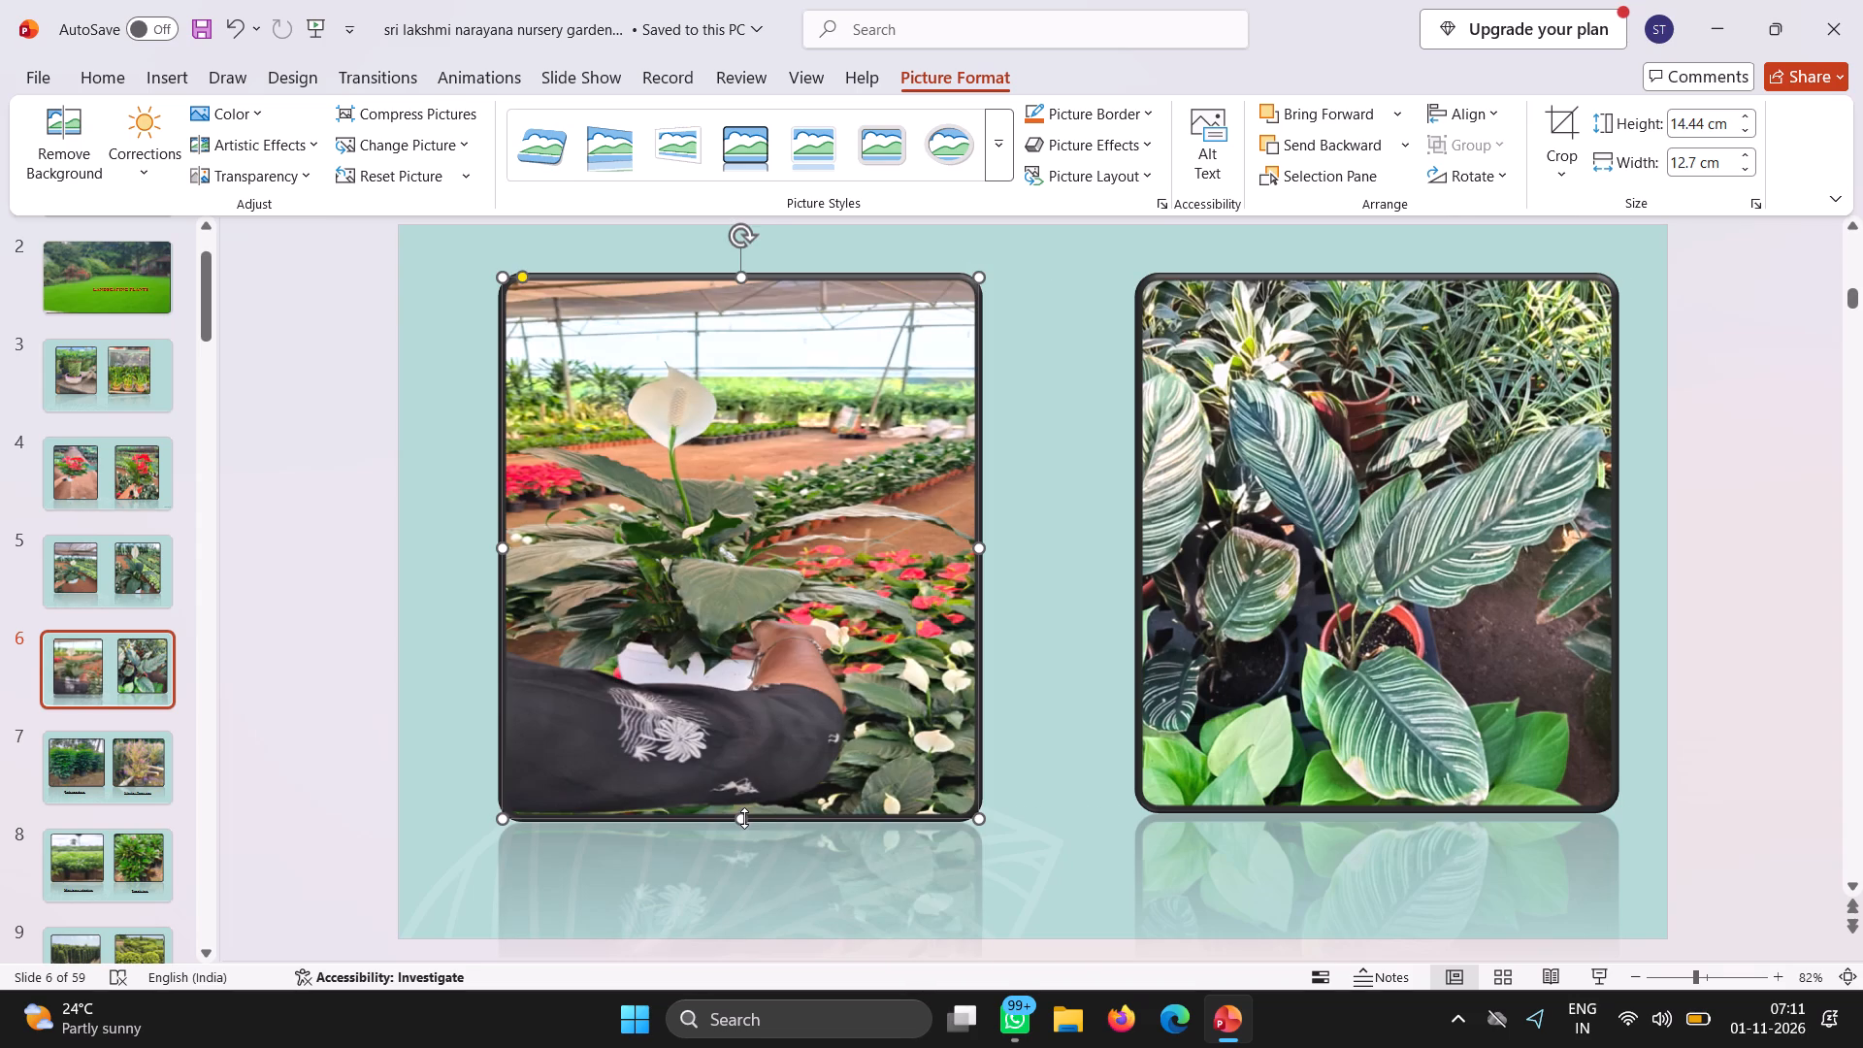
click(750, 762)
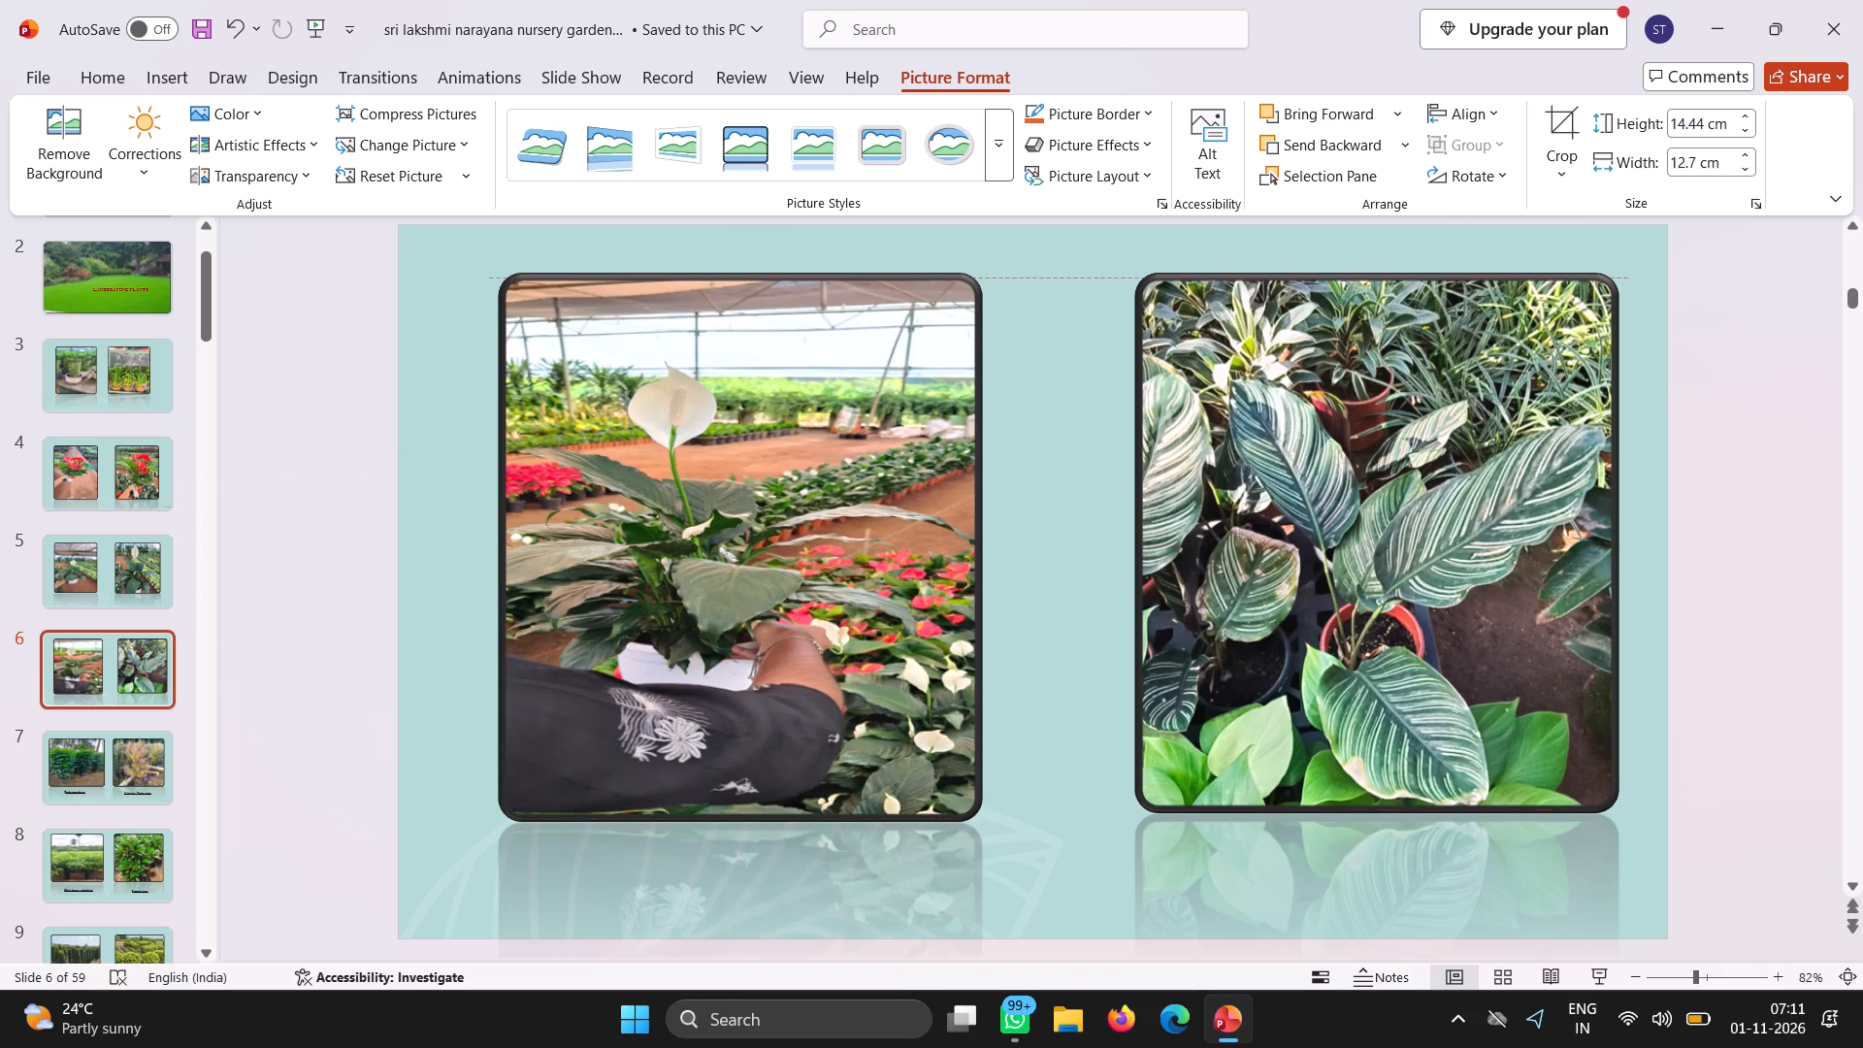
Move the framed striped-leaf picture slightly closer to the white-flower picture, keeping their top edges aligned.
drag(1282, 699, 1255, 709)
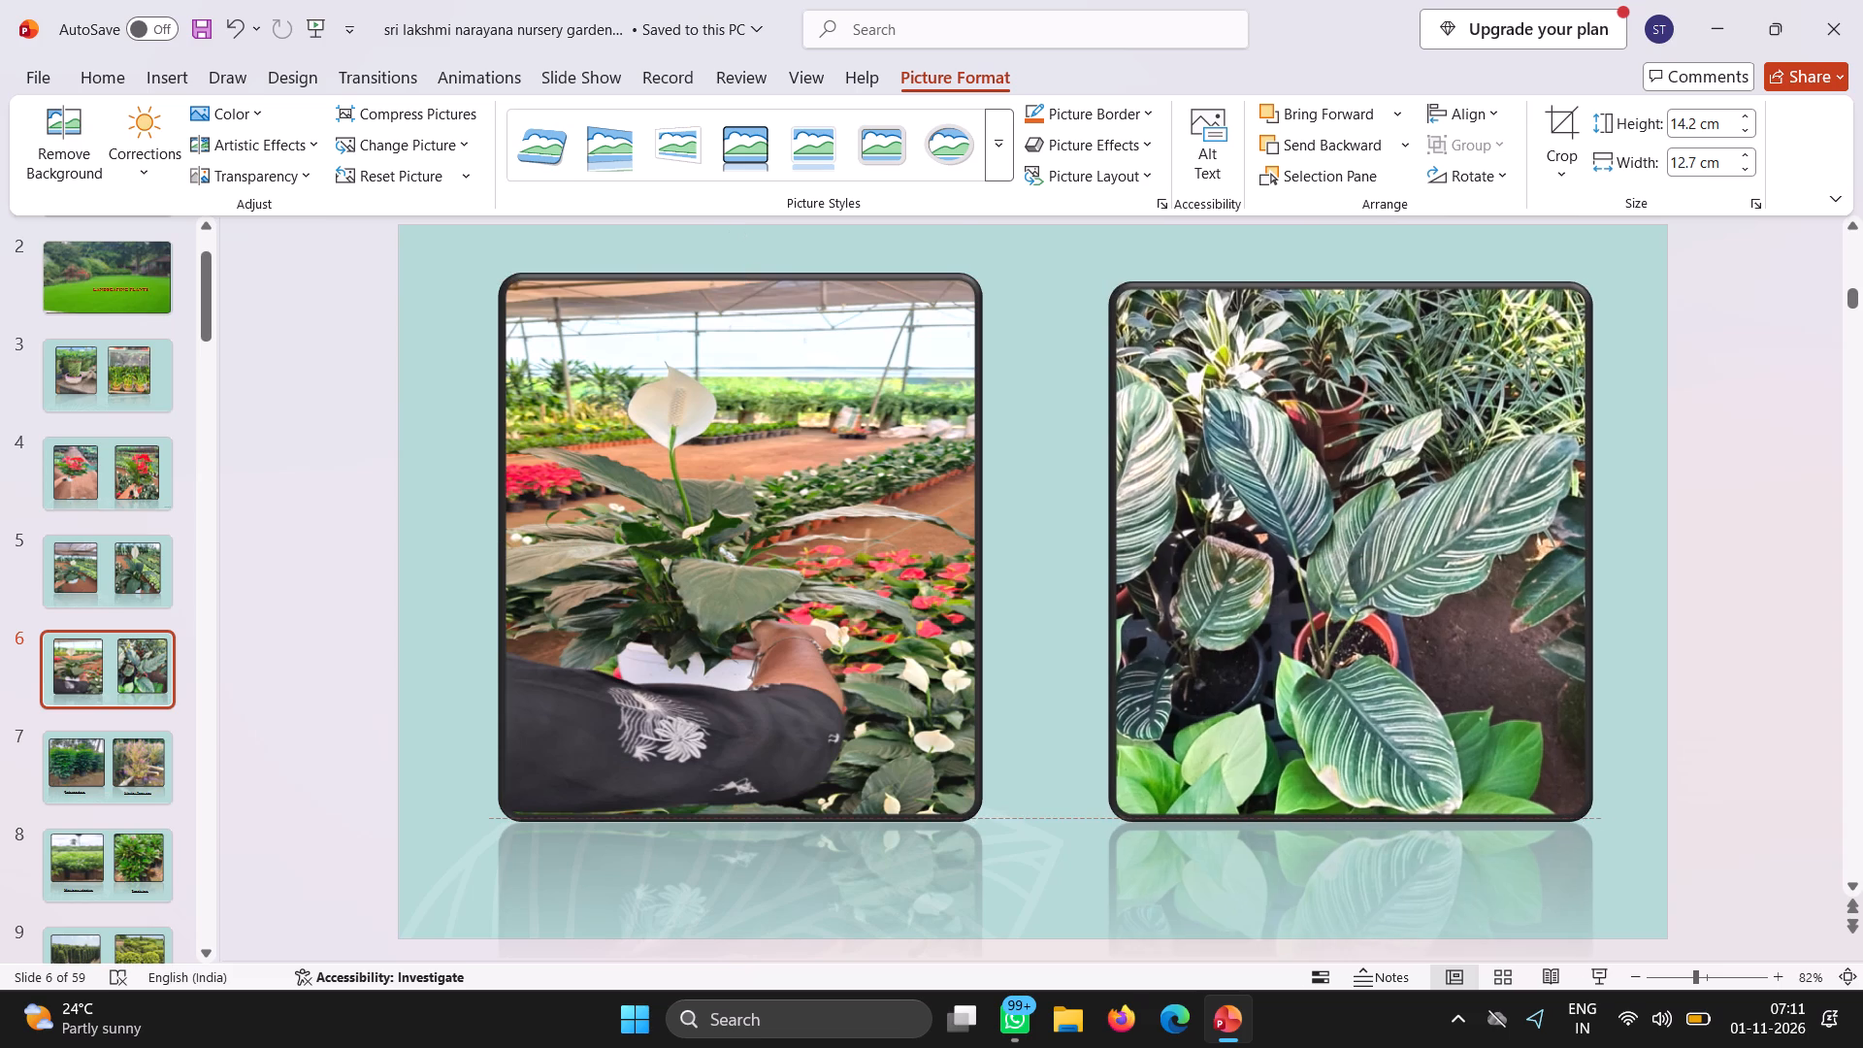
drag(1255, 709, 1259, 700)
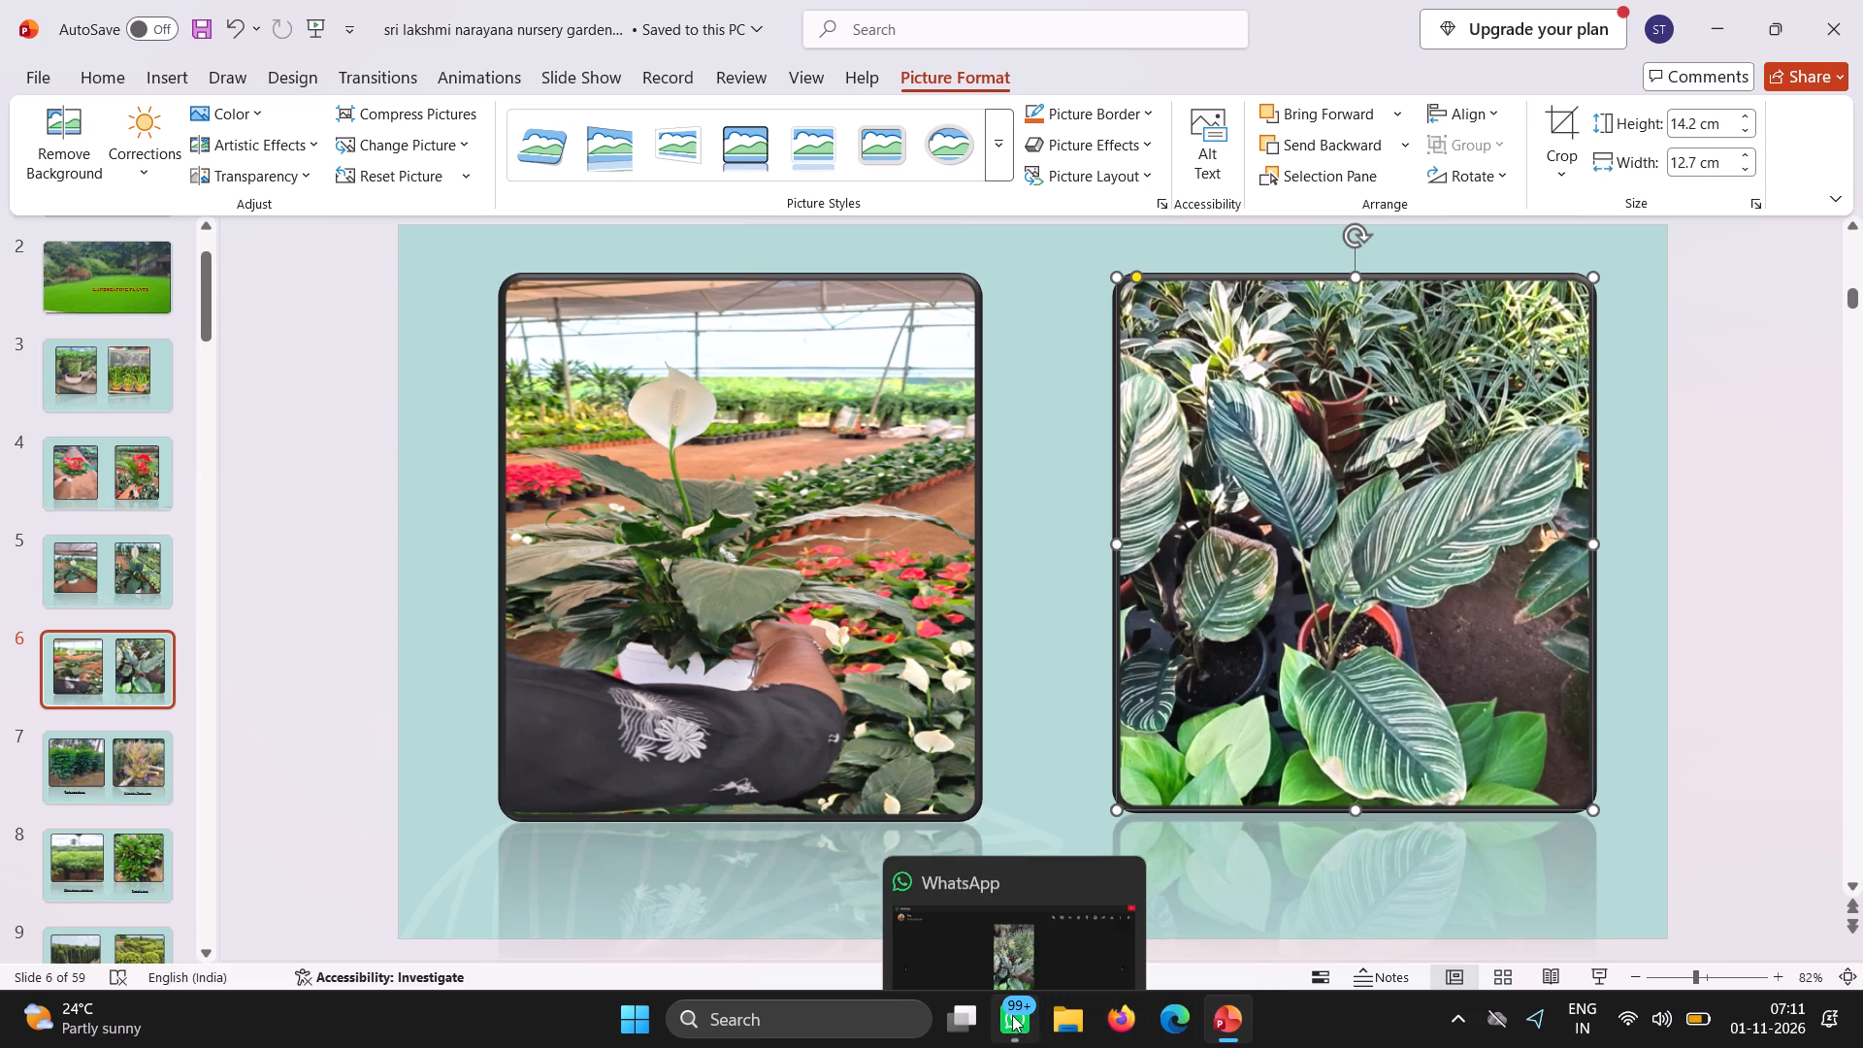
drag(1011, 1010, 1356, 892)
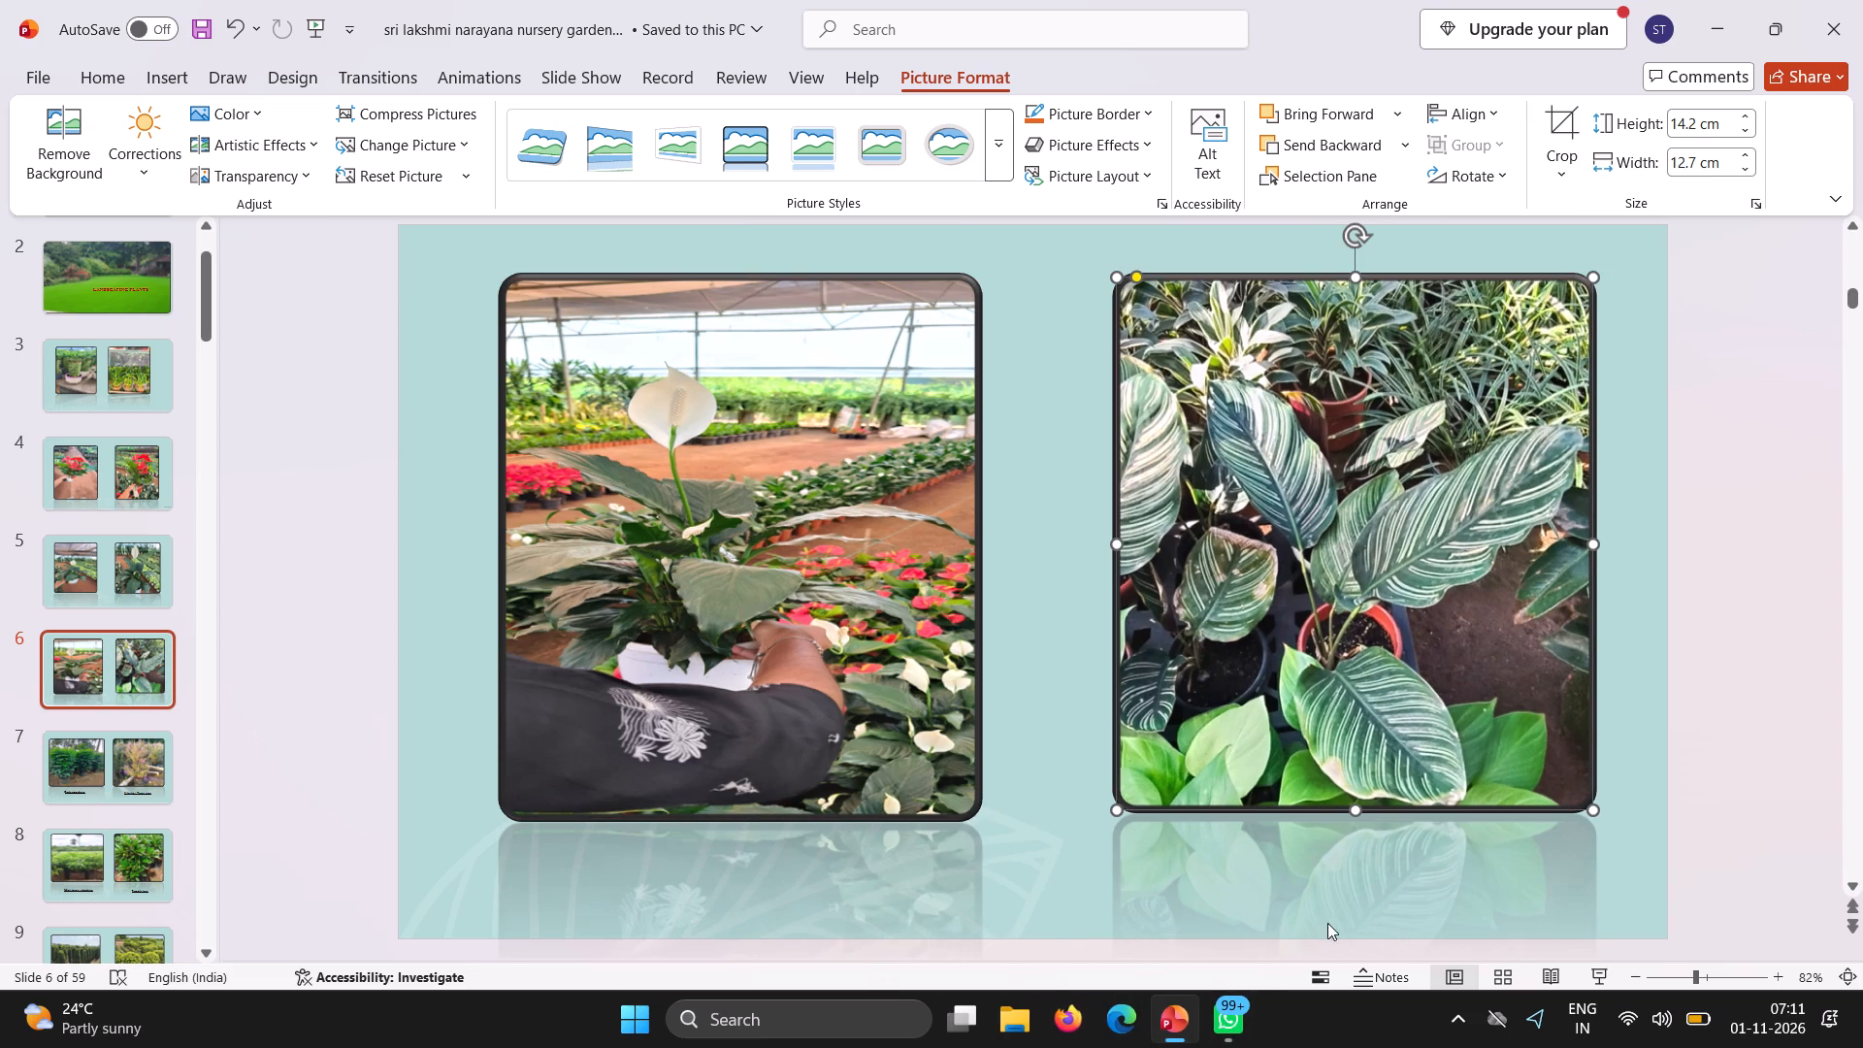
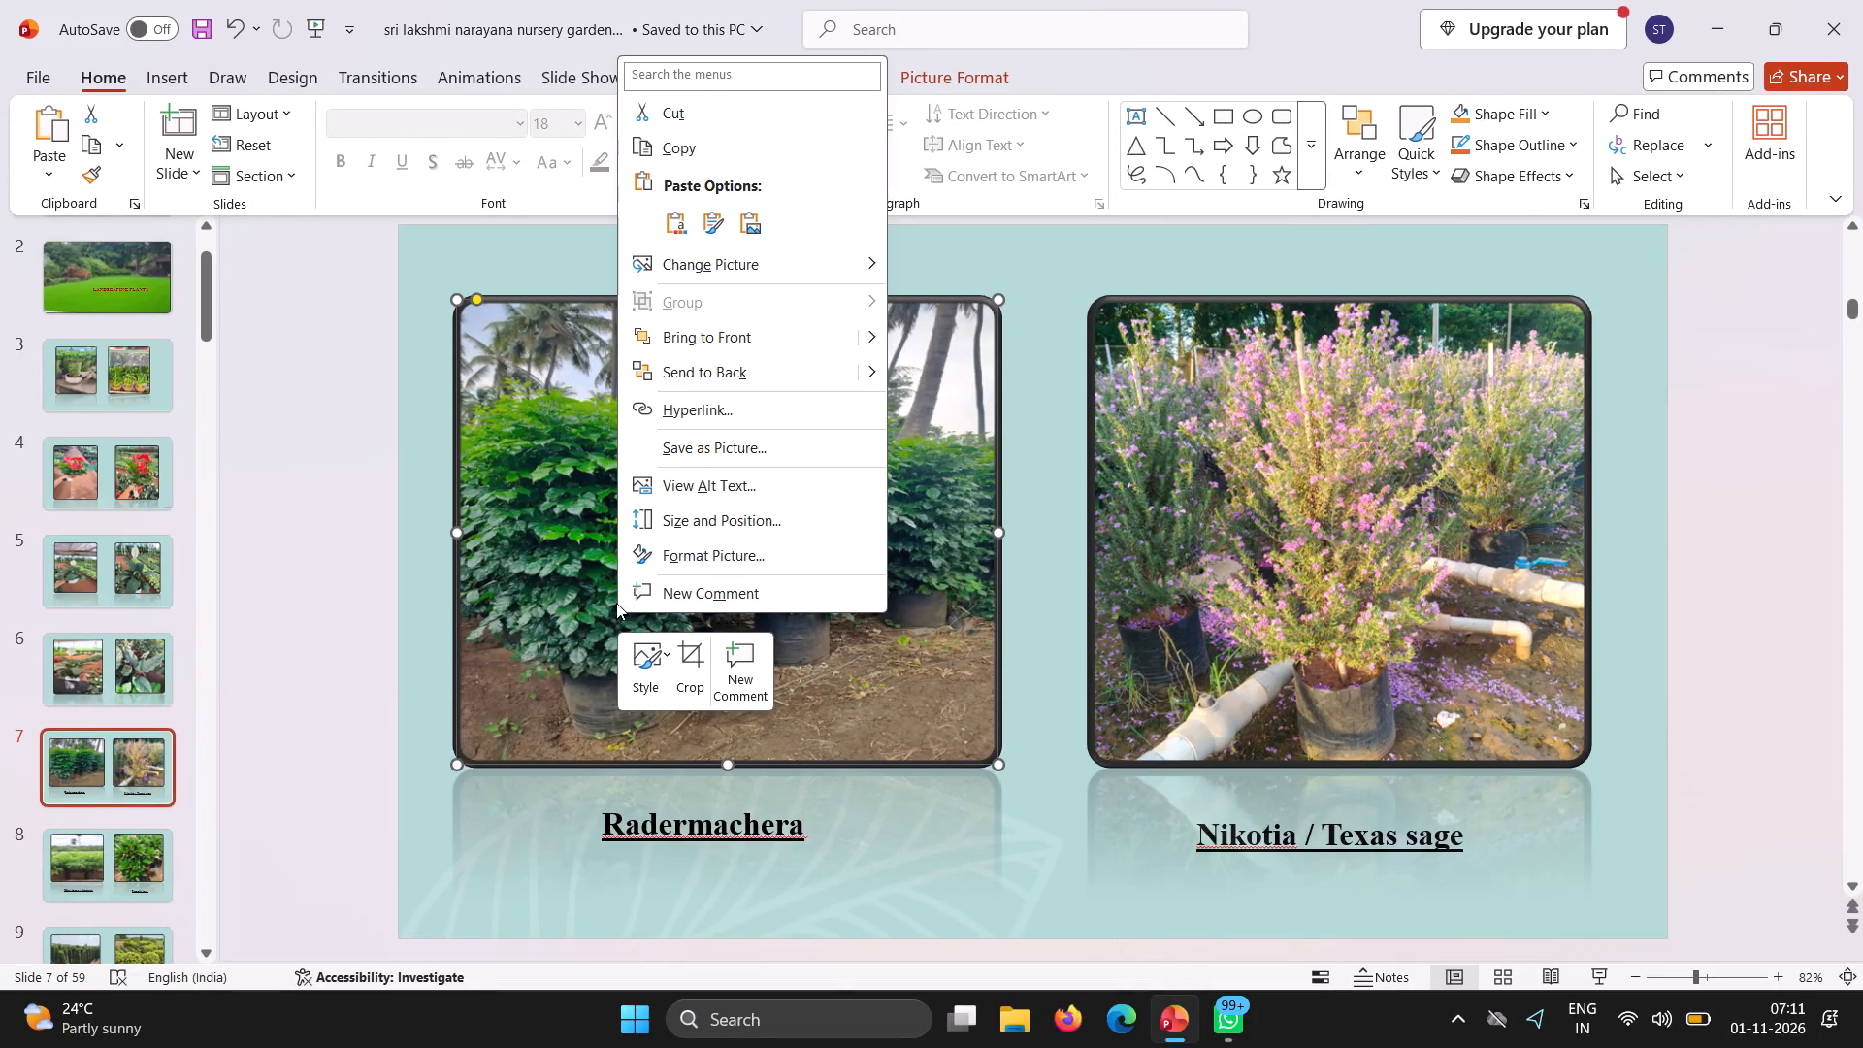
Cut the framed Radermachera and Nikotia / Texas sage pictures and both of their captions from slide 7.
click(684, 113)
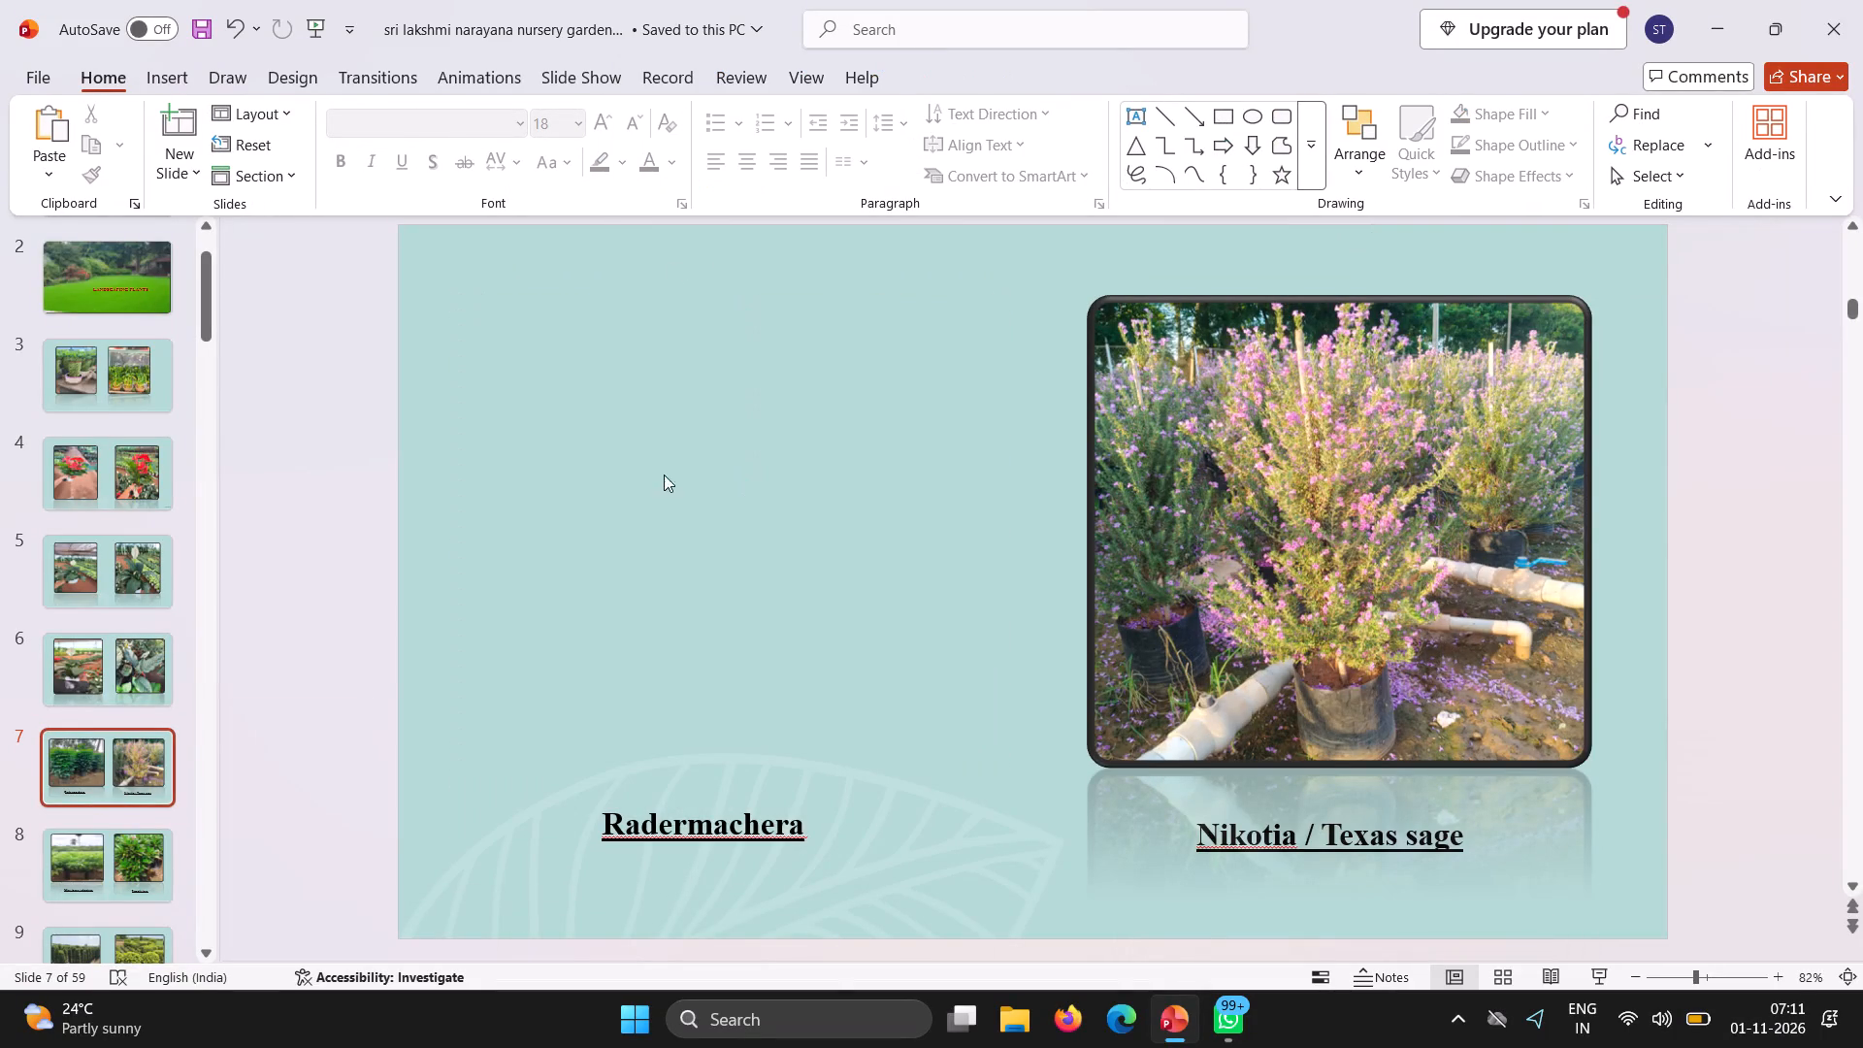
click(631, 833)
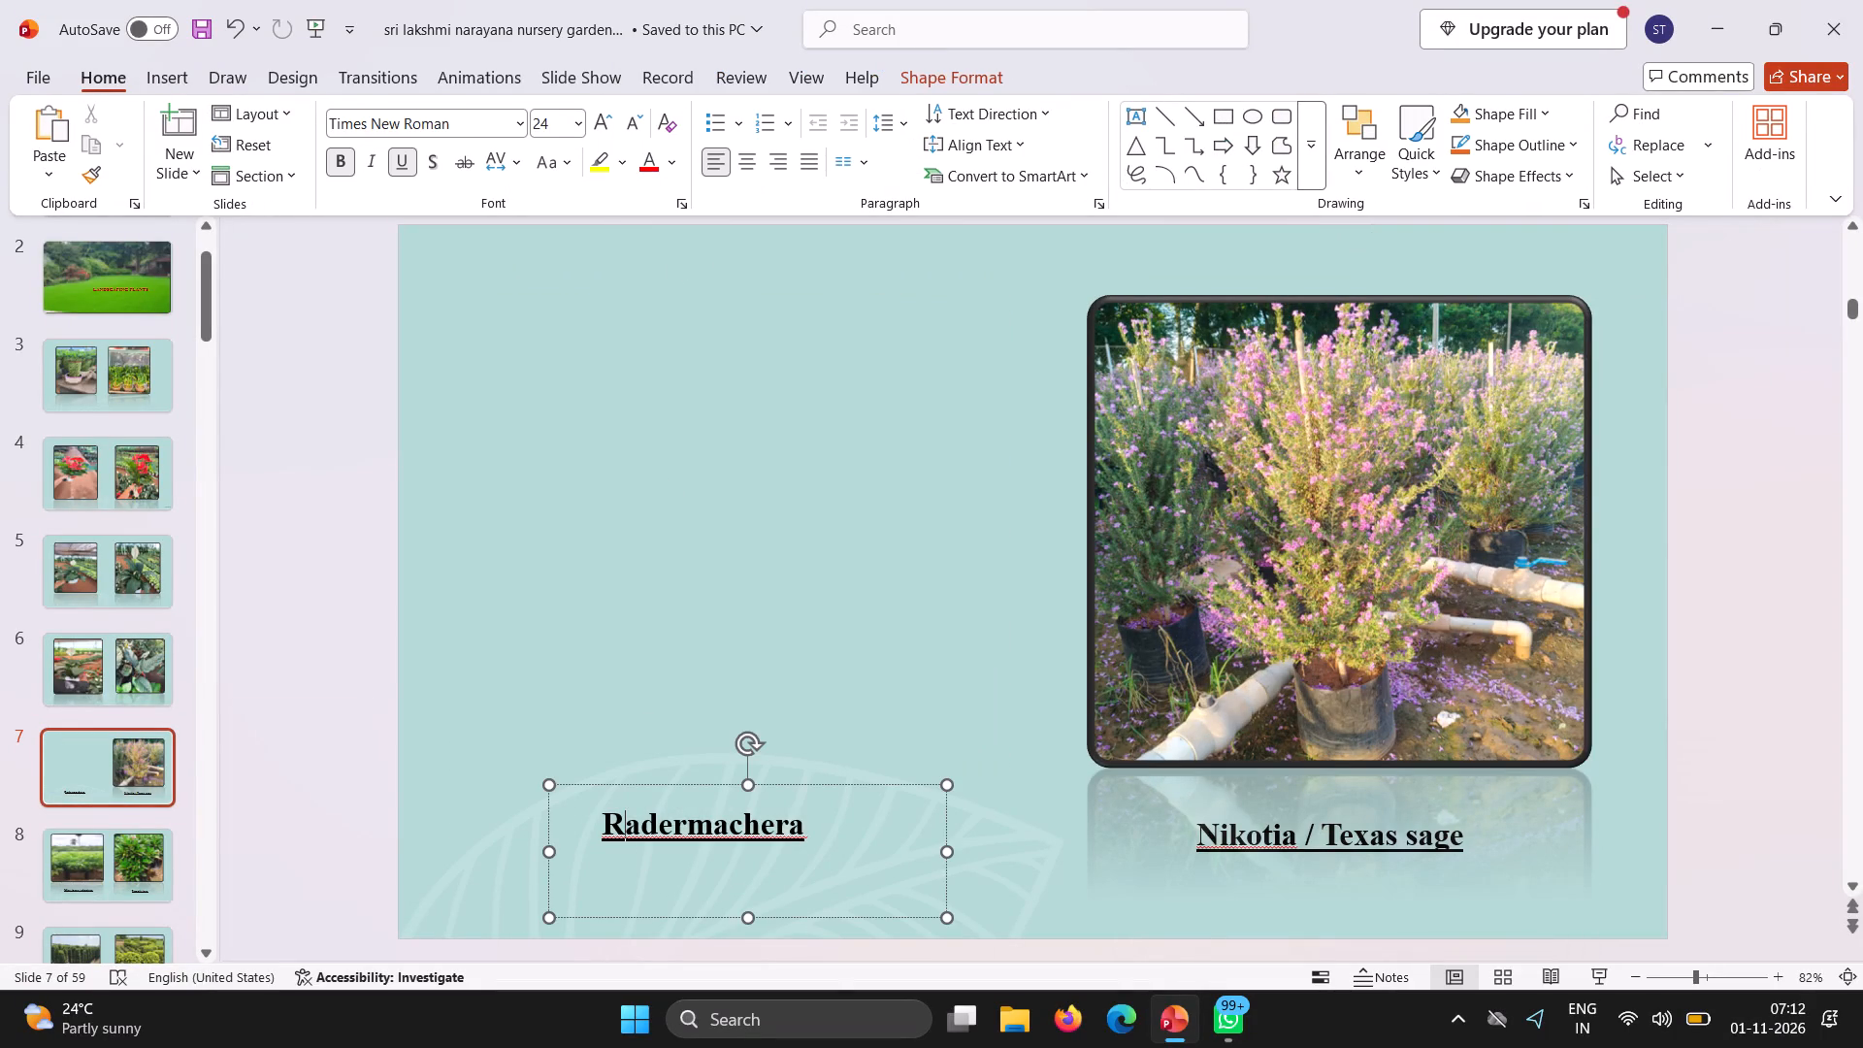
right_click(622, 777)
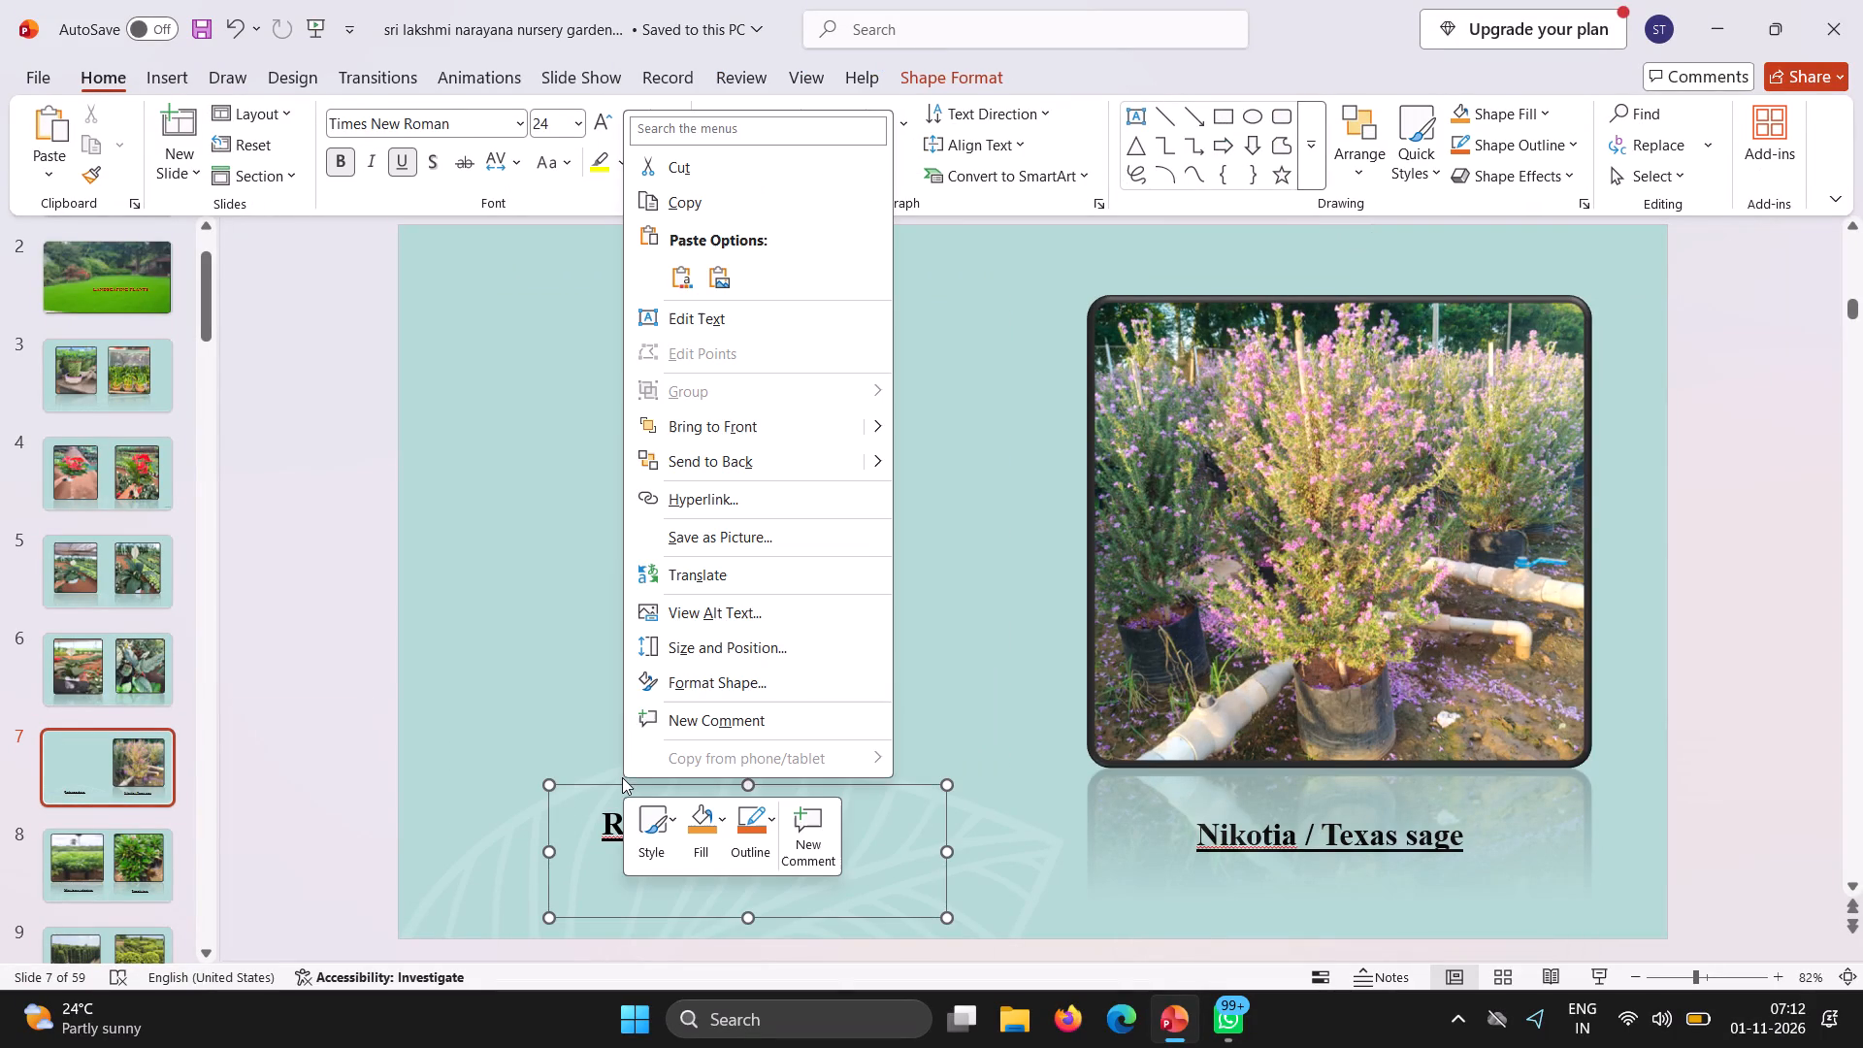
click(708, 171)
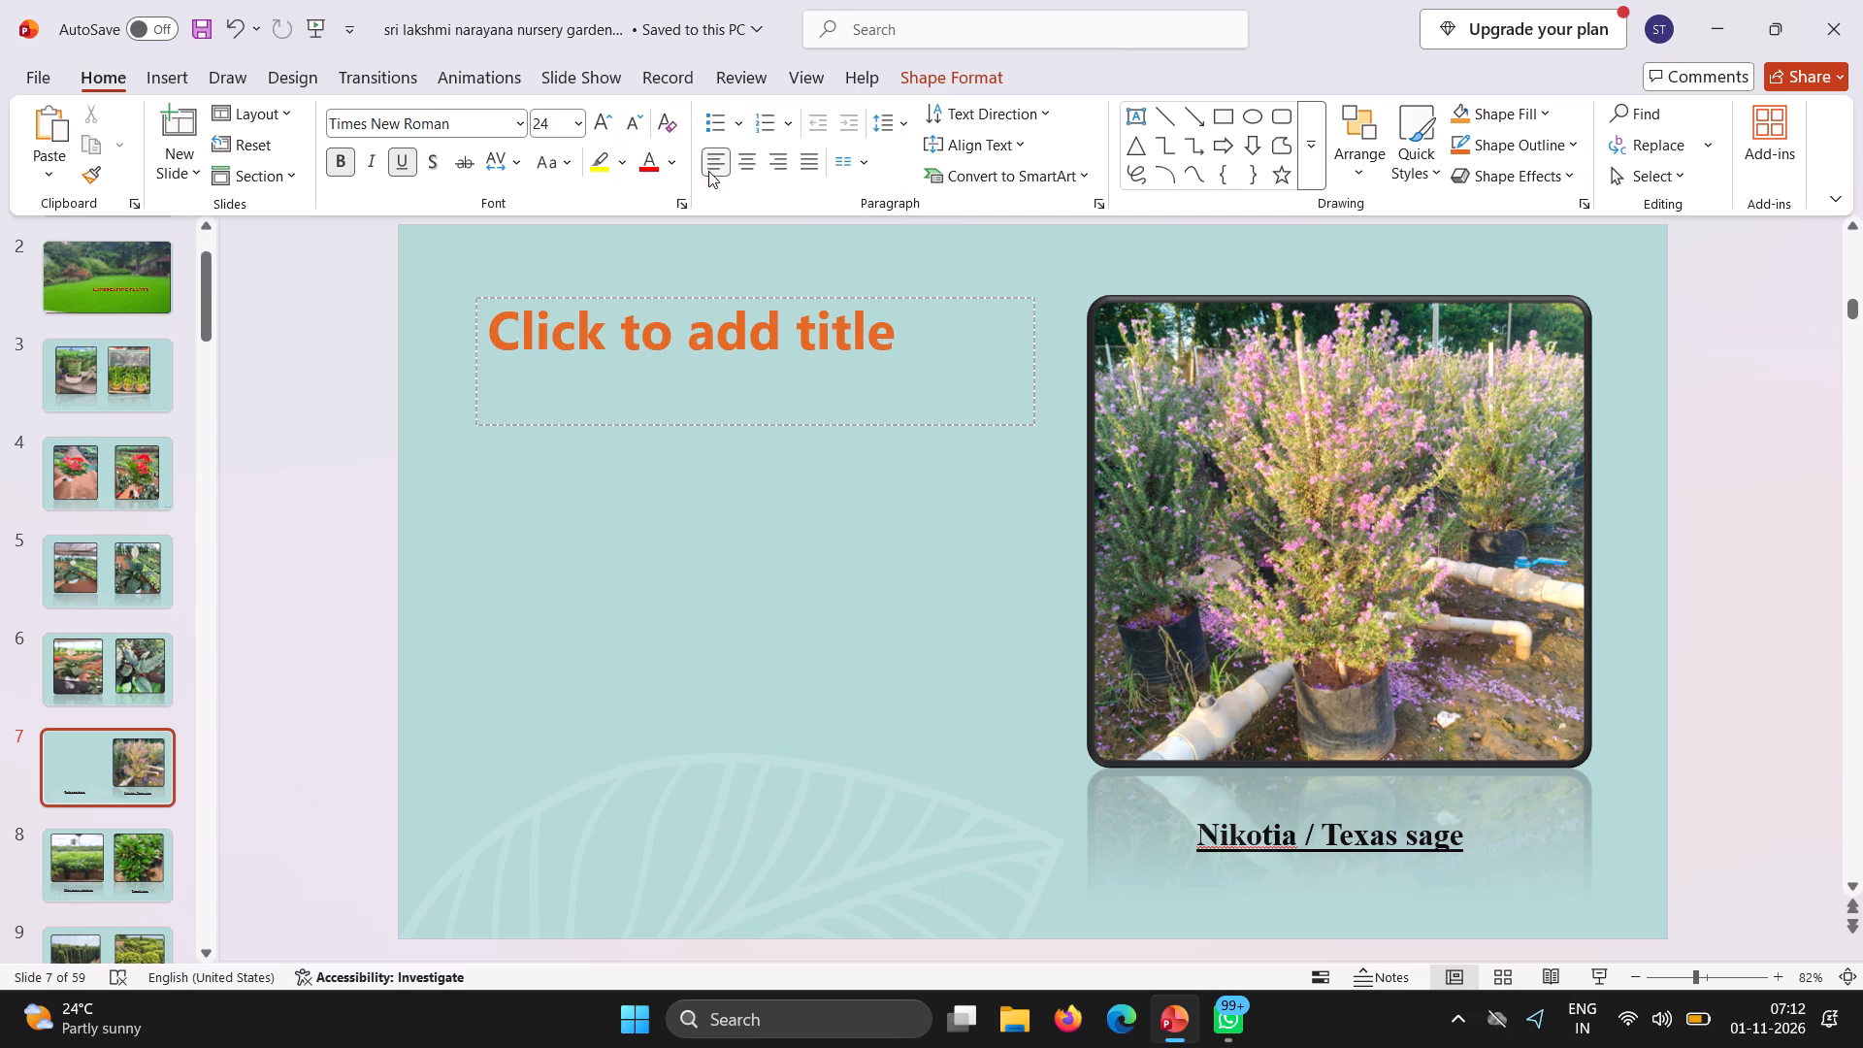
right_click(1098, 310)
click(1170, 364)
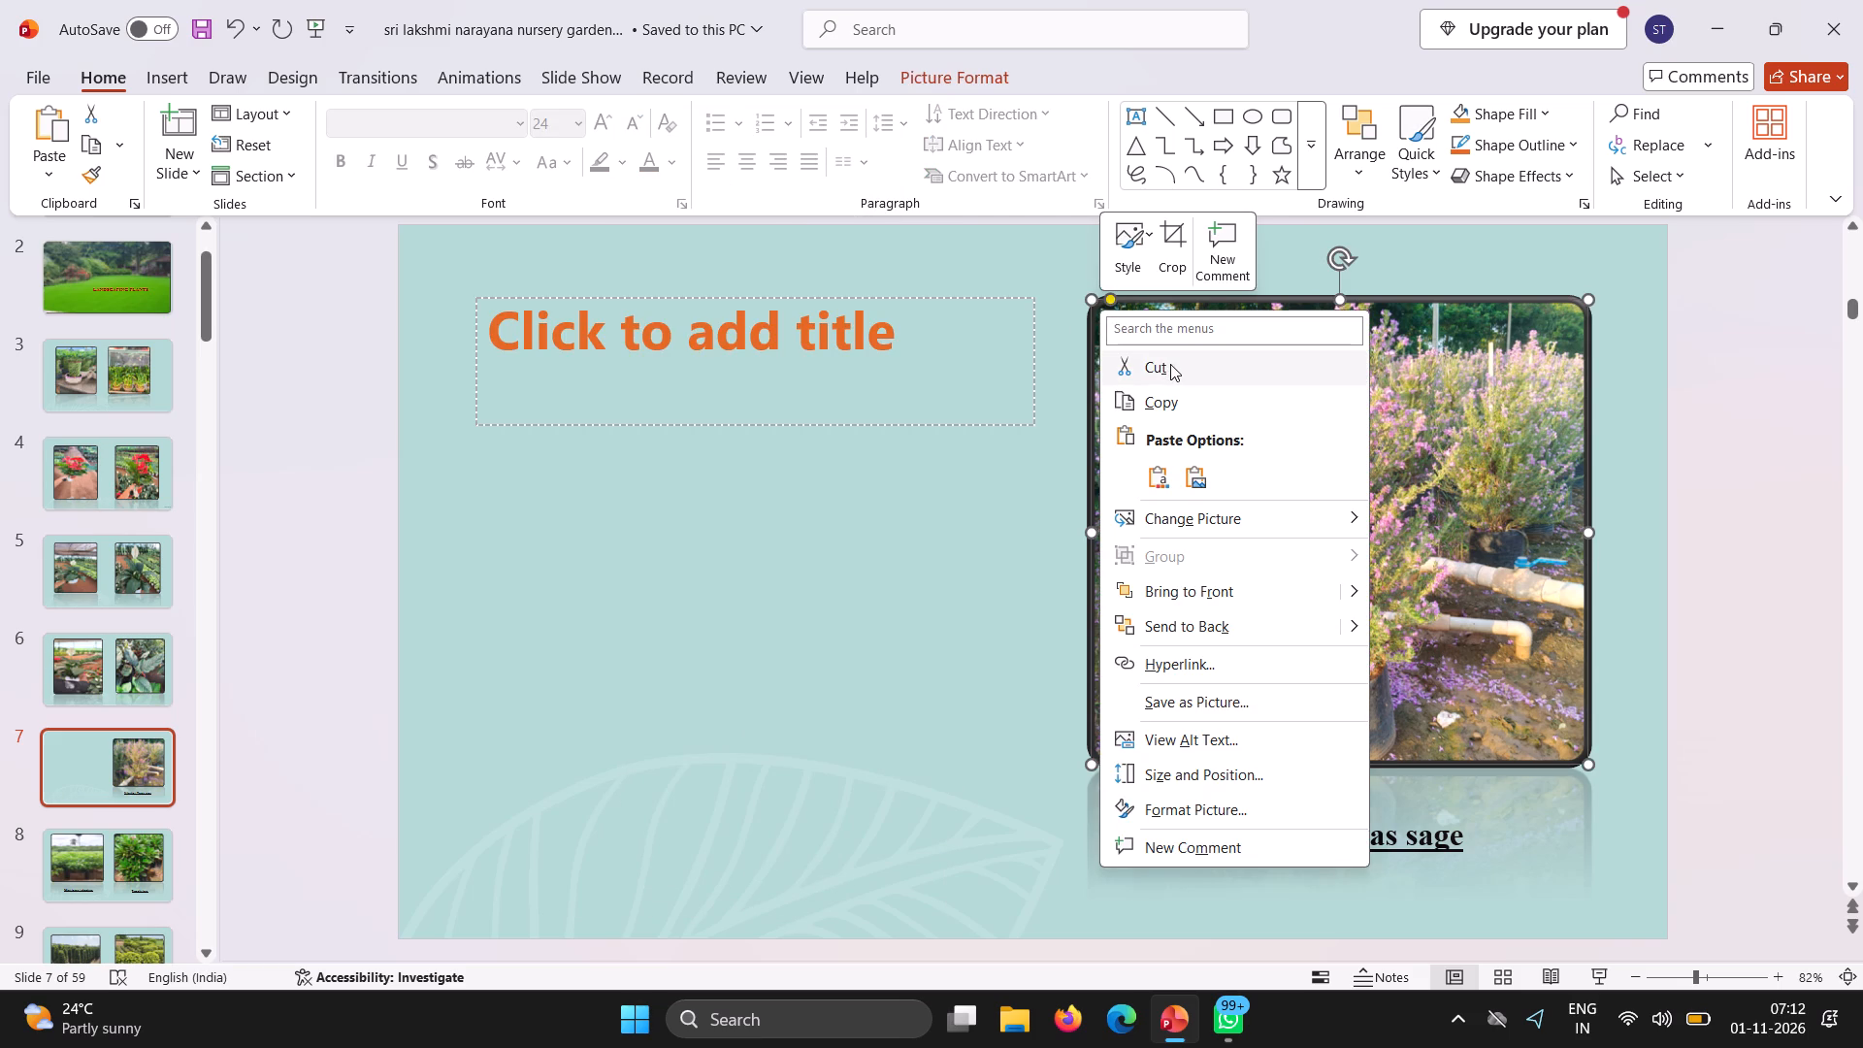
click(1198, 841)
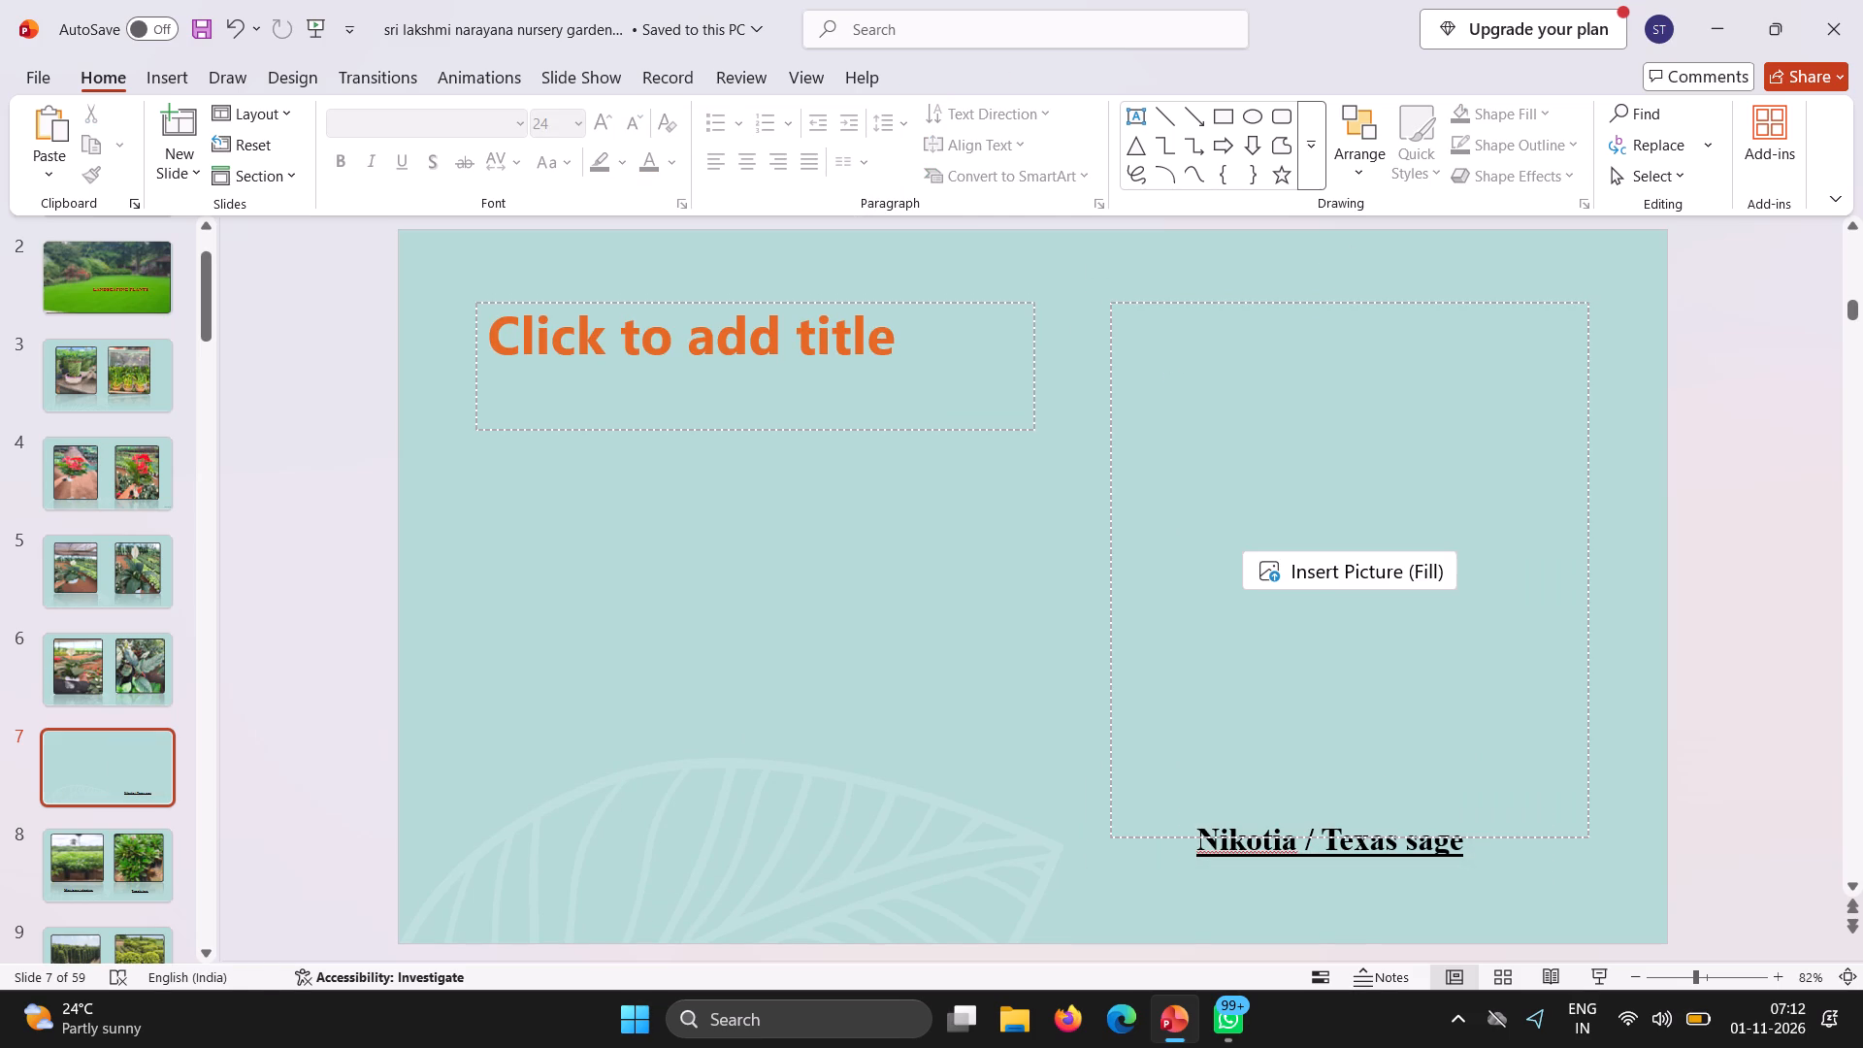
right_click(1211, 819)
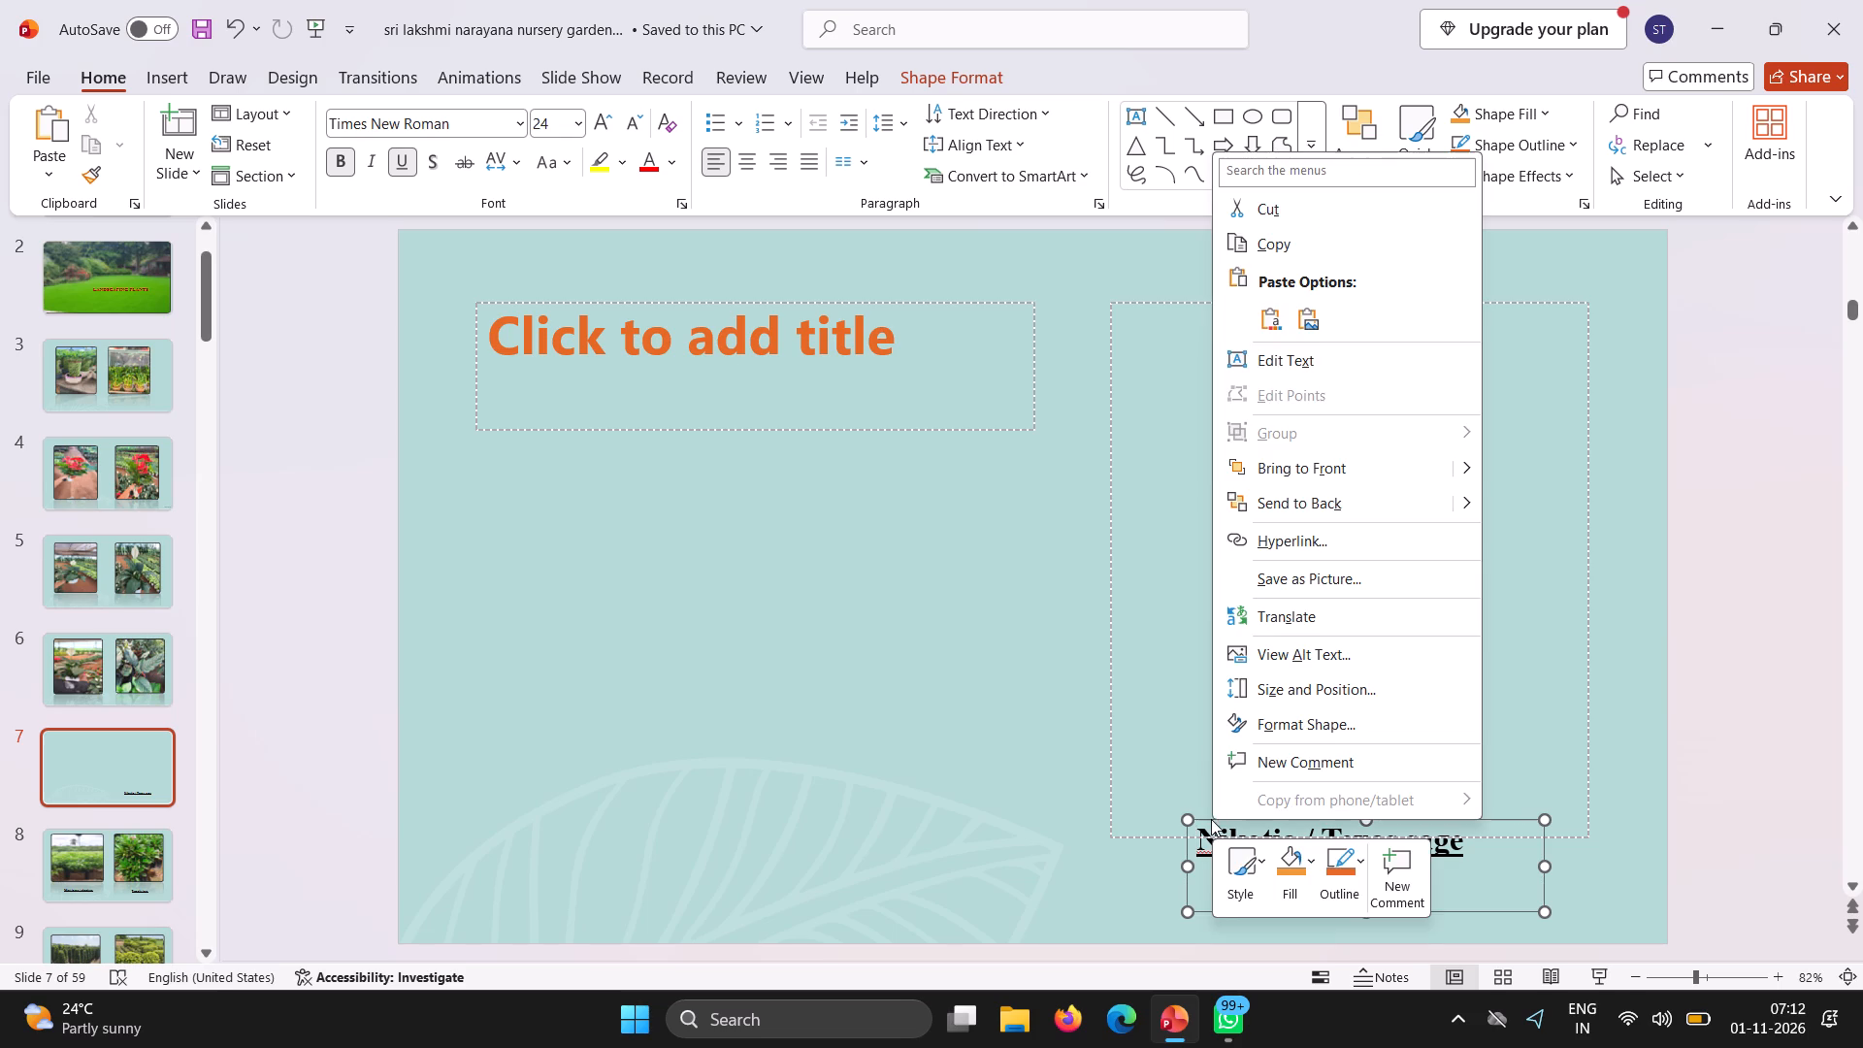
click(1263, 206)
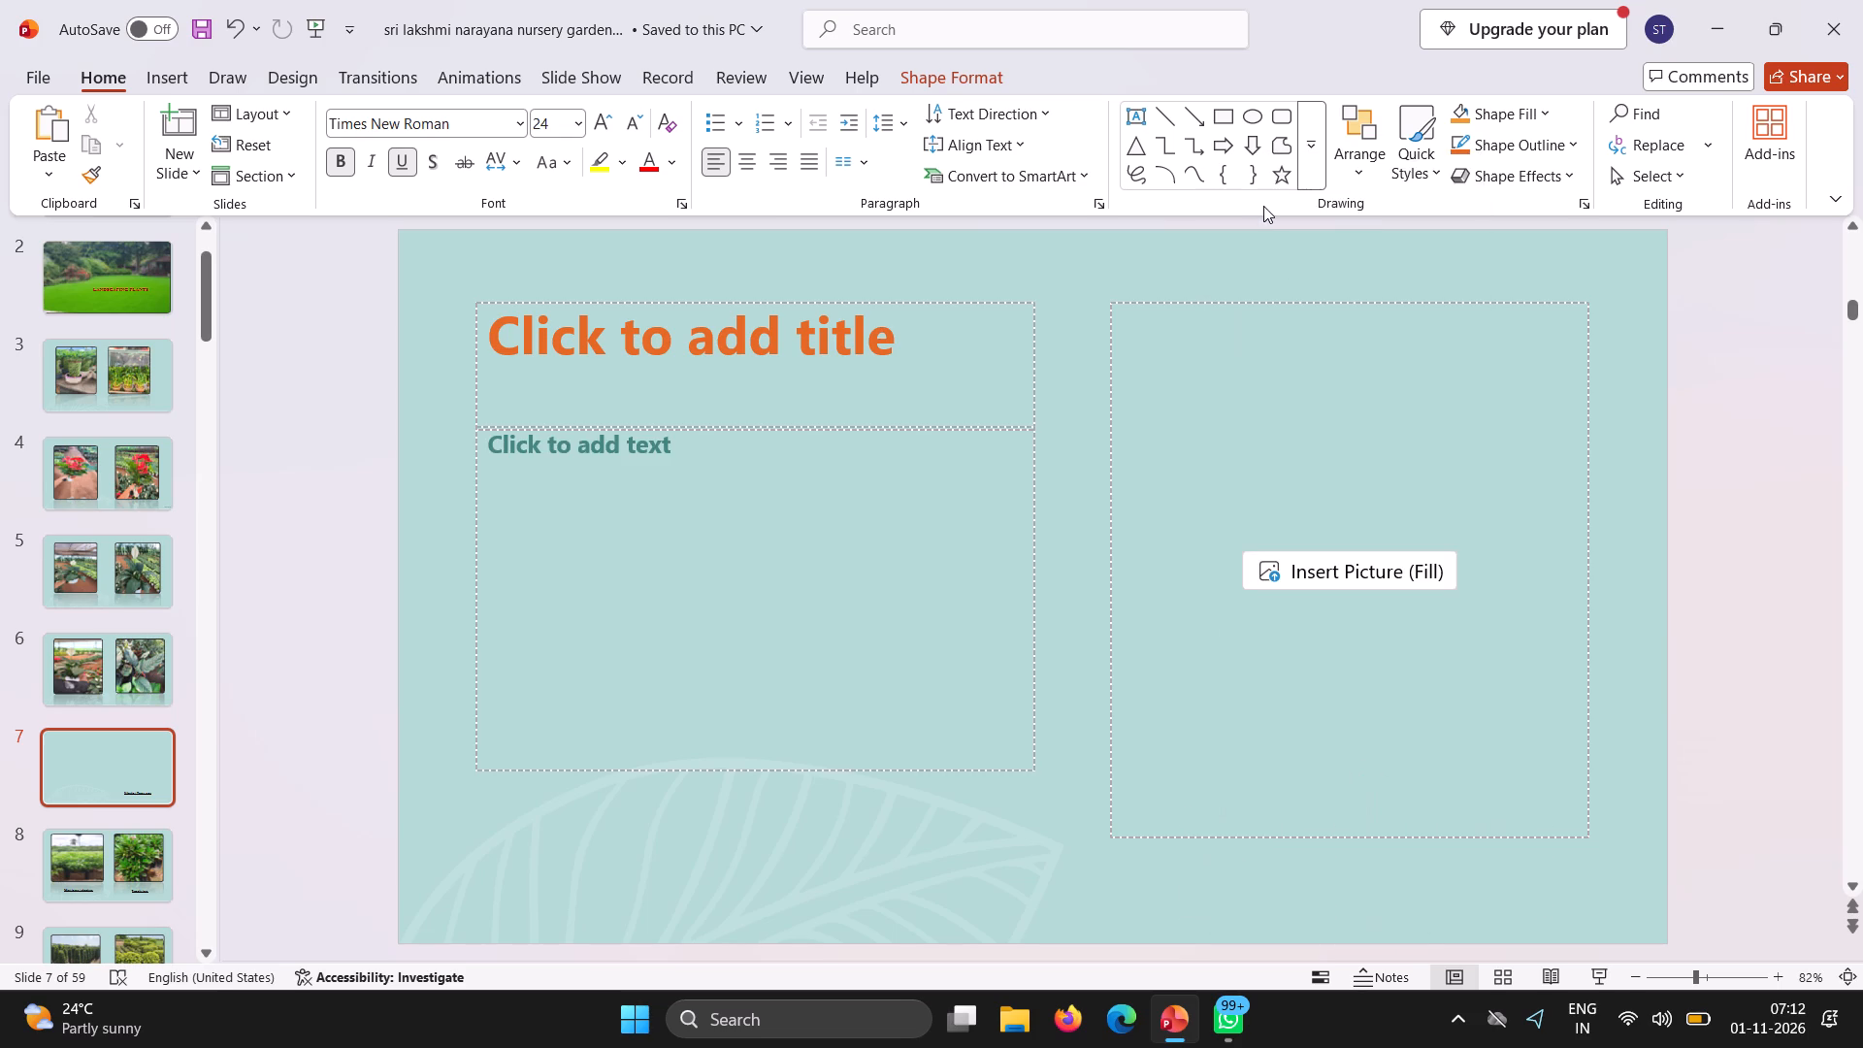
Cut the empty picture, title and text placeholders from slide 7, leaving only the slide background.
right_click(1117, 309)
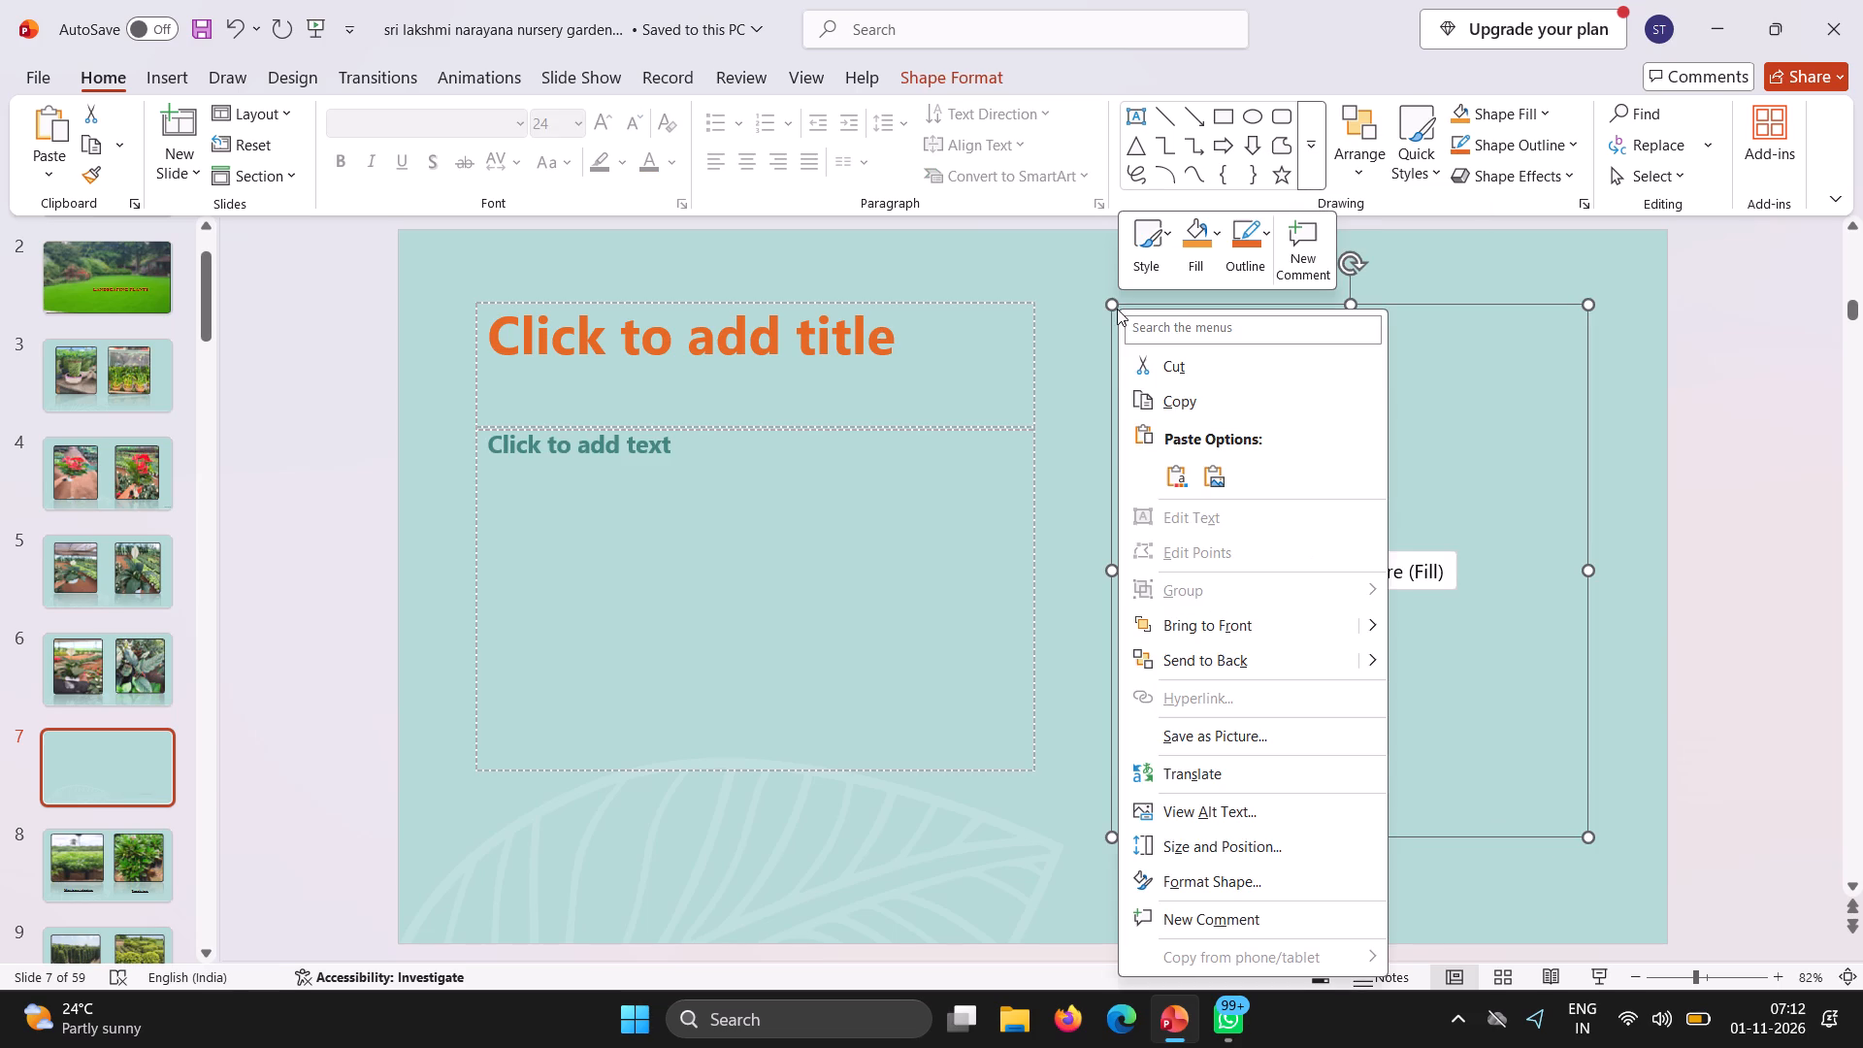
click(1170, 369)
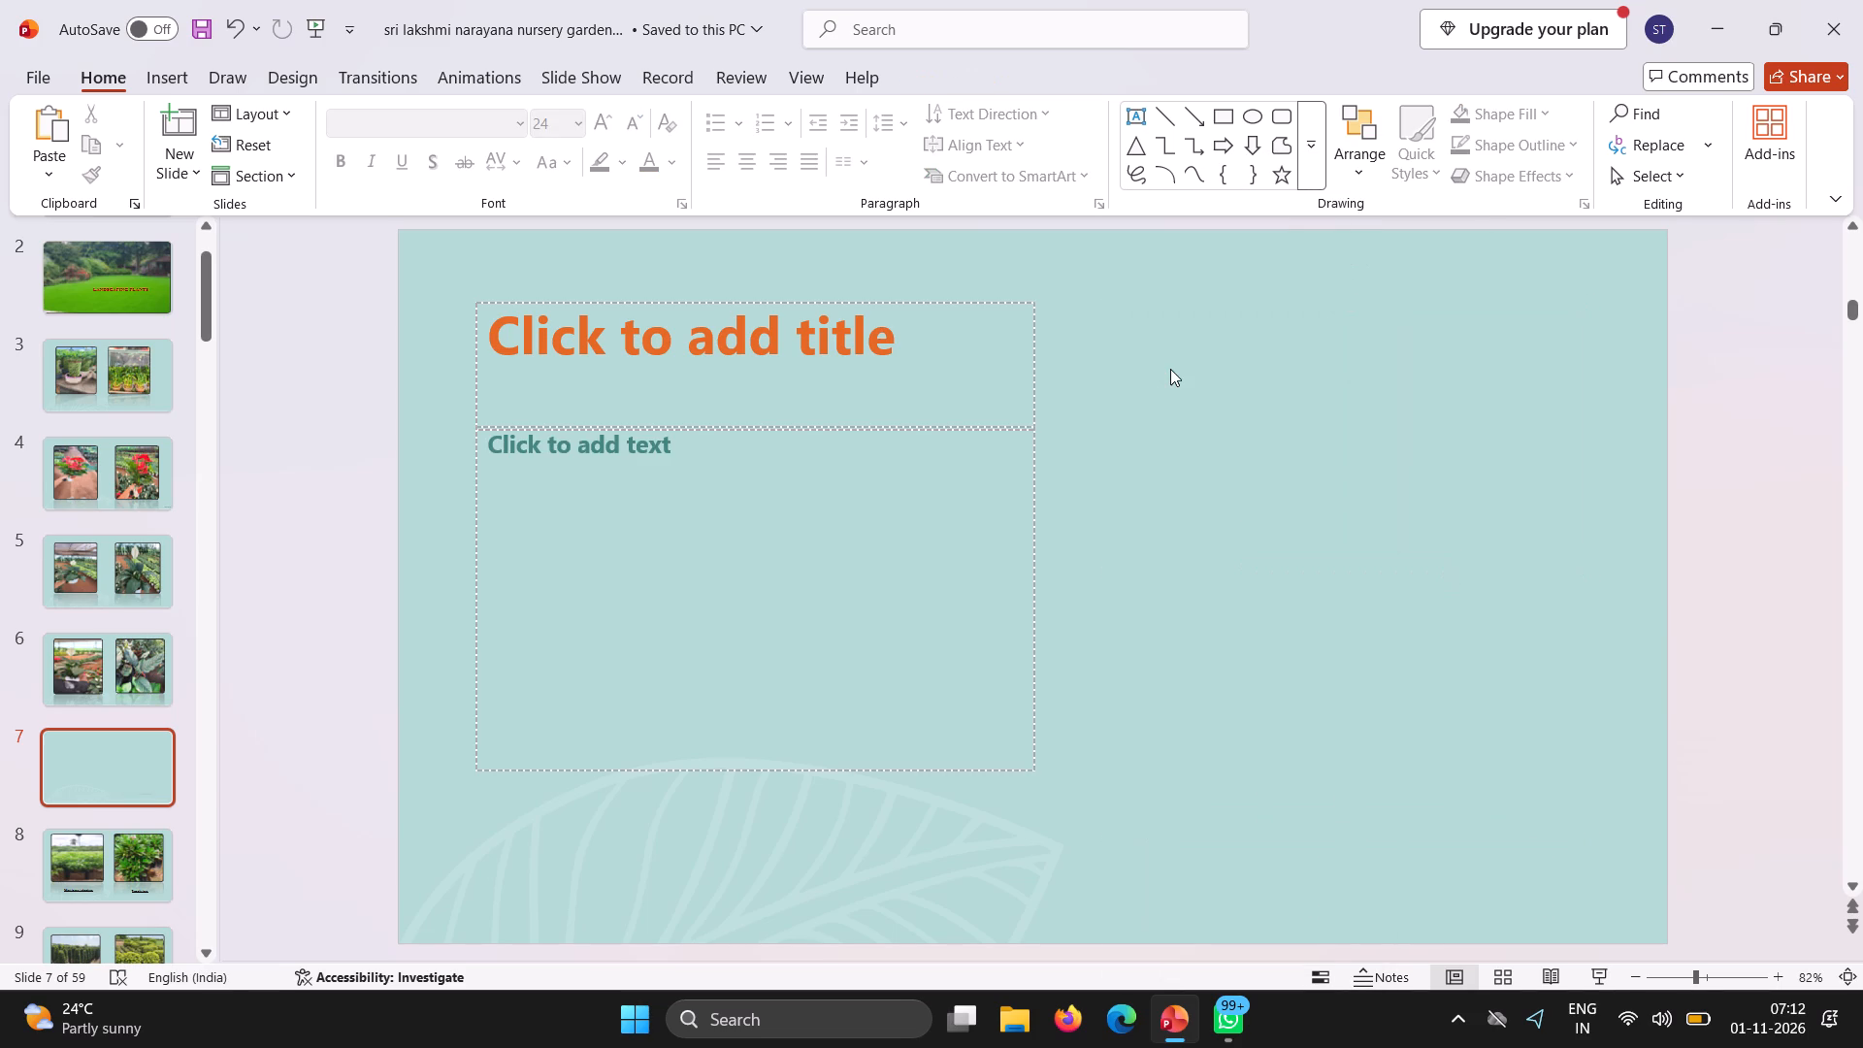
right_click(477, 306)
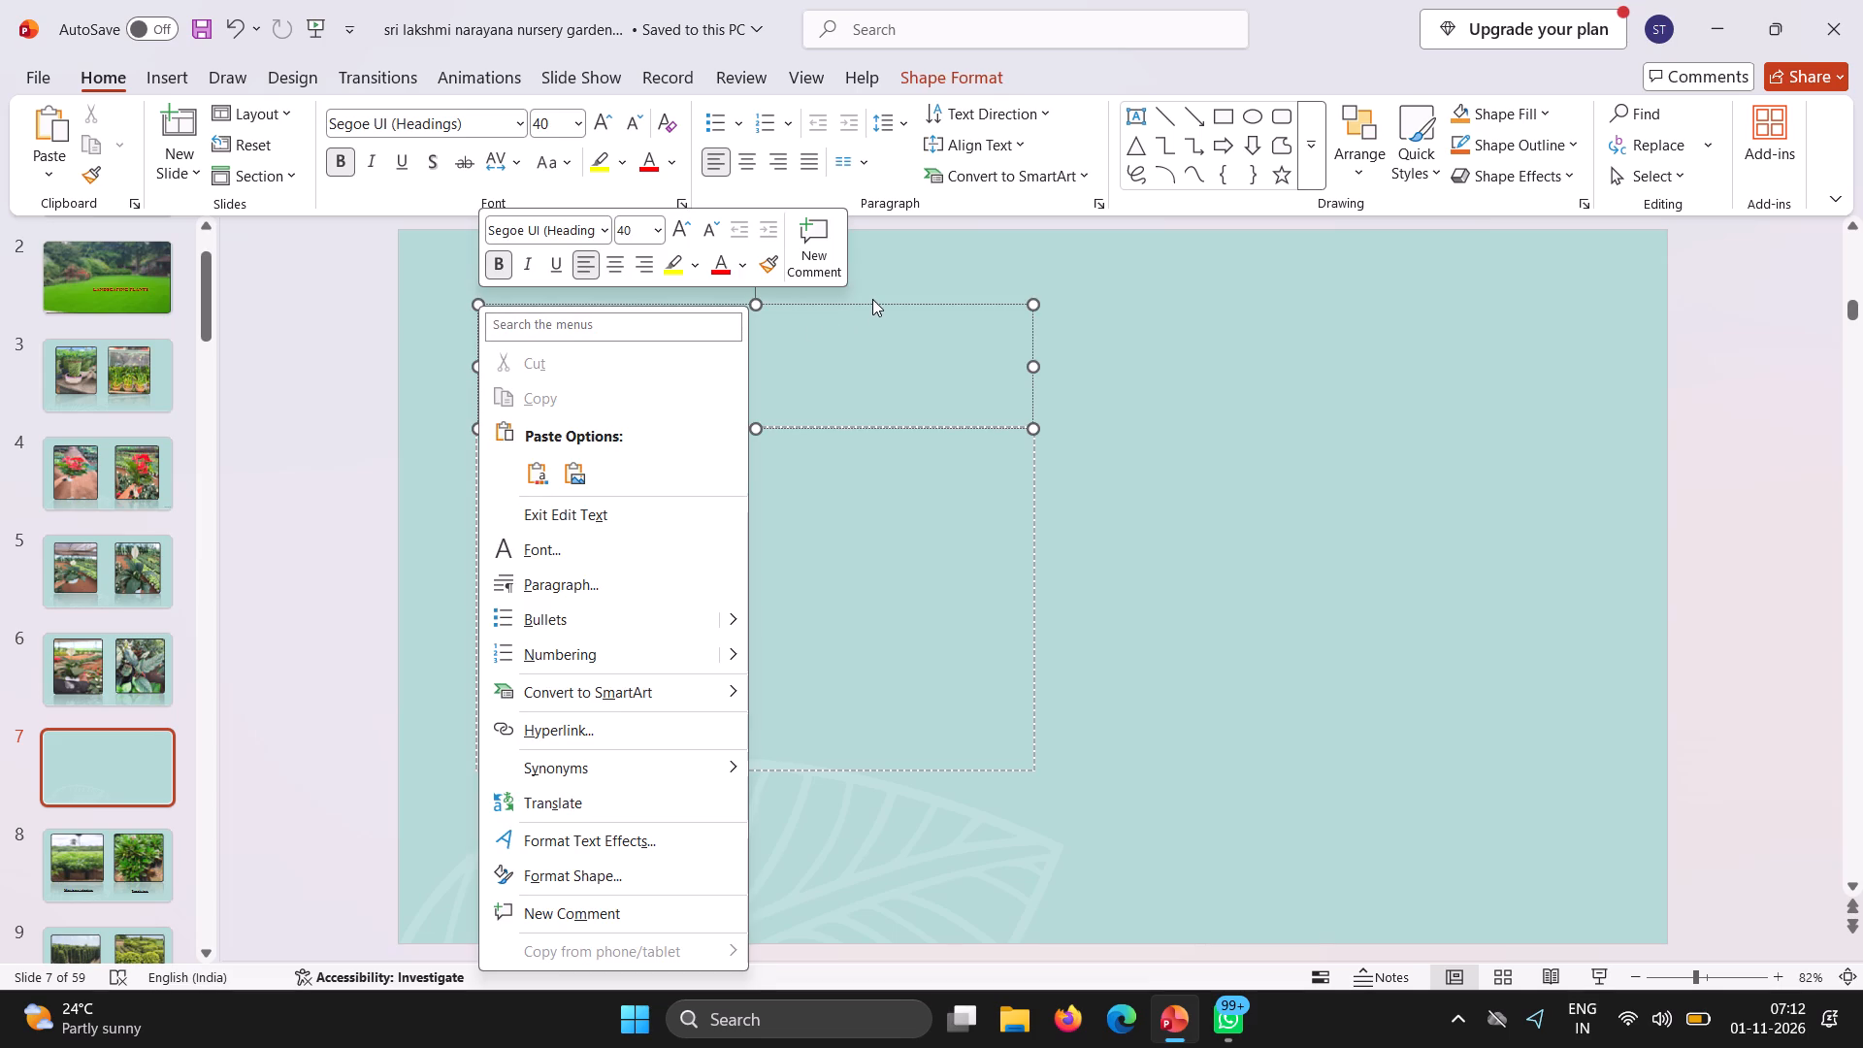
click(872, 299)
click(872, 299)
right_click(872, 299)
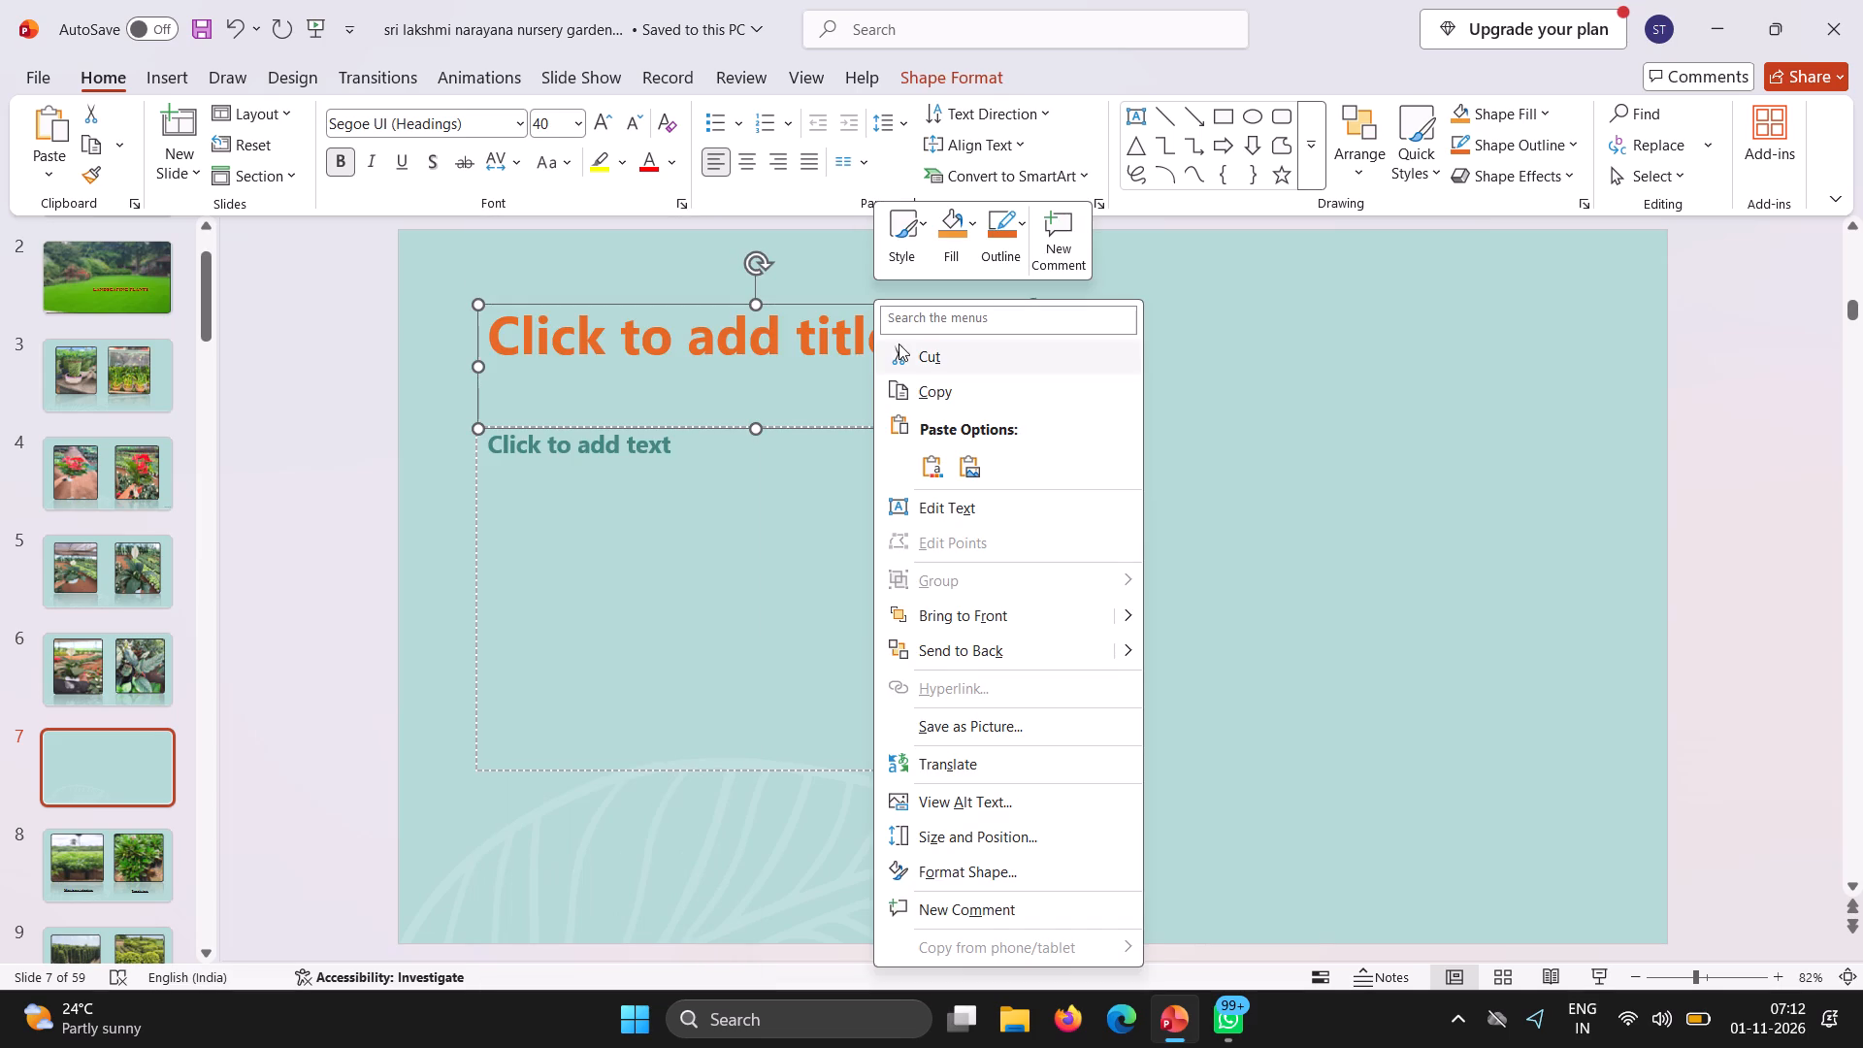
click(895, 333)
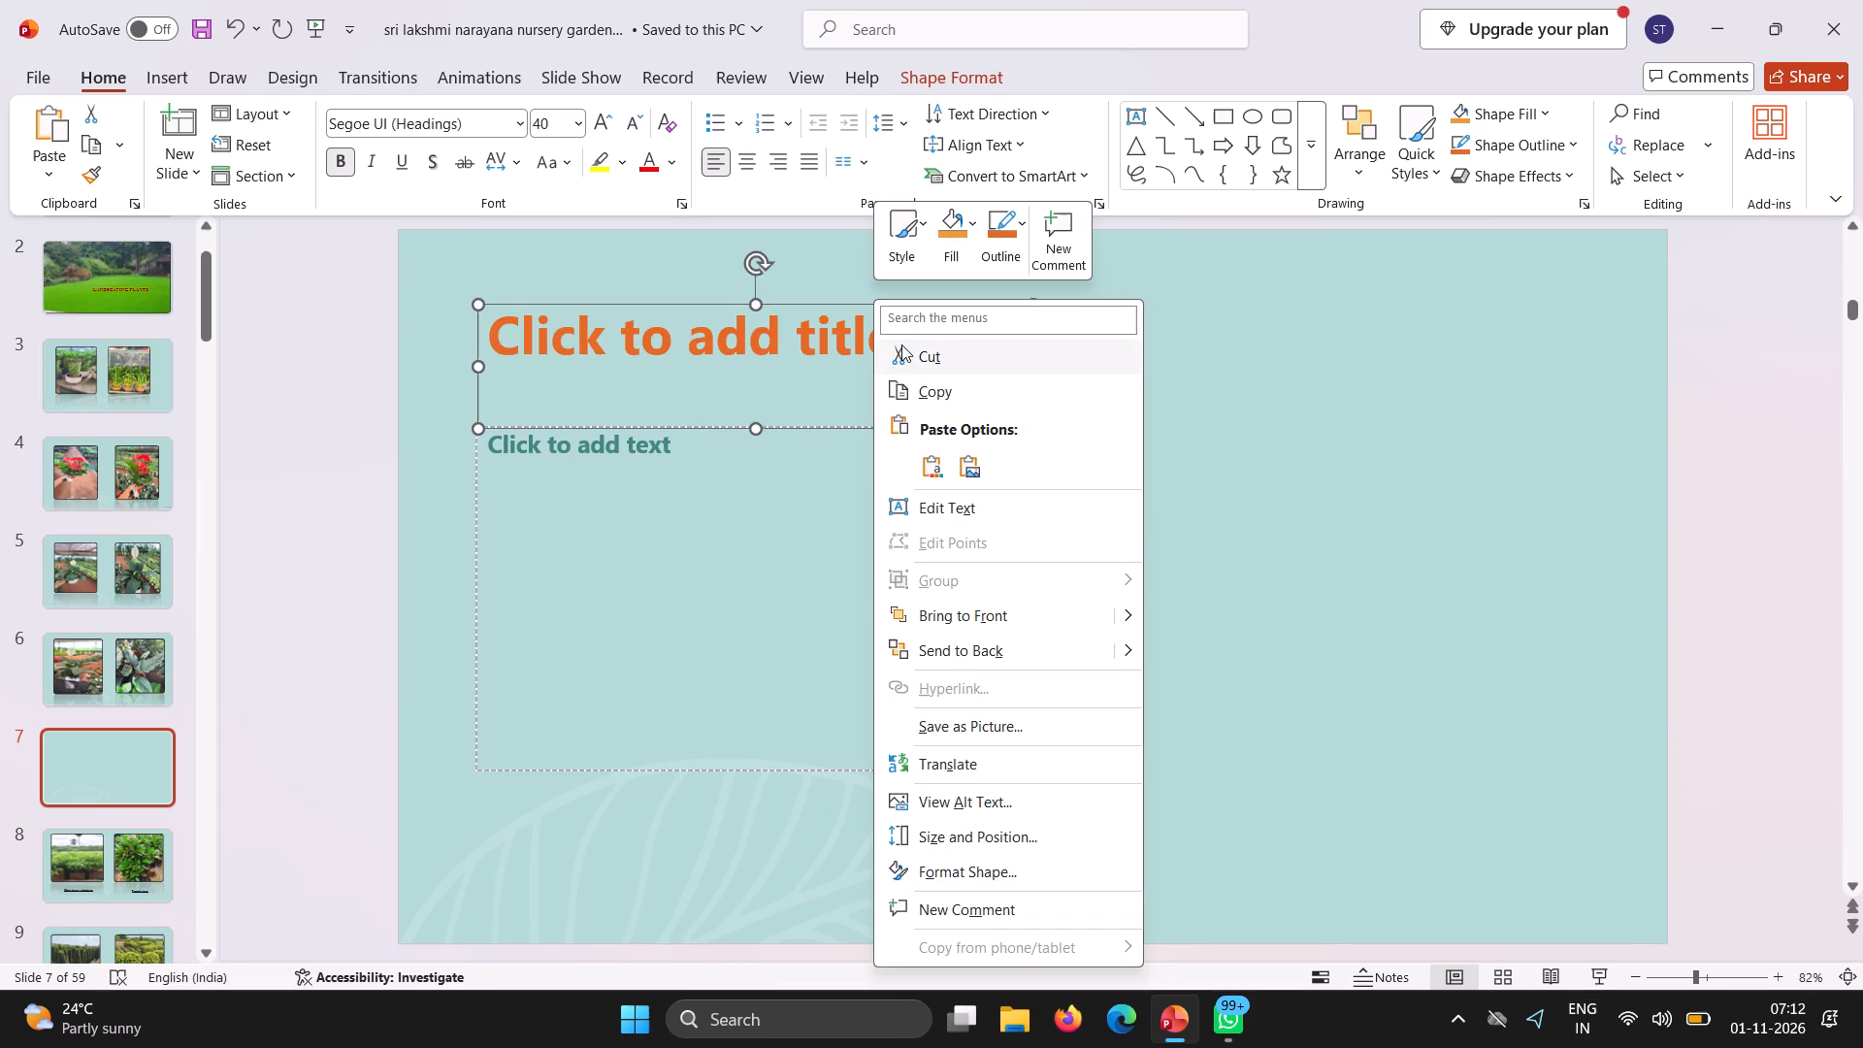
click(901, 344)
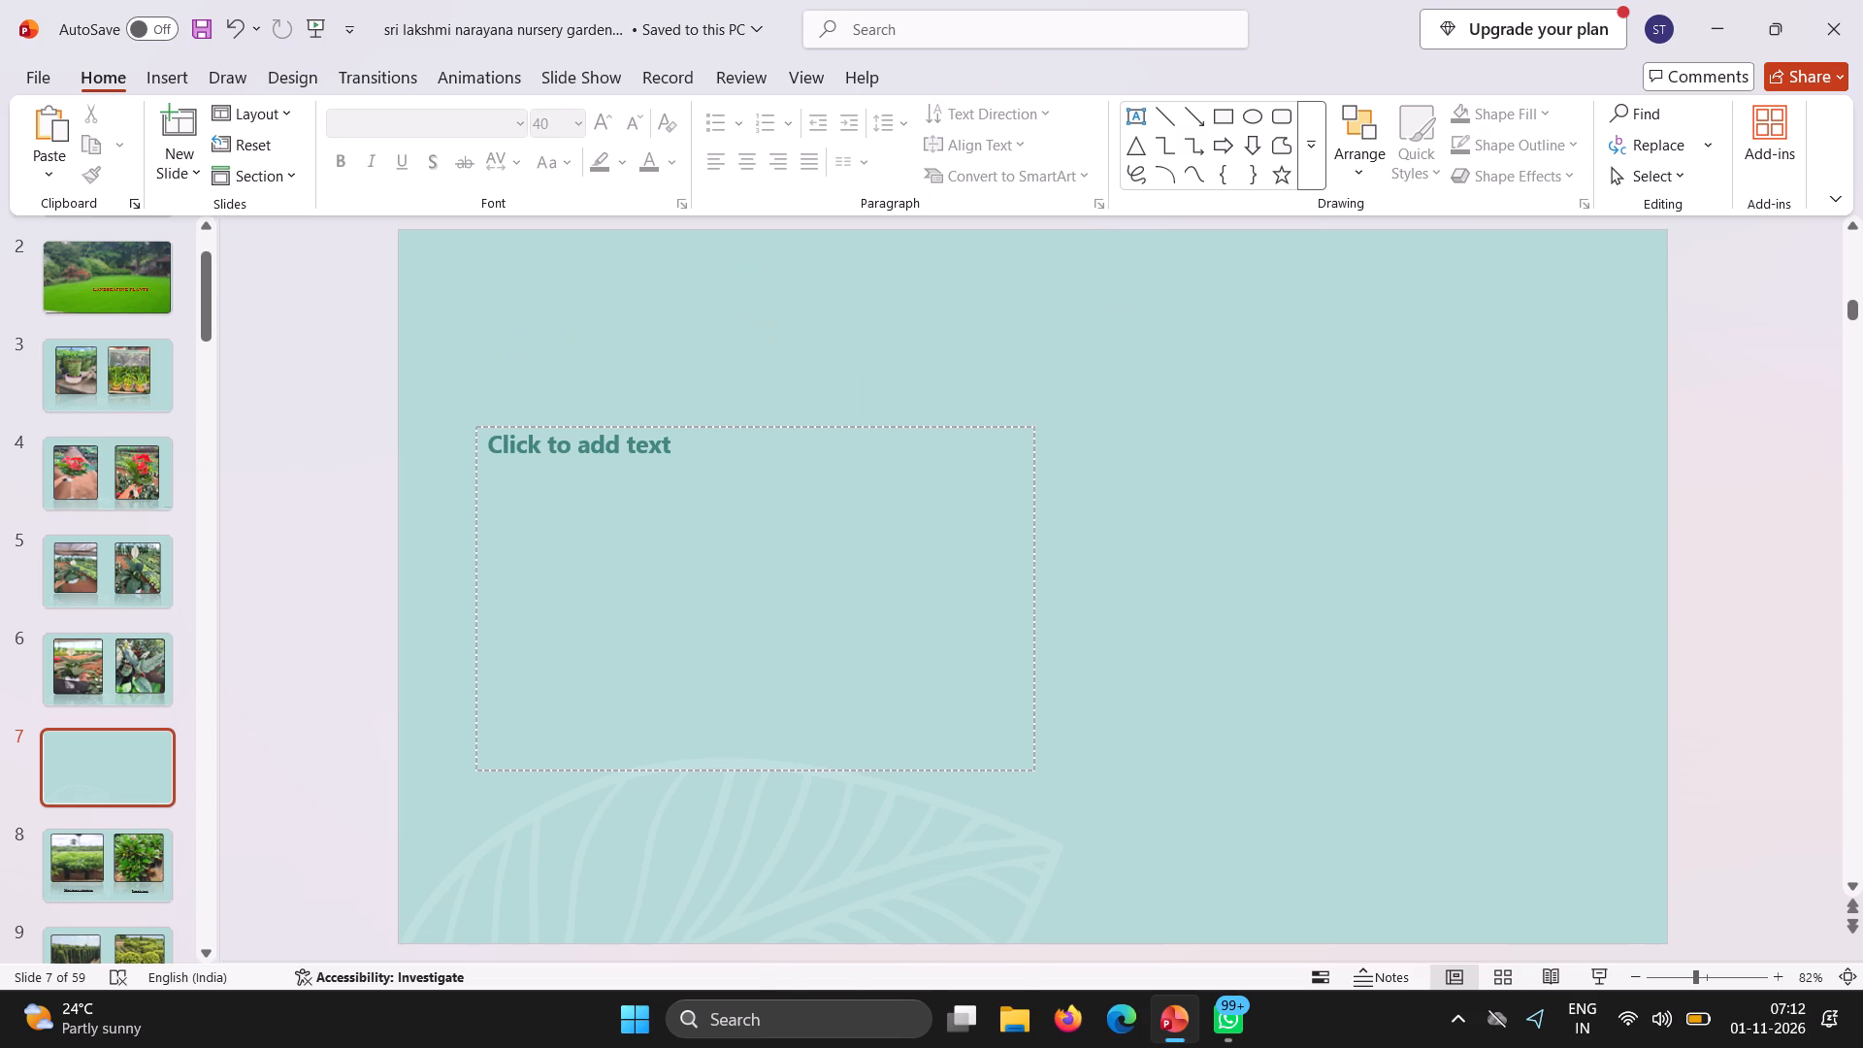
right_click(759, 433)
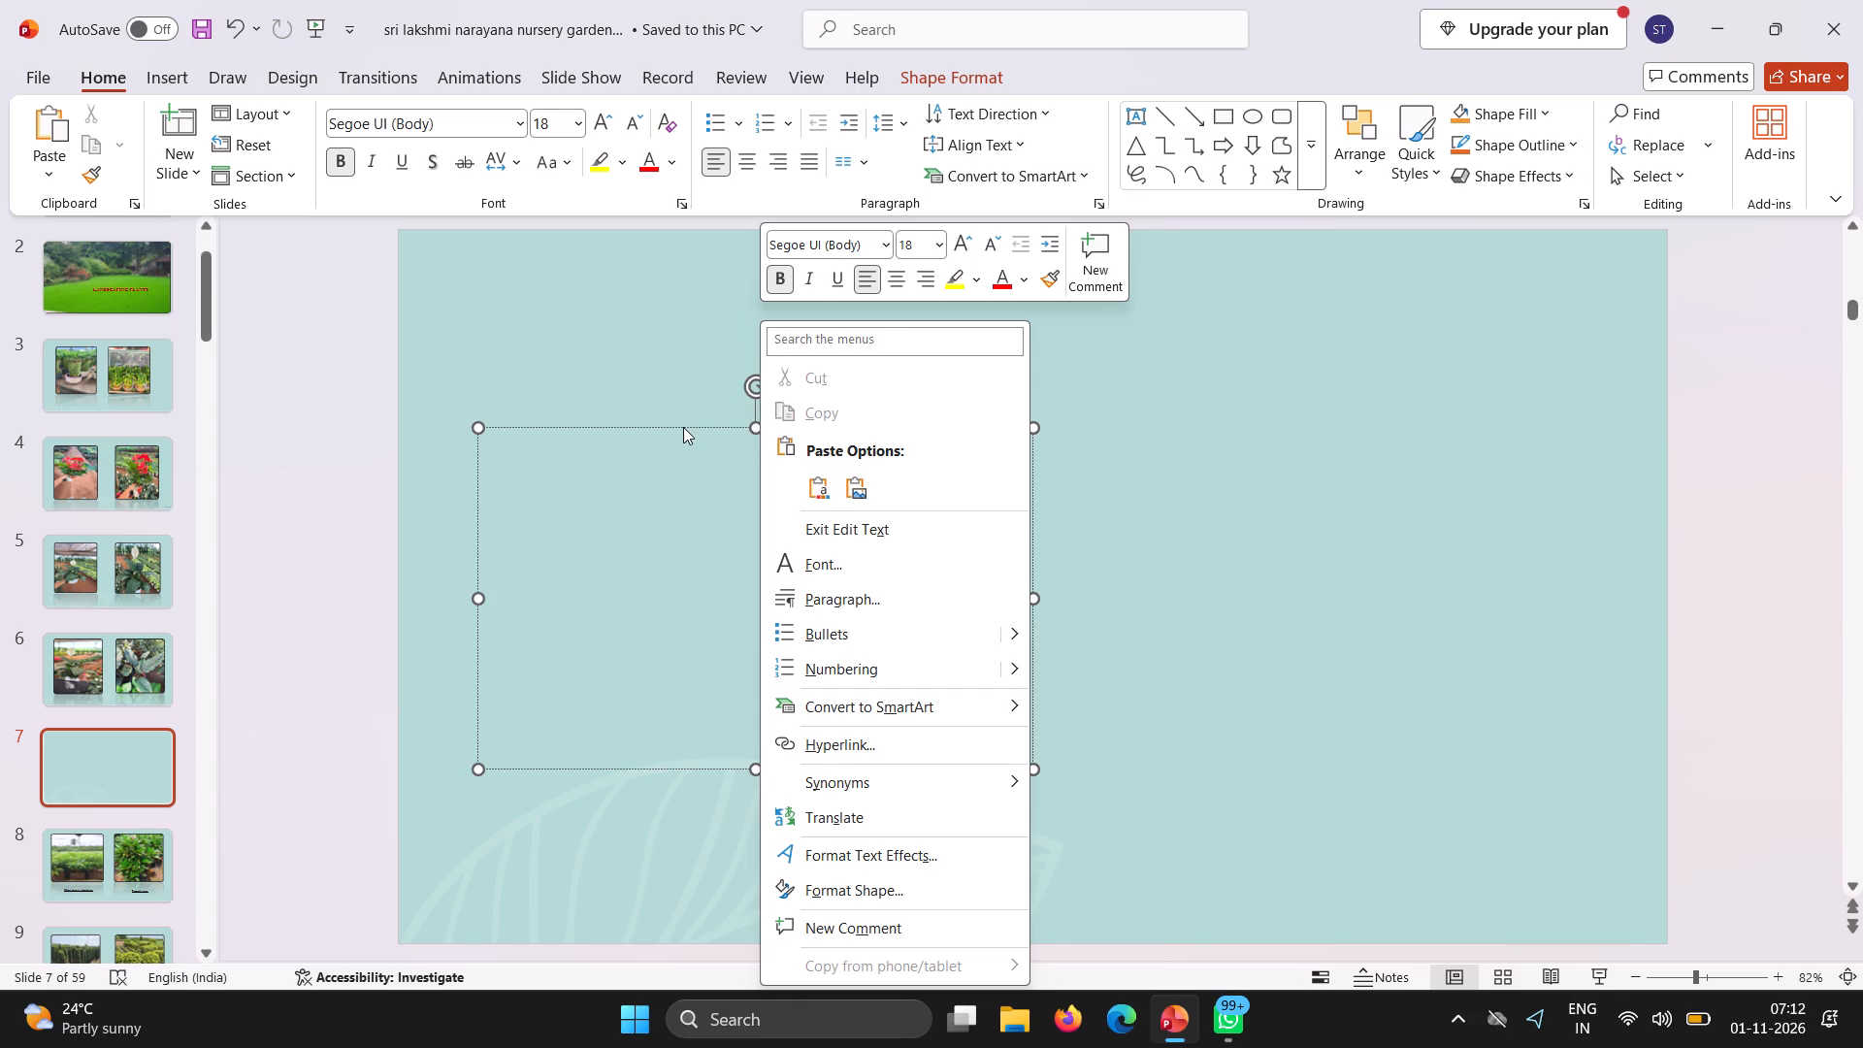
click(683, 427)
right_click(683, 427)
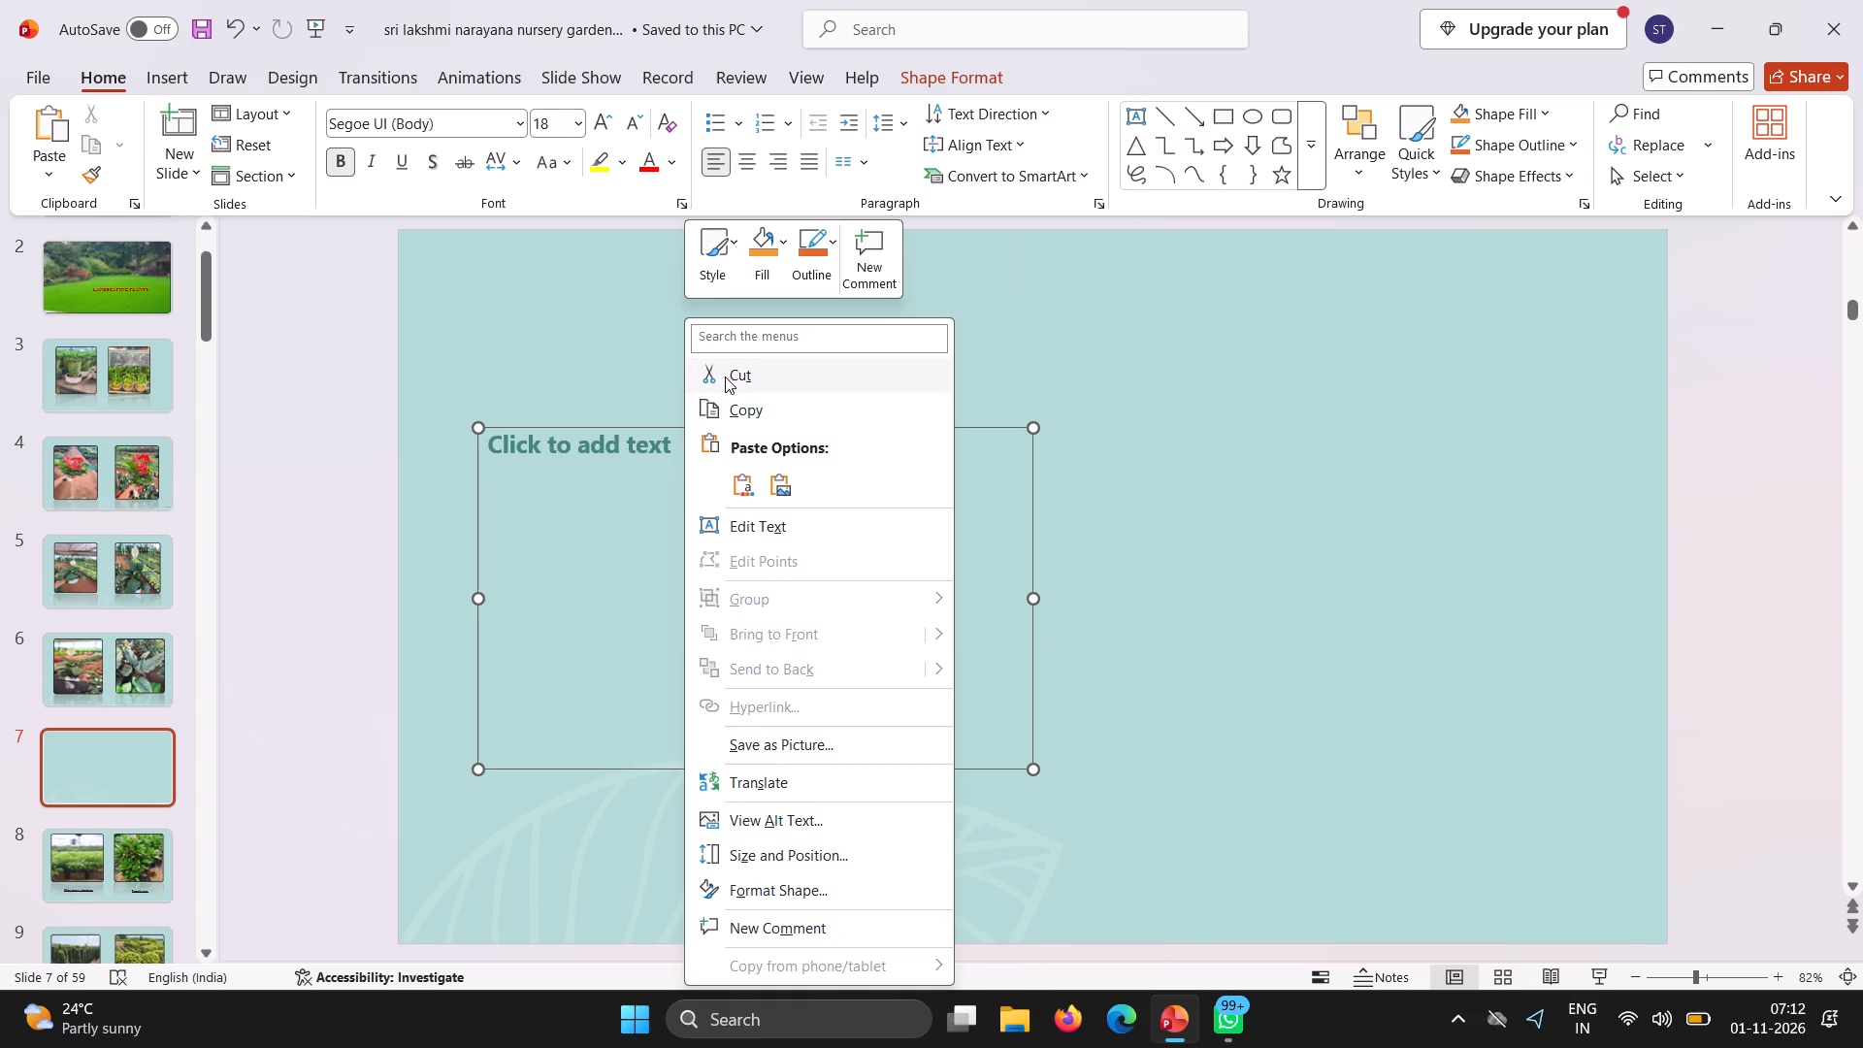
click(725, 377)
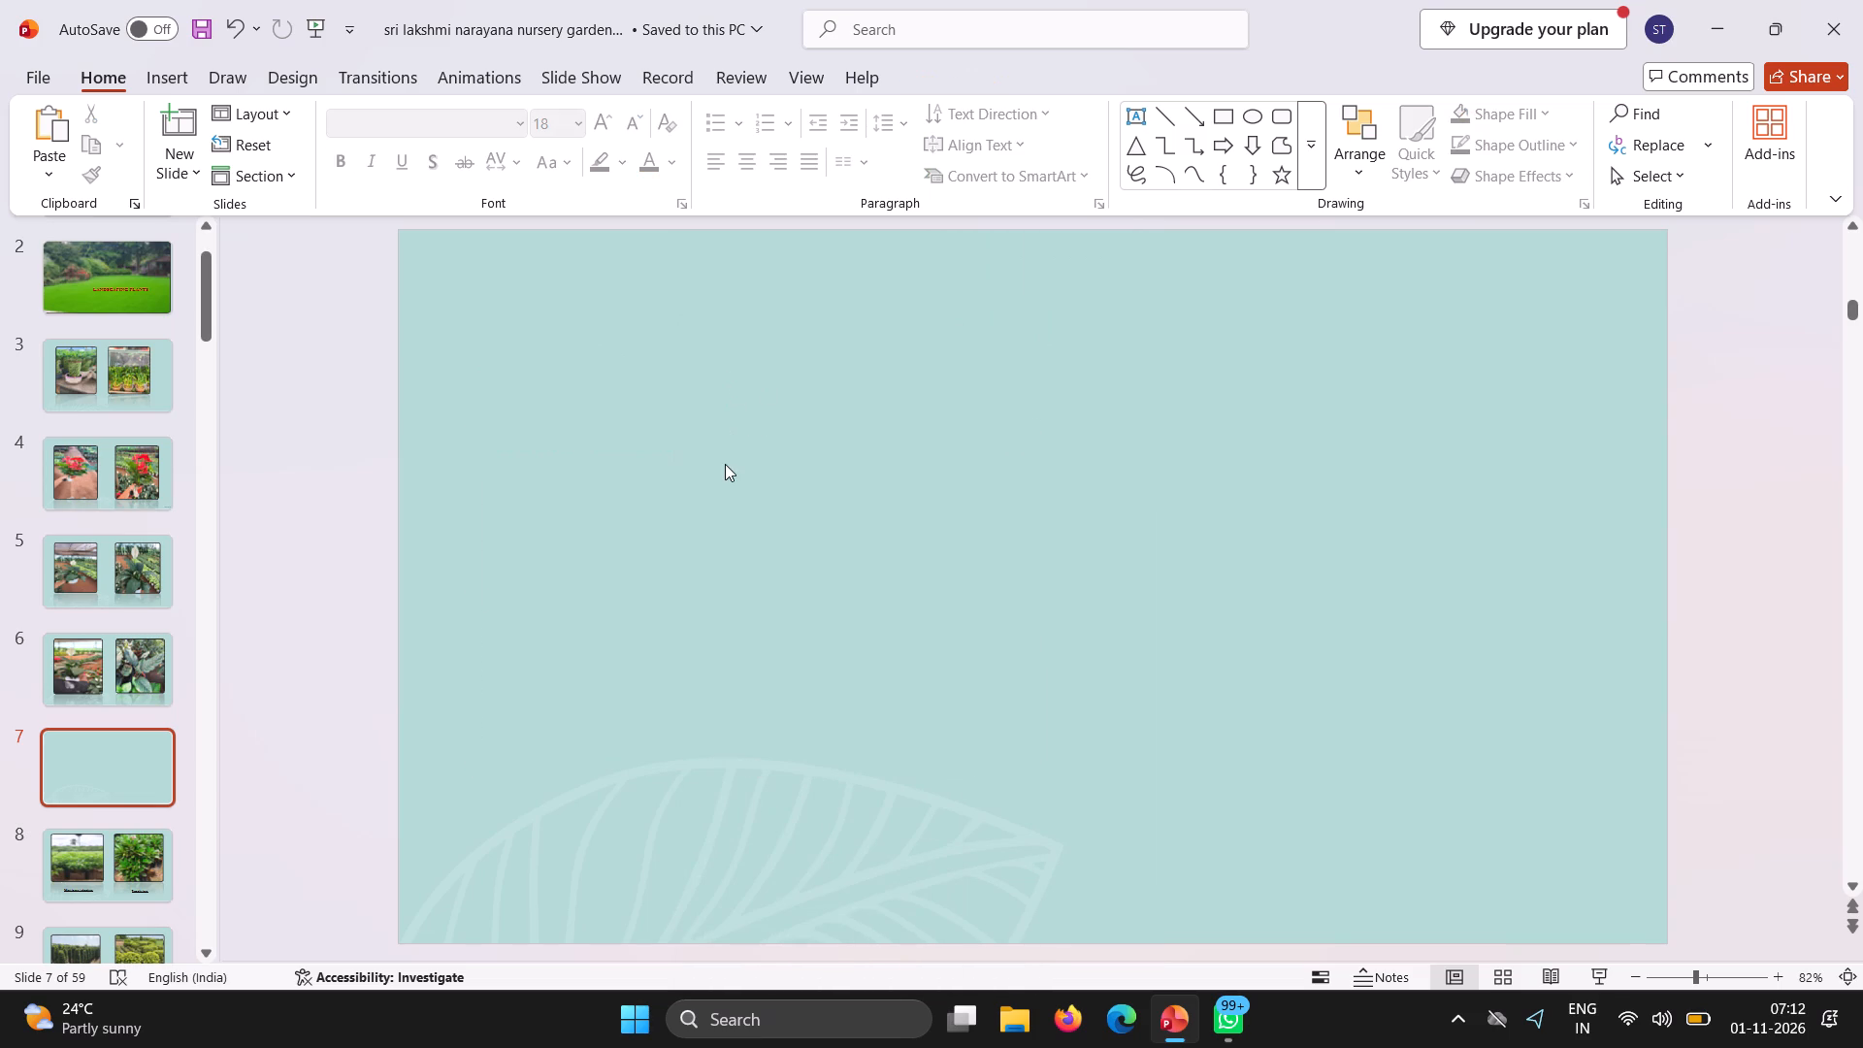
Paste the cut text placeholder onto slide 7 as a picture and move it up and to the left.
right_click(725, 464)
click(835, 492)
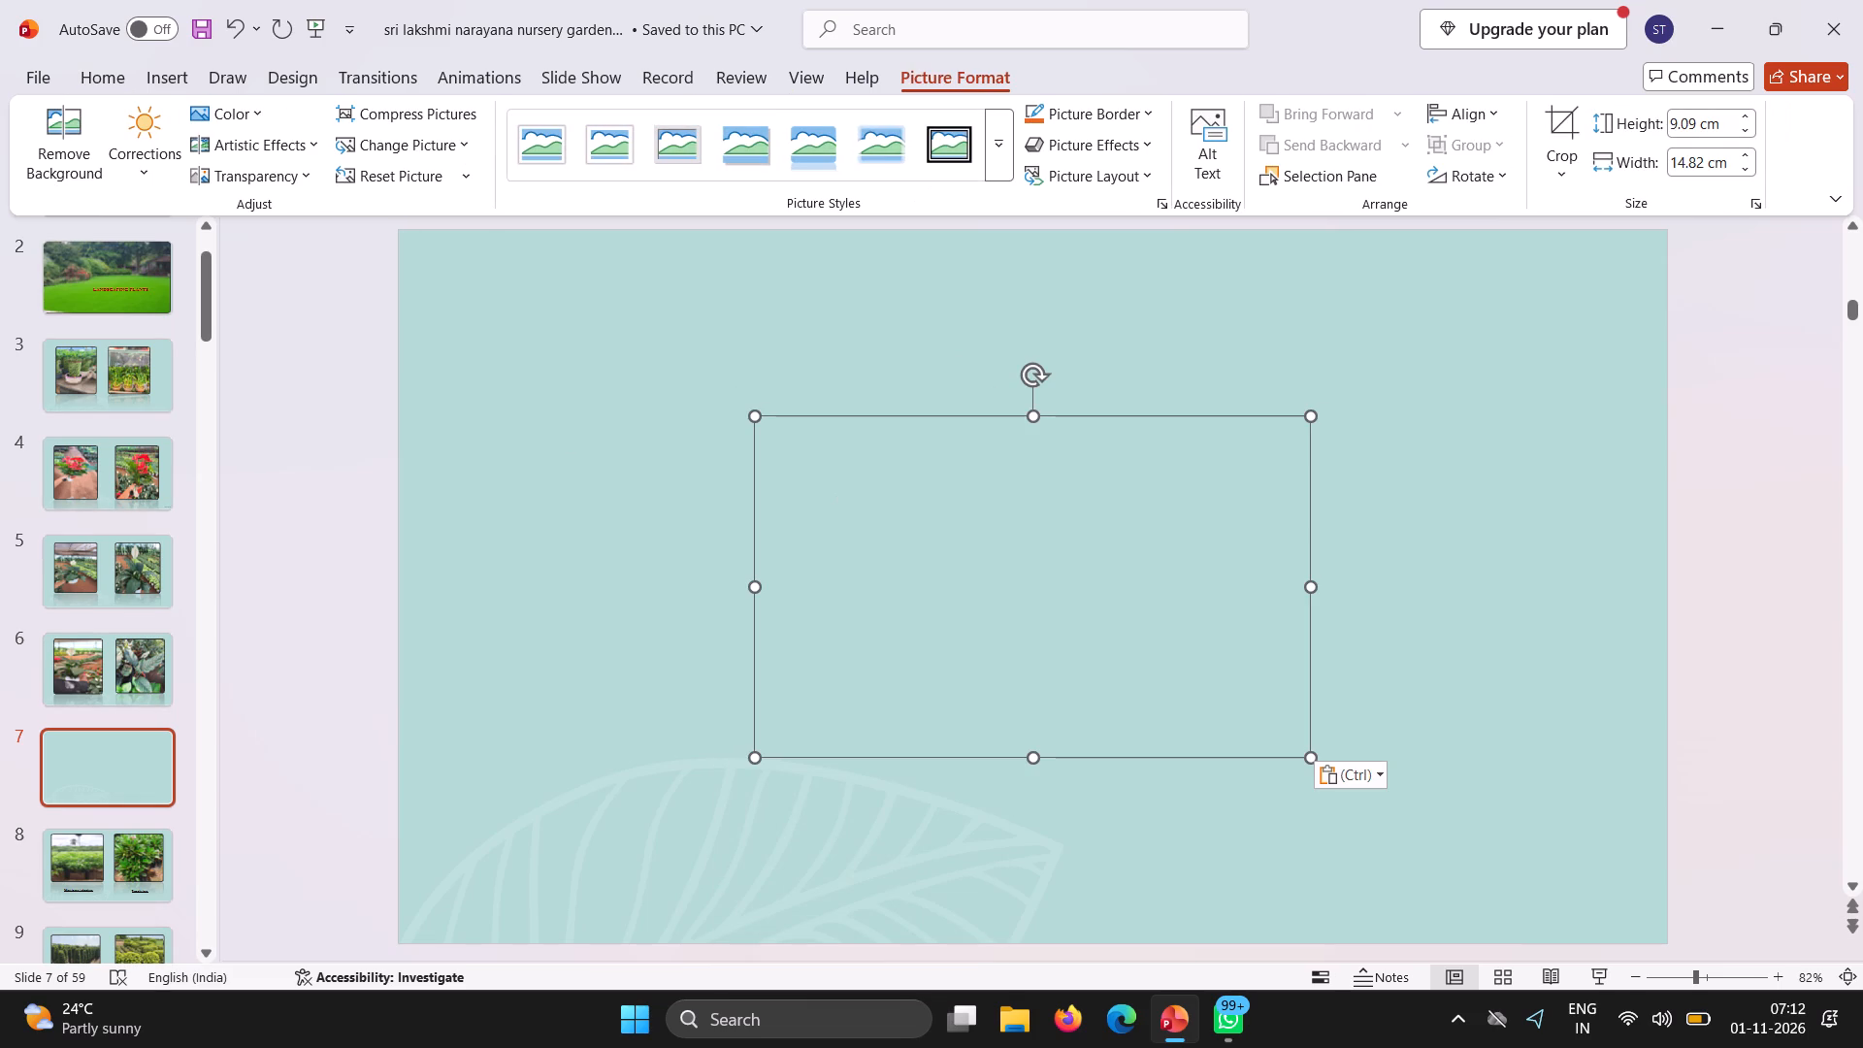
drag(761, 423, 615, 365)
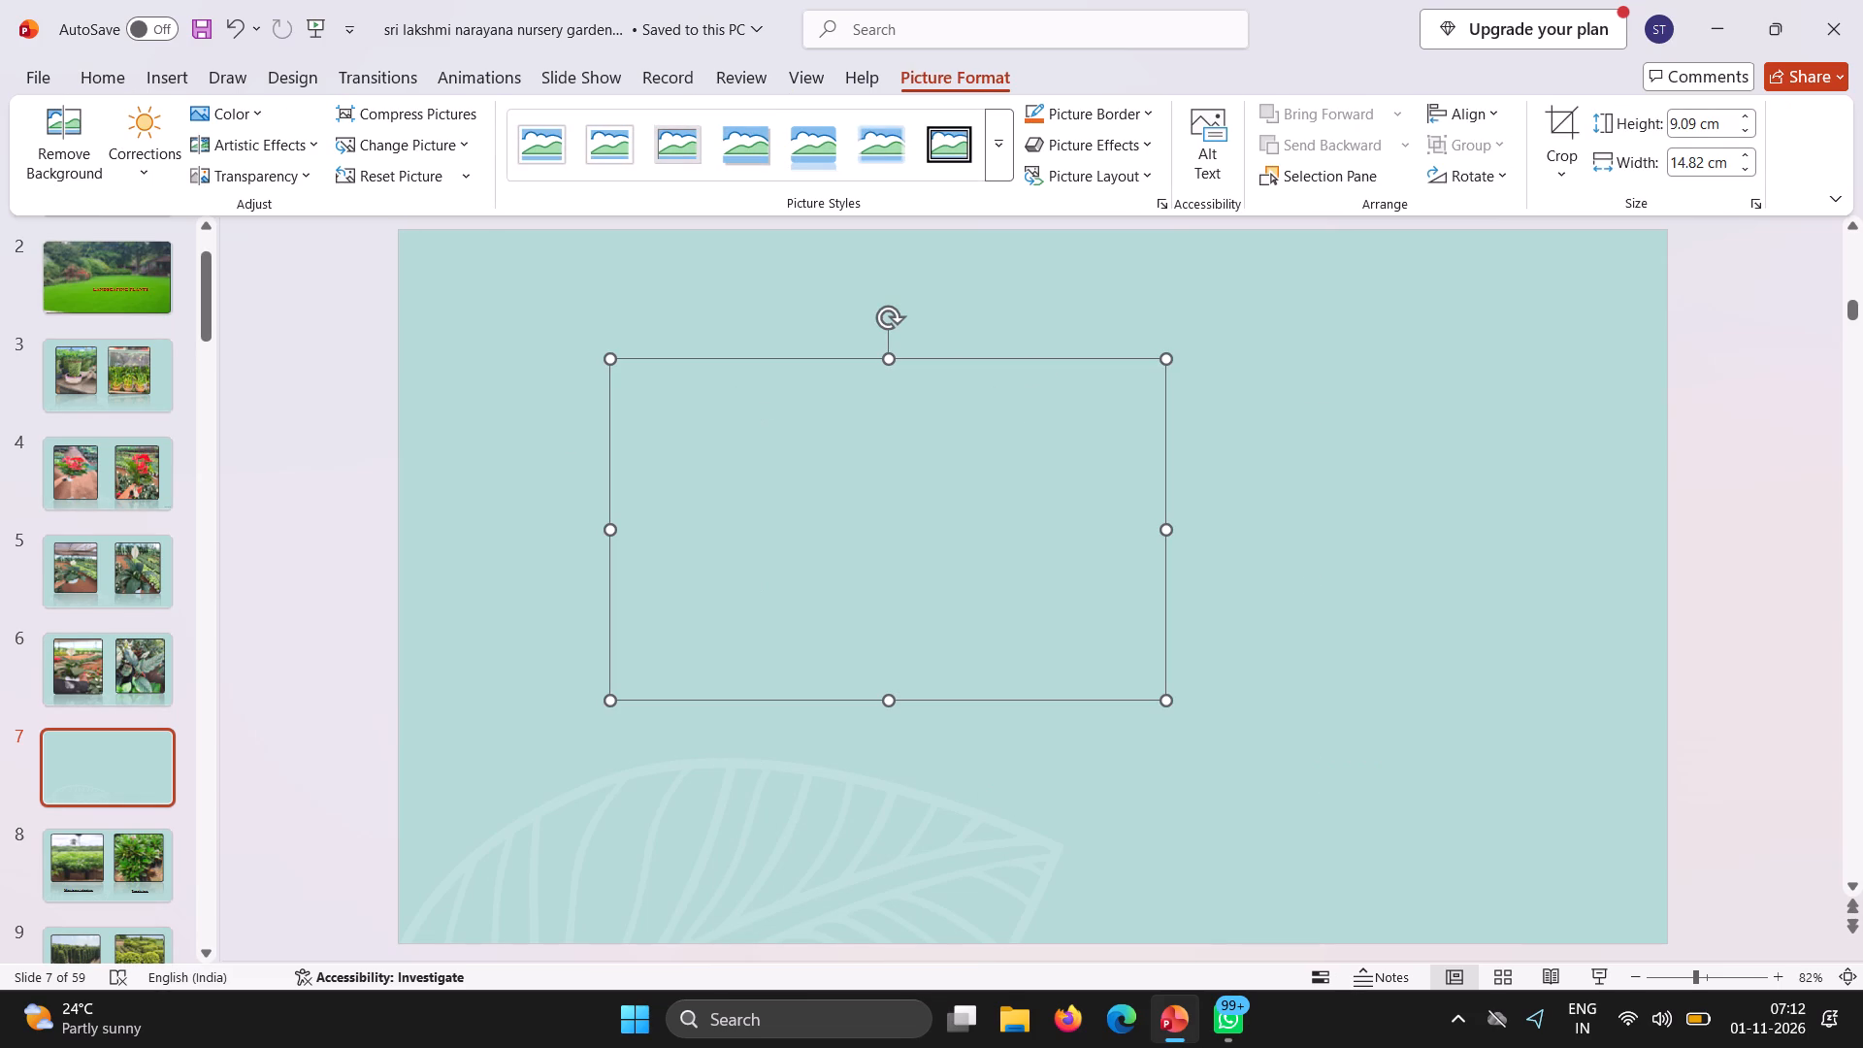
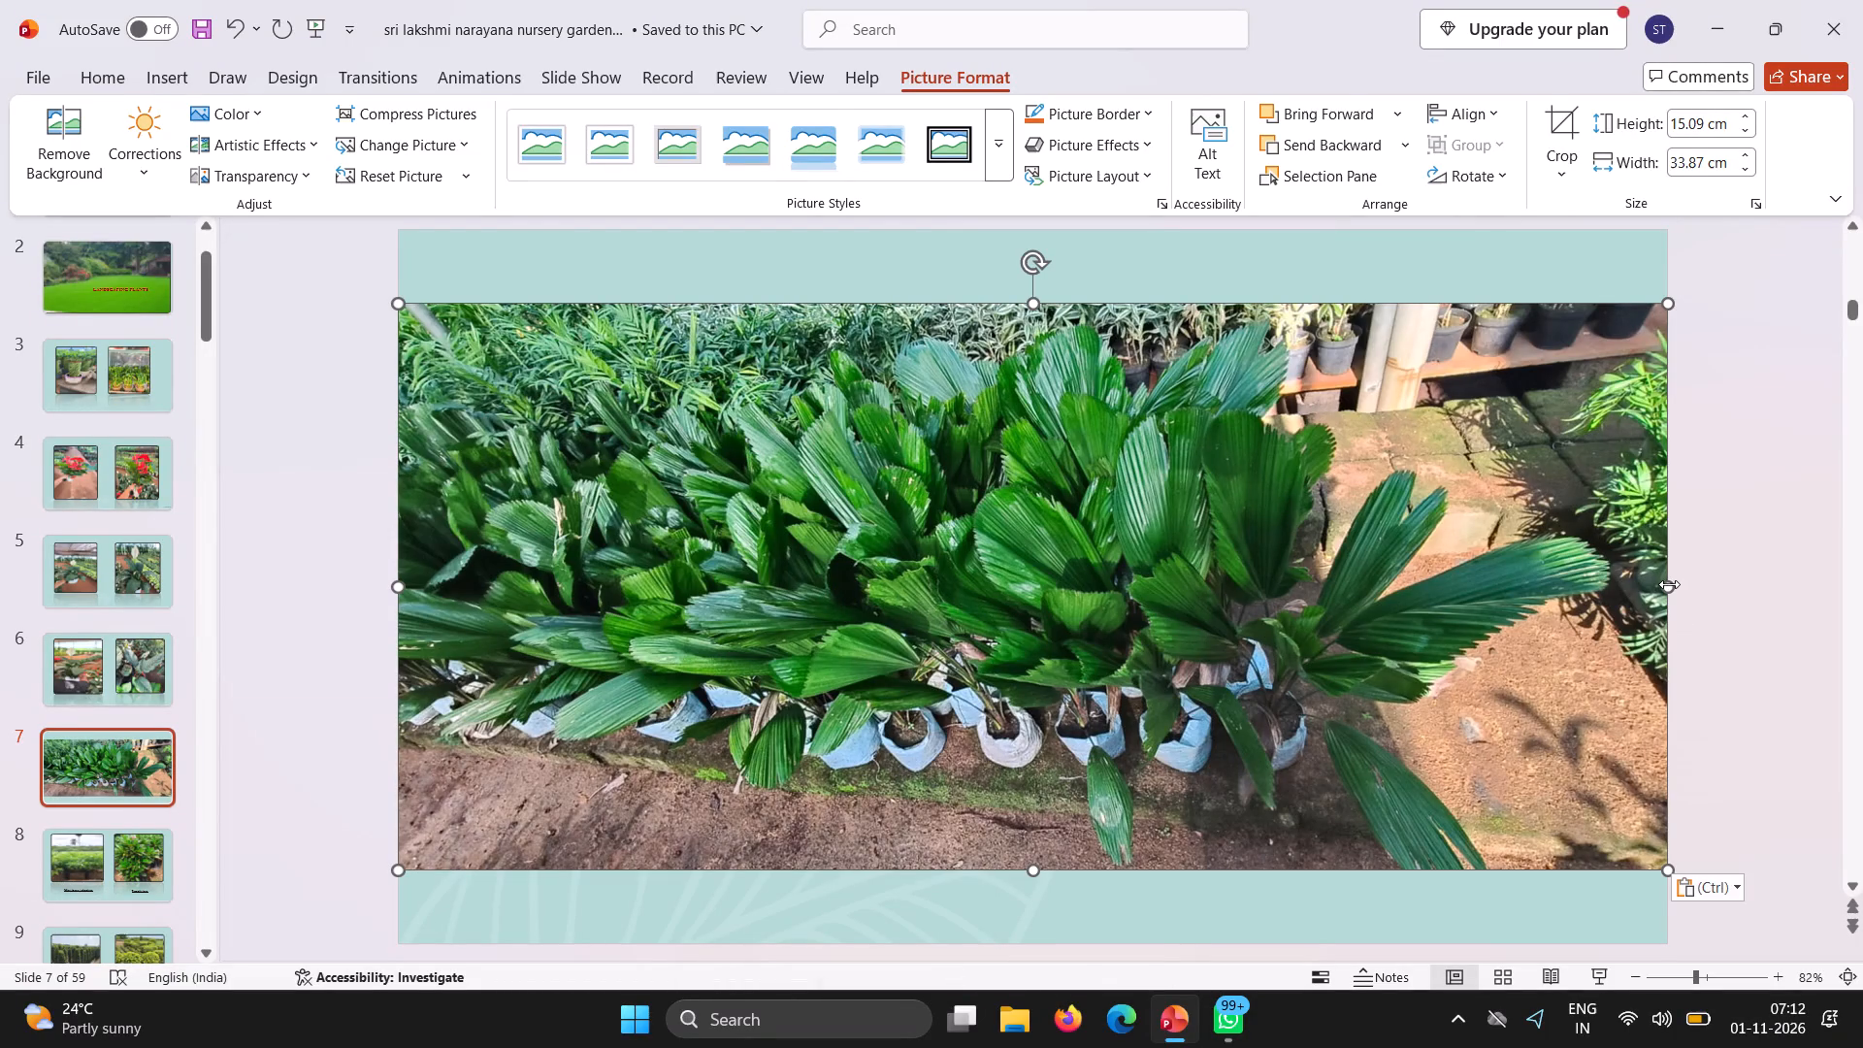
Narrow the plant picture on slide 7 to about 15.4 cm, shift it inward, and apply the black rounded frame style with reflection.
drag(1669, 584, 974, 454)
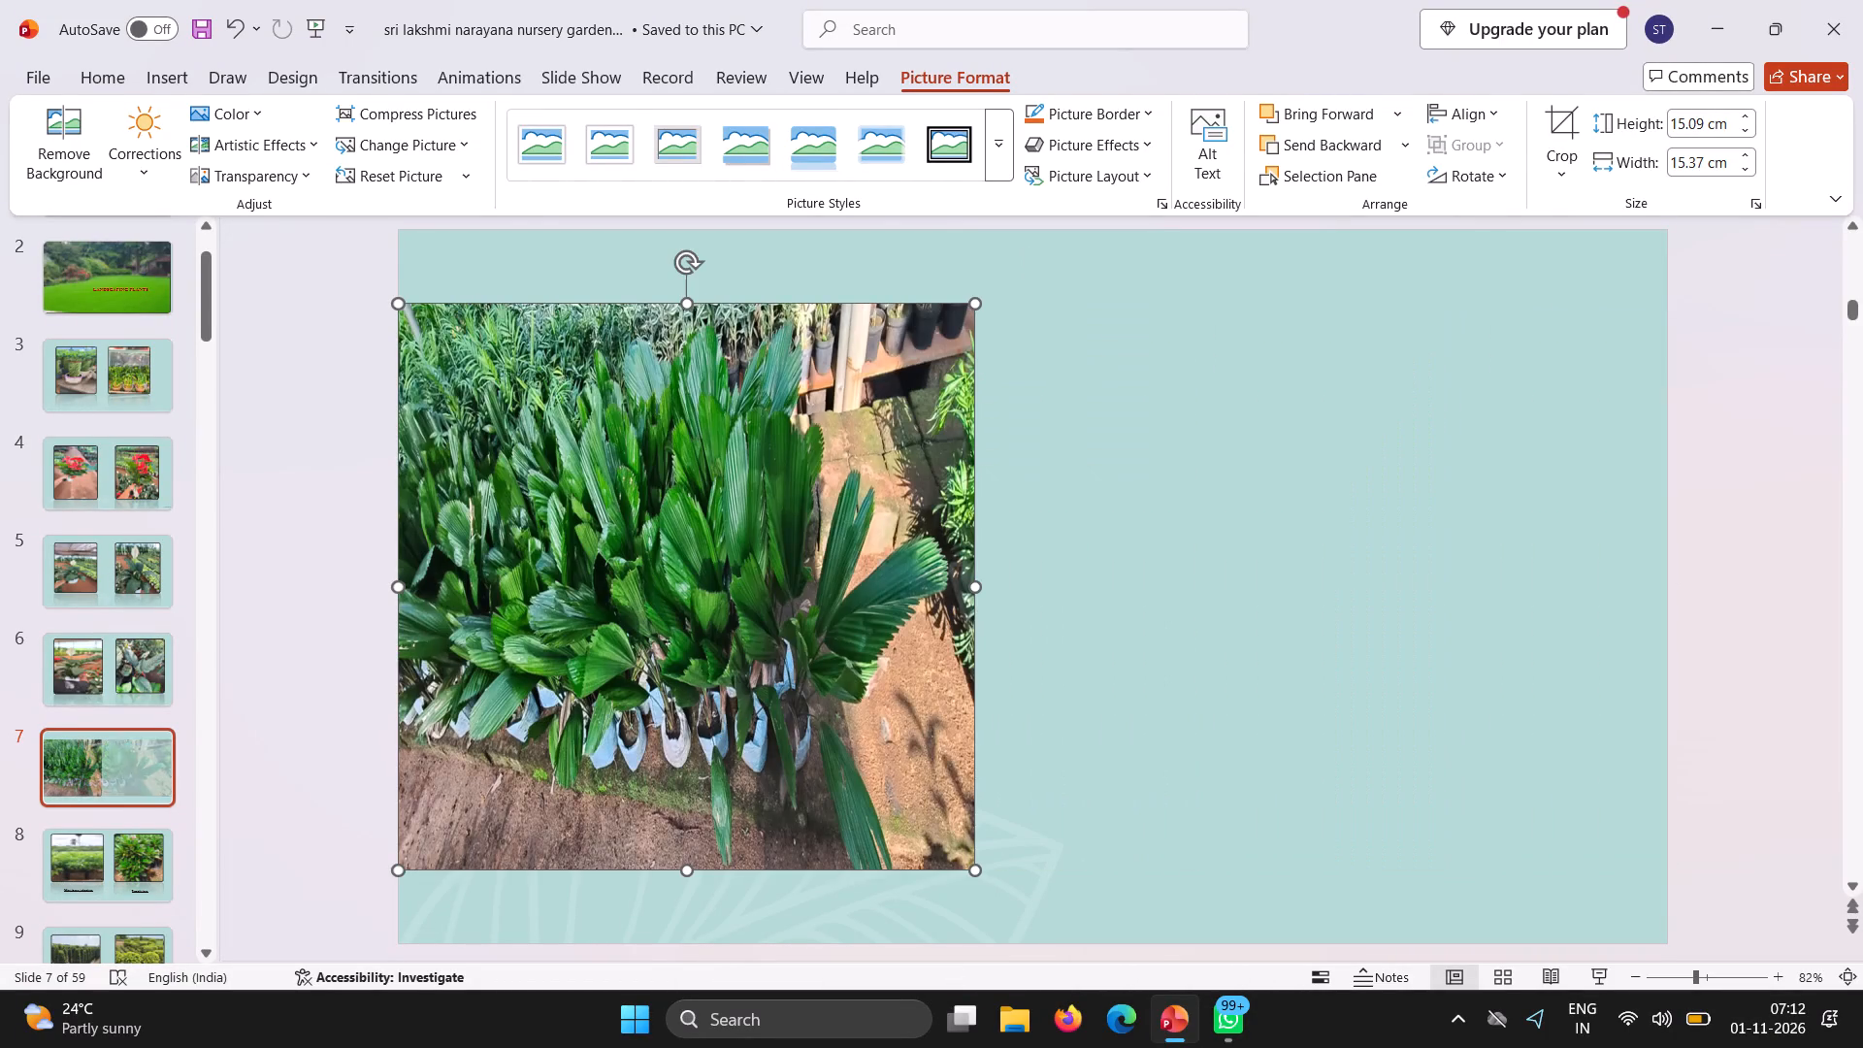
drag(707, 514, 780, 508)
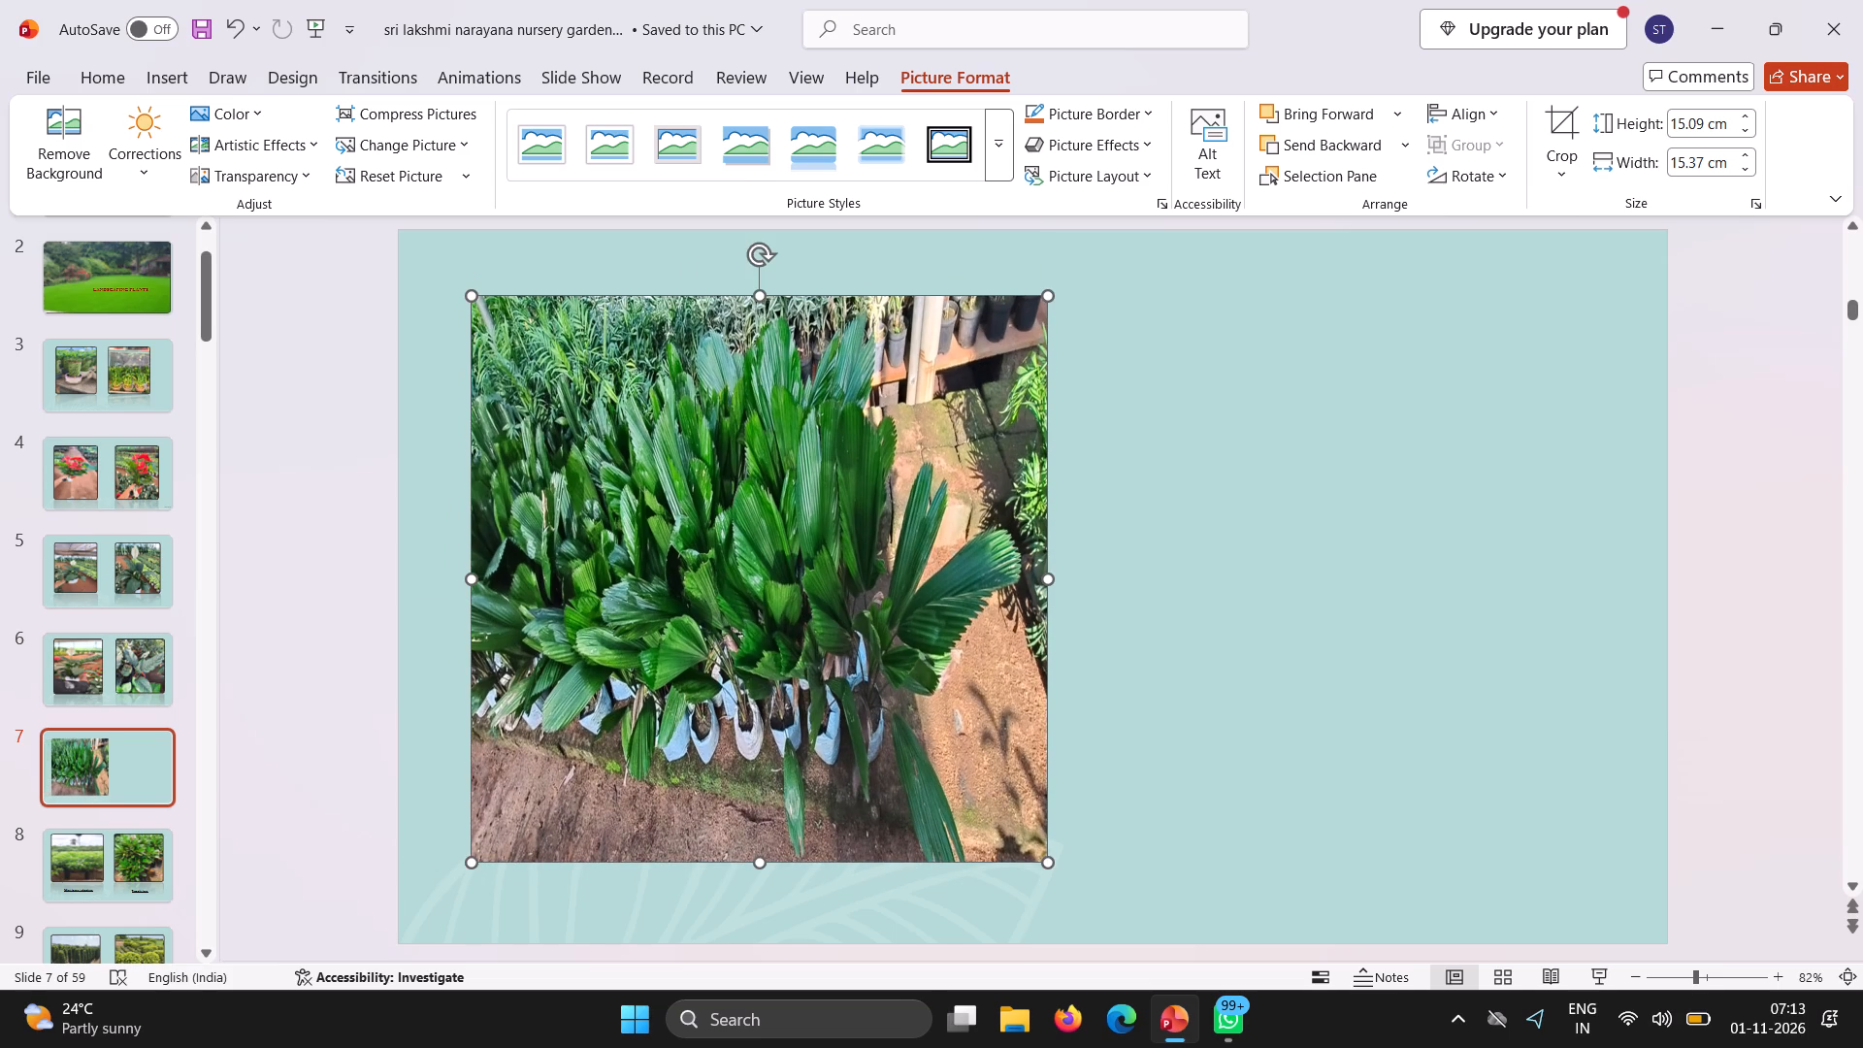
click(1002, 131)
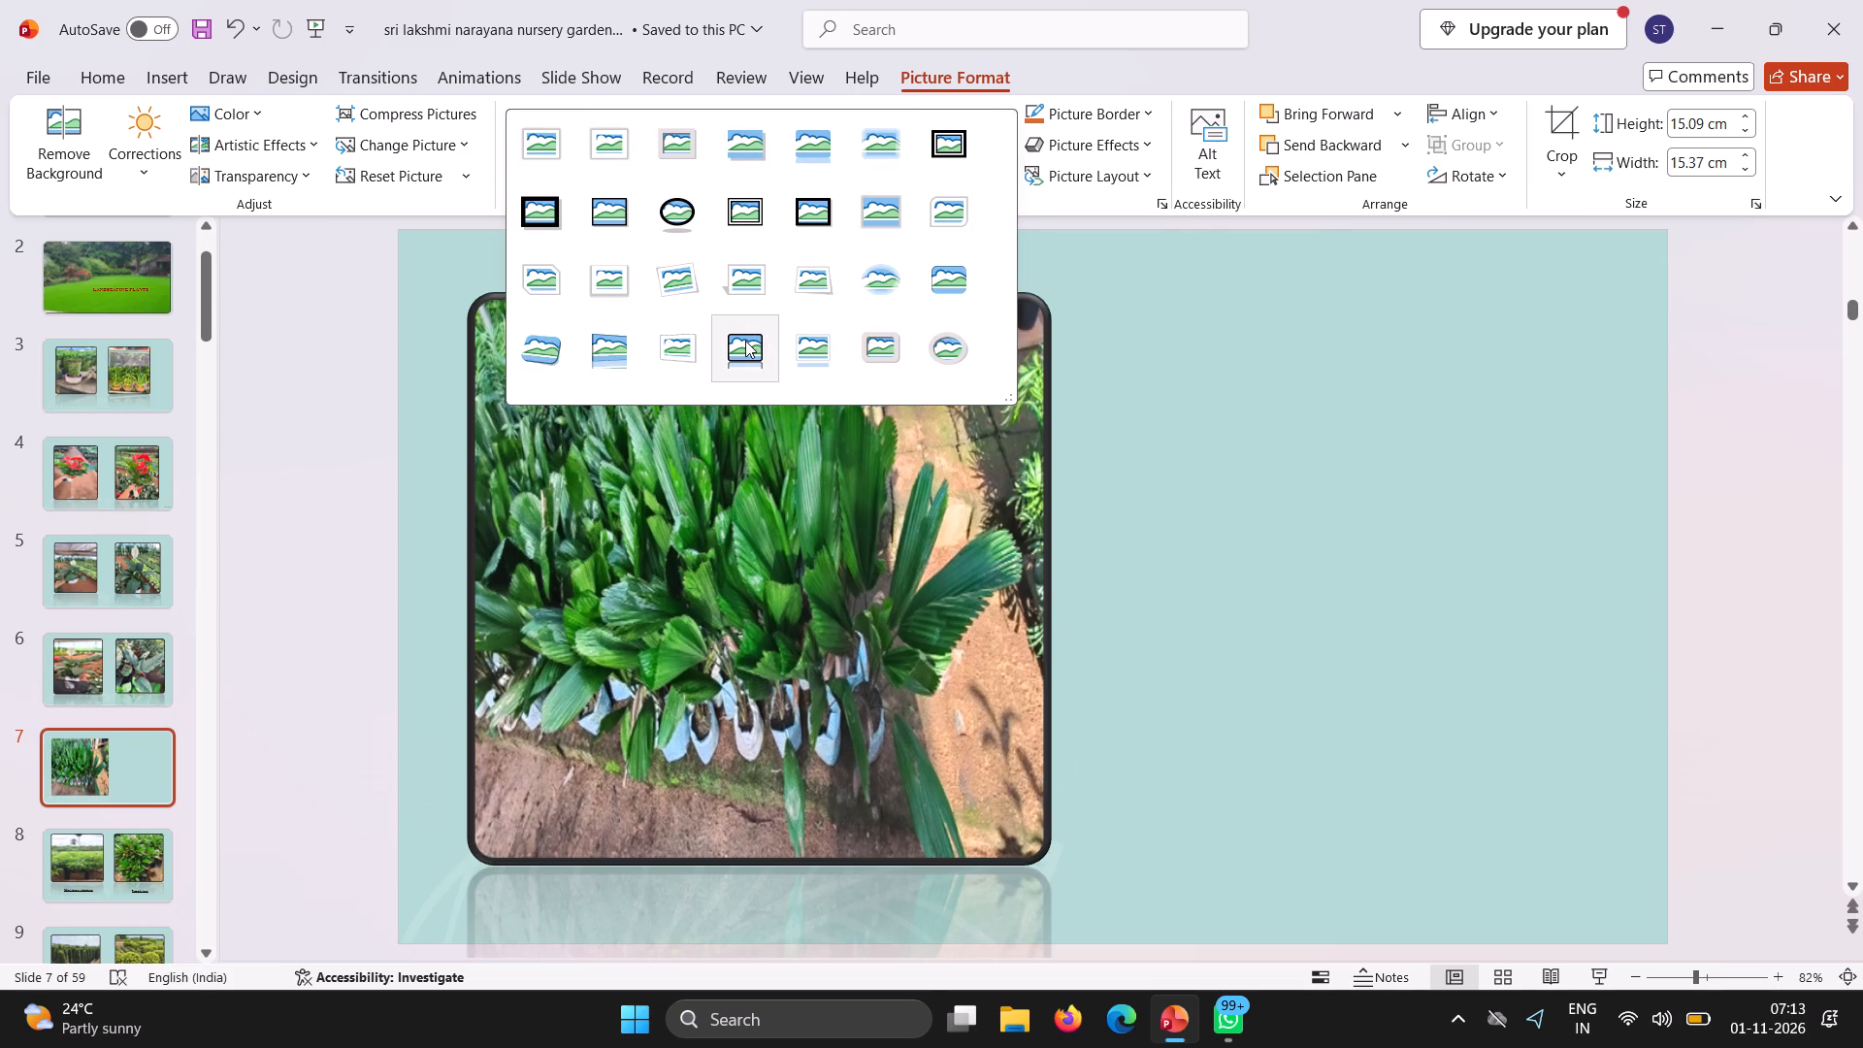
click(745, 341)
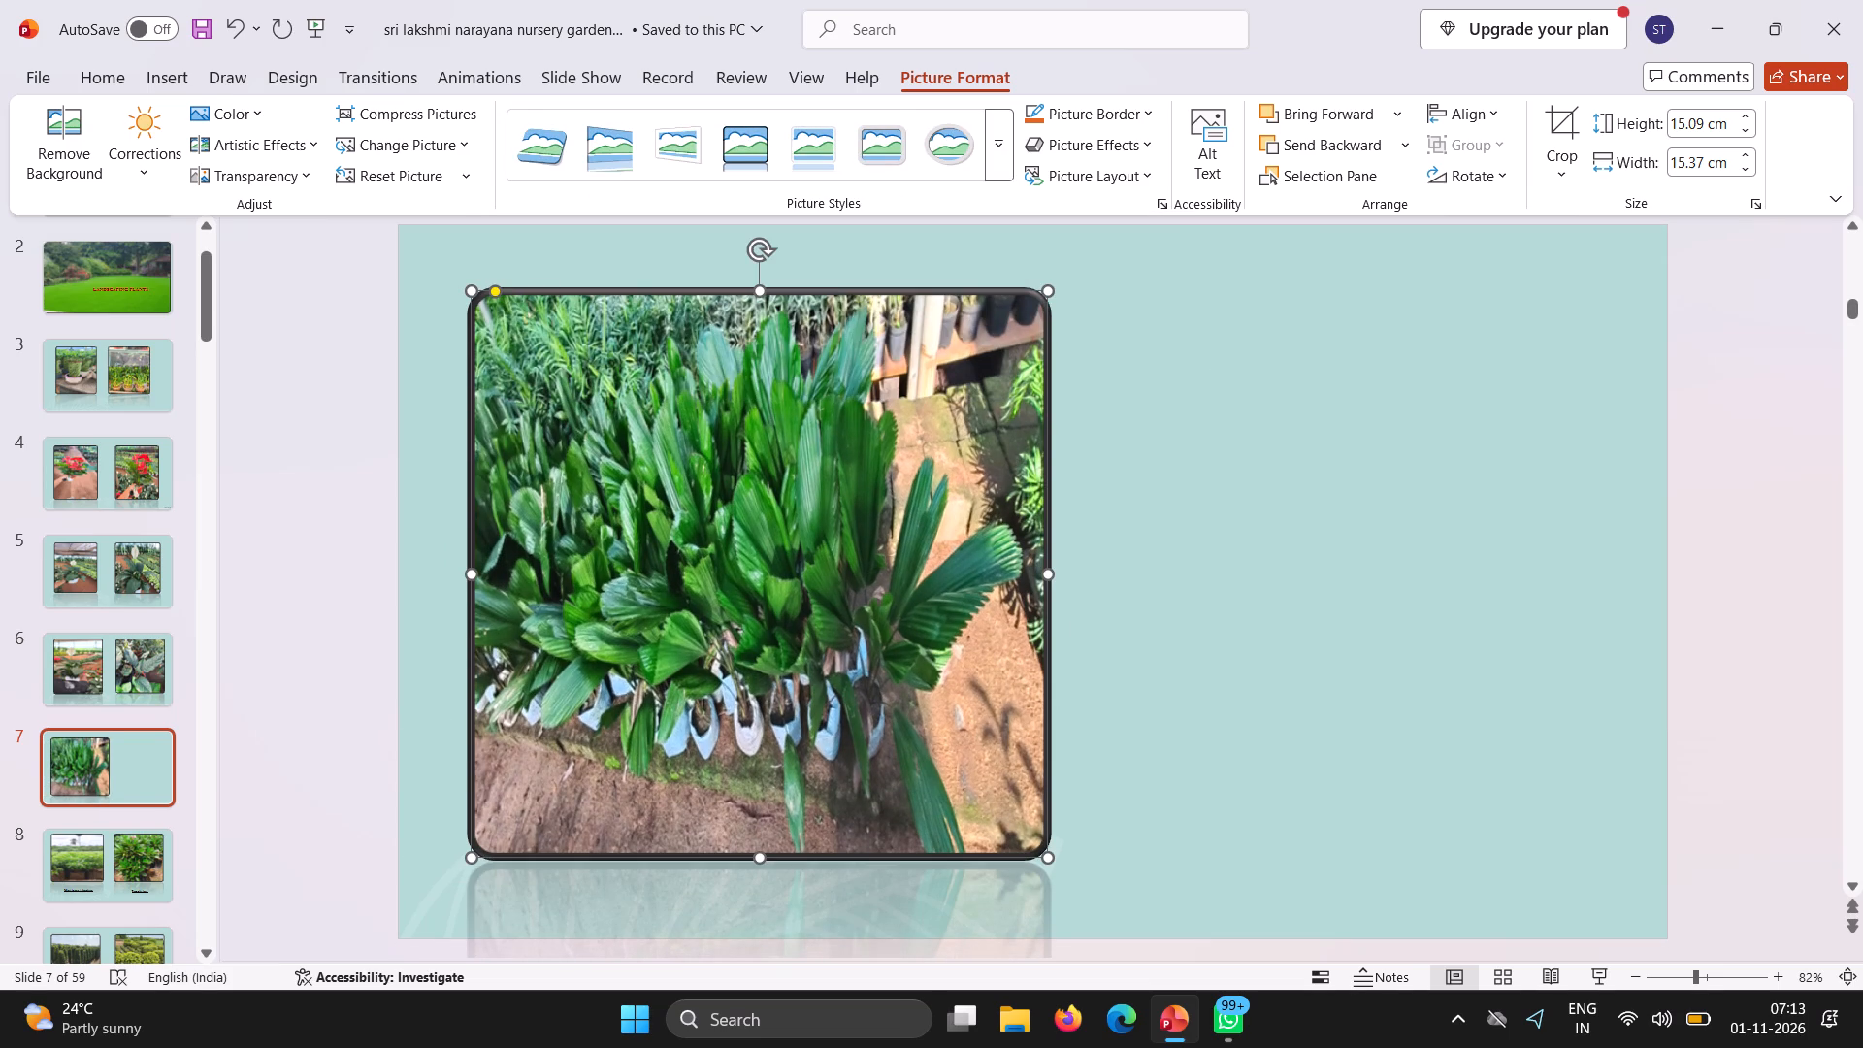
Resize the framed plant picture to about 12.7 cm high by 12.6 cm wide and position it on the slide's left half.
drag(1050, 577, 994, 573)
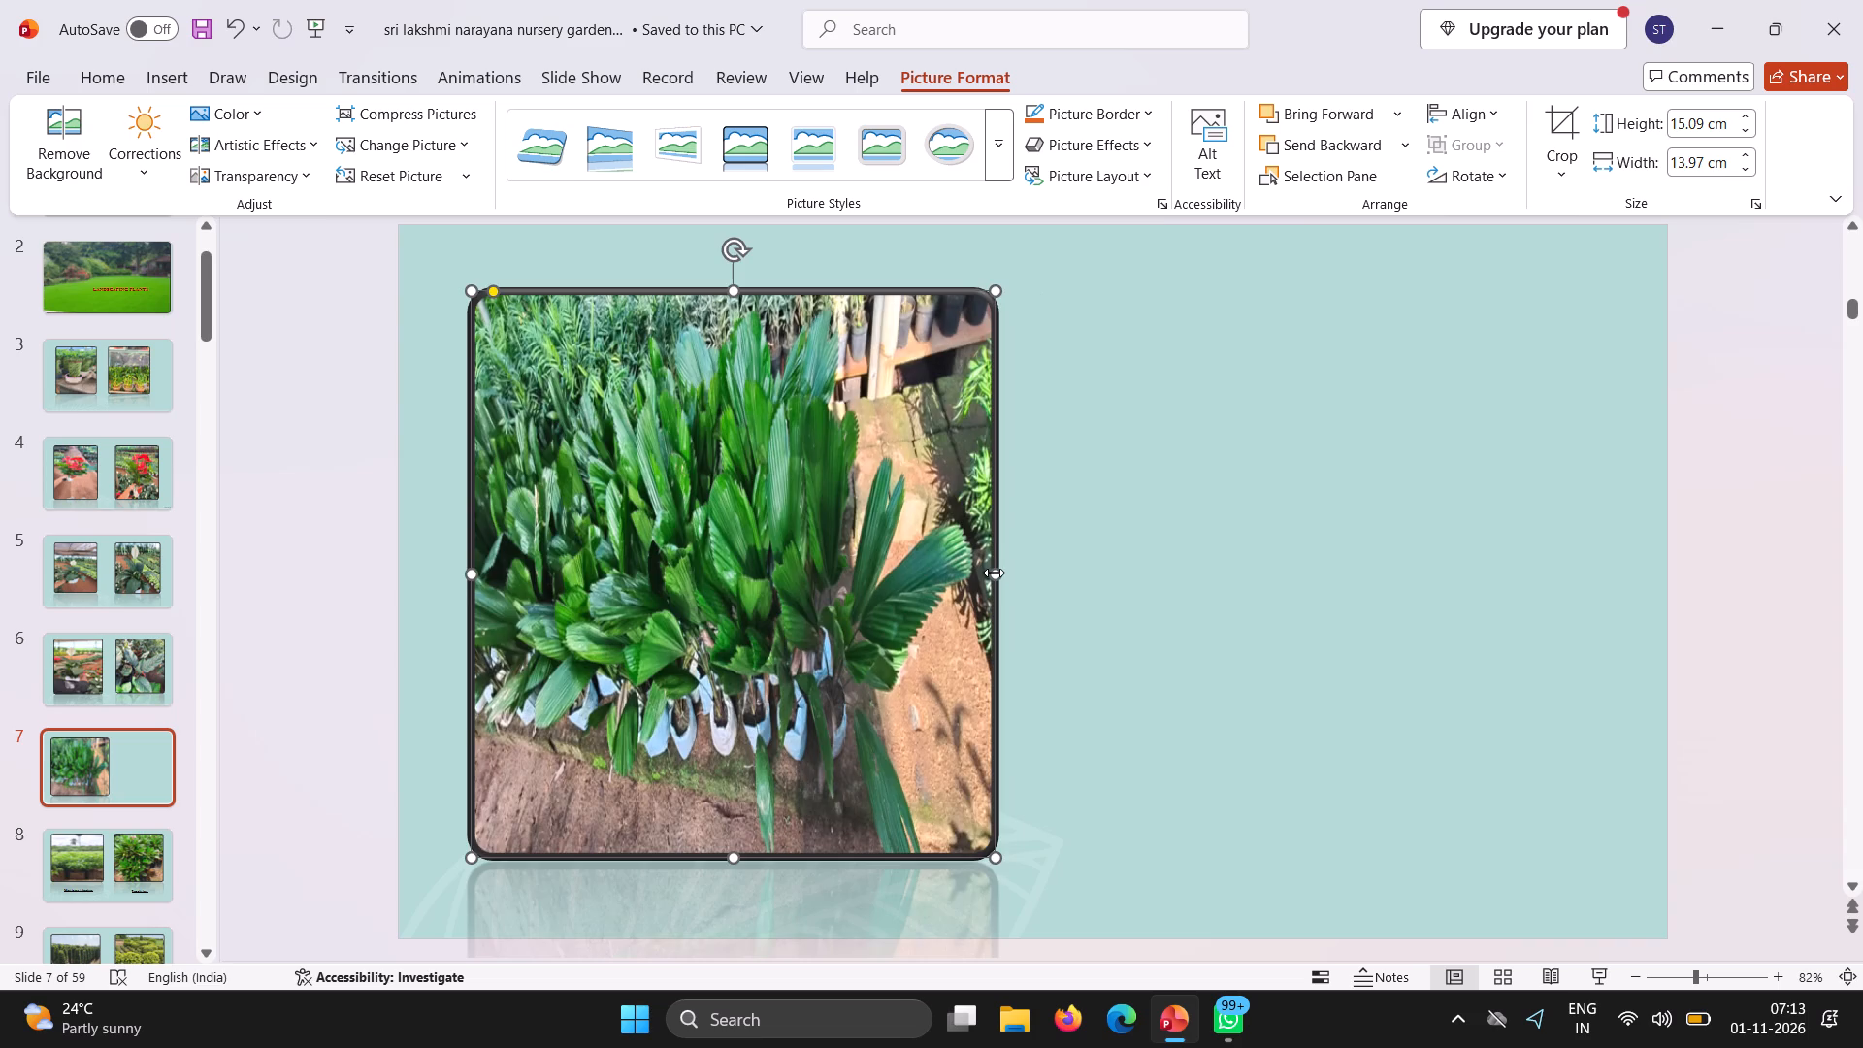
click(750, 631)
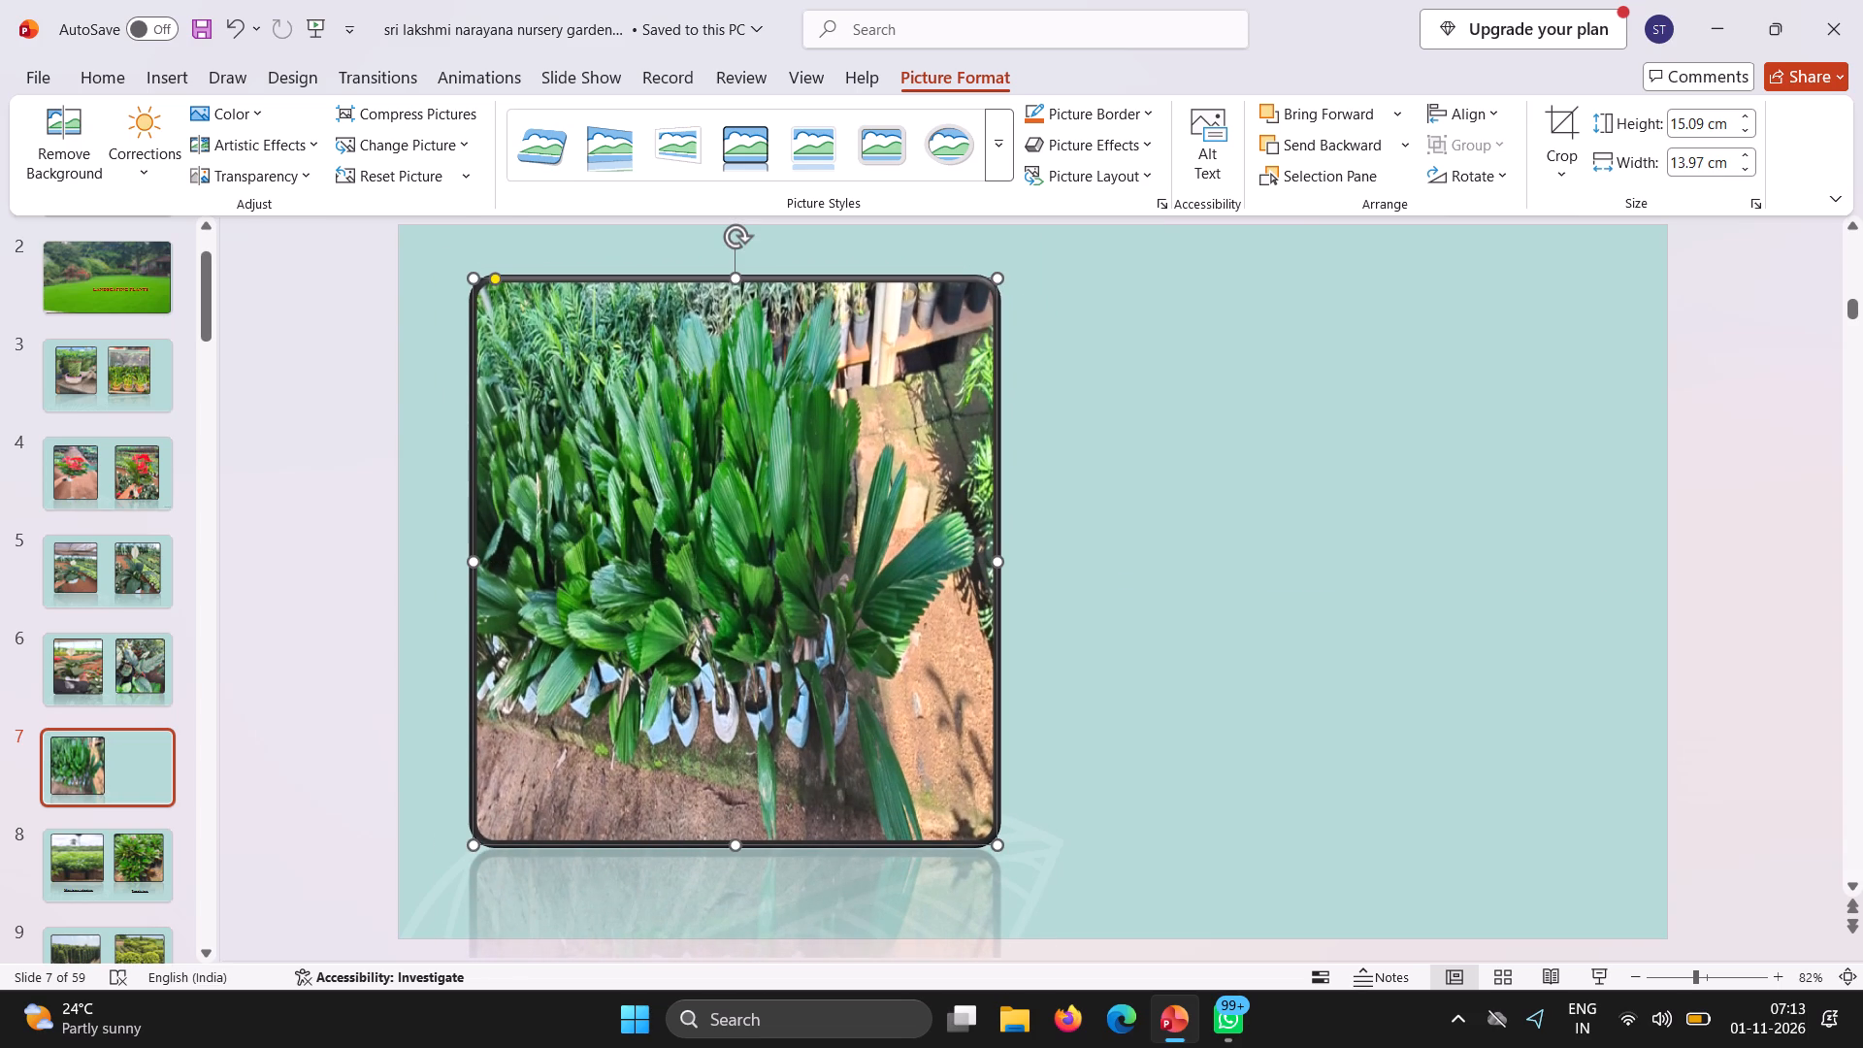
drag(739, 850, 730, 791)
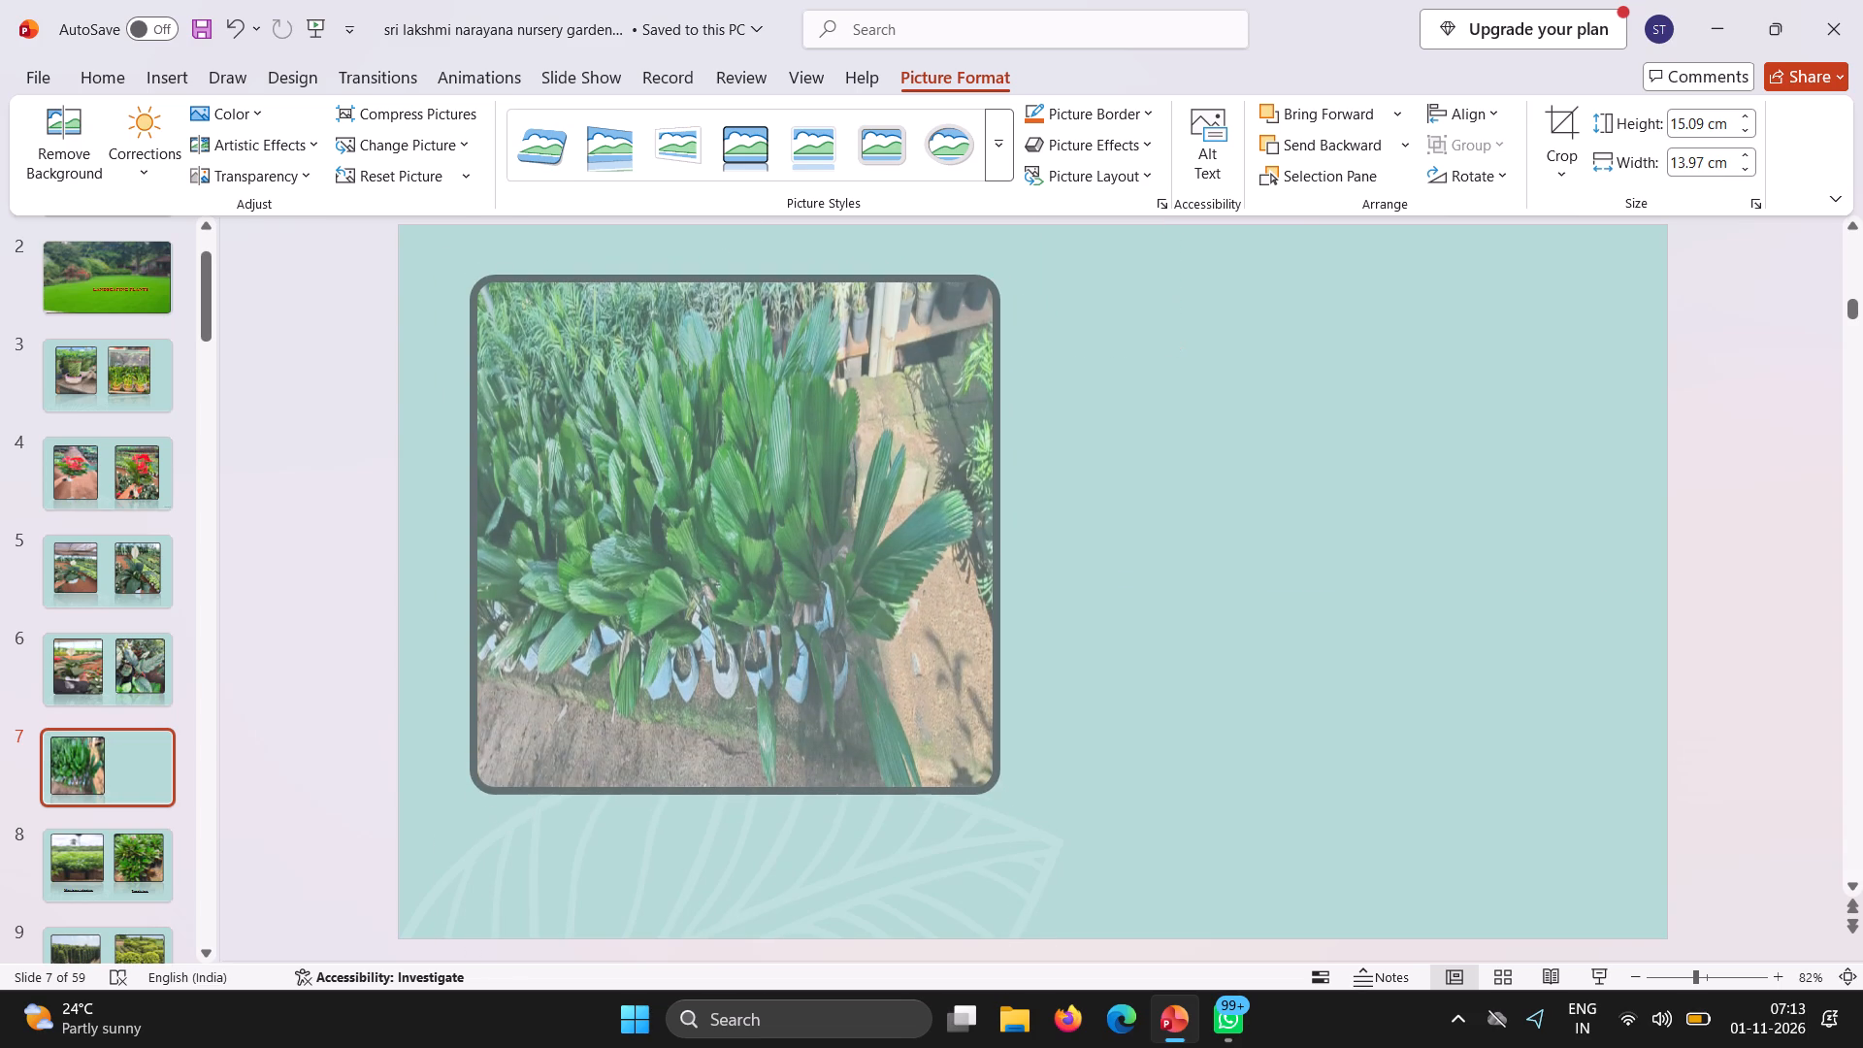
drag(730, 791, 737, 749)
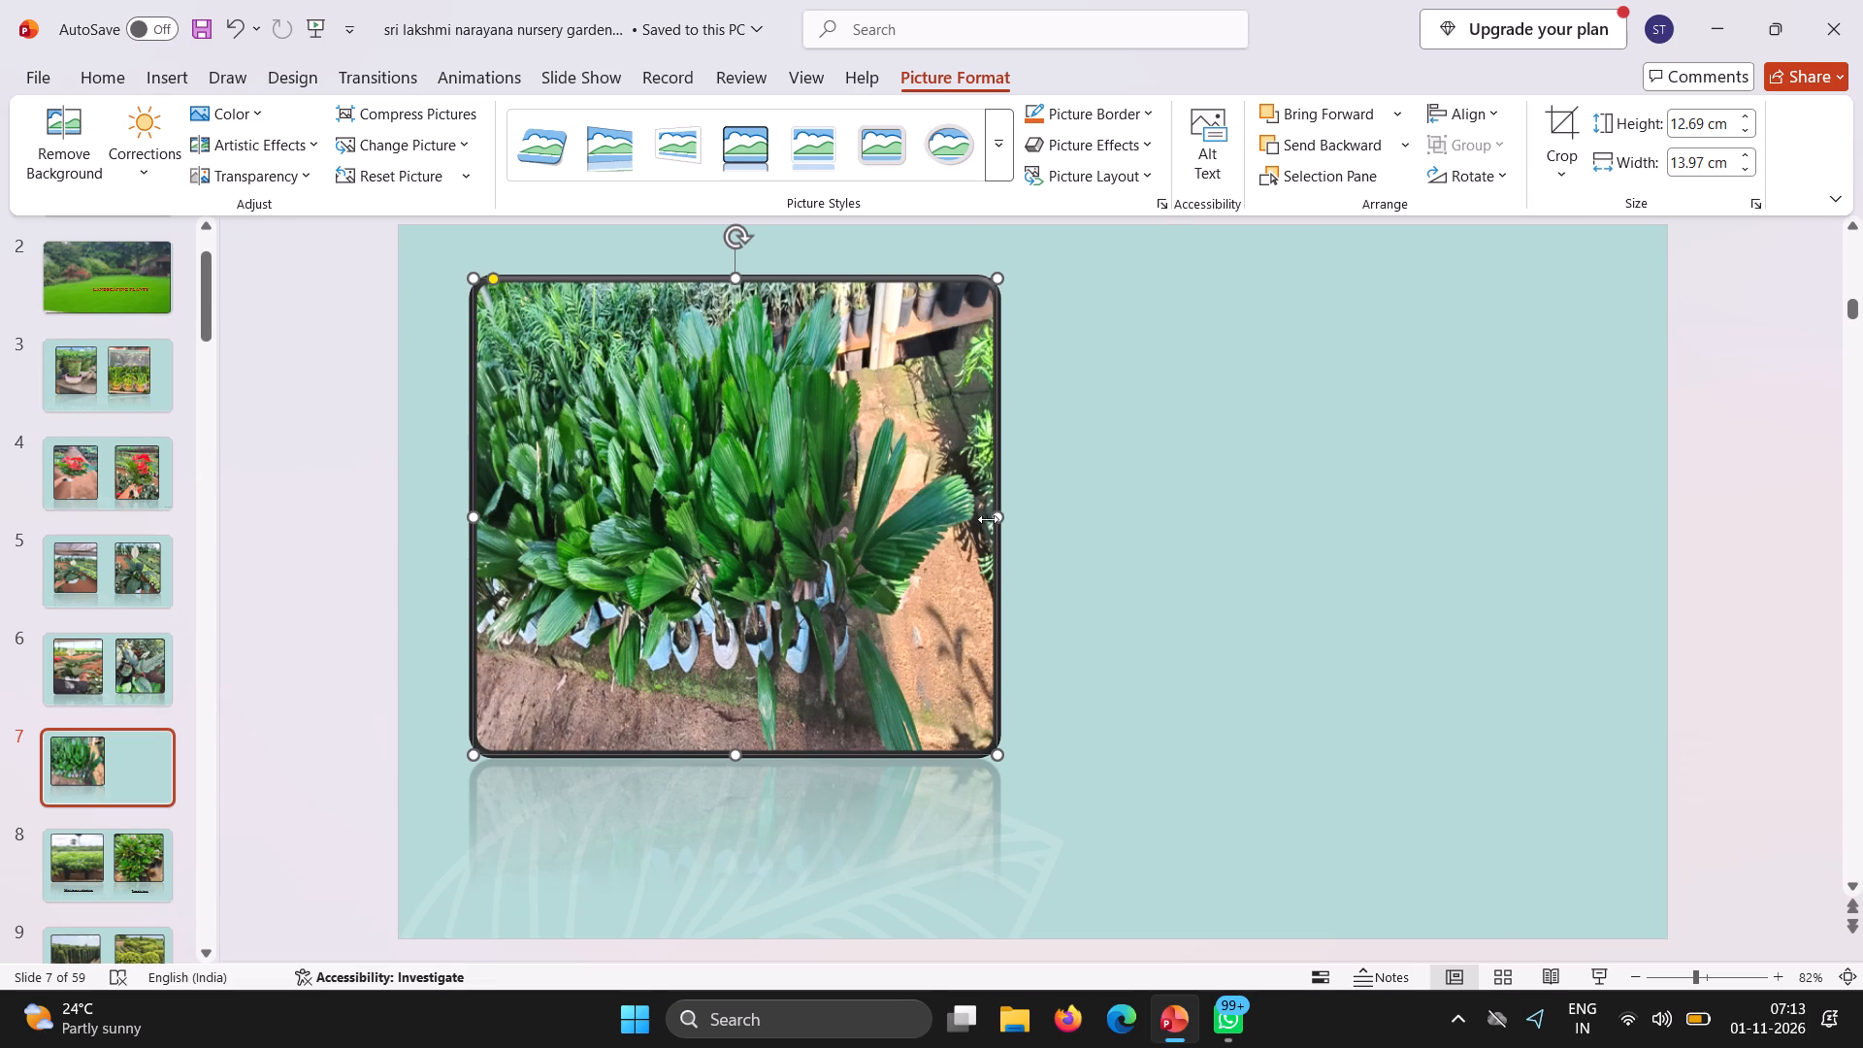
drag(1001, 517, 946, 522)
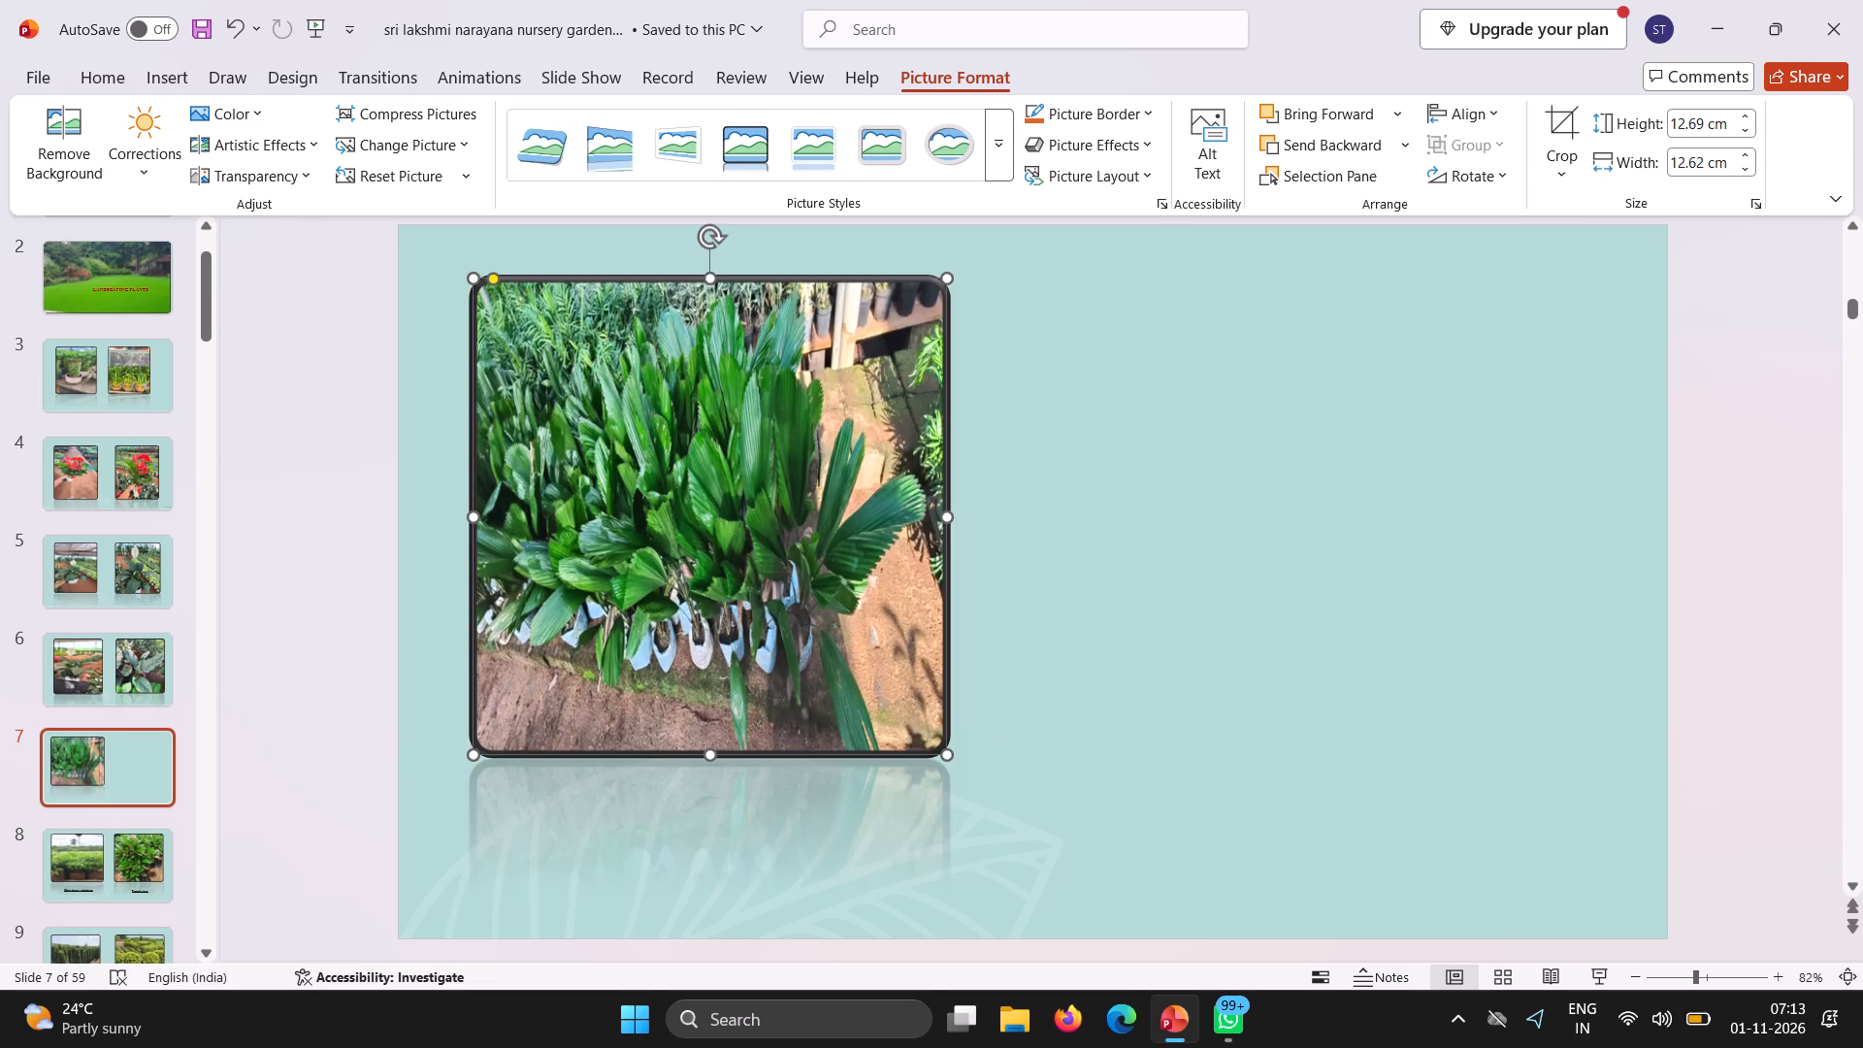
drag(814, 535, 803, 589)
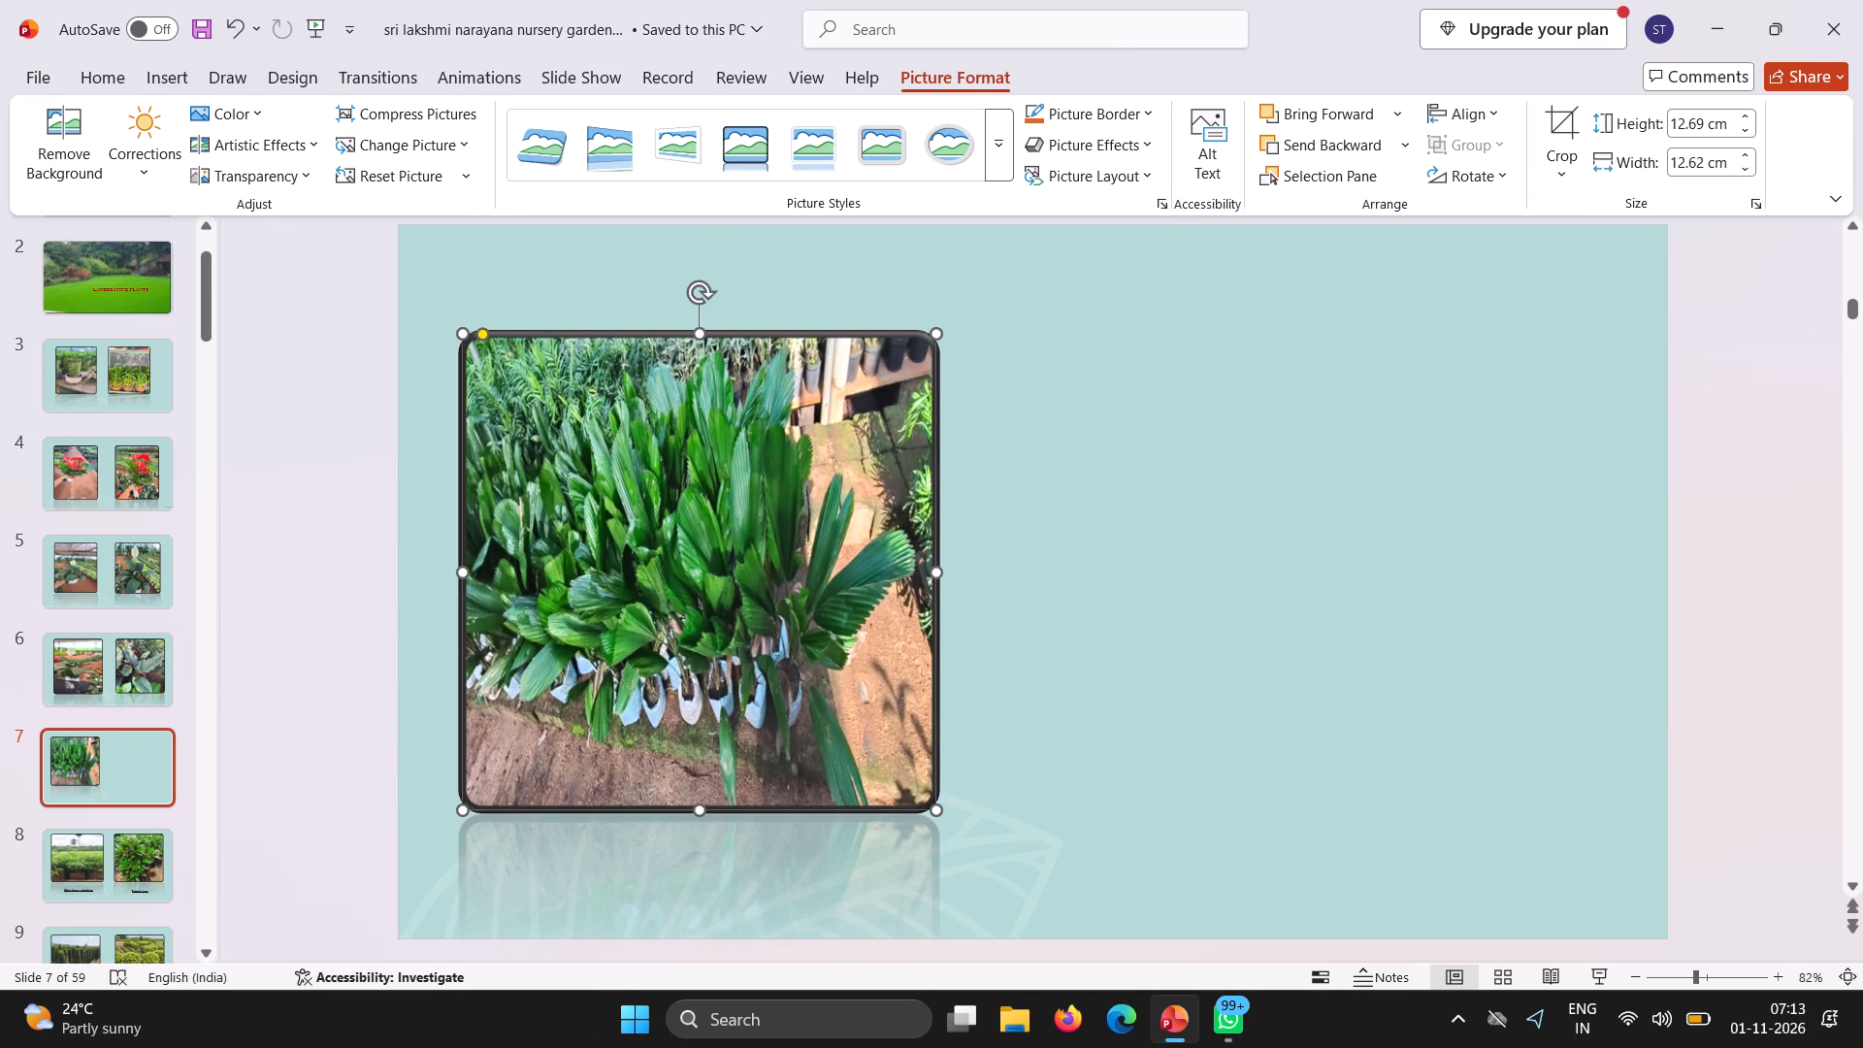
Move the blank pasted placeholder picture out from behind the framed plant picture to the slide's right half.
click(1047, 639)
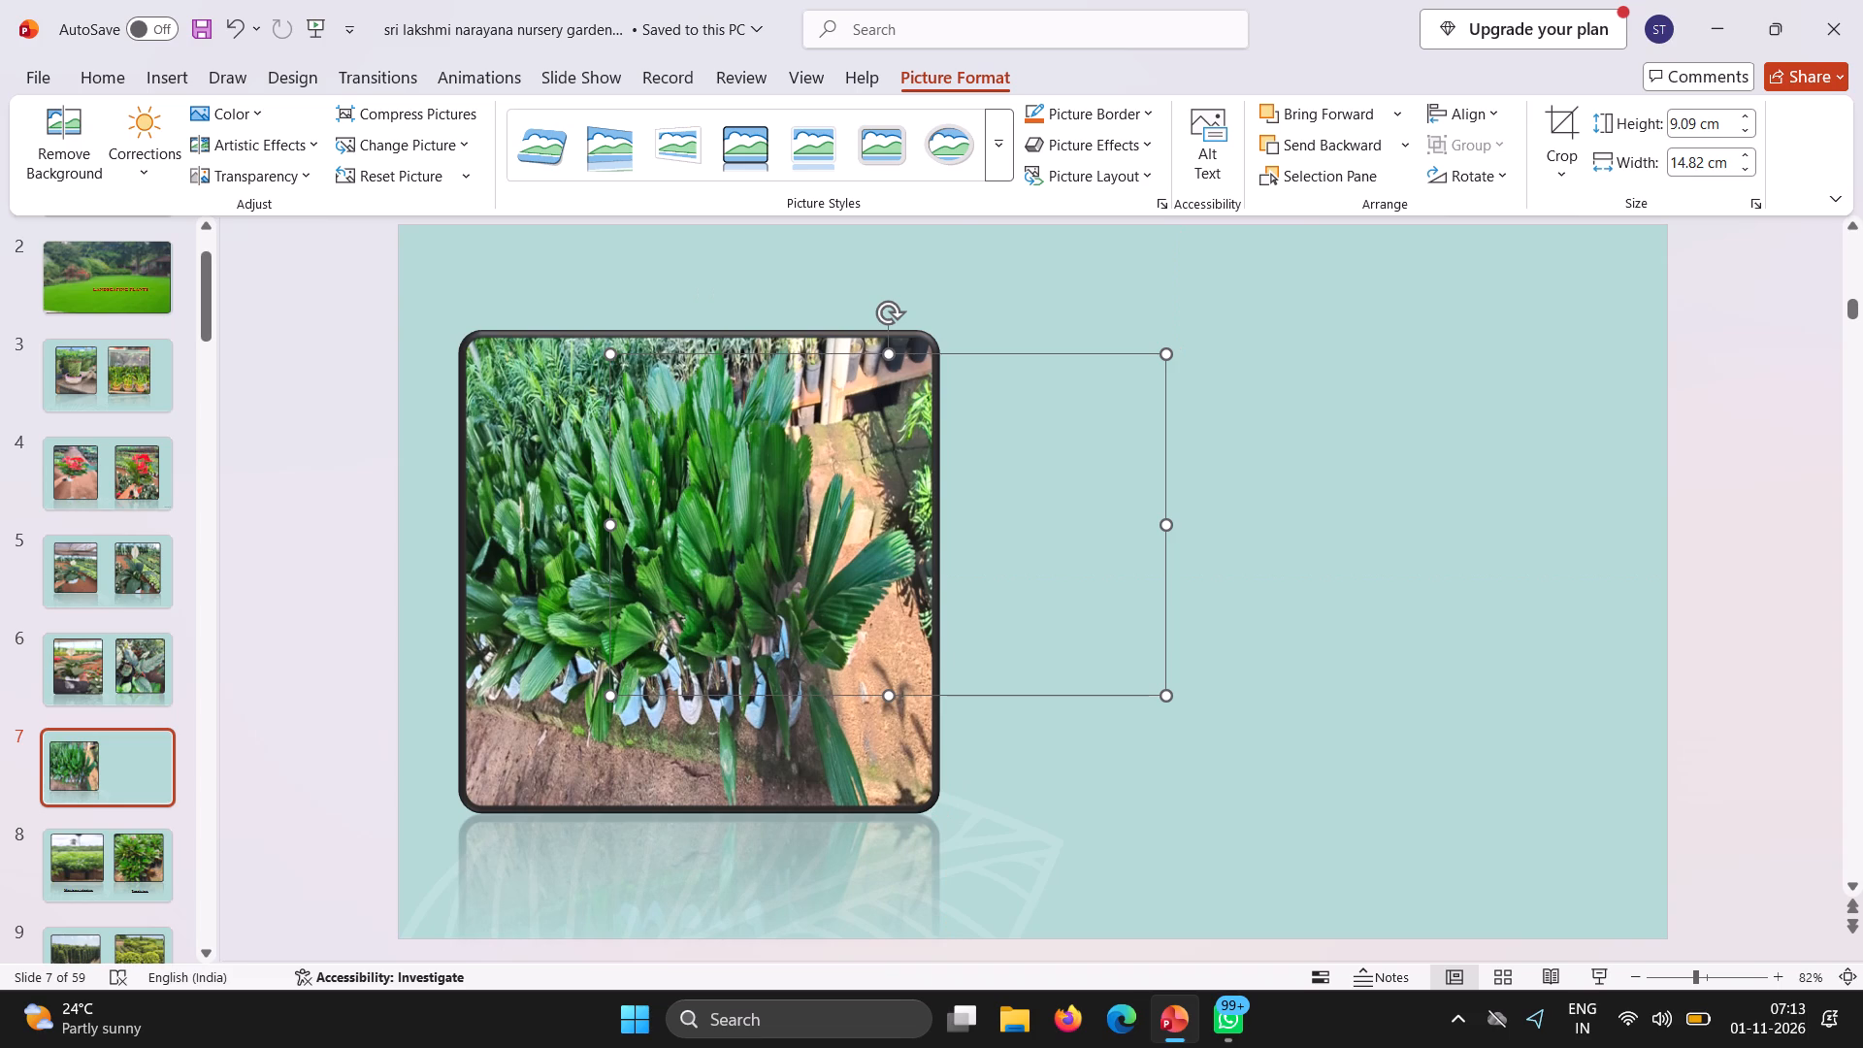
drag(1081, 649, 1428, 668)
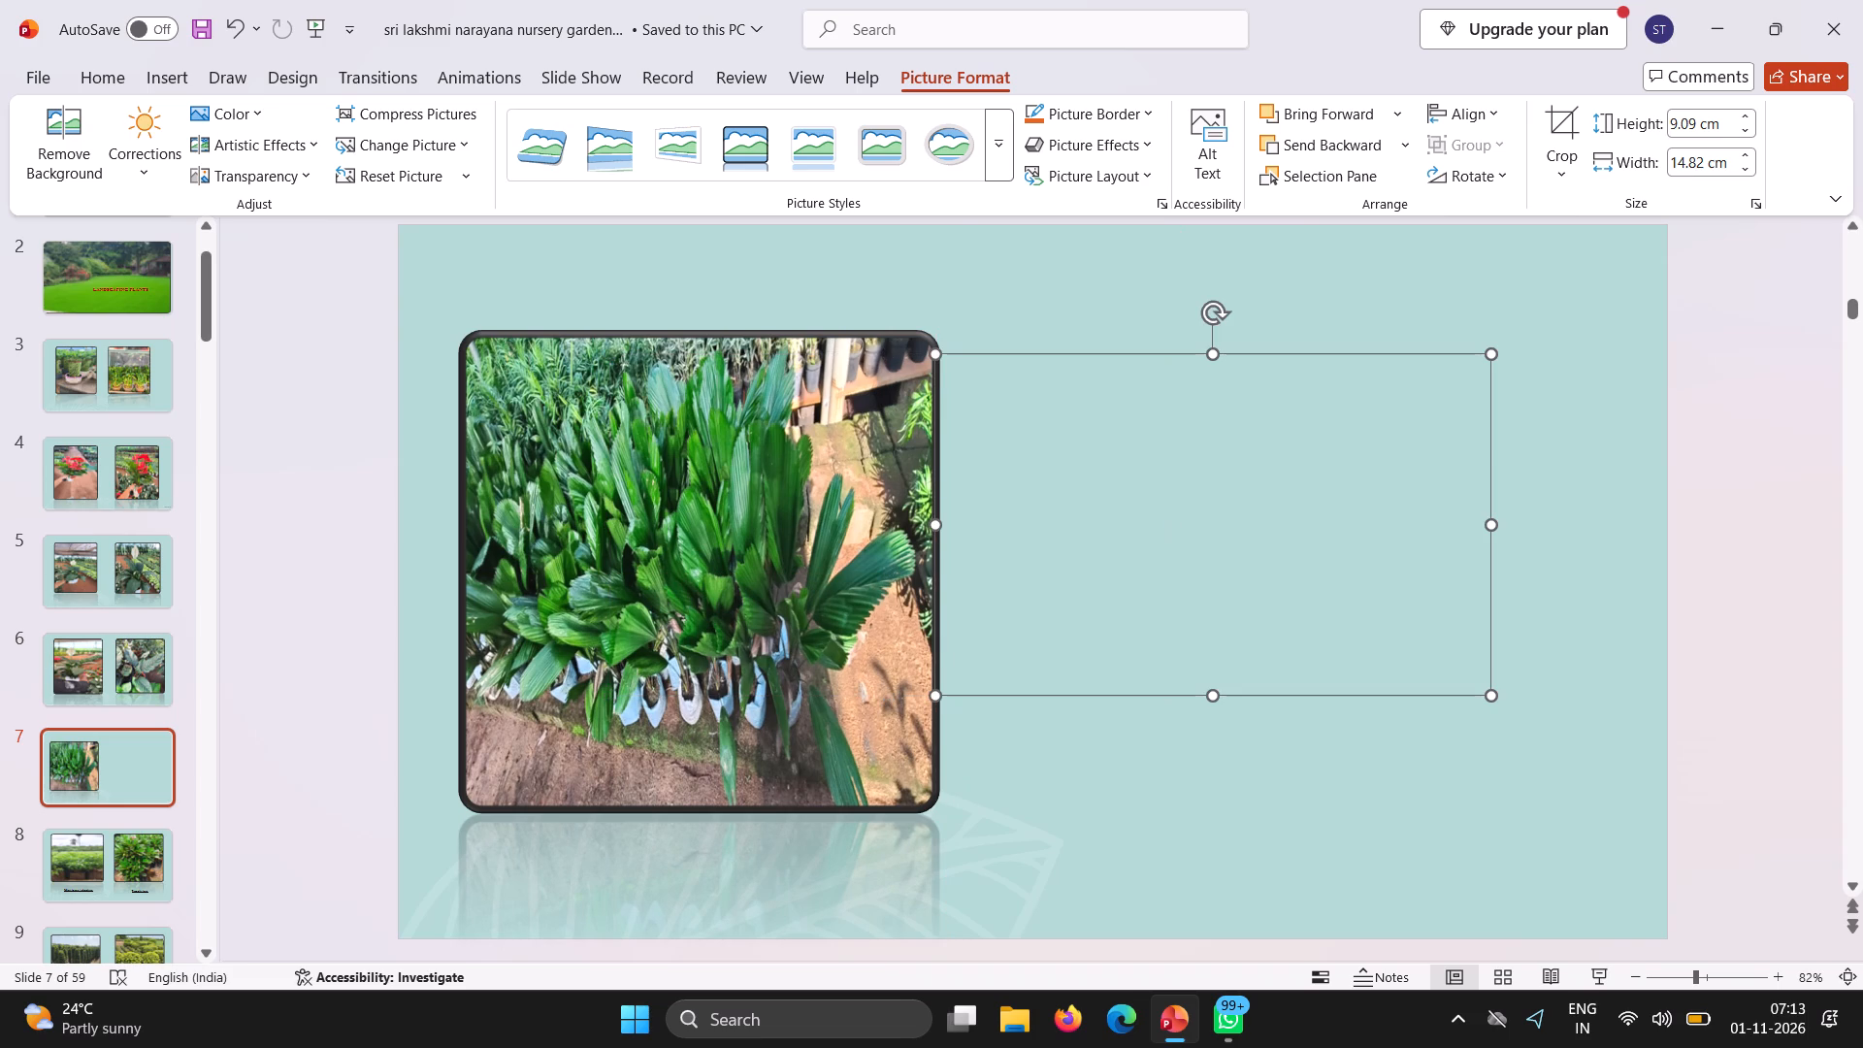
drag(1387, 664, 1582, 675)
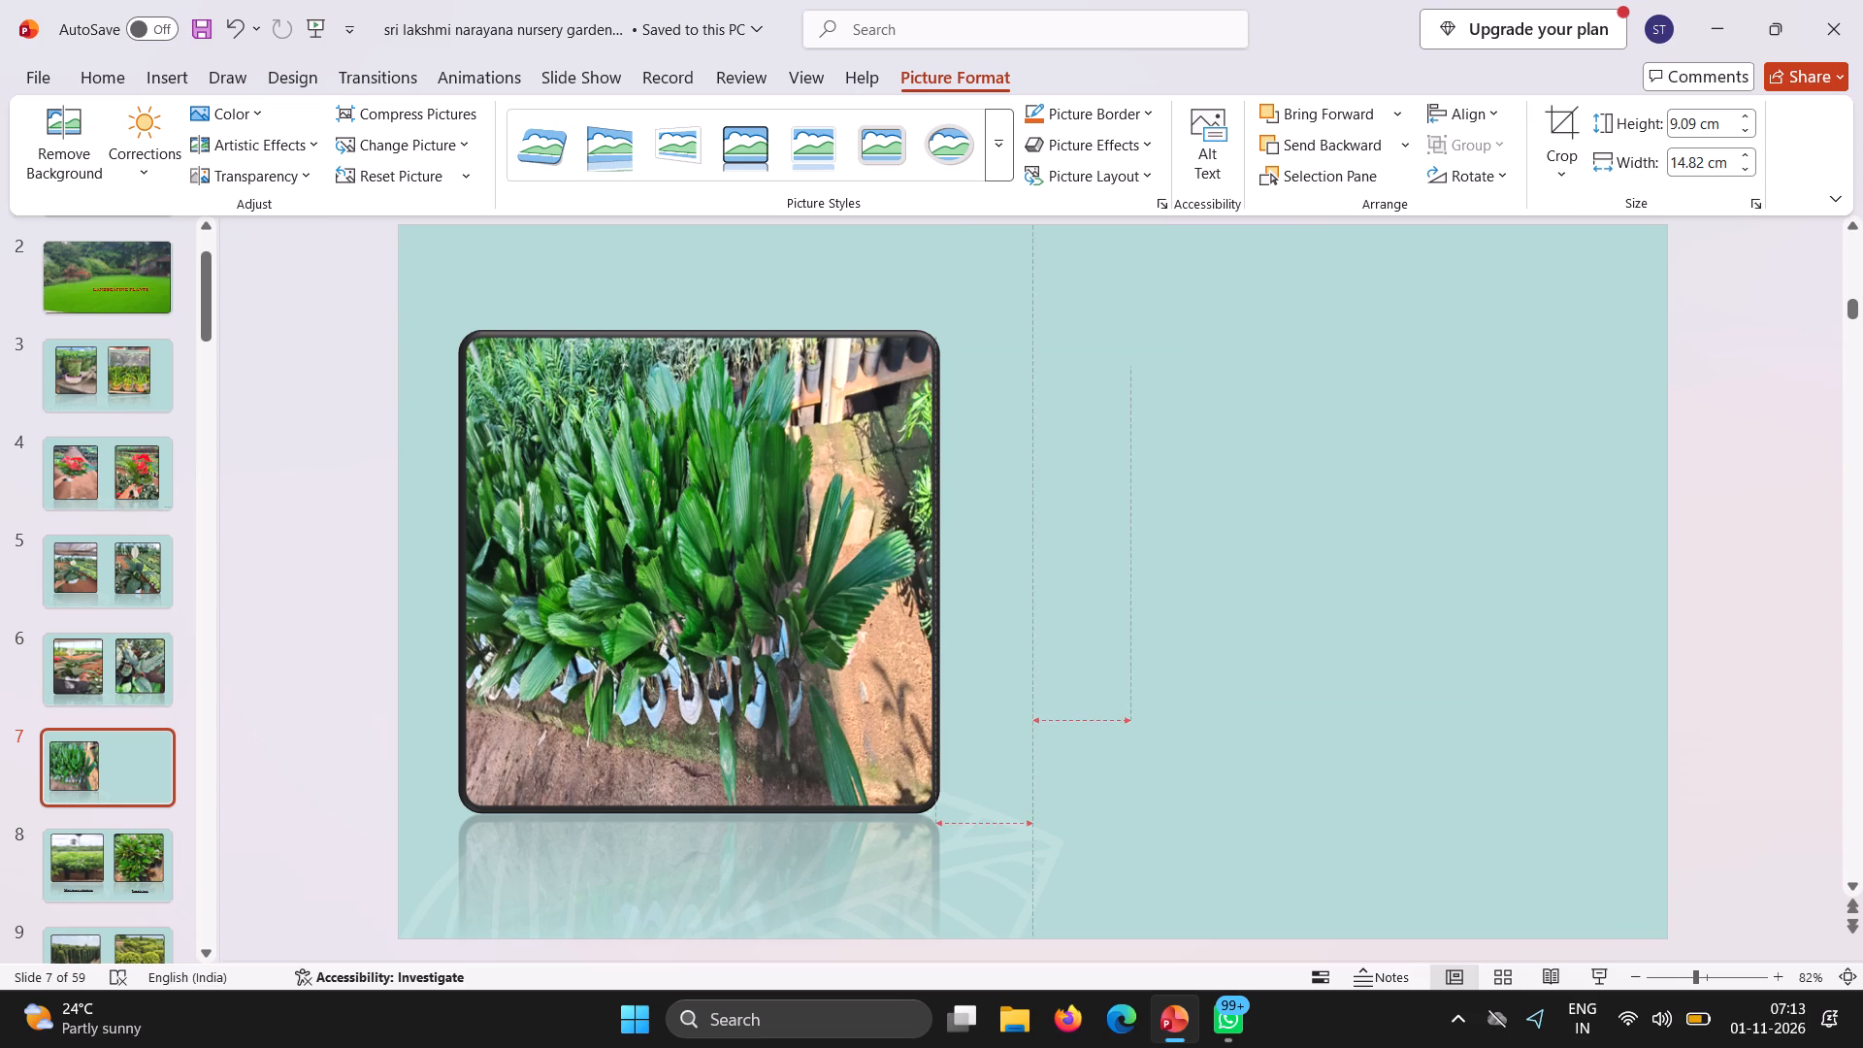
drag(1582, 675, 1582, 676)
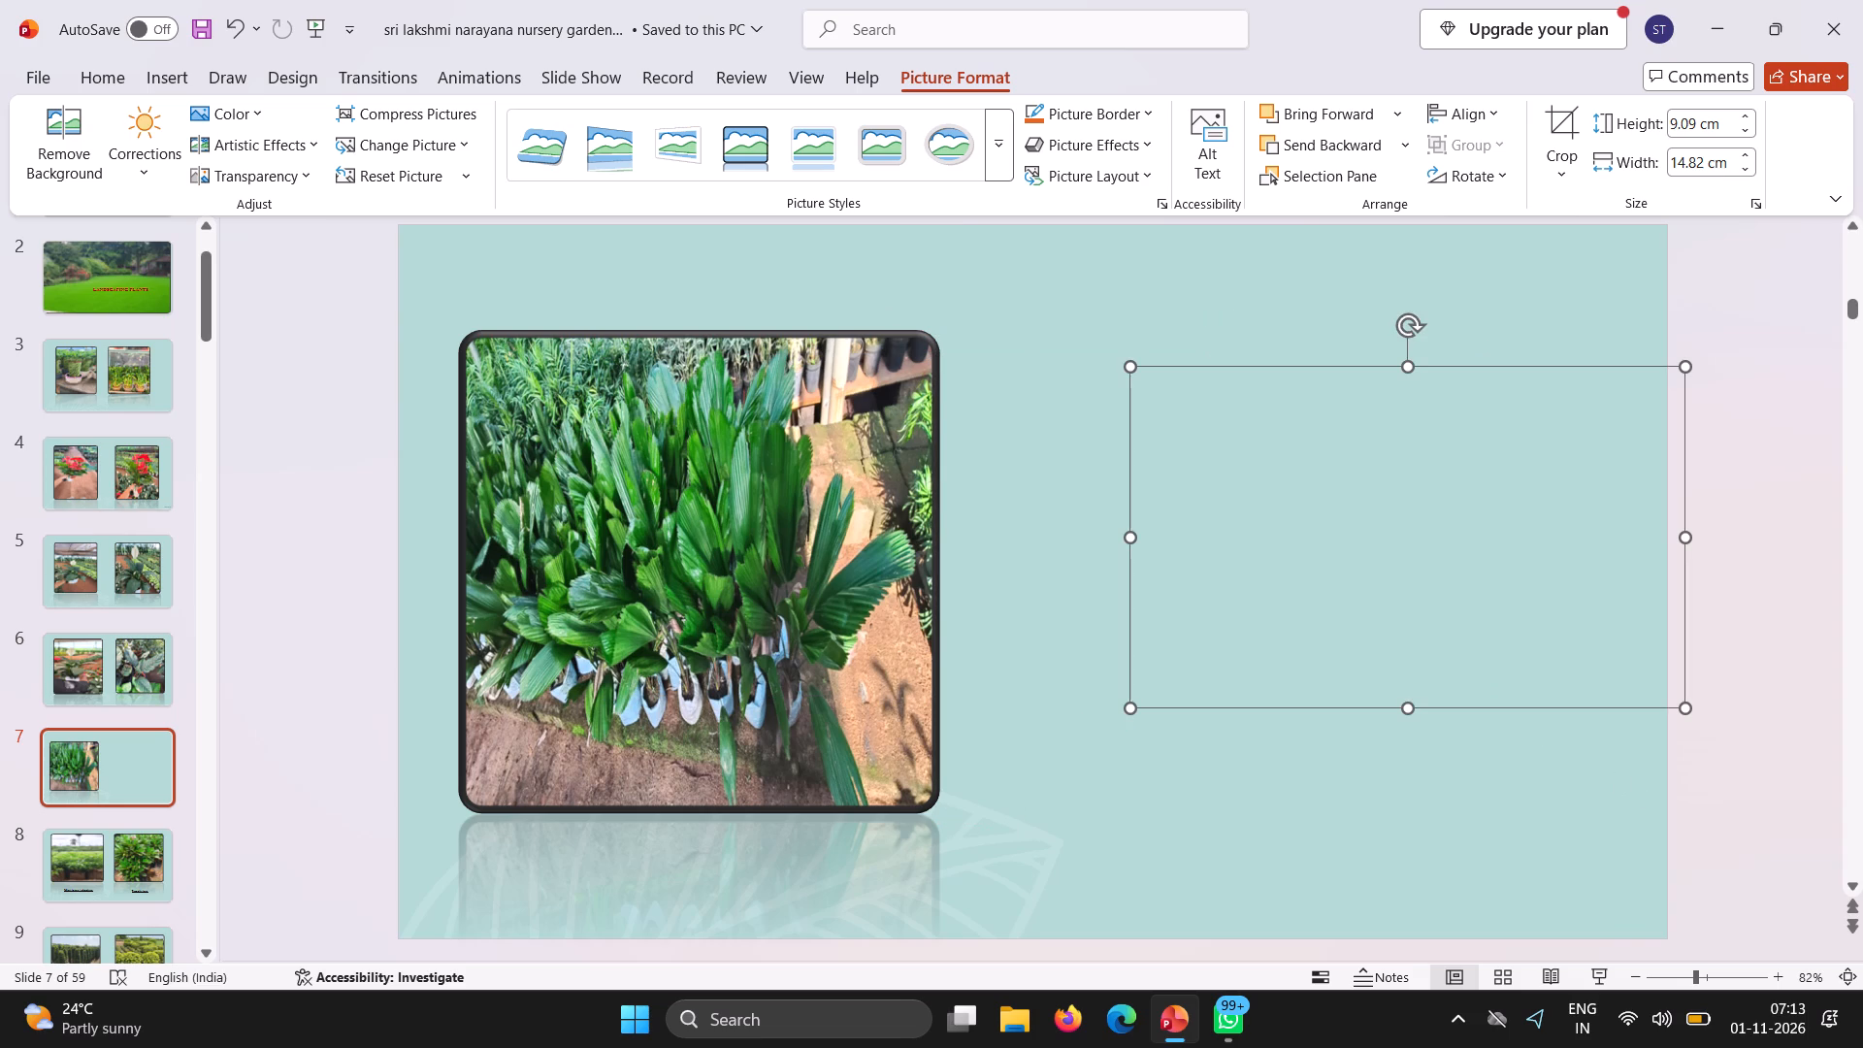
drag(1348, 619, 1227, 571)
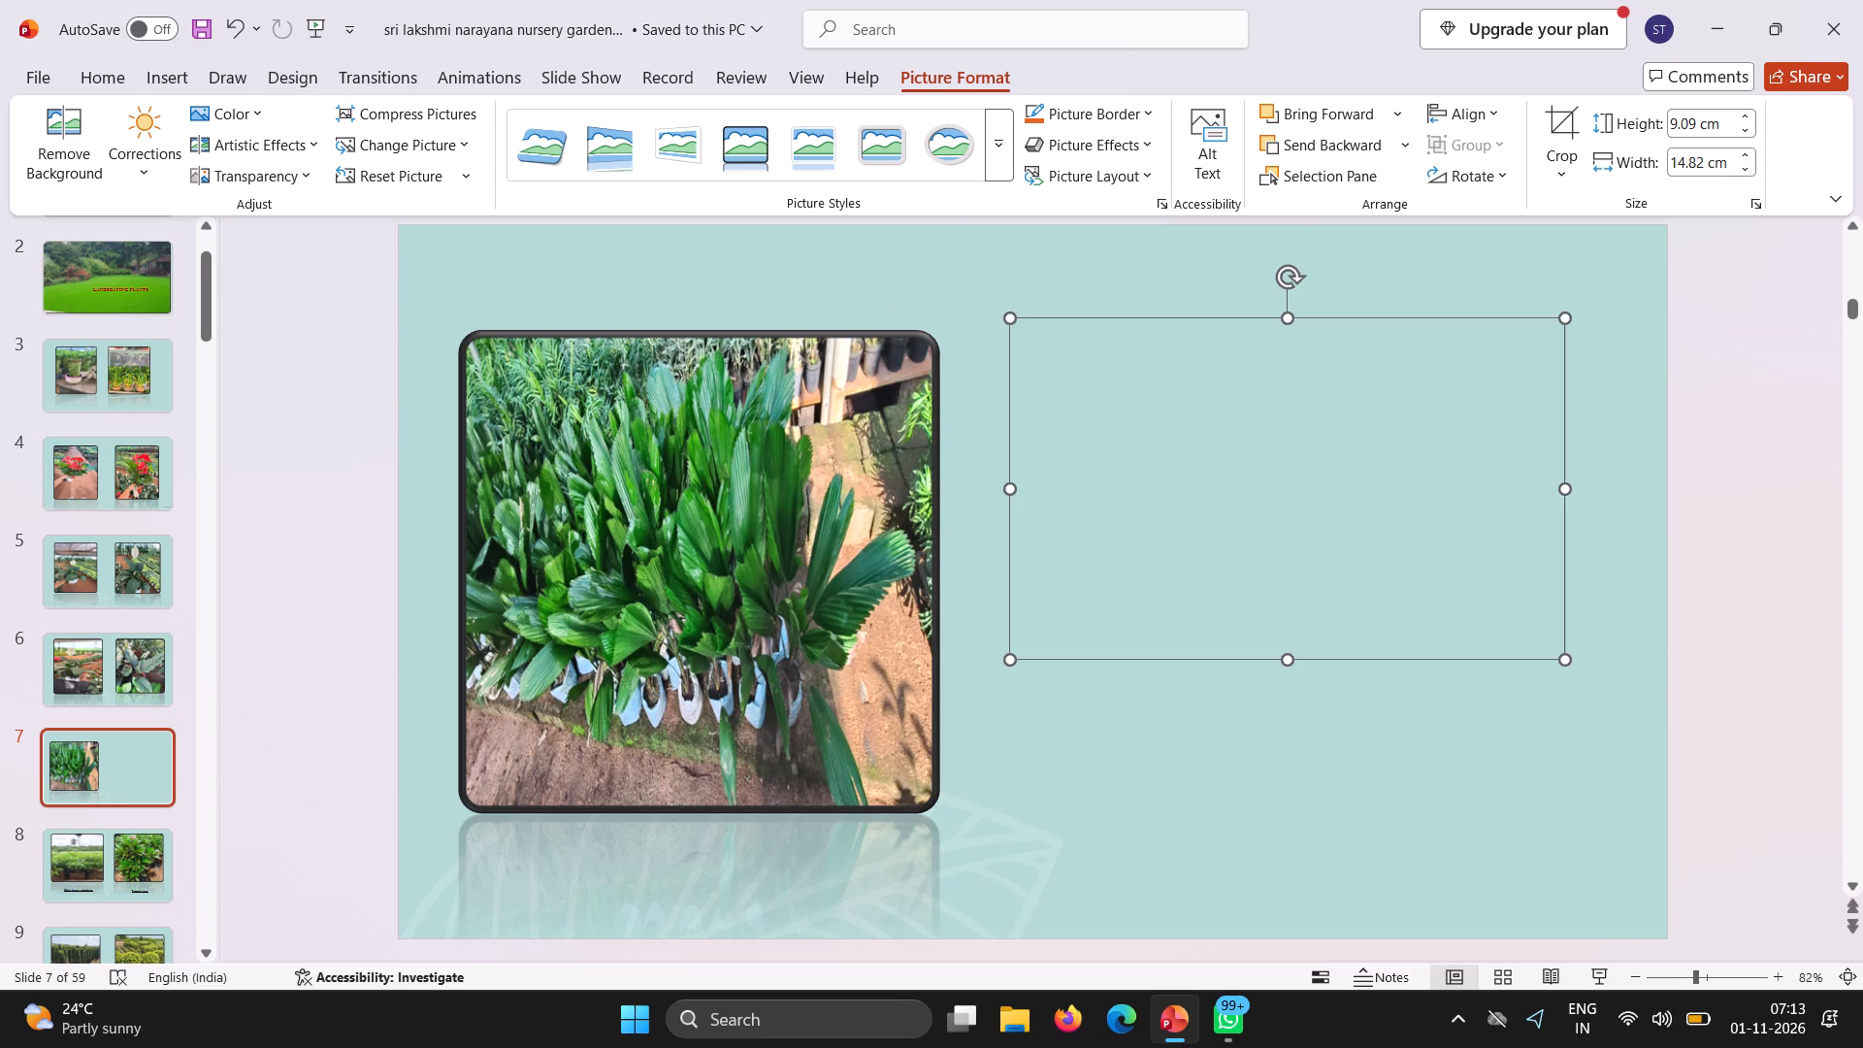
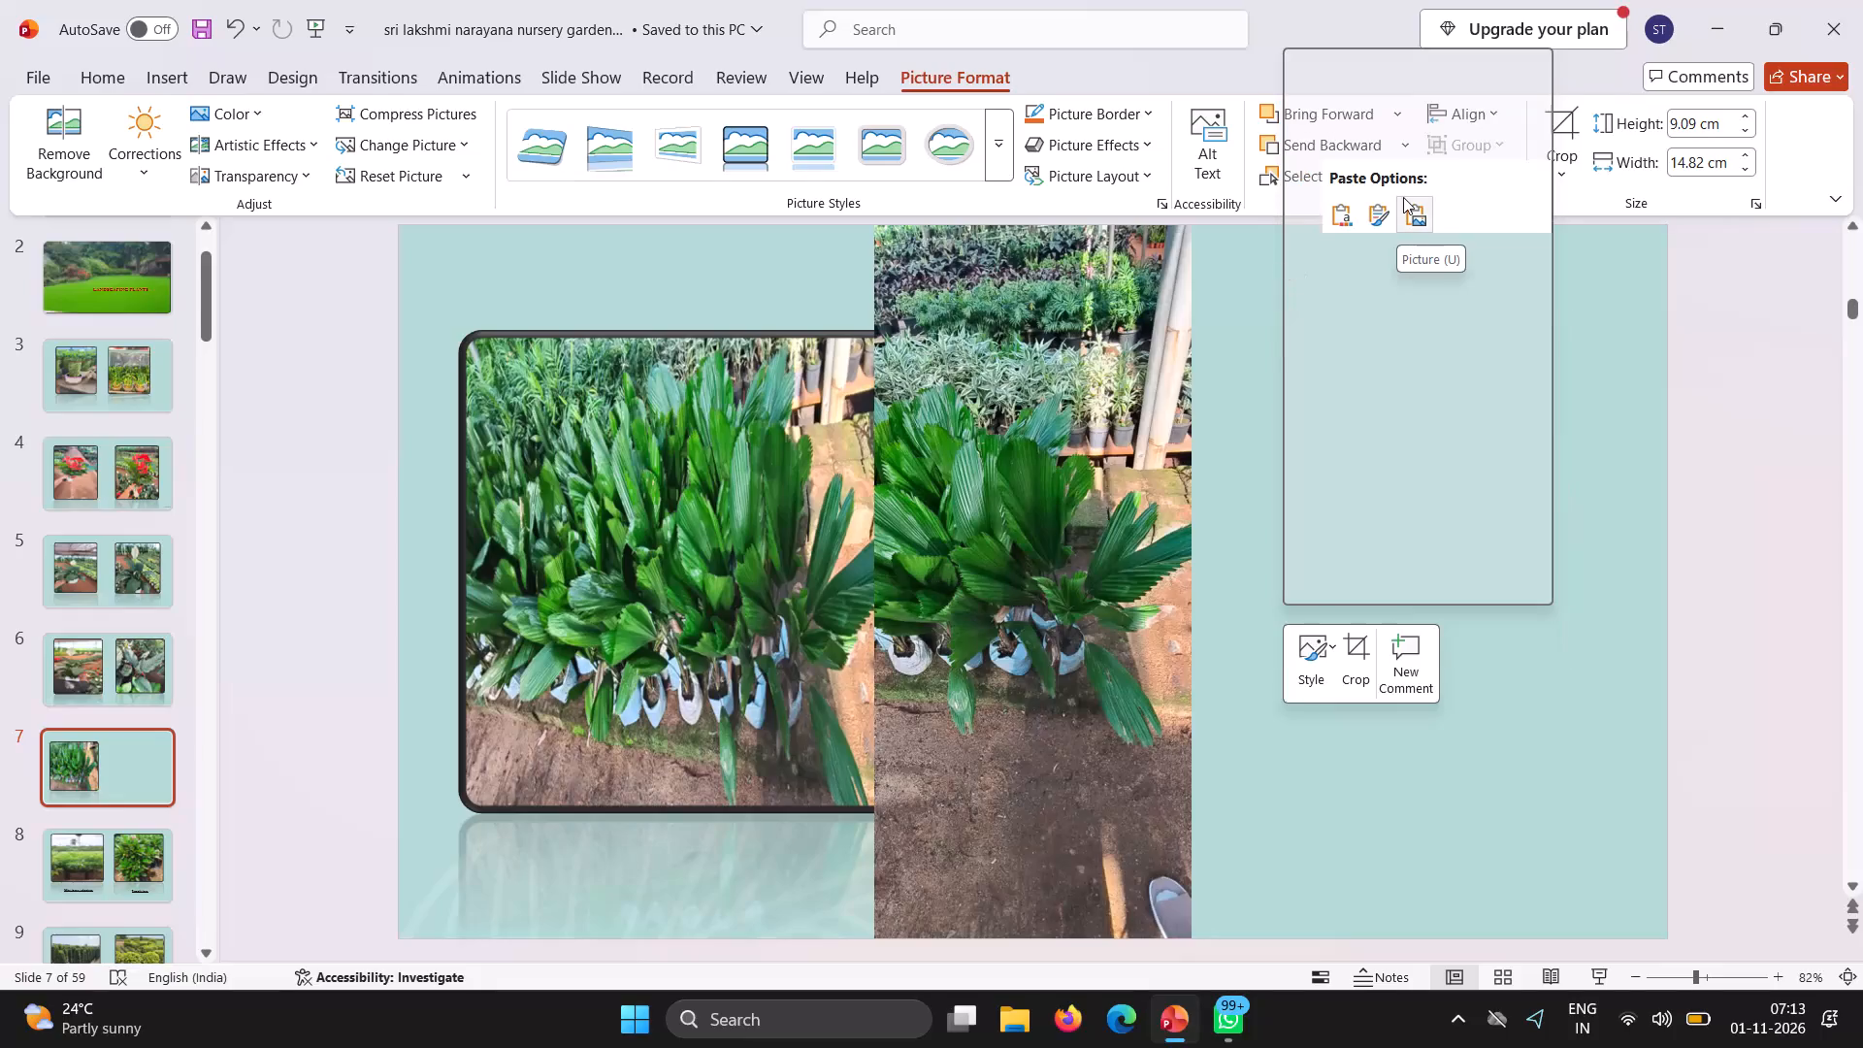
Paste the copied plant photo as a picture on slide 7, move it to the slide's right half, and apply the black rounded frame style with reflection.
click(1412, 210)
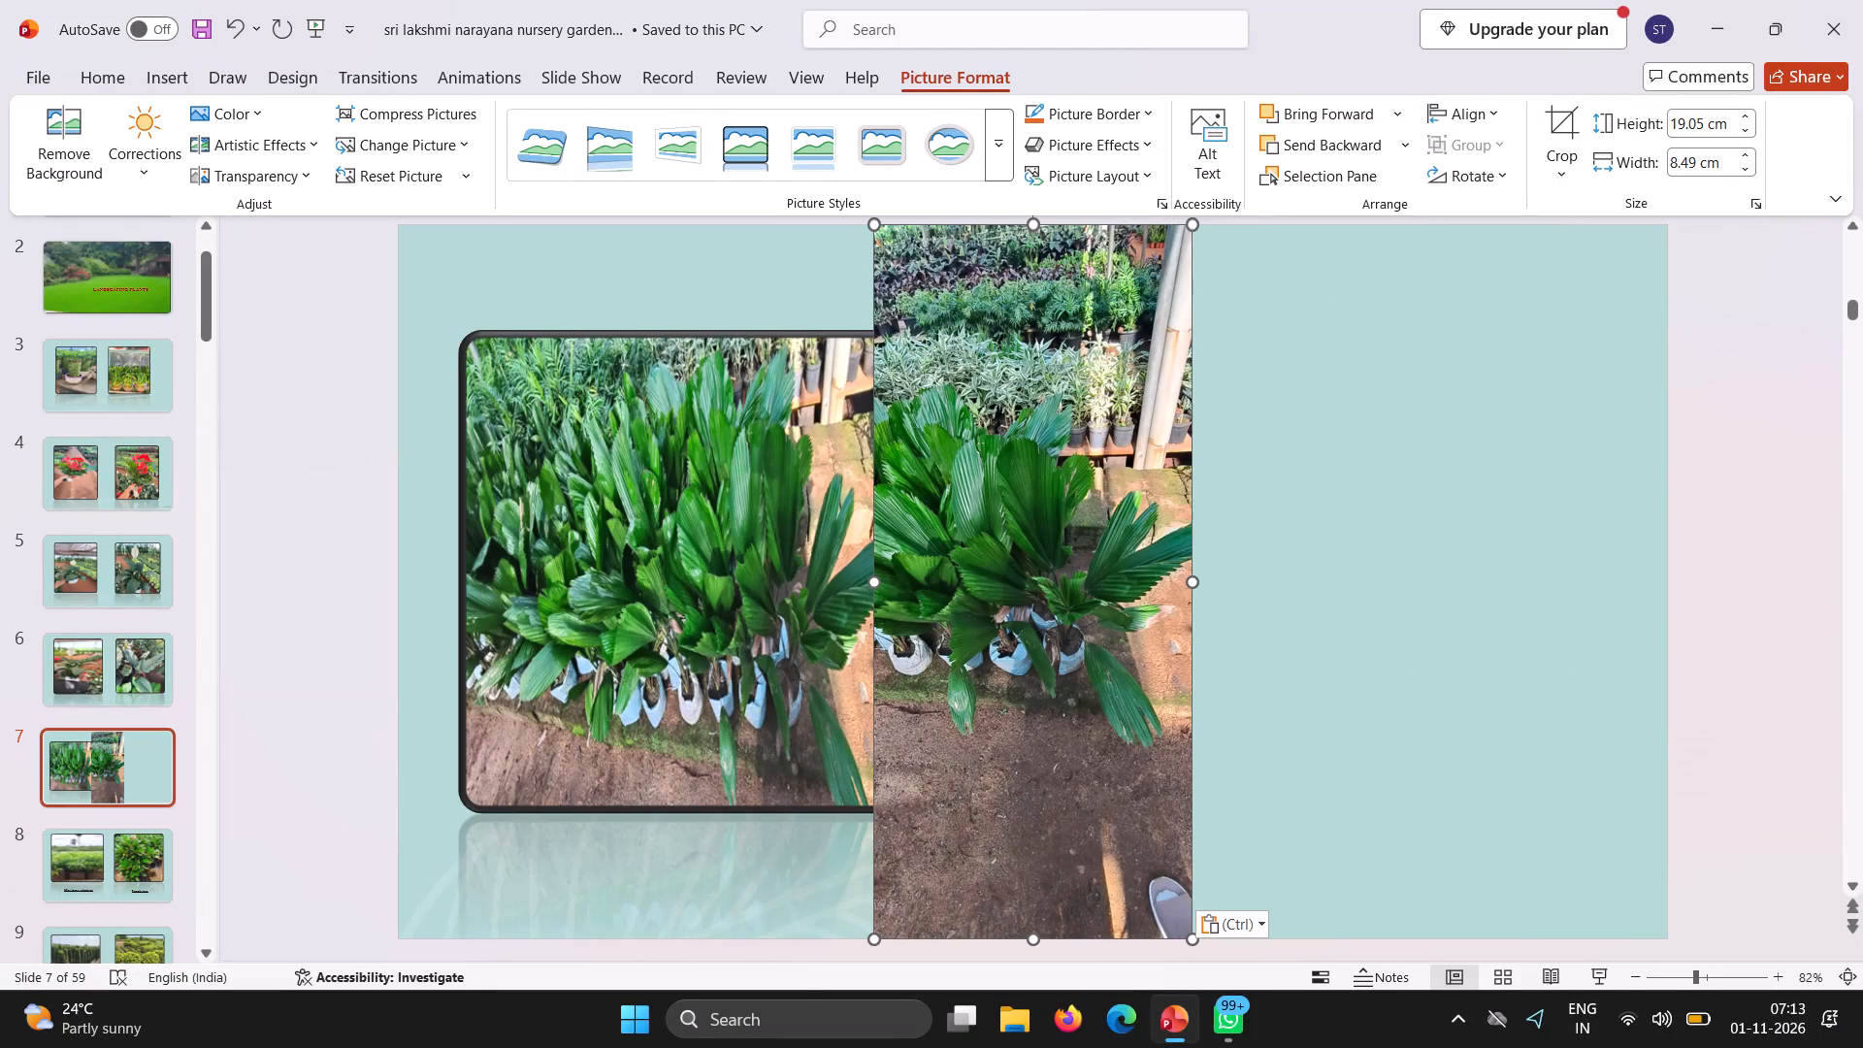
drag(1100, 386, 1308, 376)
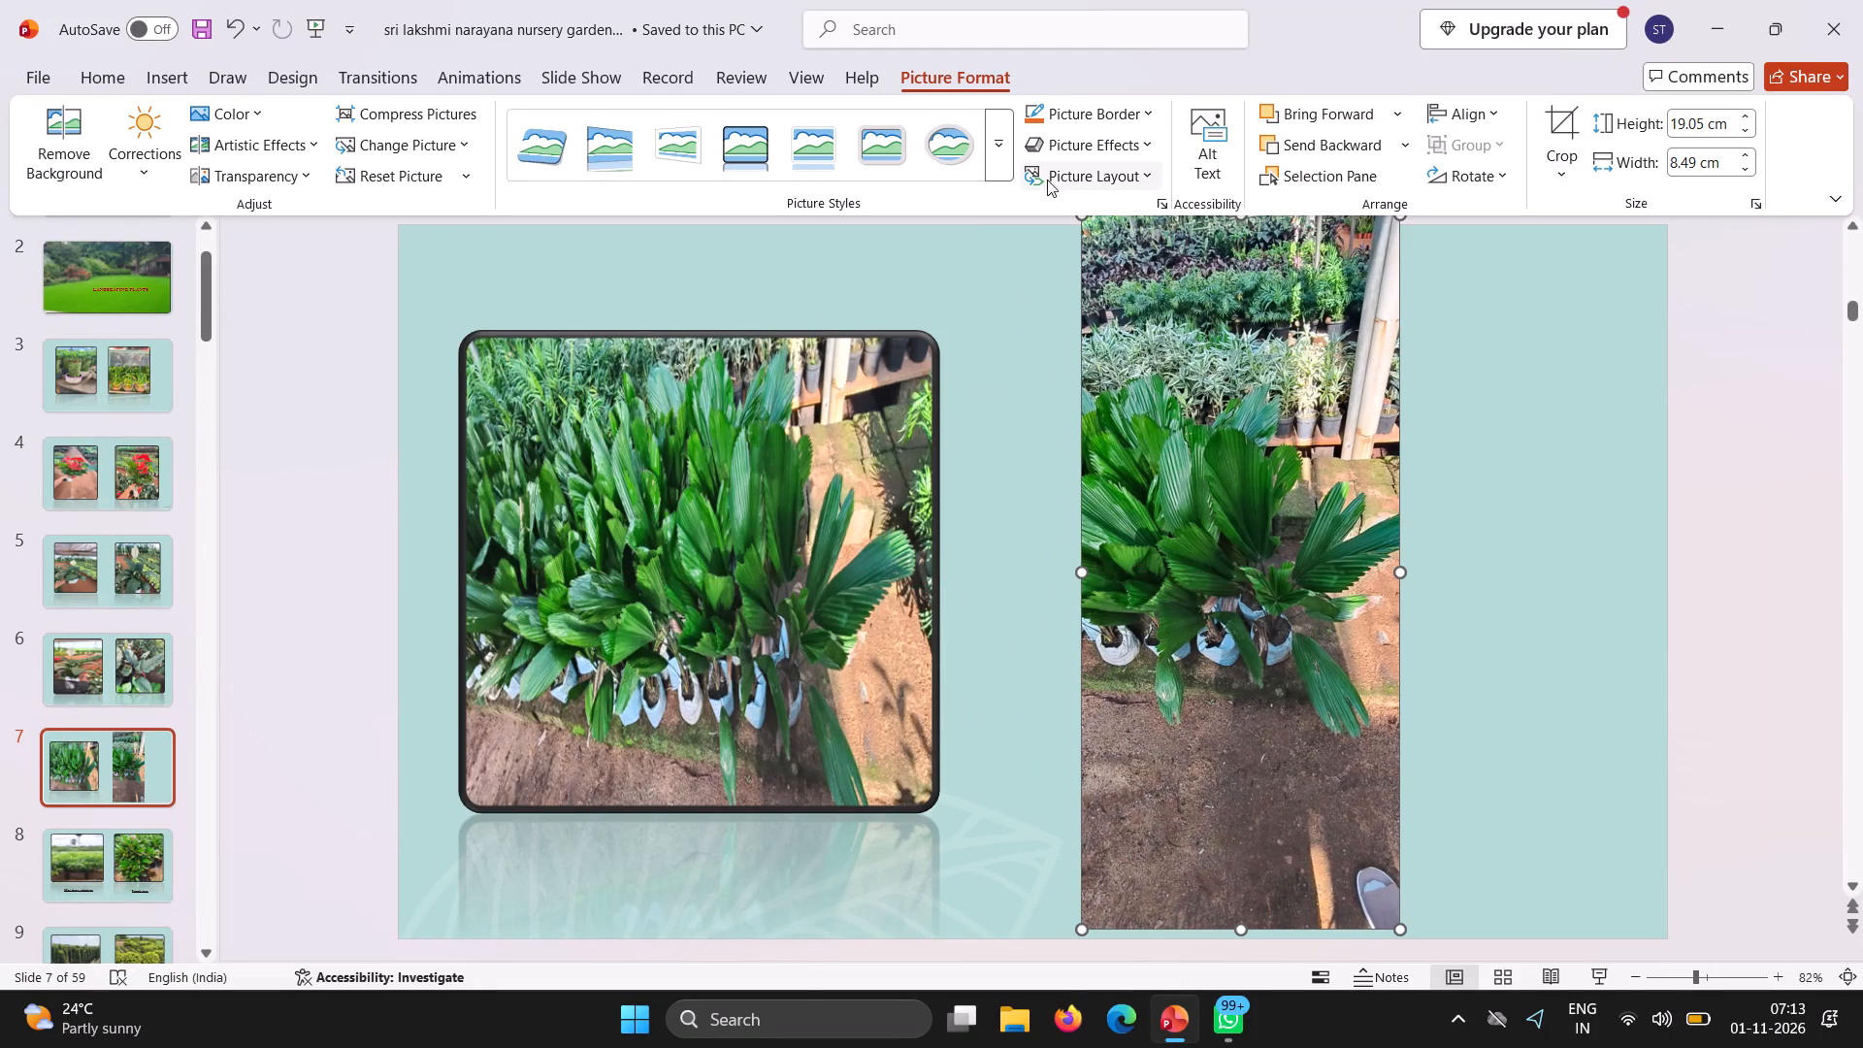
click(994, 148)
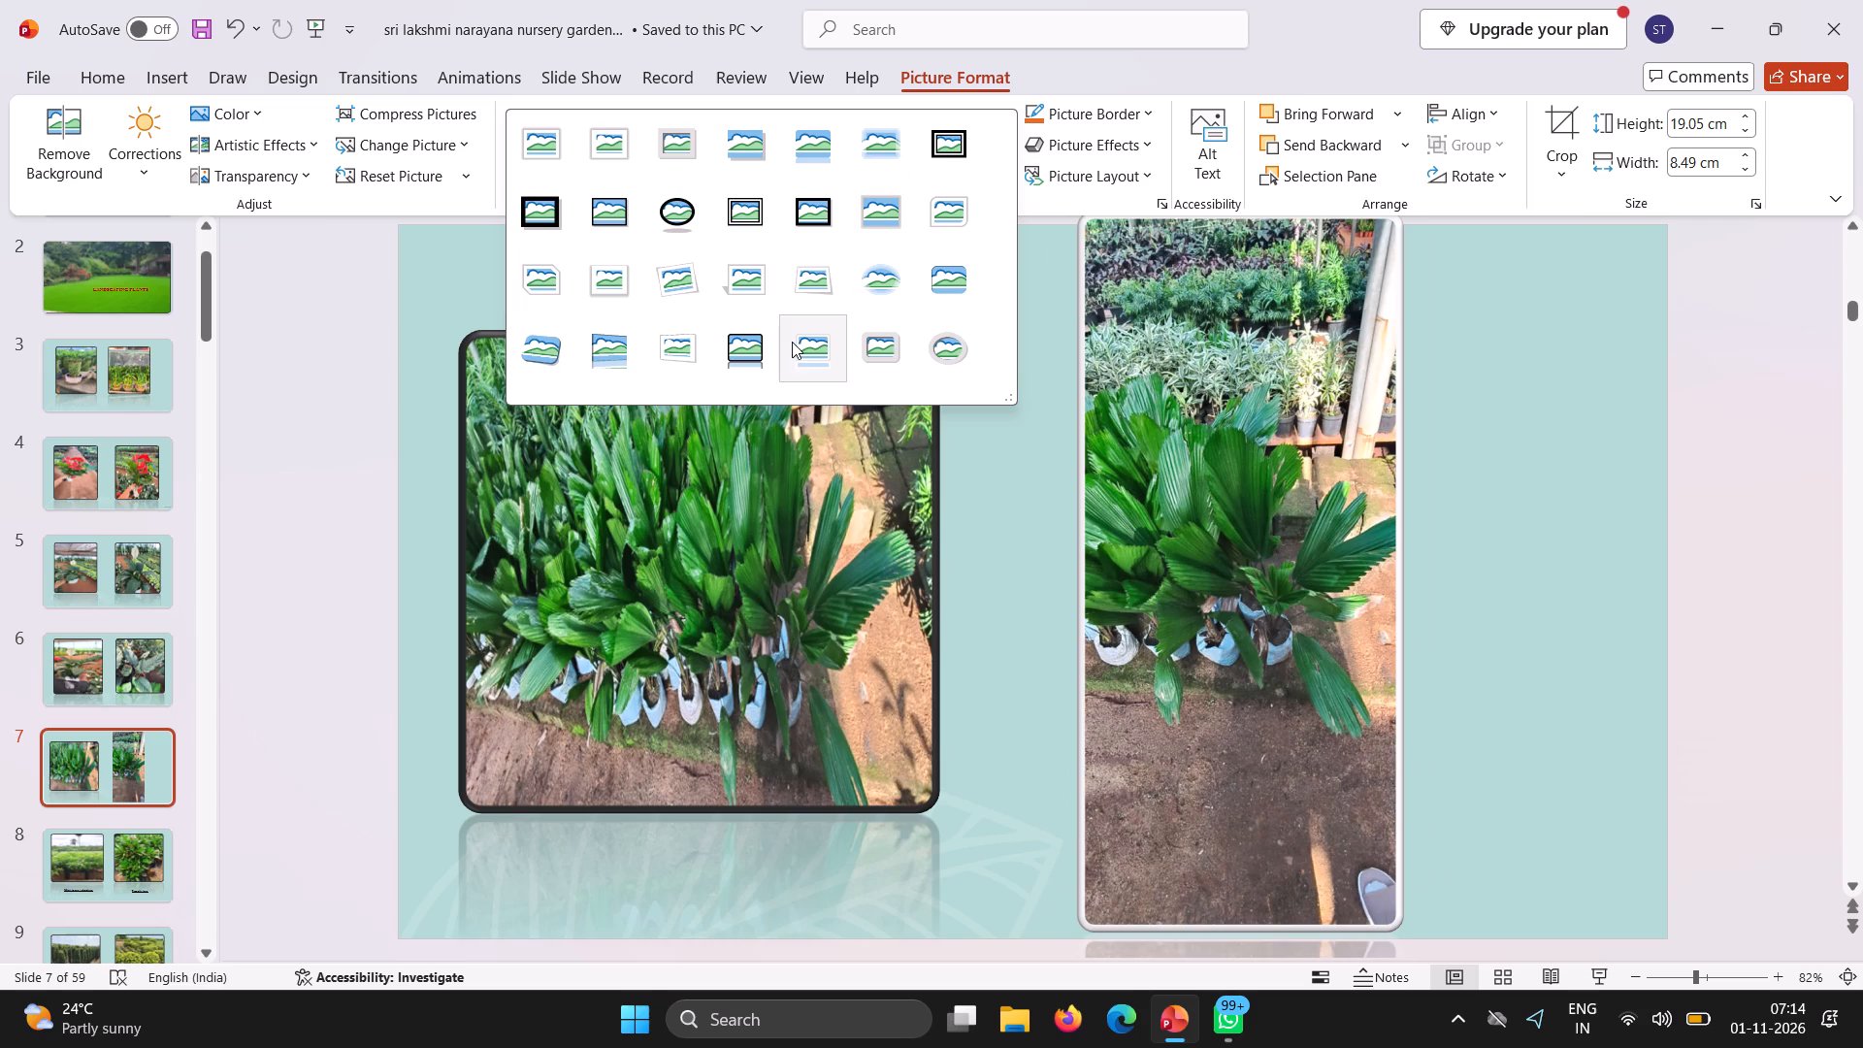
click(762, 358)
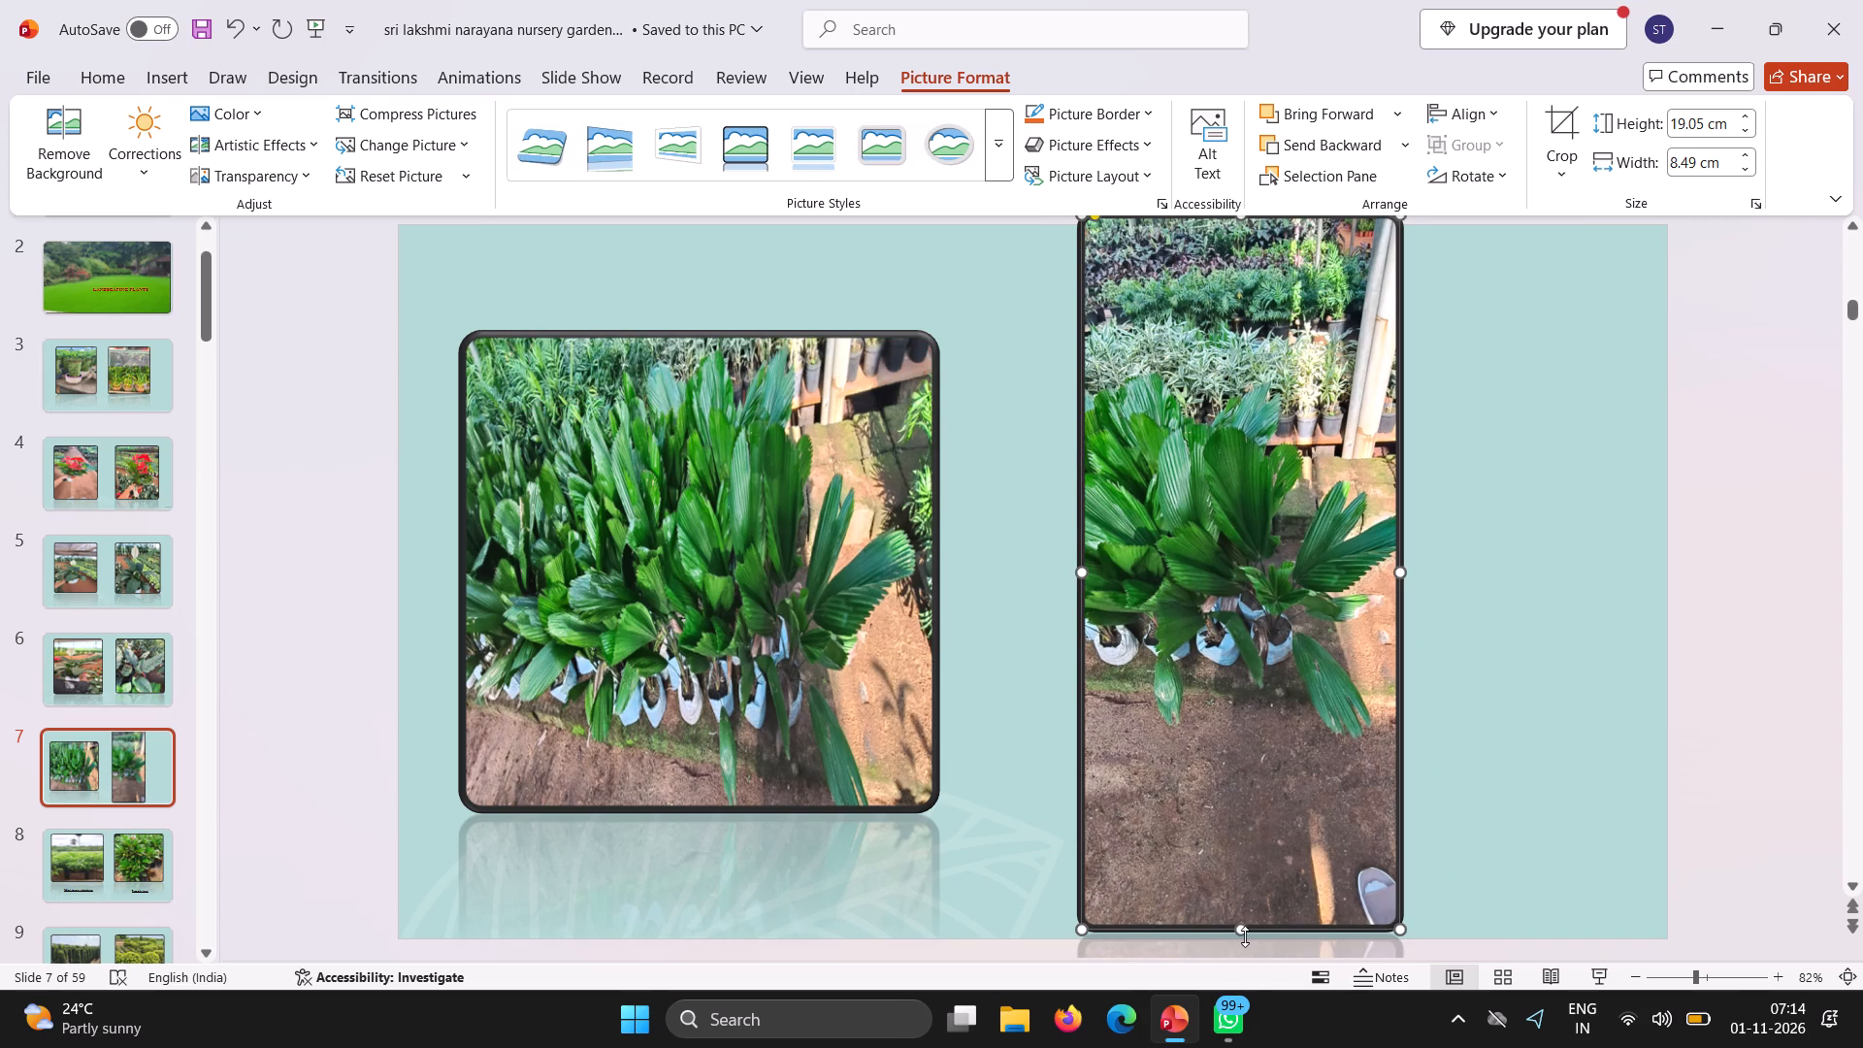
Resize the new framed picture to about 12.7 cm high by 11.5 cm wide and align it level with the slide's other framed picture.
drag(1245, 936, 1243, 722)
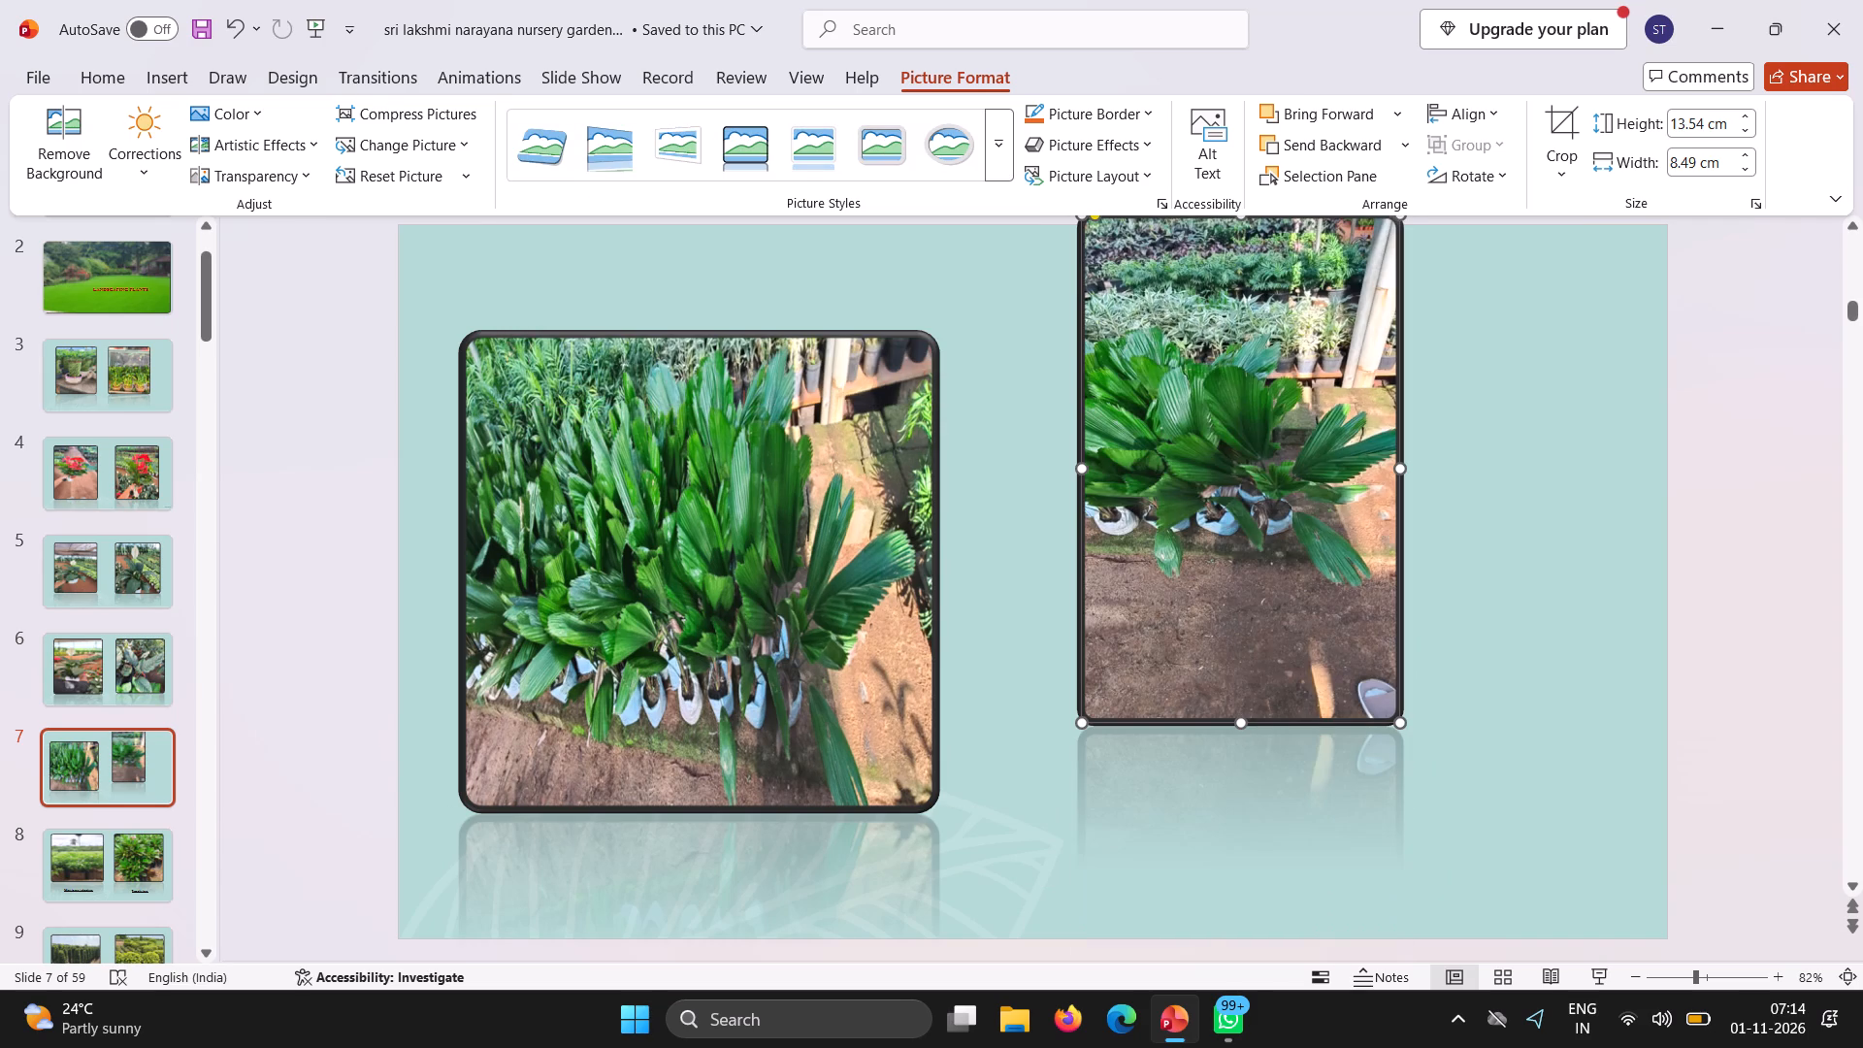
click(1098, 399)
scroll(1098, 399, up, 1)
drag(1118, 392, 1141, 508)
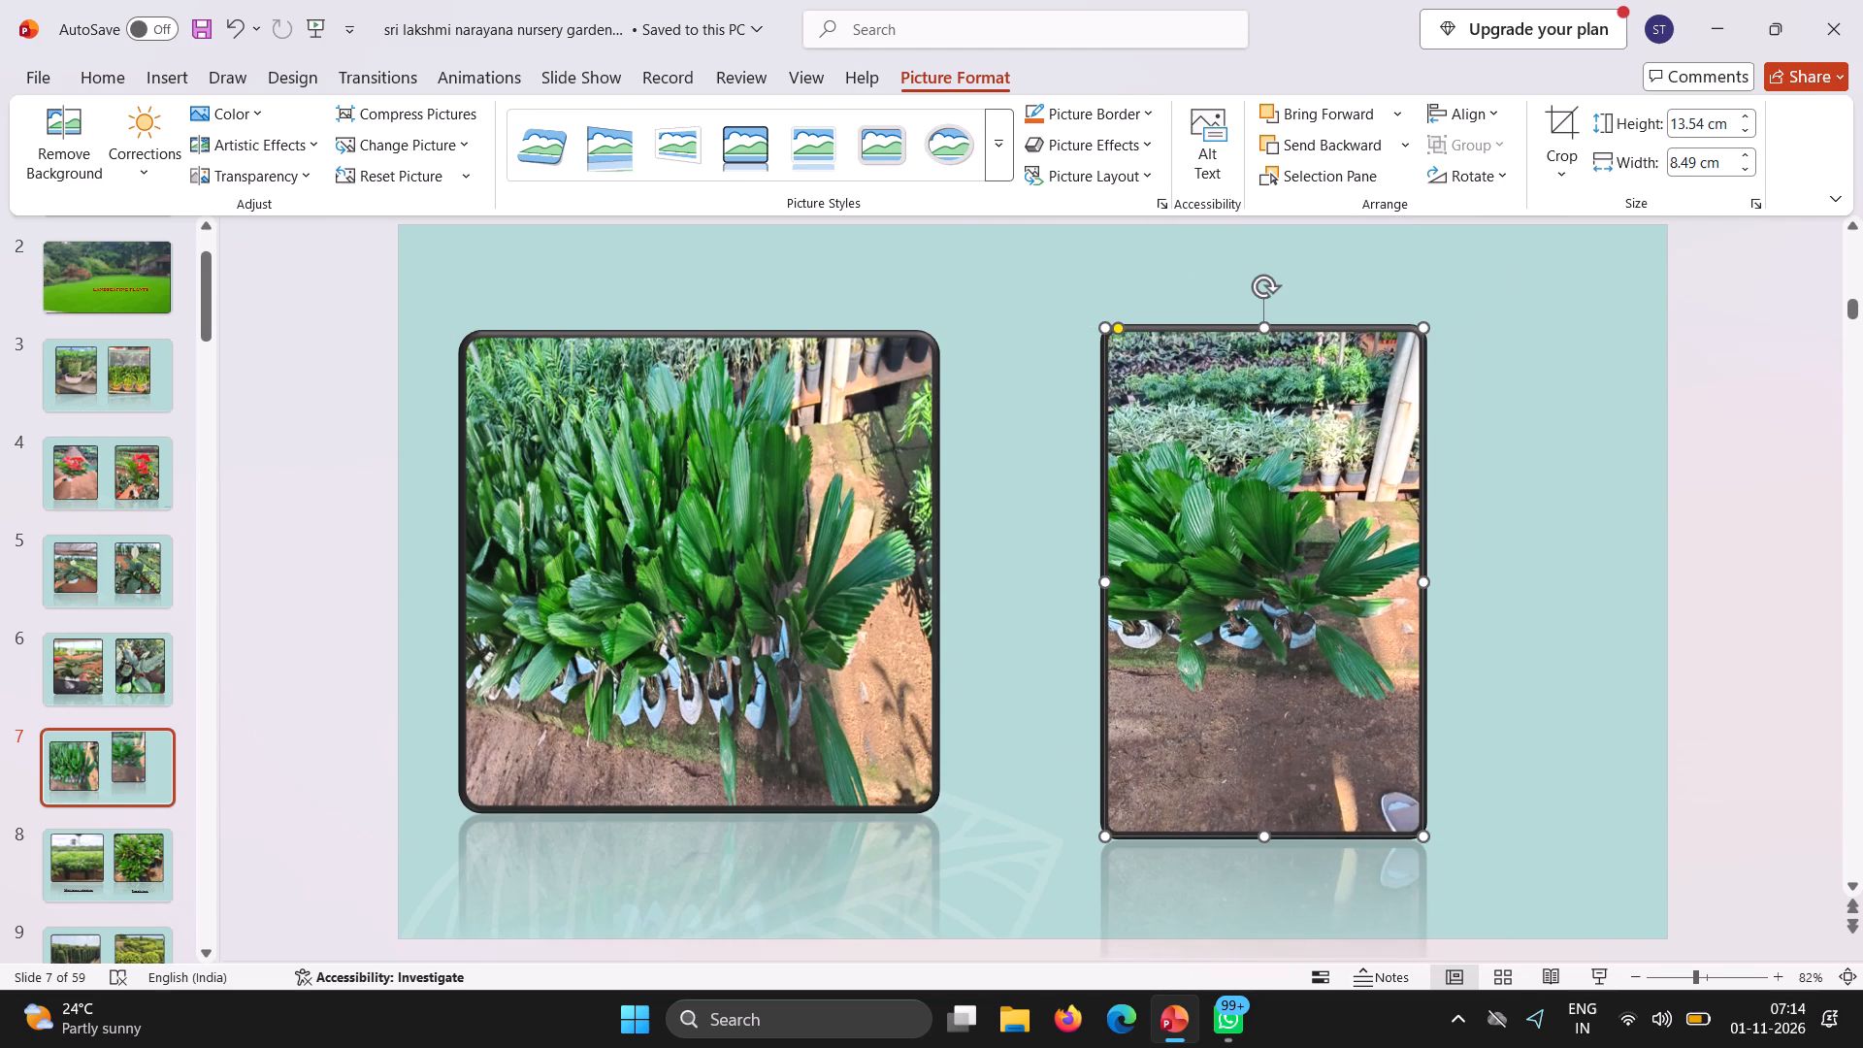
drag(1429, 579, 1536, 540)
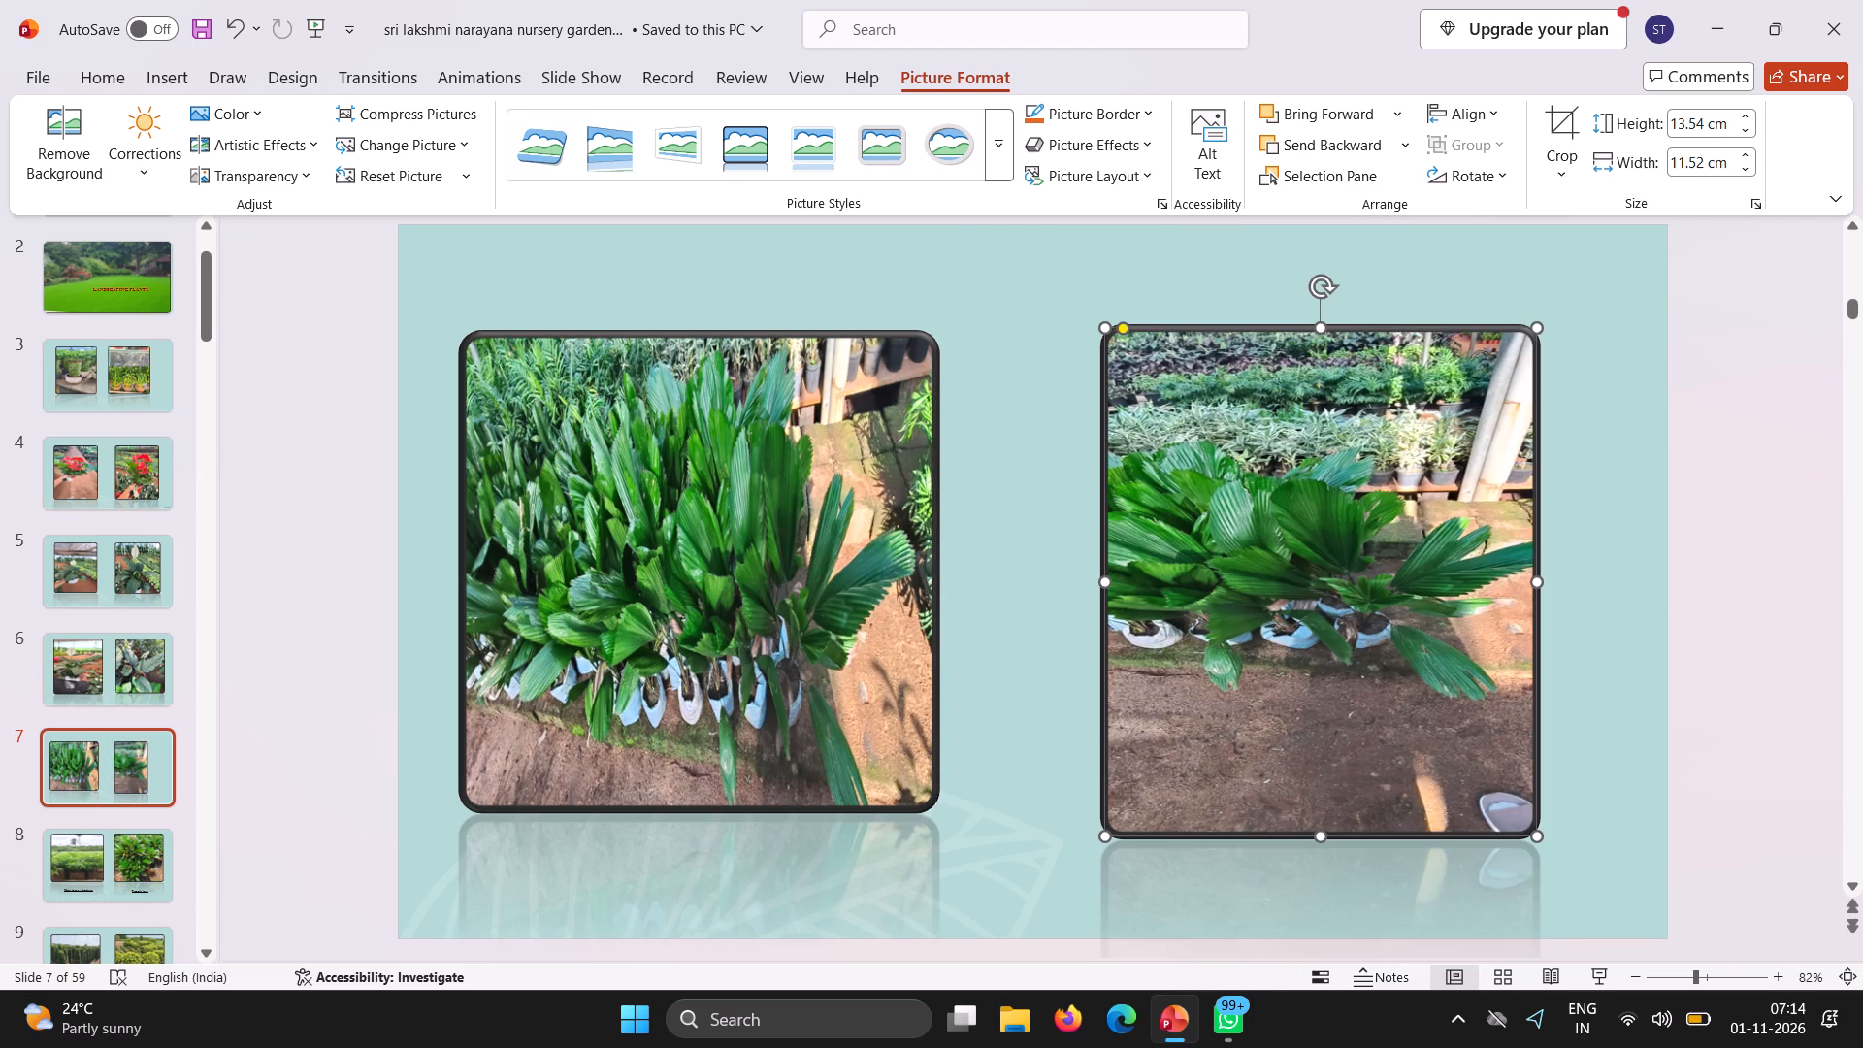
click(1318, 329)
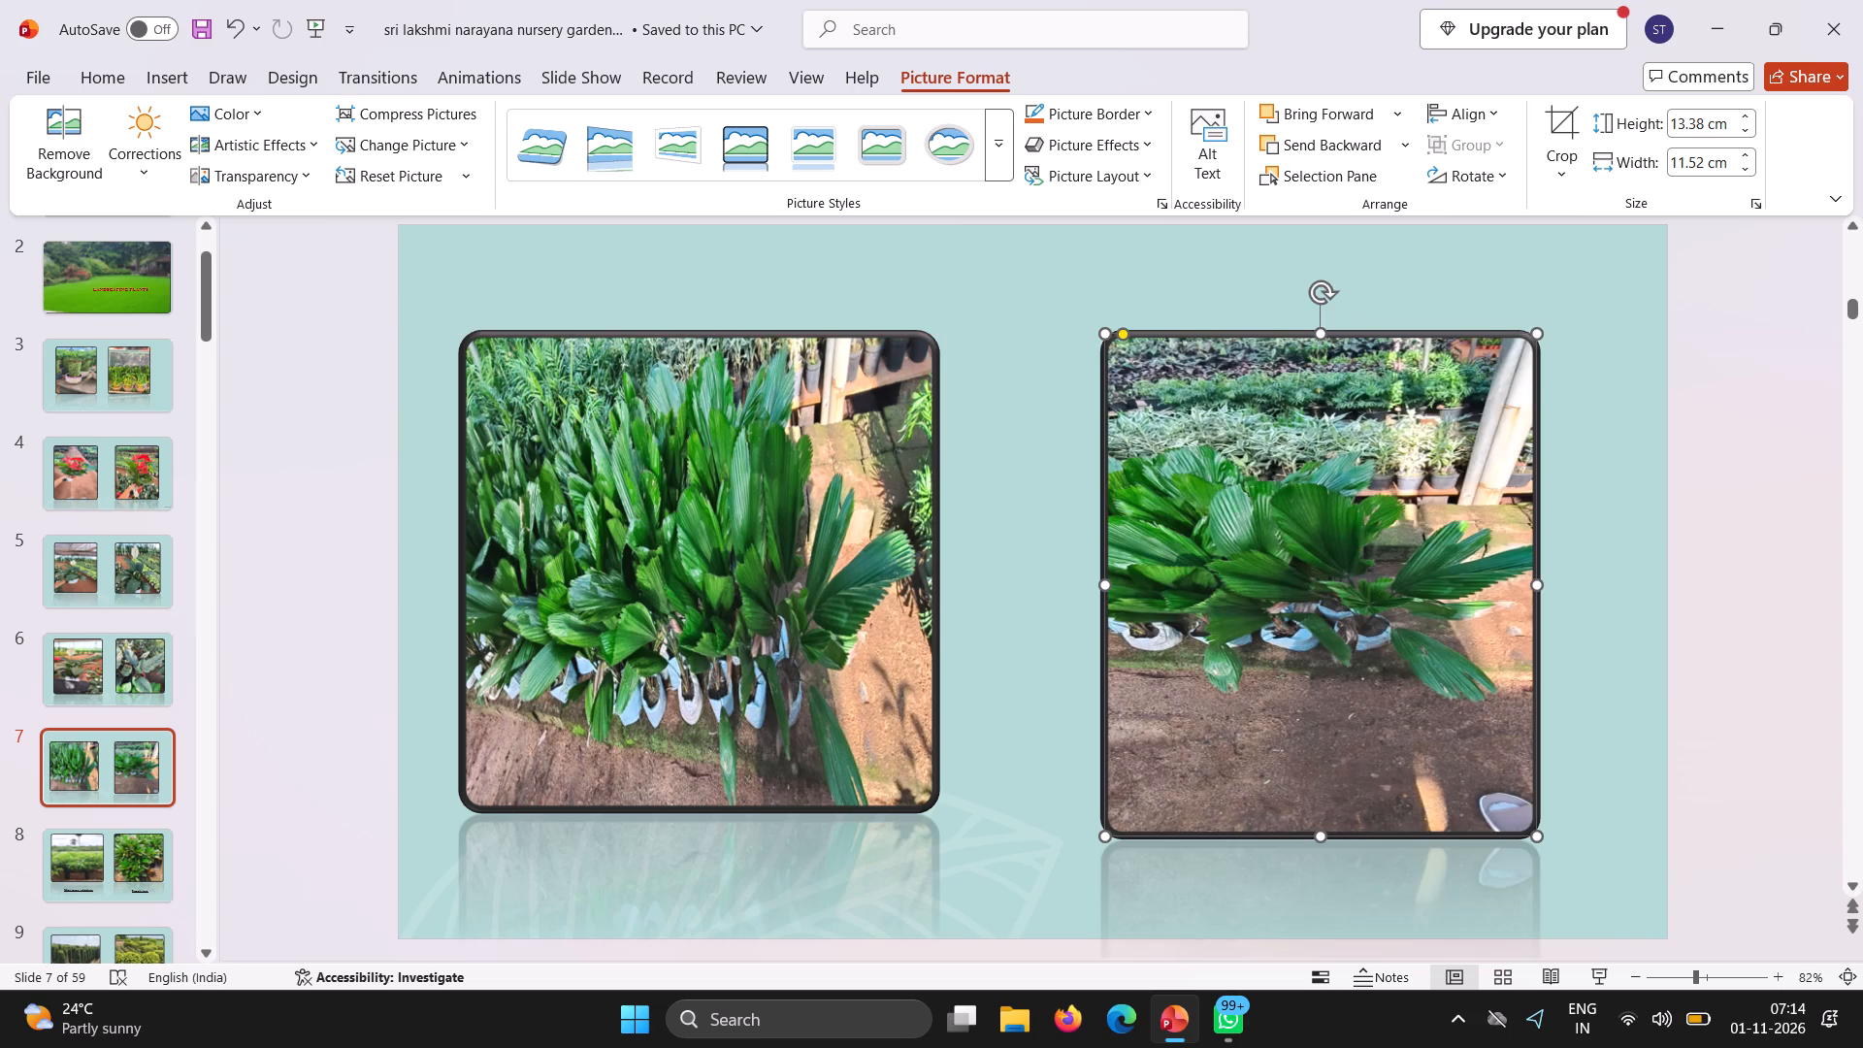
drag(1326, 835, 1326, 810)
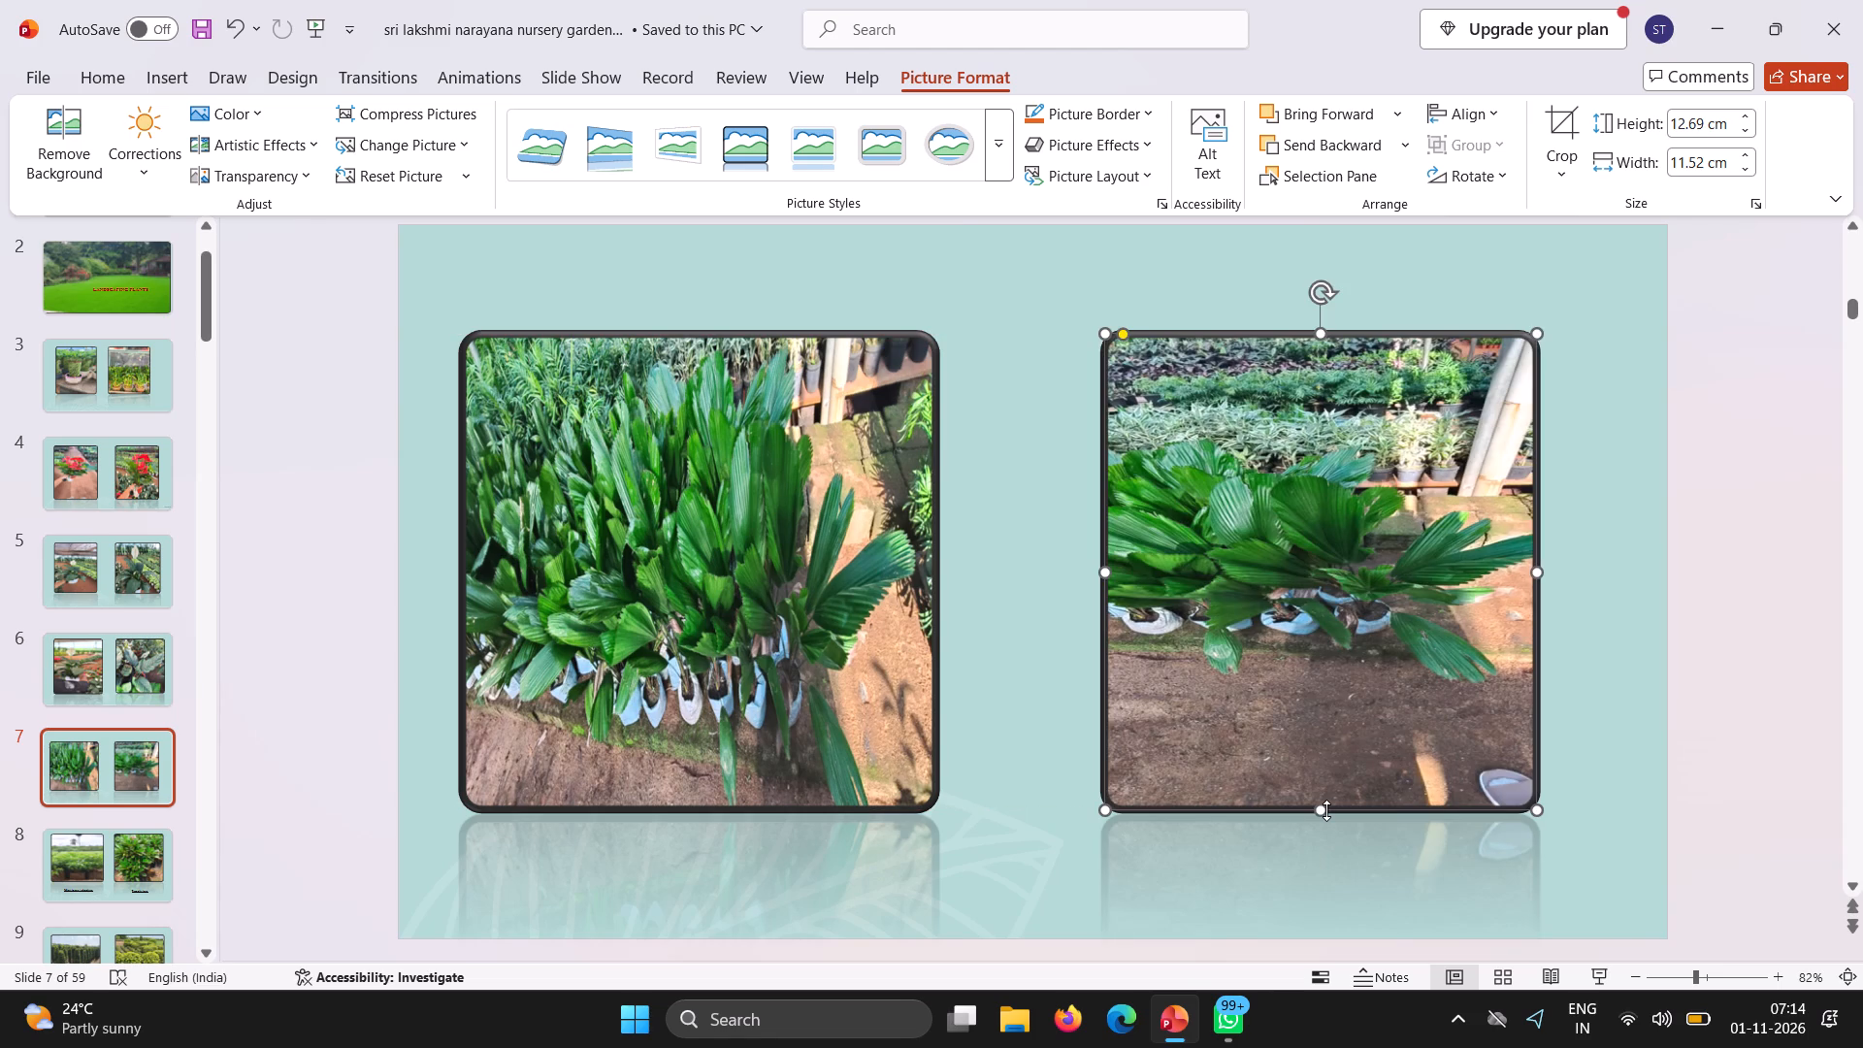
click(986, 696)
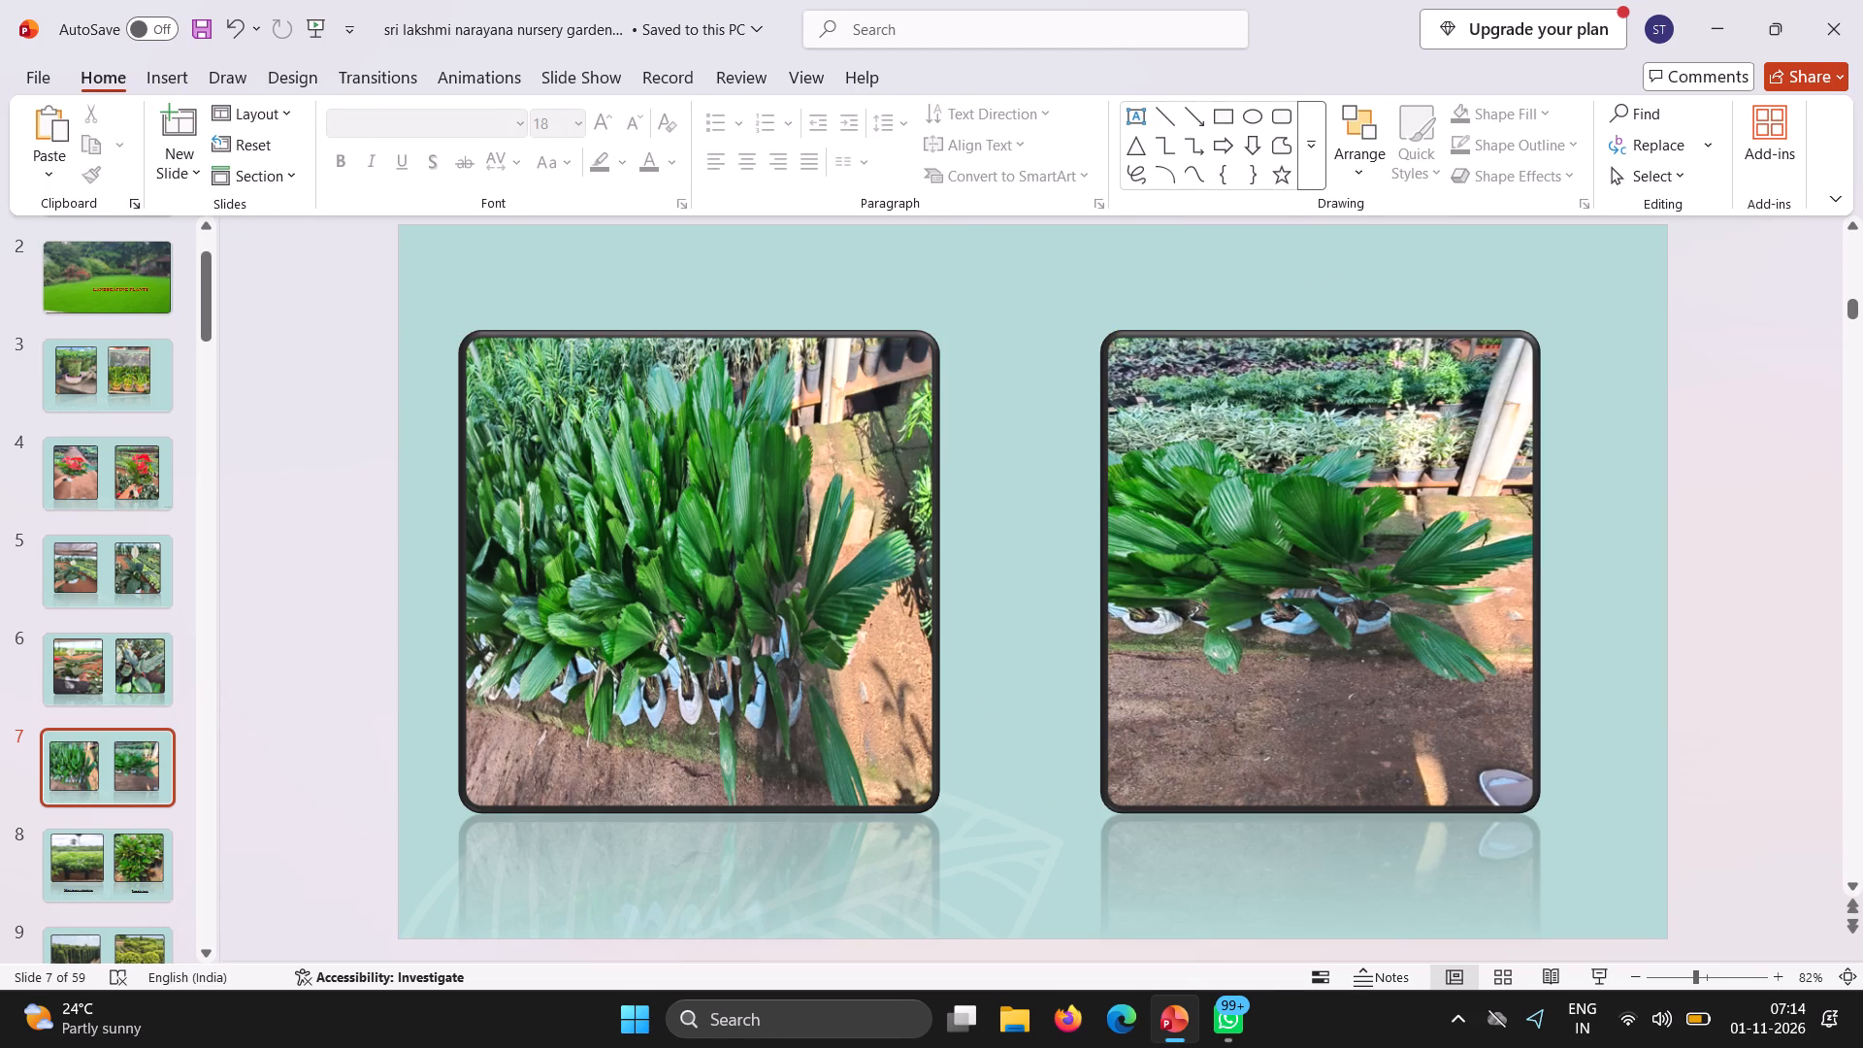
Cut the blank placeholder picture from behind the framed picture on slide 7's right half.
click(787, 598)
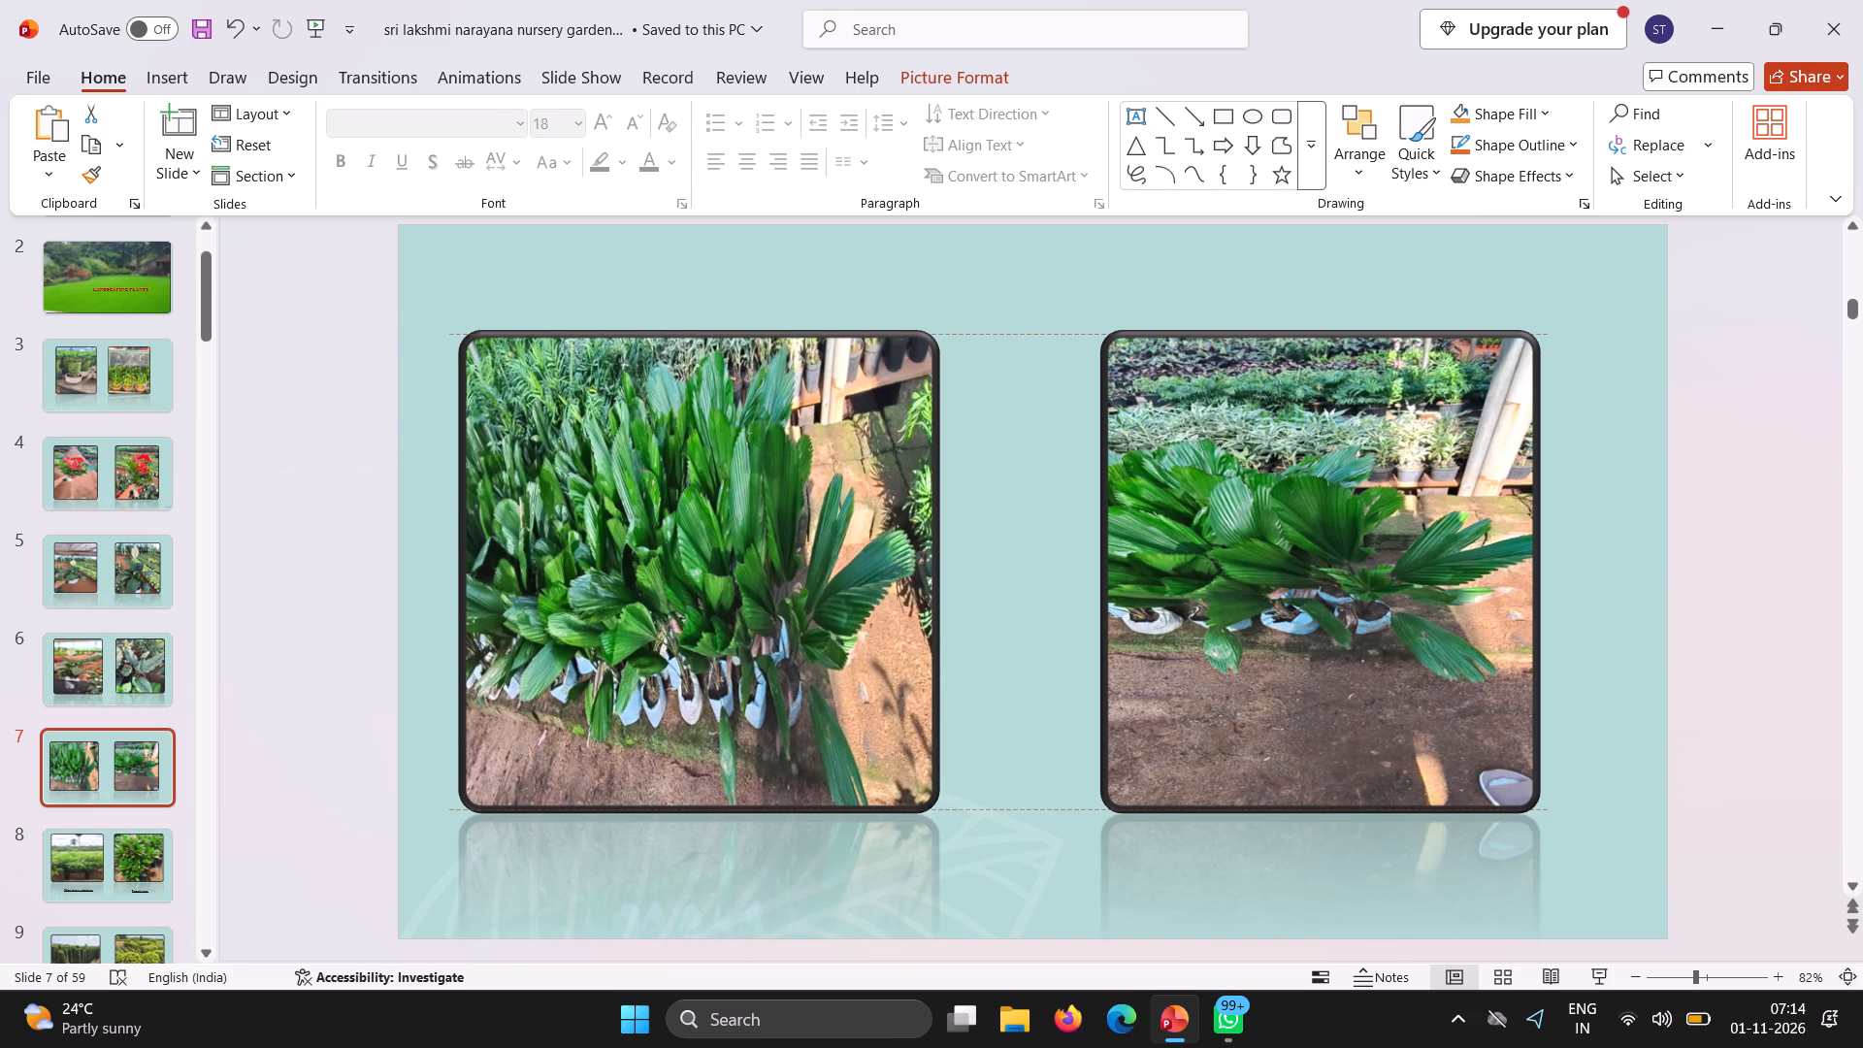
click(1056, 611)
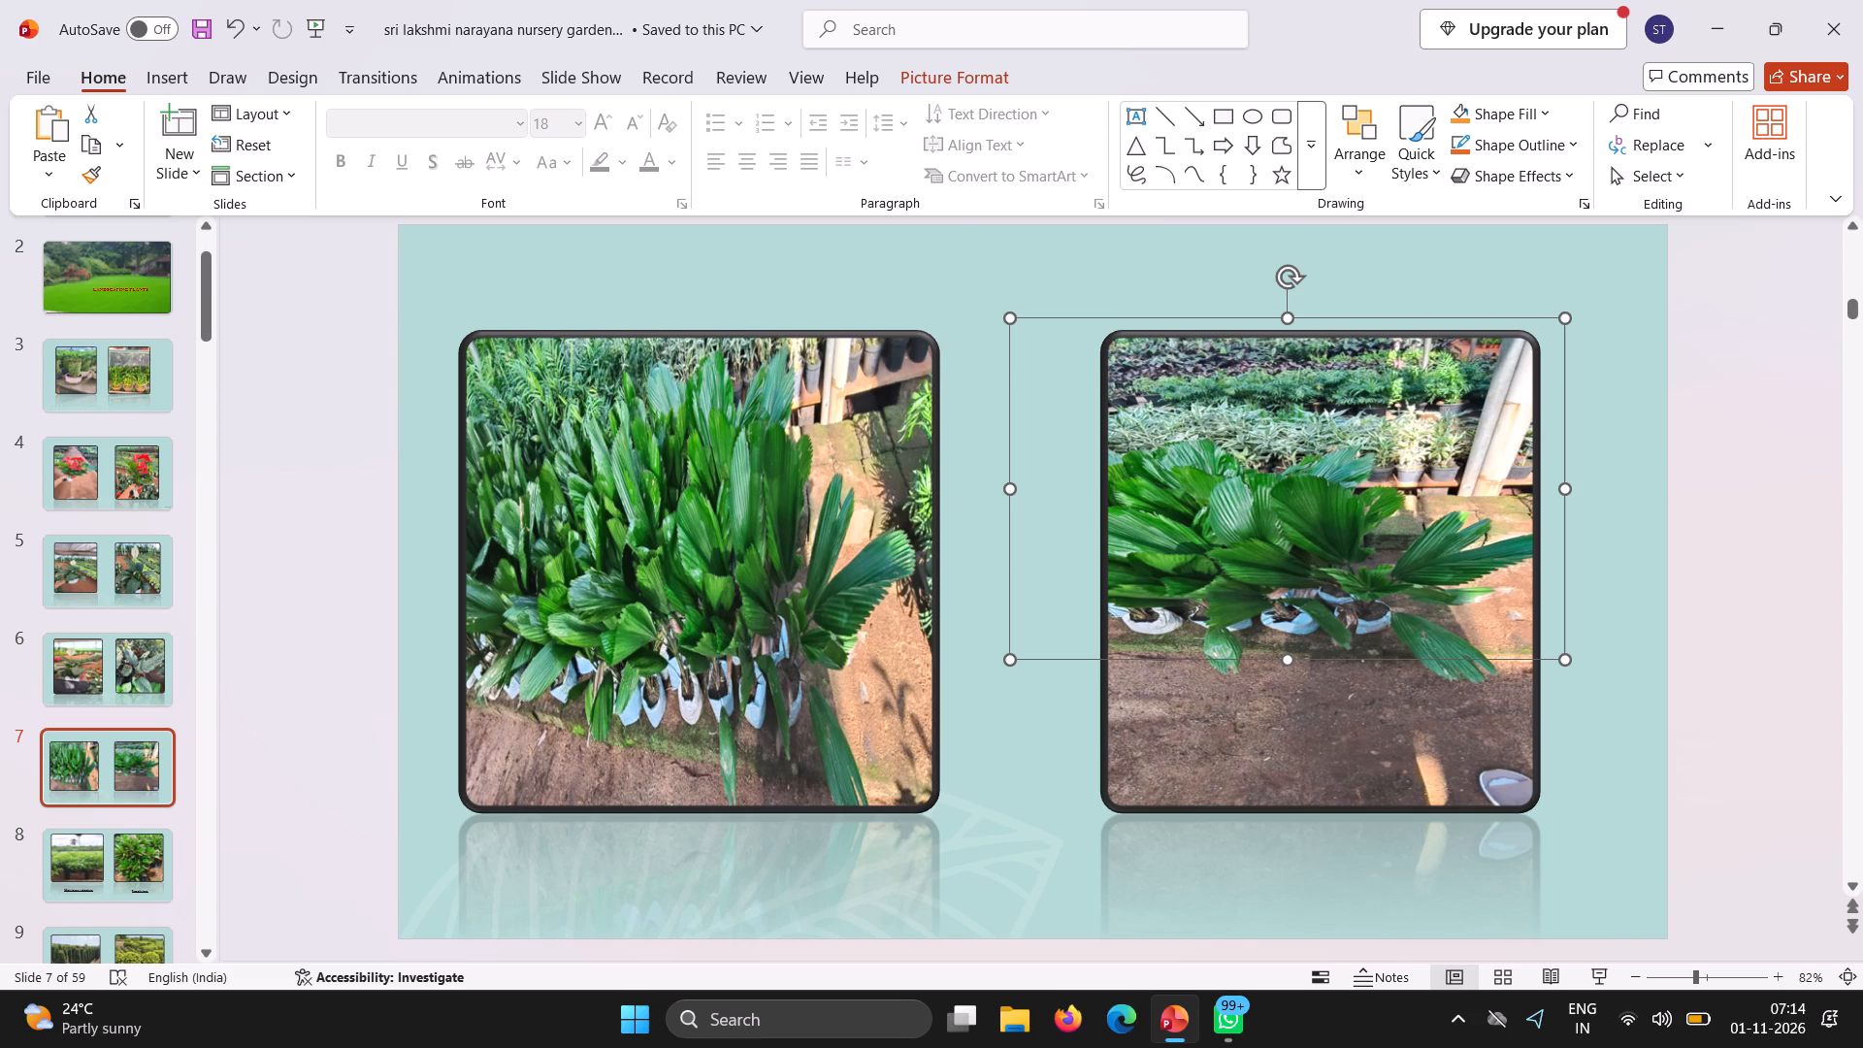
right_click(1520, 315)
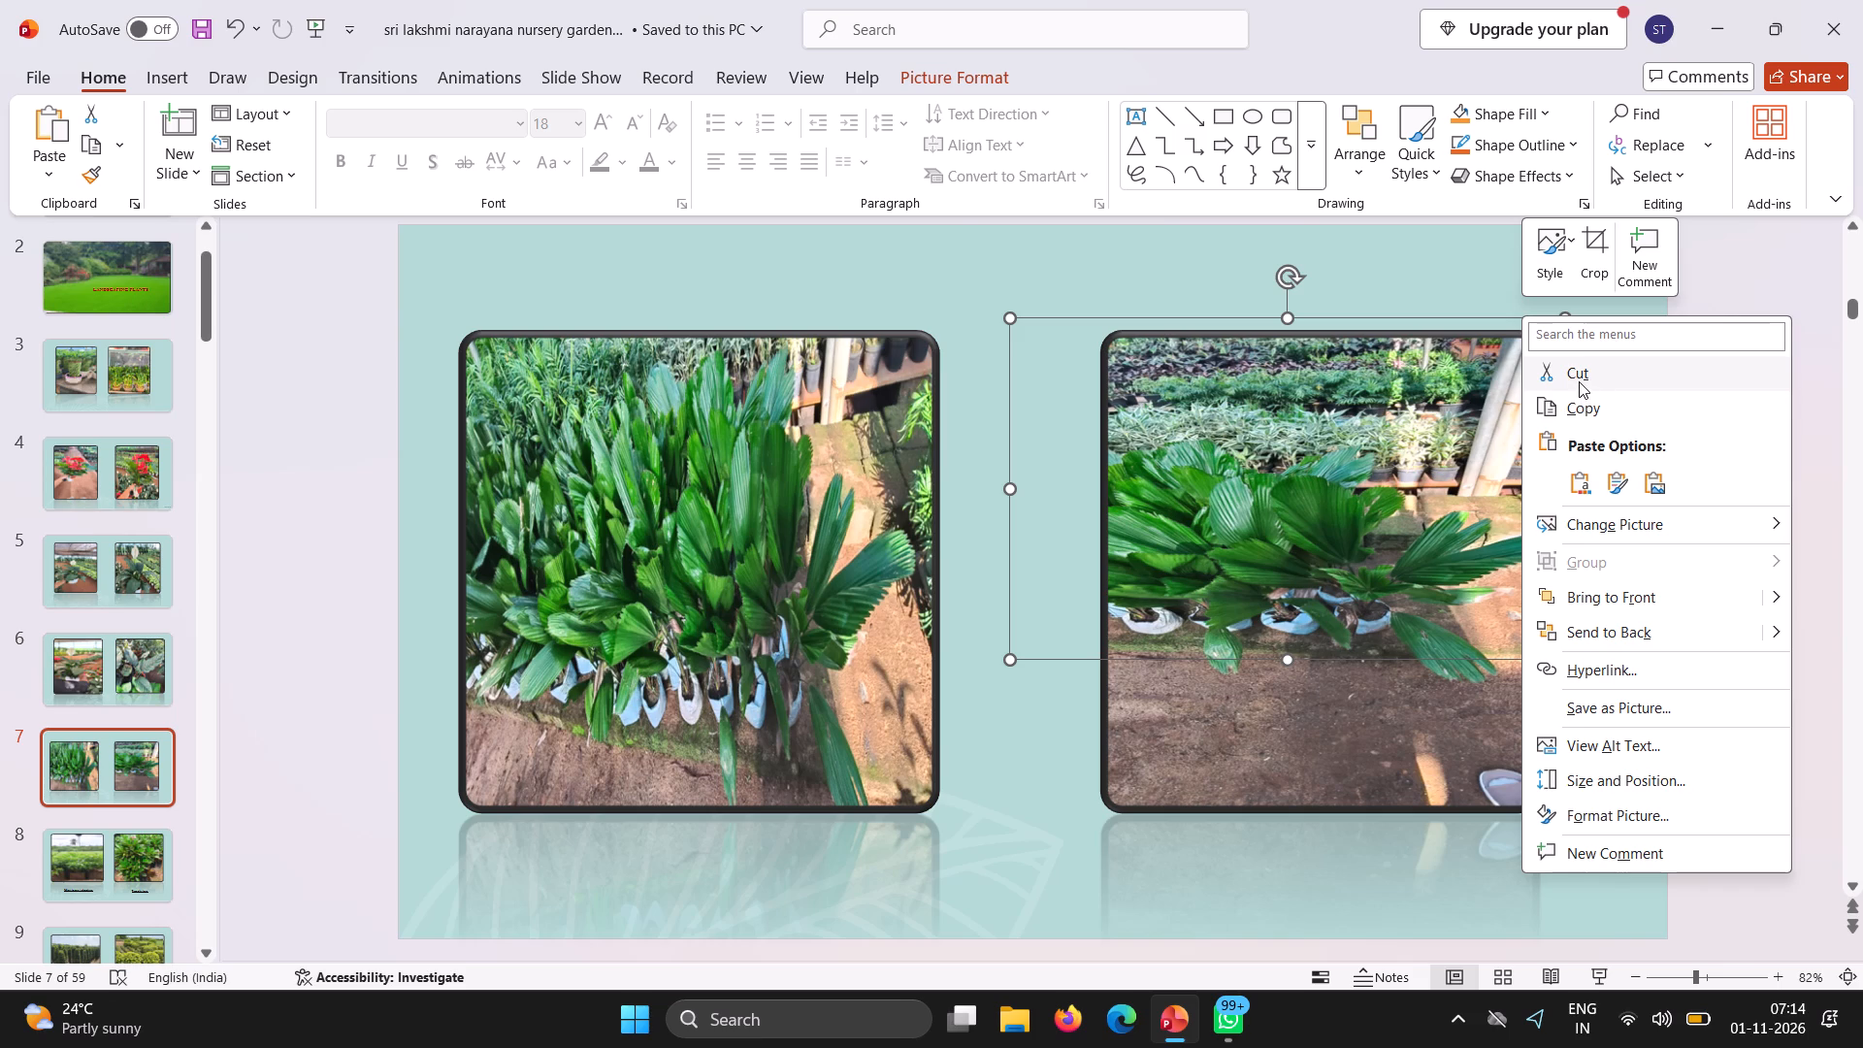
click(1576, 379)
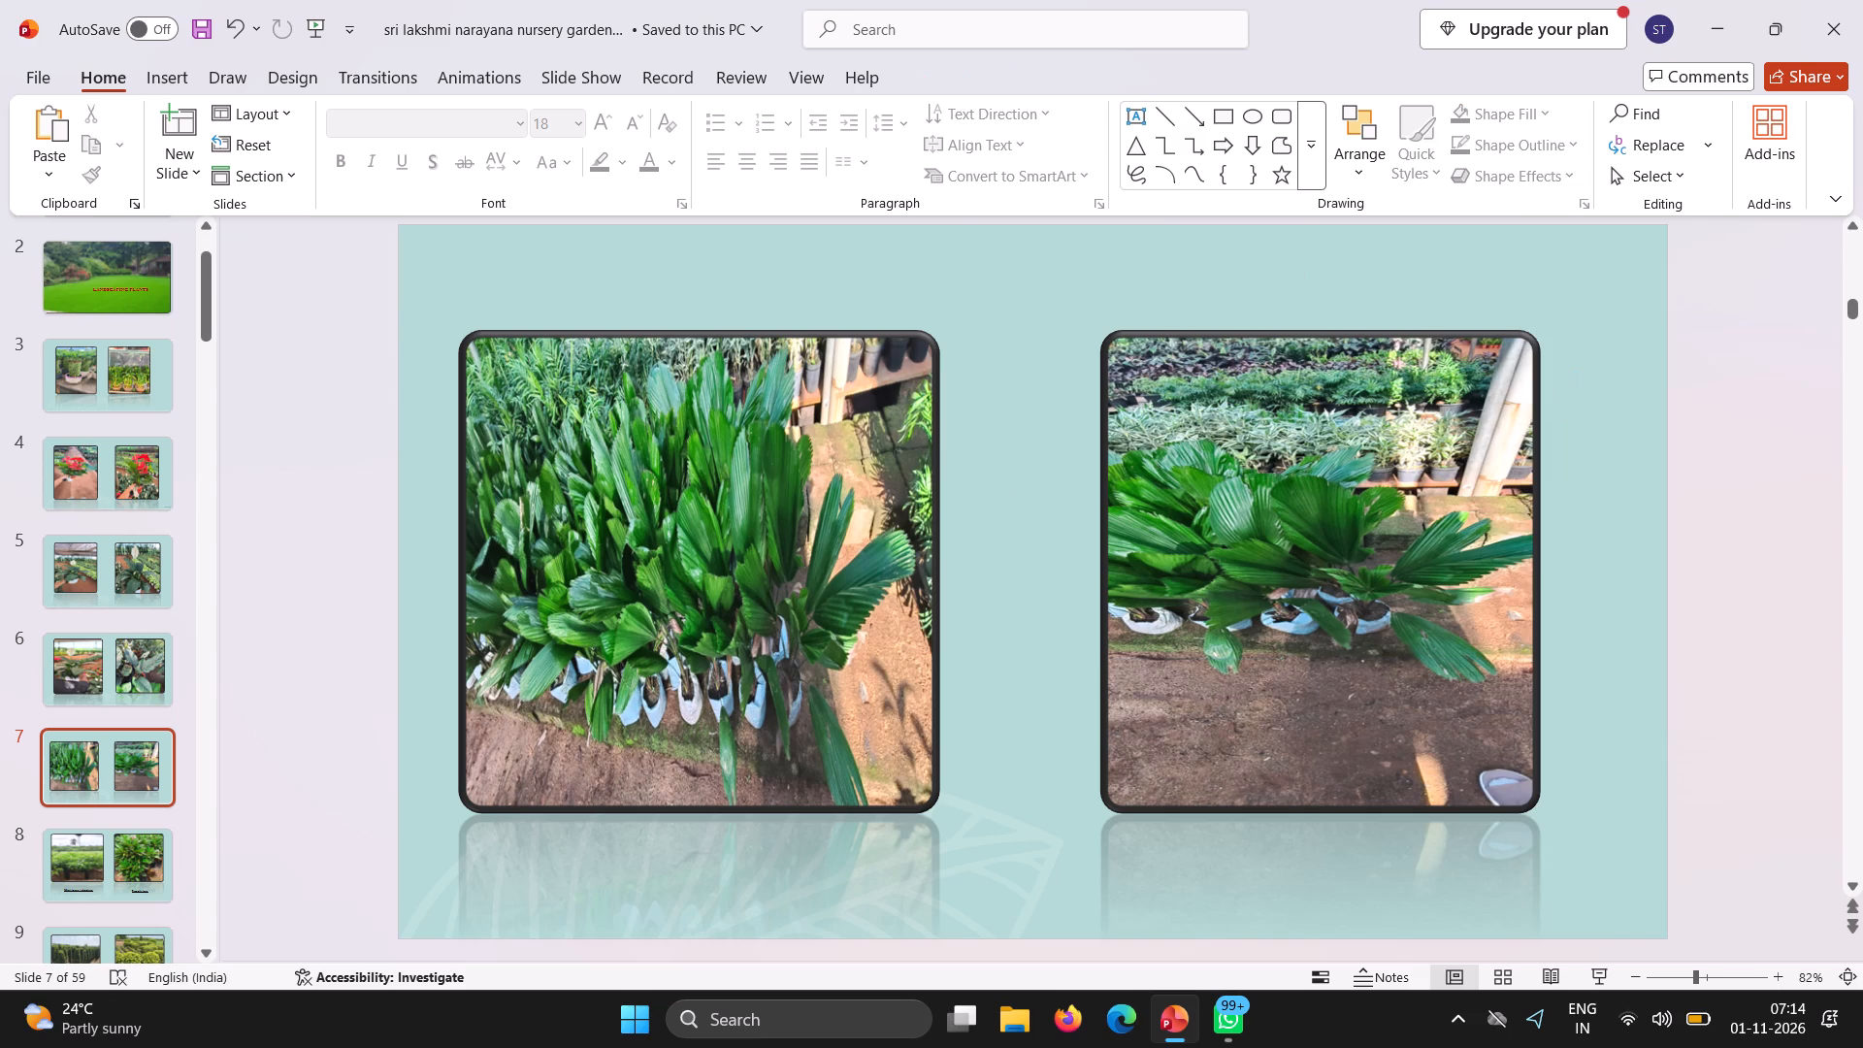
click(1427, 508)
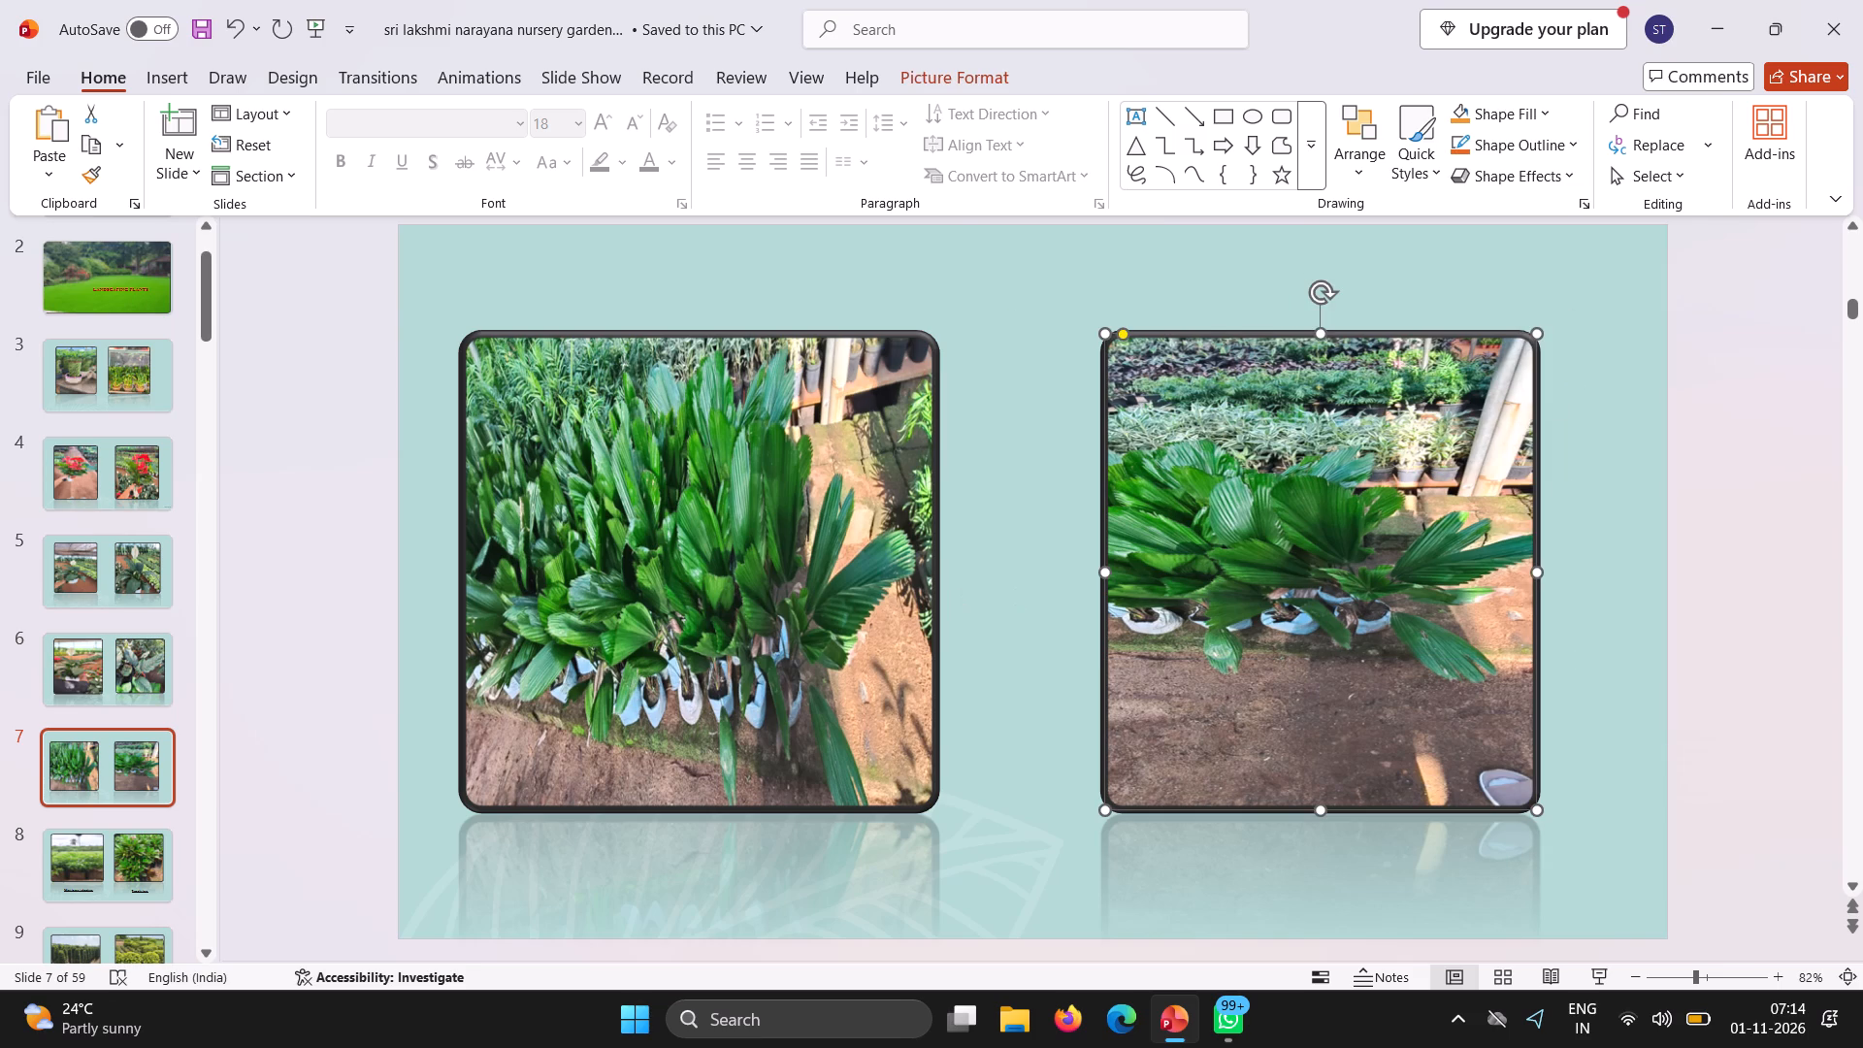
Cut both framed plant pictures, above the Mini tagar / chentese and Temple tree captions, from slide 8.
click(103, 850)
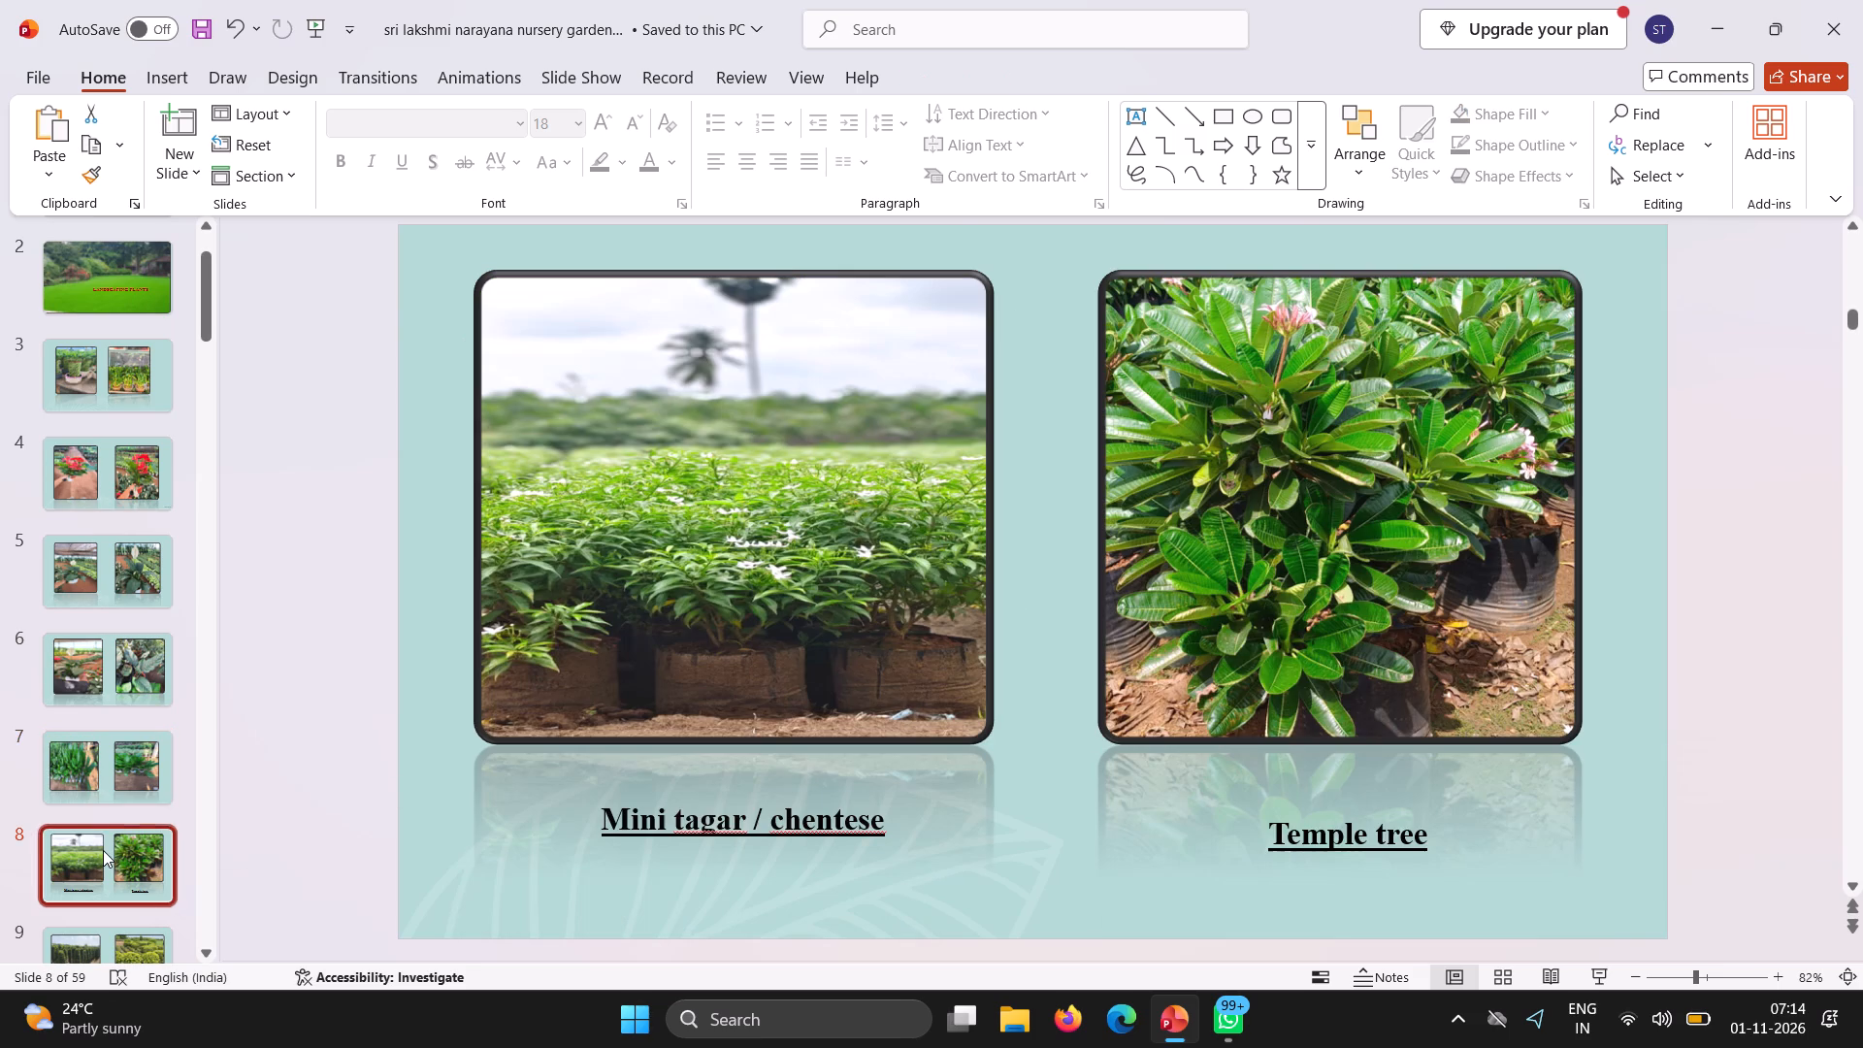
right_click(747, 285)
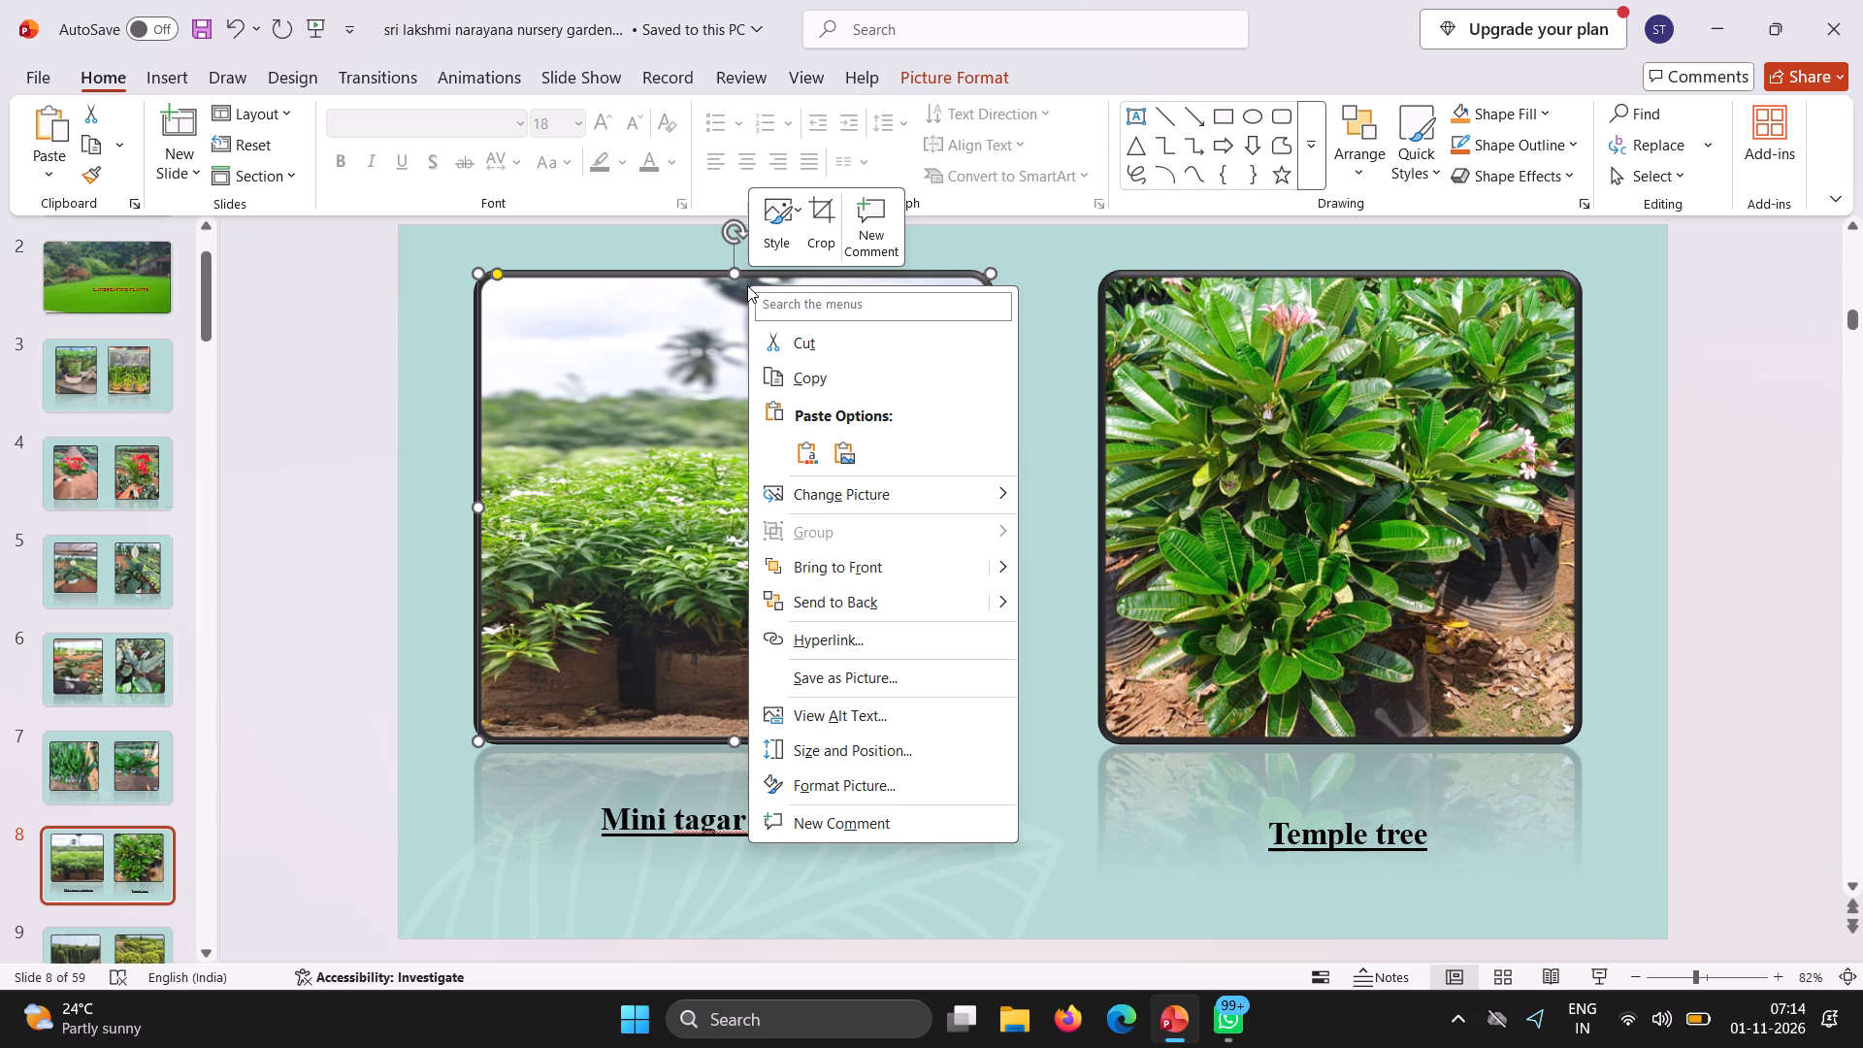
click(818, 340)
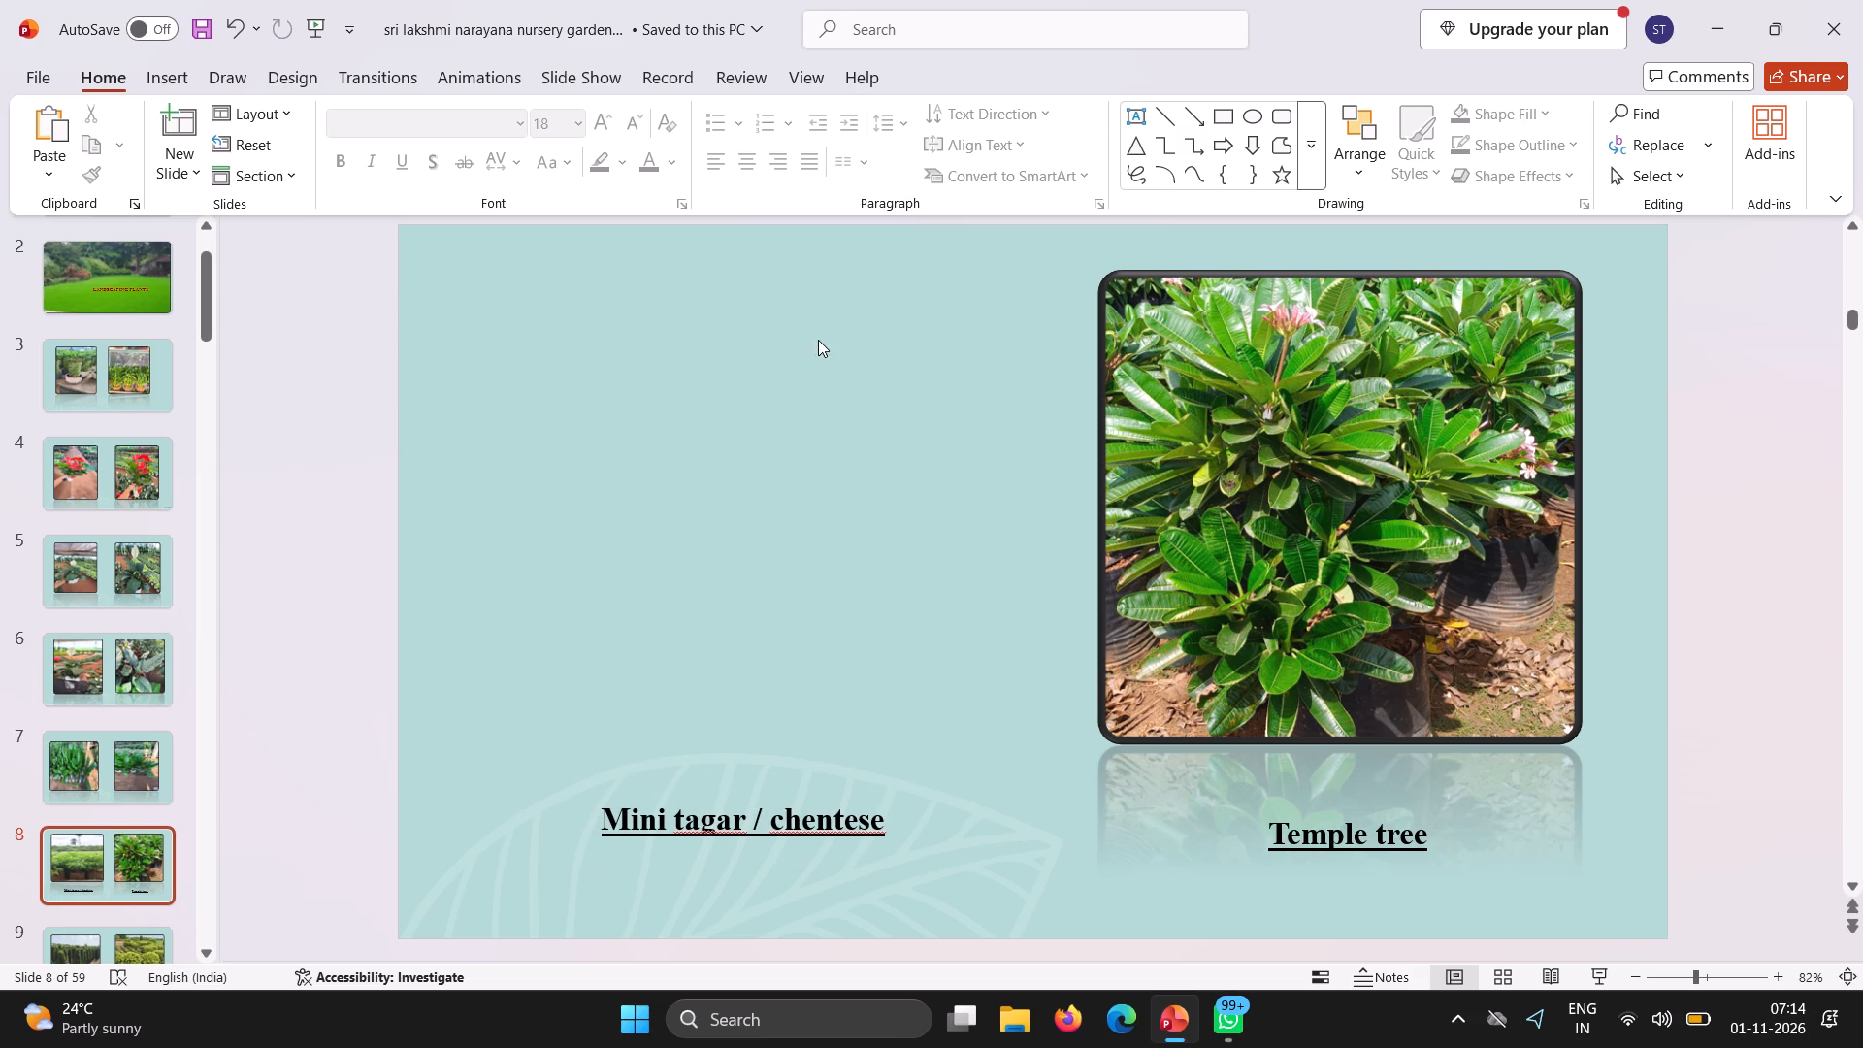
right_click(1165, 266)
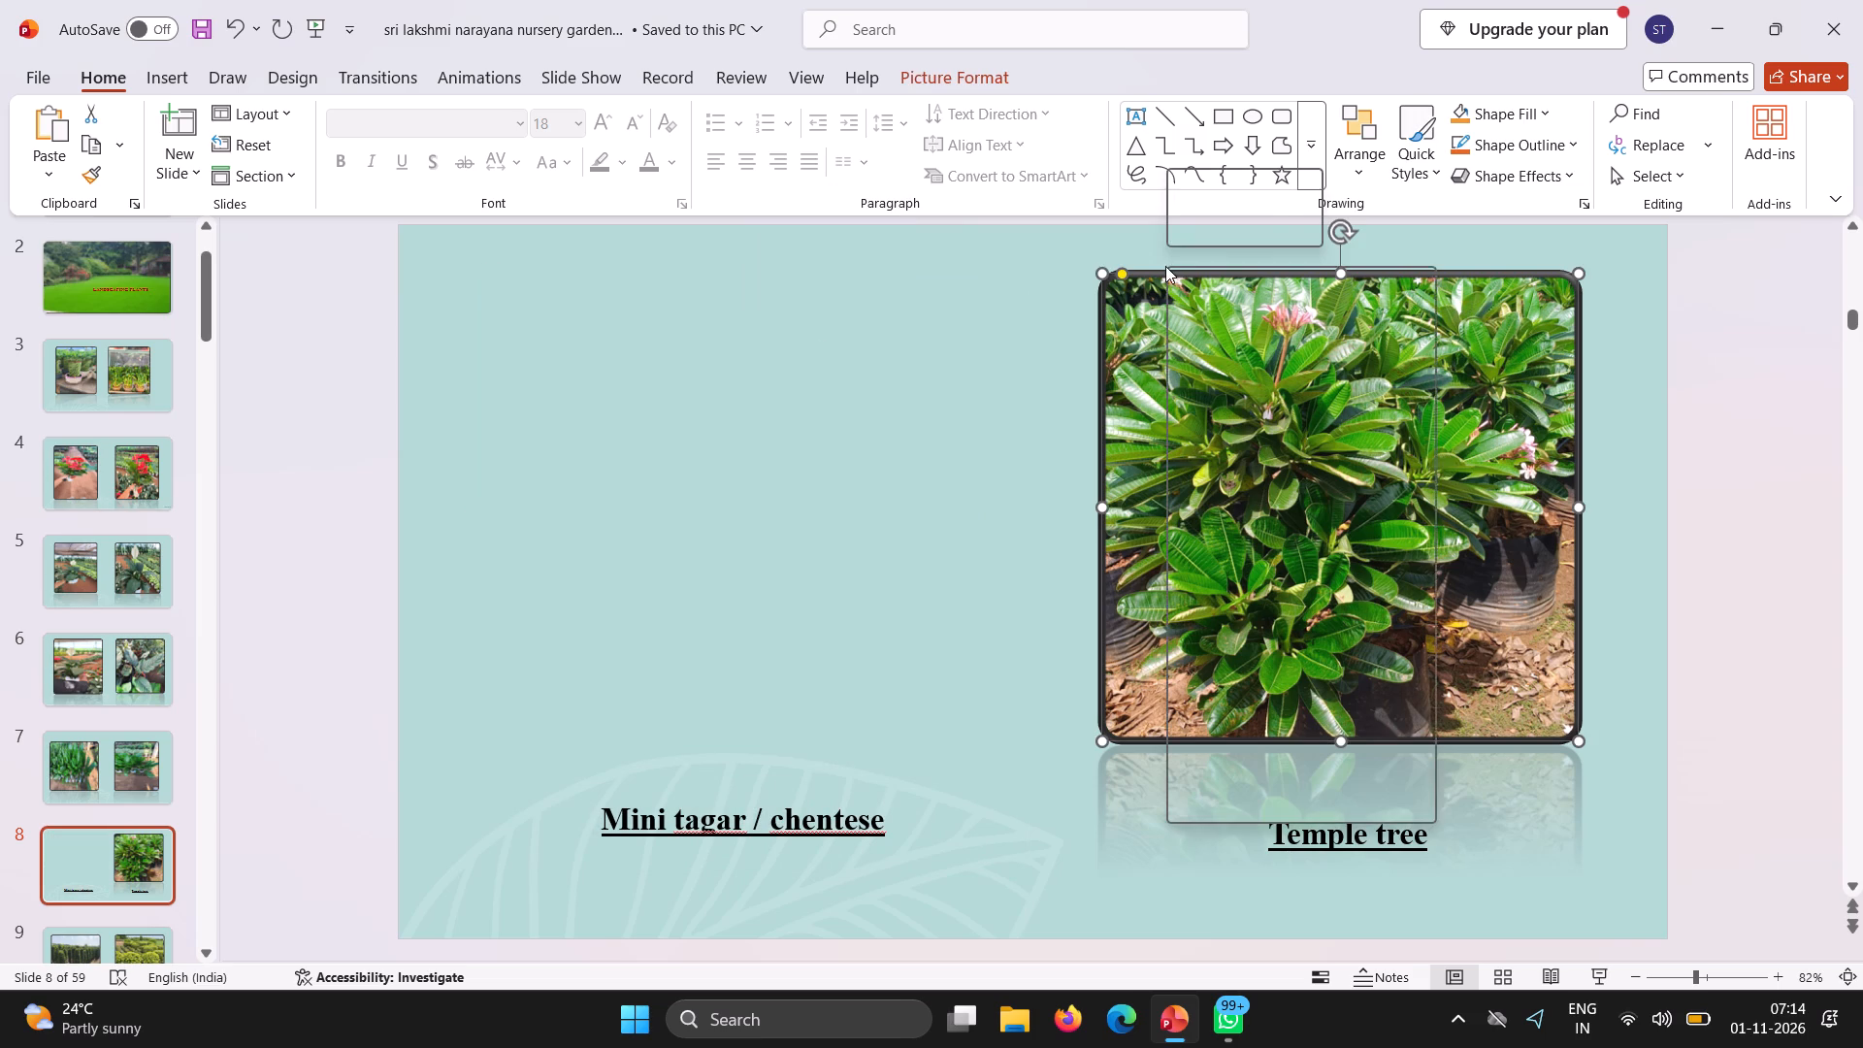
click(1213, 329)
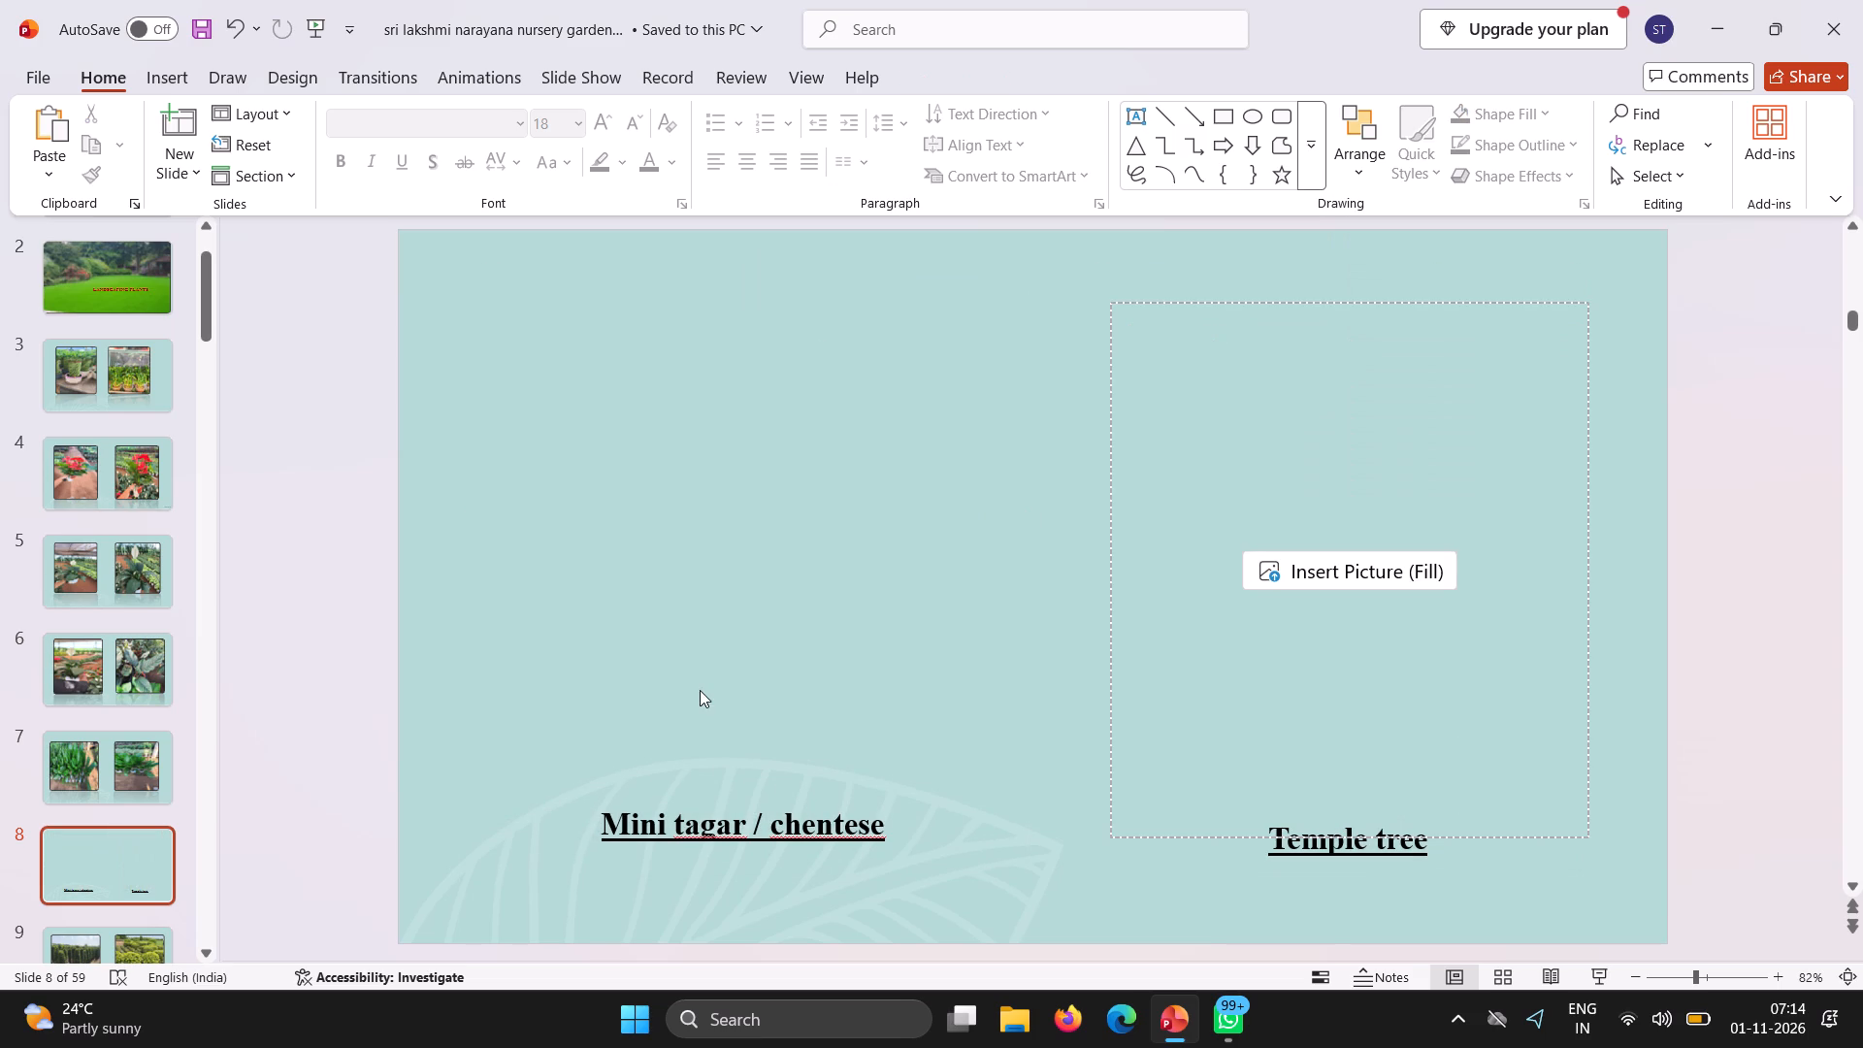
Move the small empty text box on slide 8 from the start of the "Mini tagar / chentese" caption to just beyond its end.
click(589, 821)
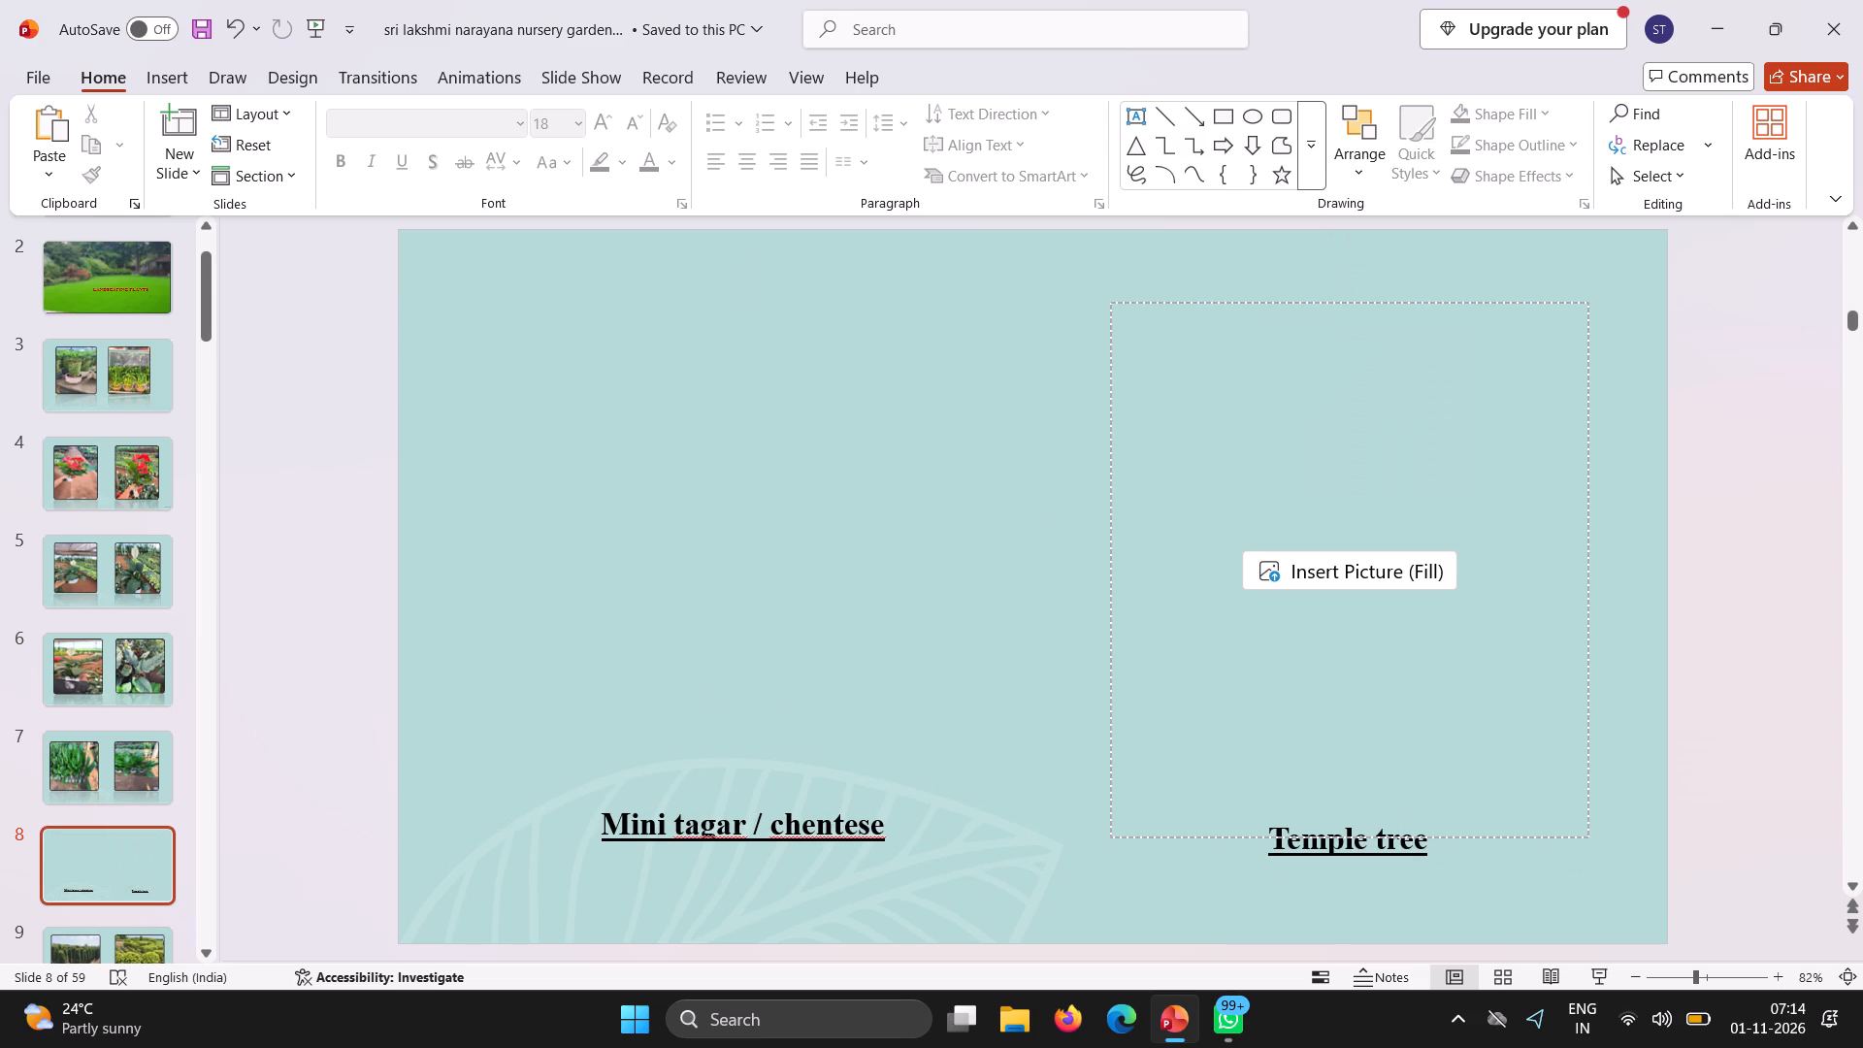
click(593, 818)
drag(593, 818, 615, 849)
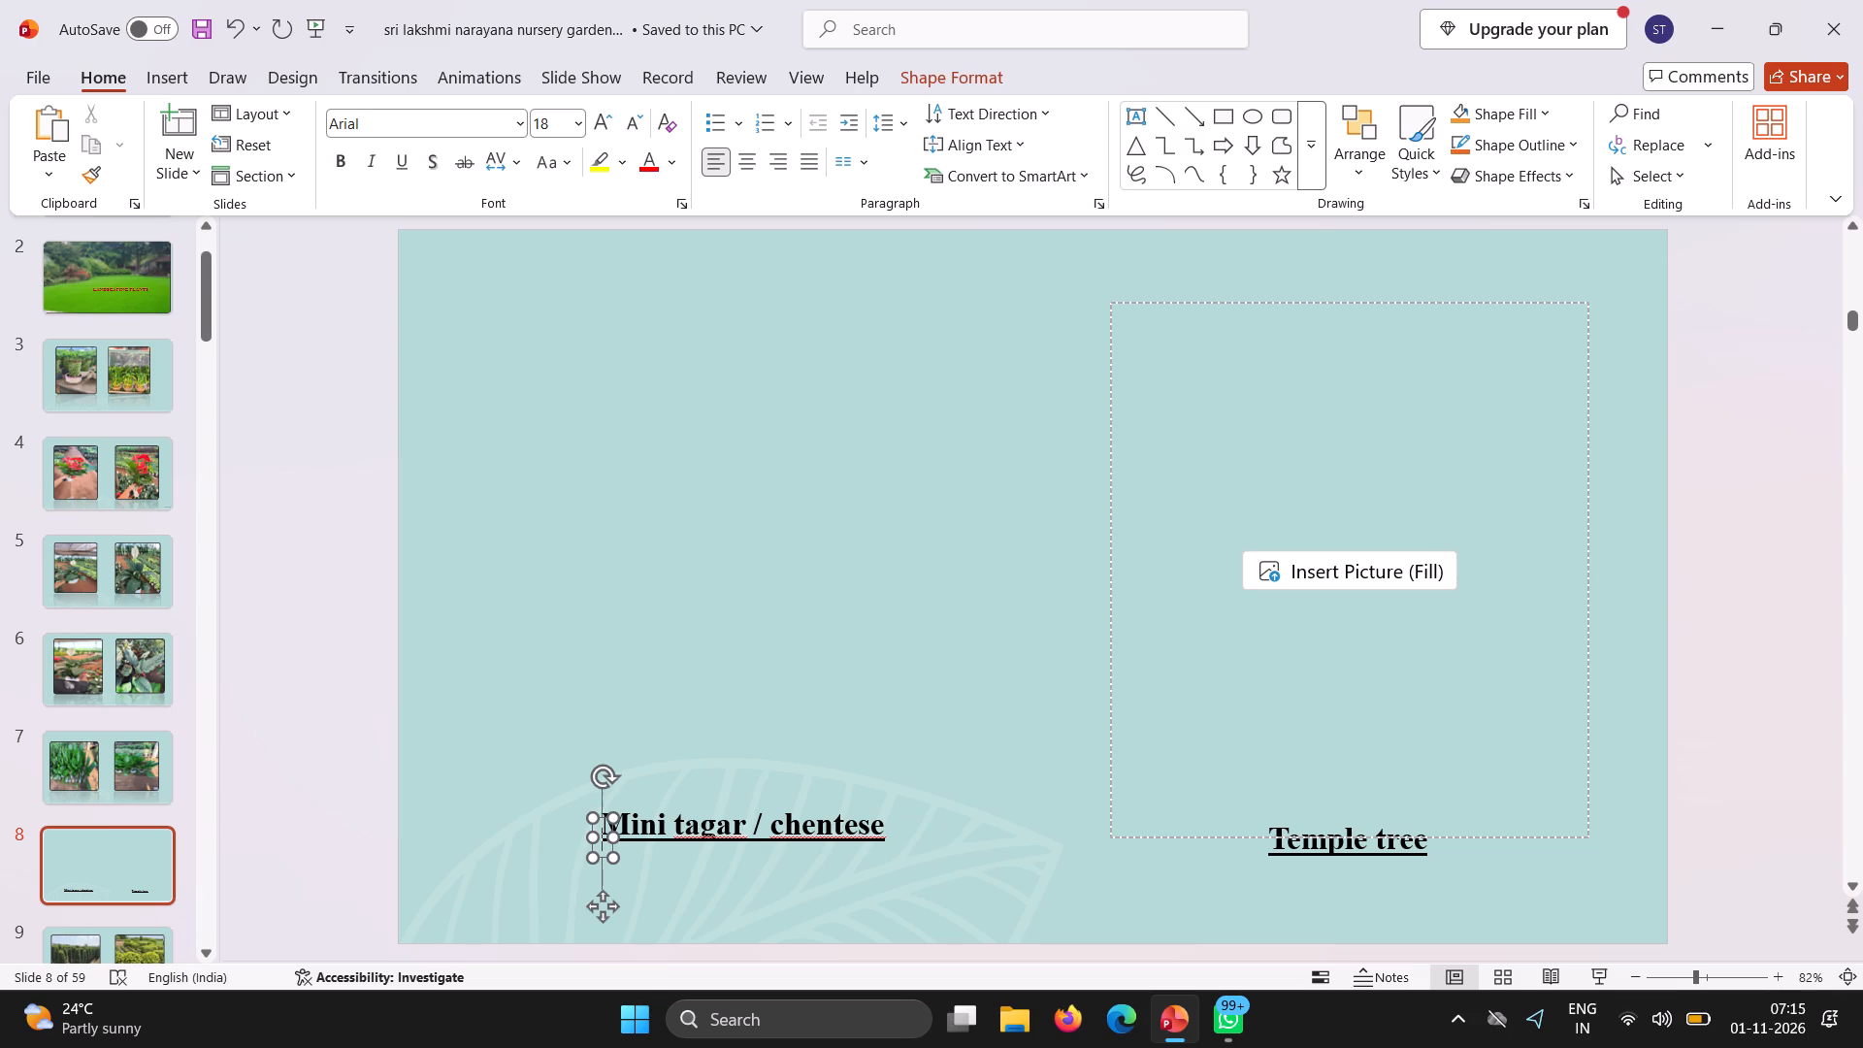
drag(615, 849, 614, 844)
drag(614, 844, 947, 828)
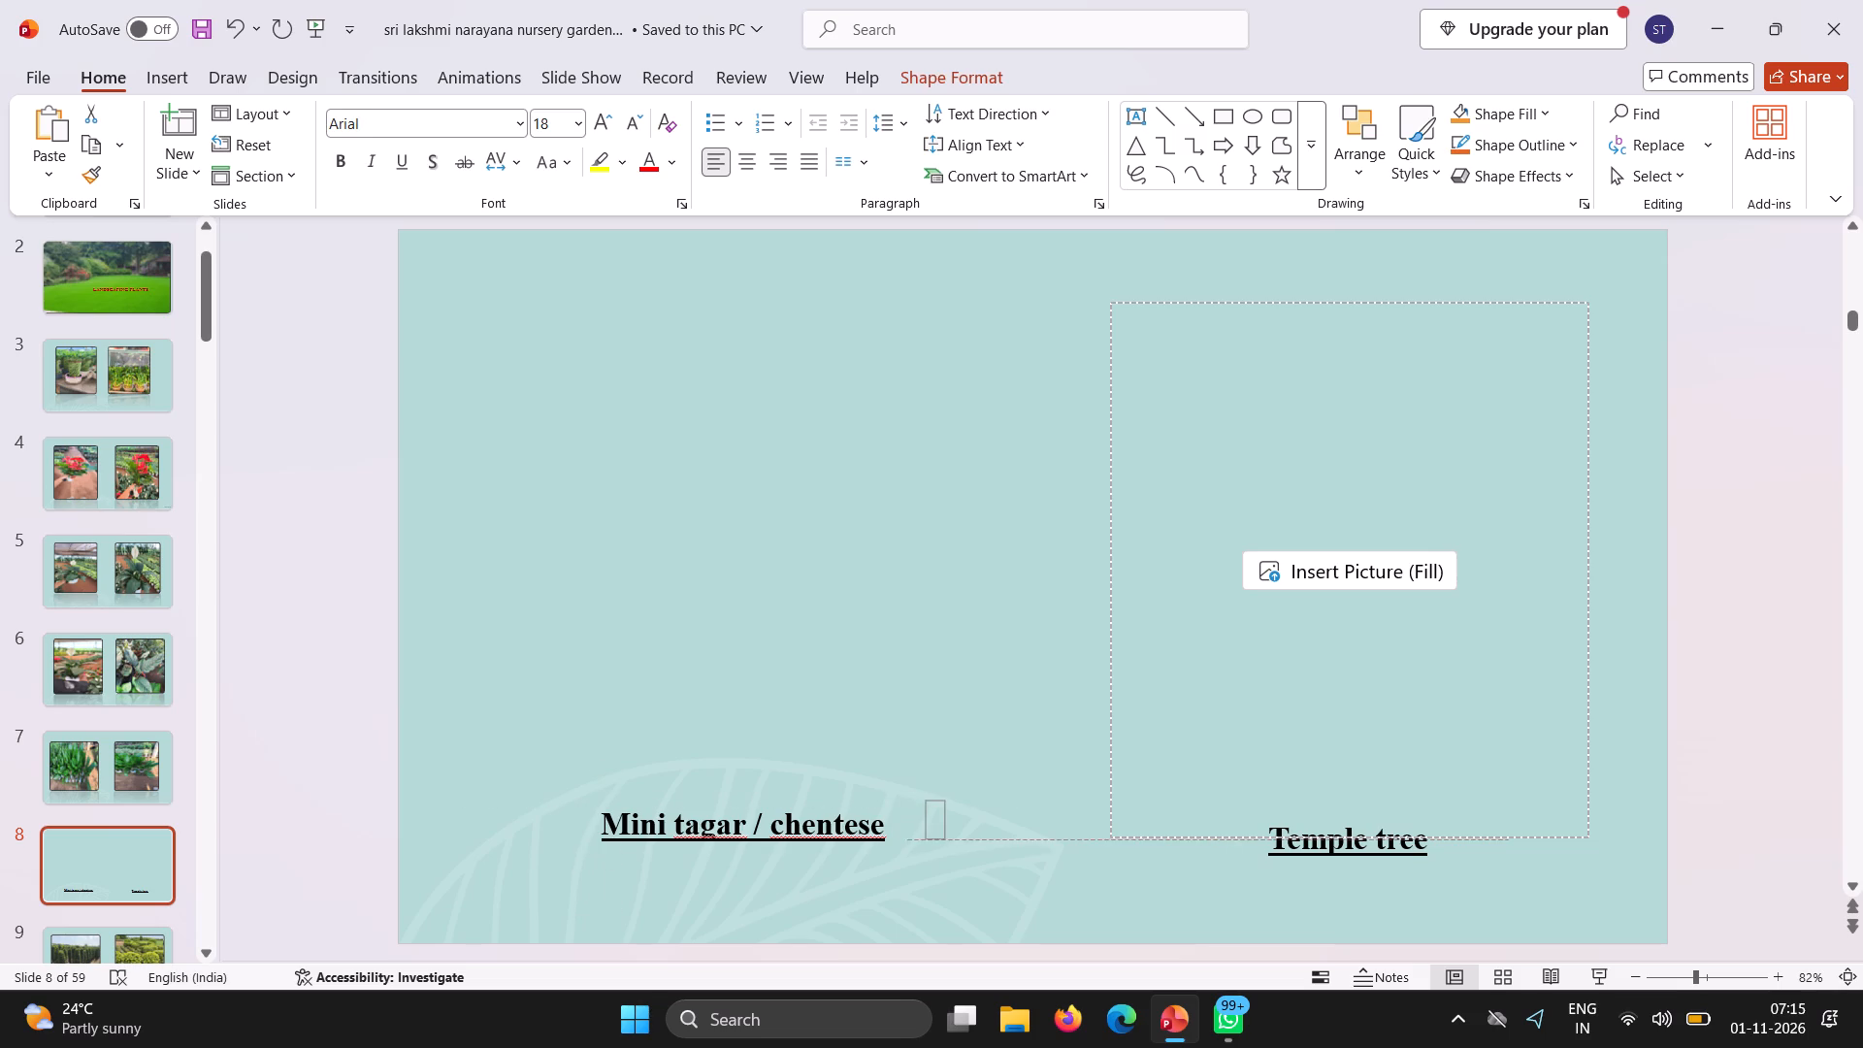
drag(947, 828, 947, 827)
Cut the "Mini tagar / chentese" caption box from slide 8.
click(705, 833)
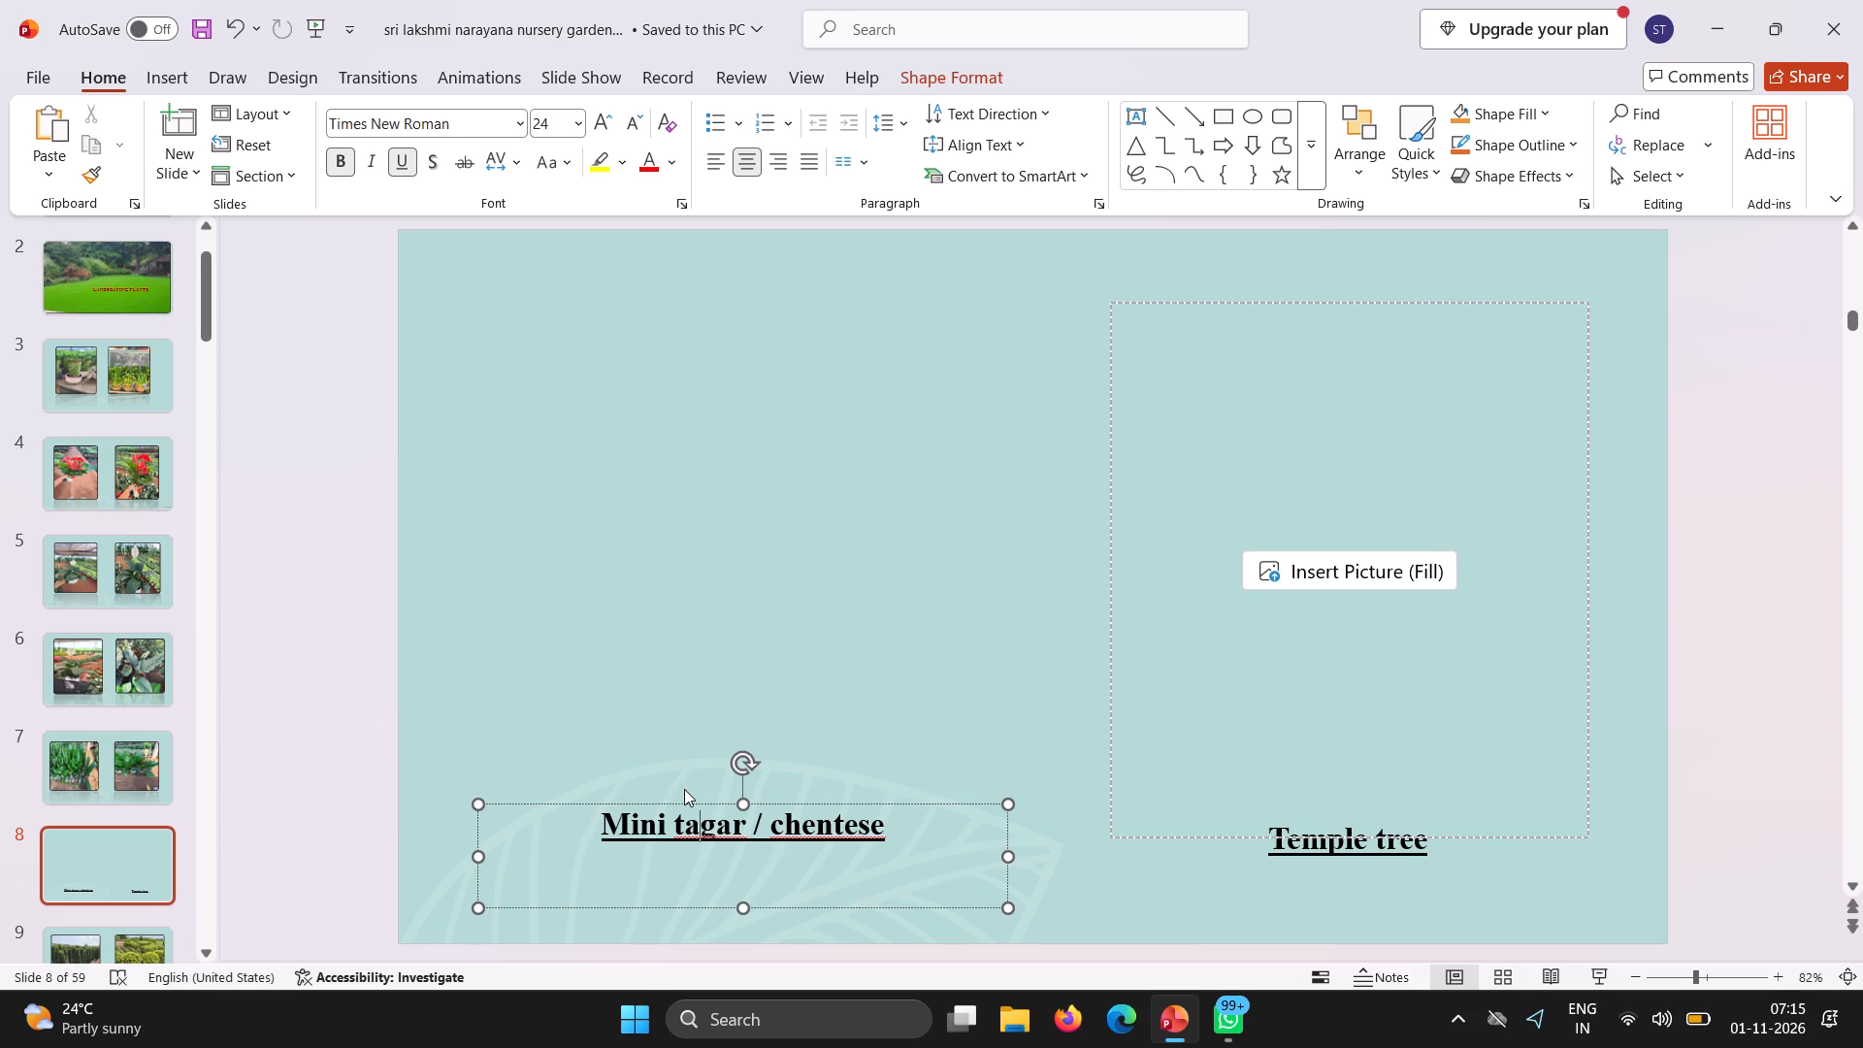
right_click(690, 801)
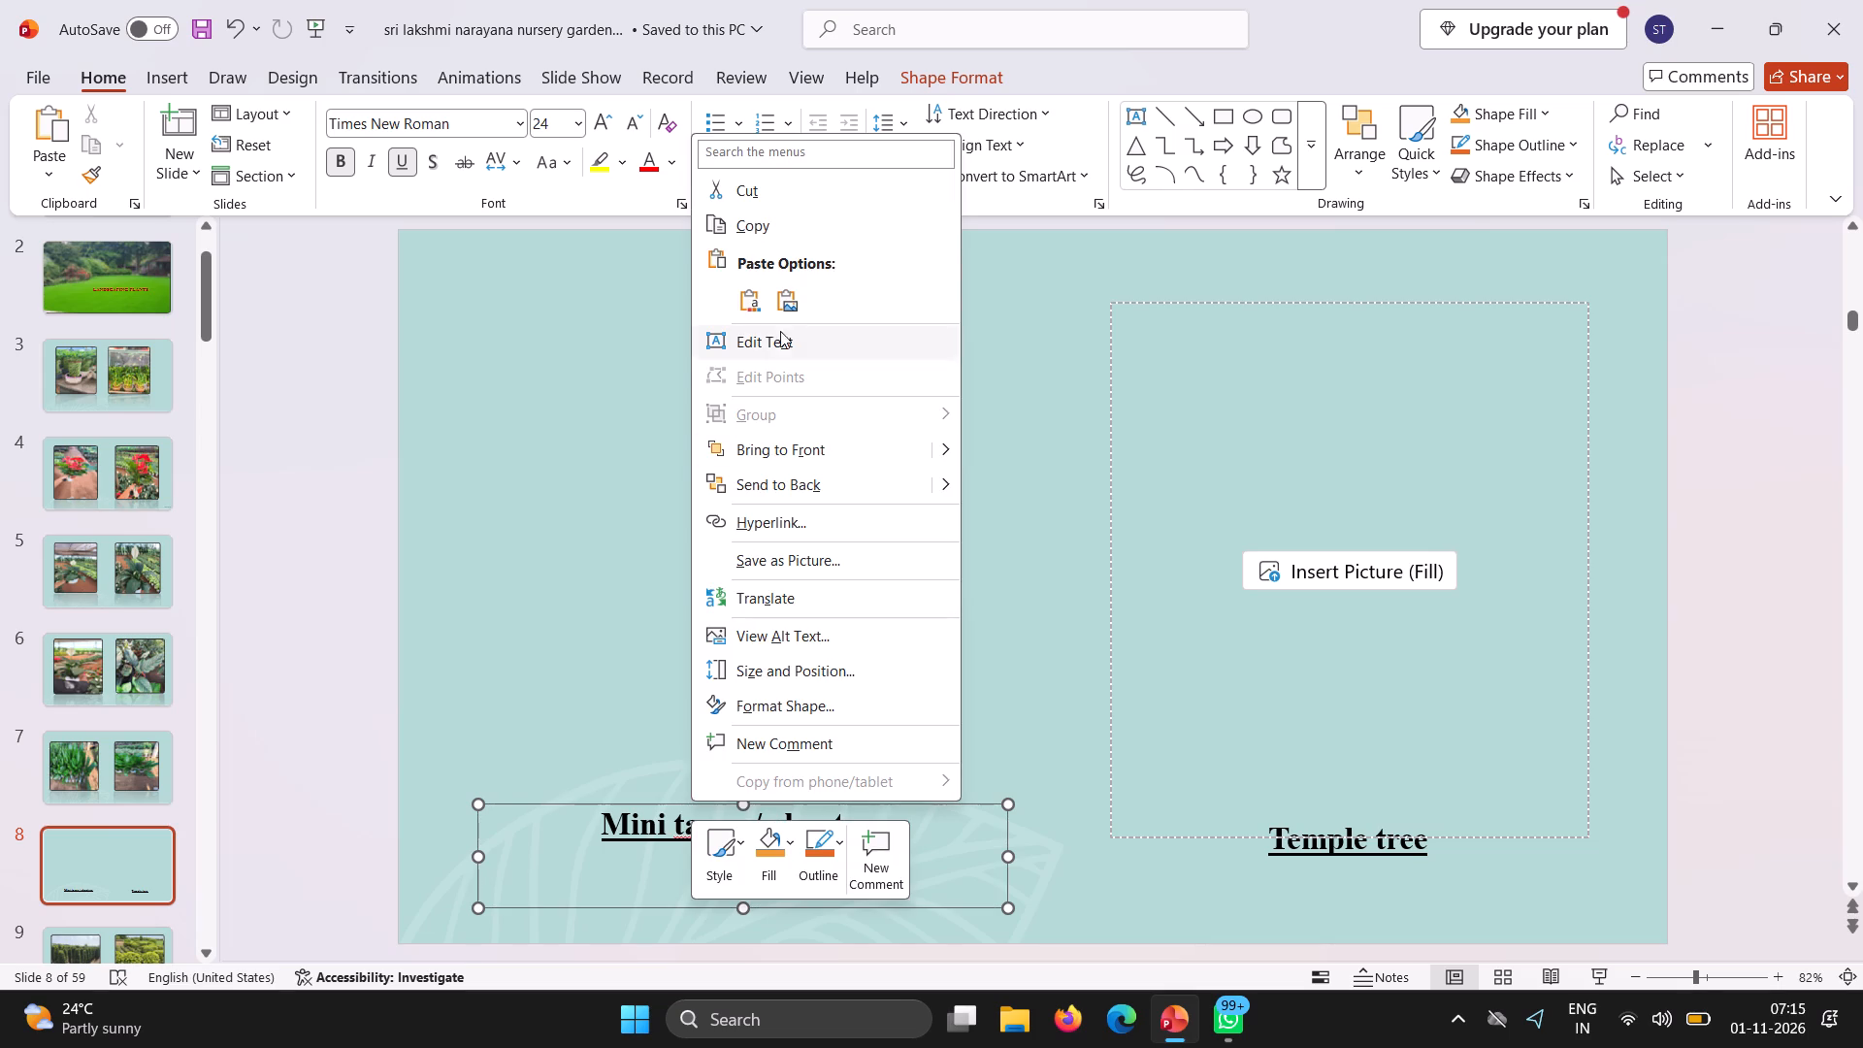
click(759, 208)
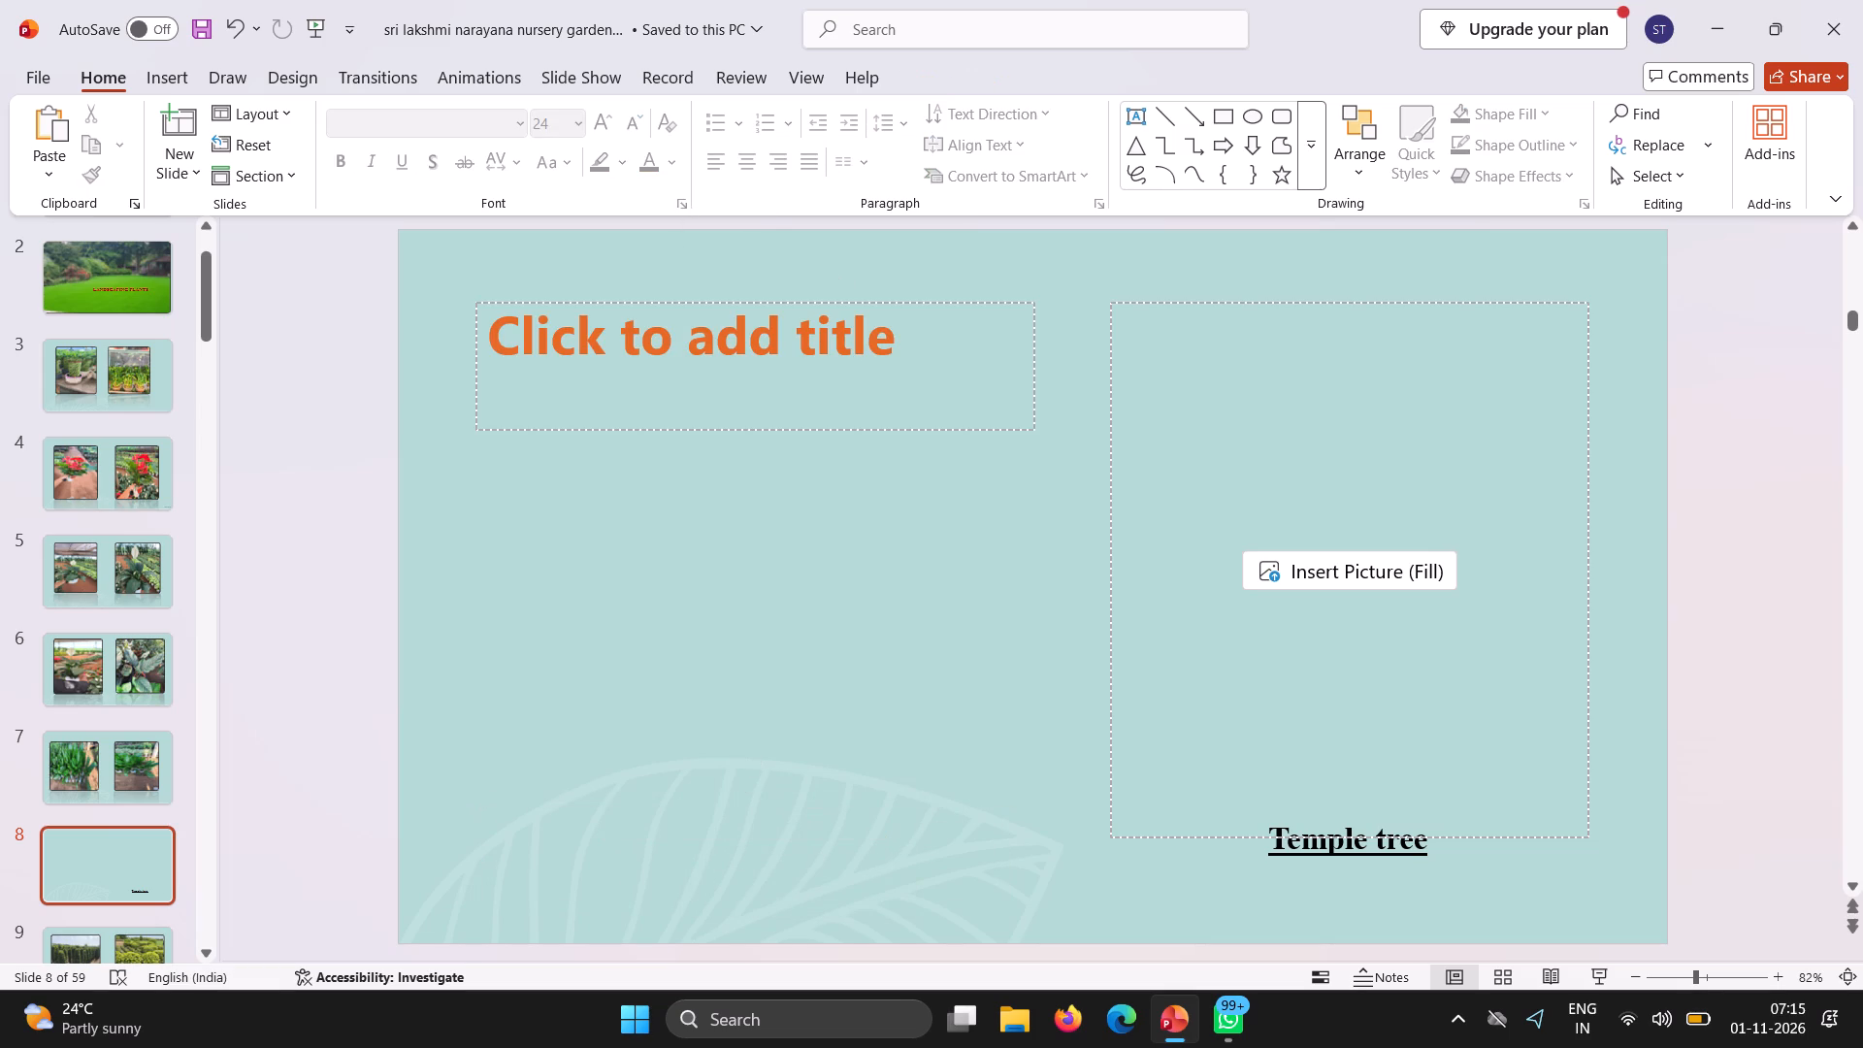
Cut the empty title placeholder and the empty picture placeholder from slide 8.
right_click(882, 307)
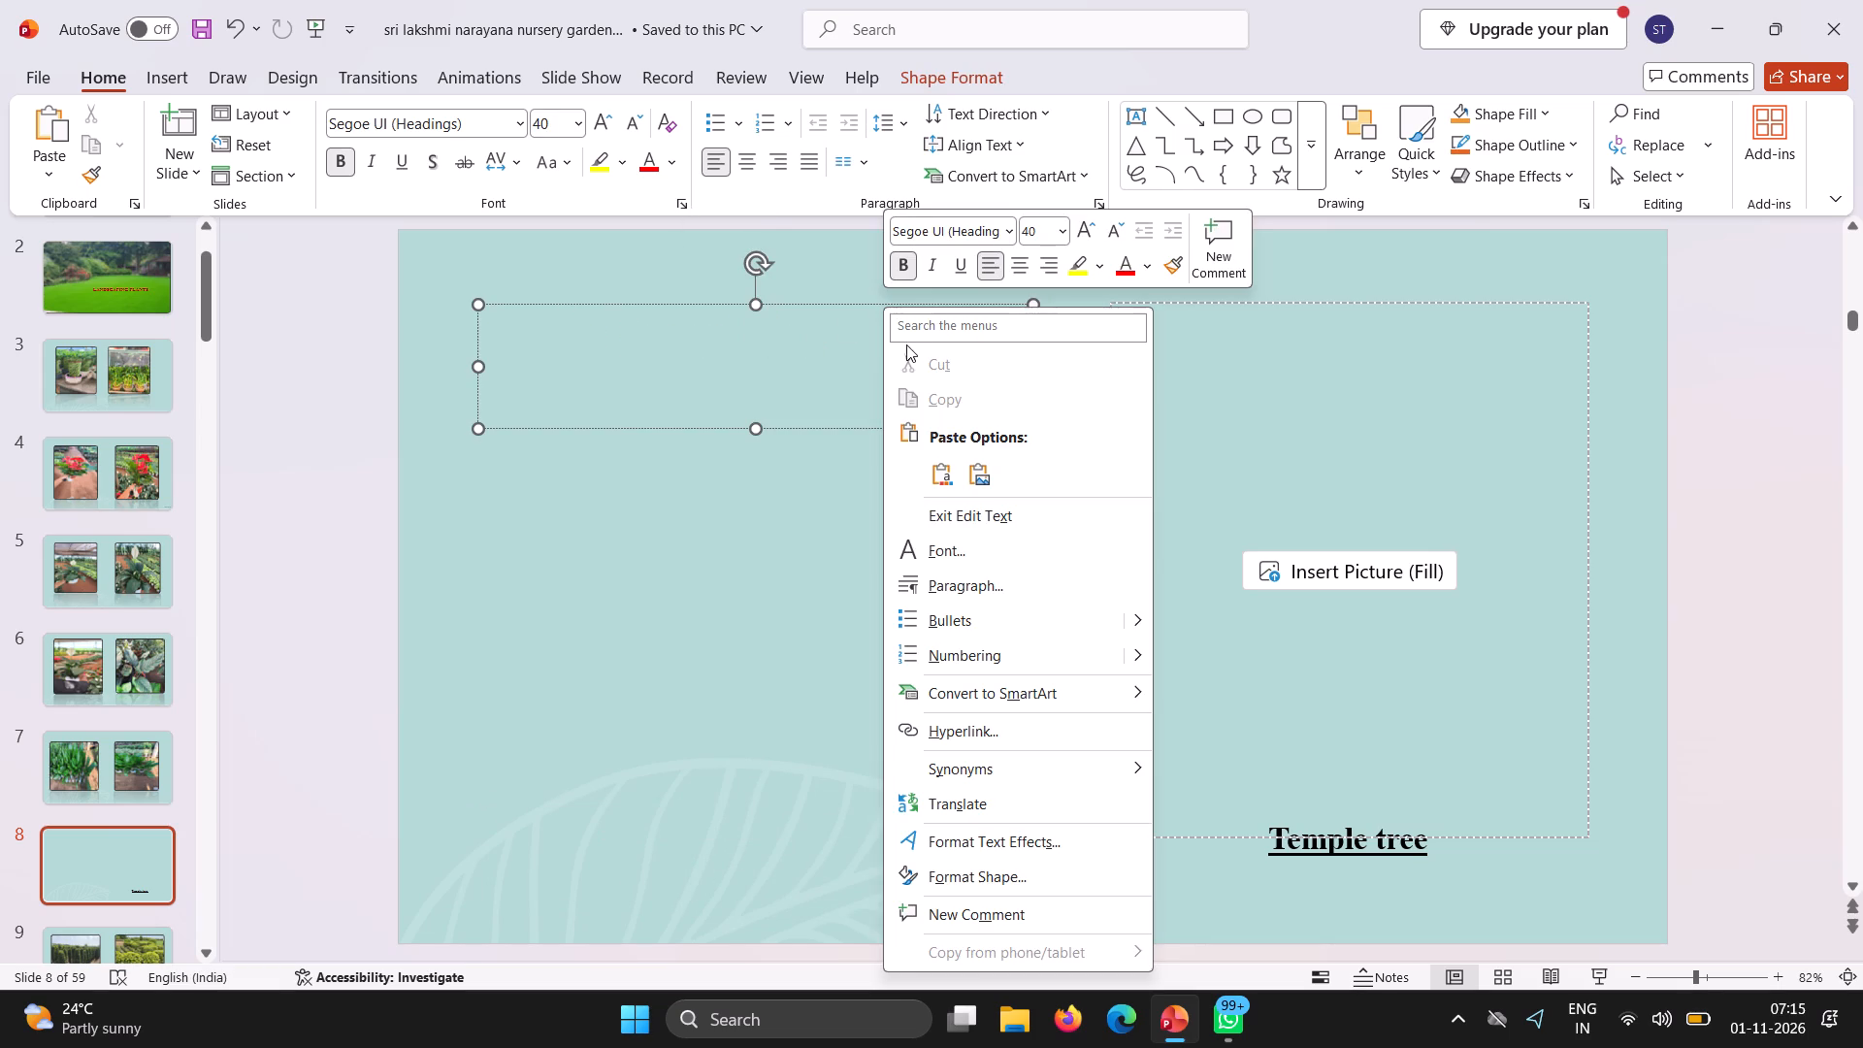
right_click(825, 297)
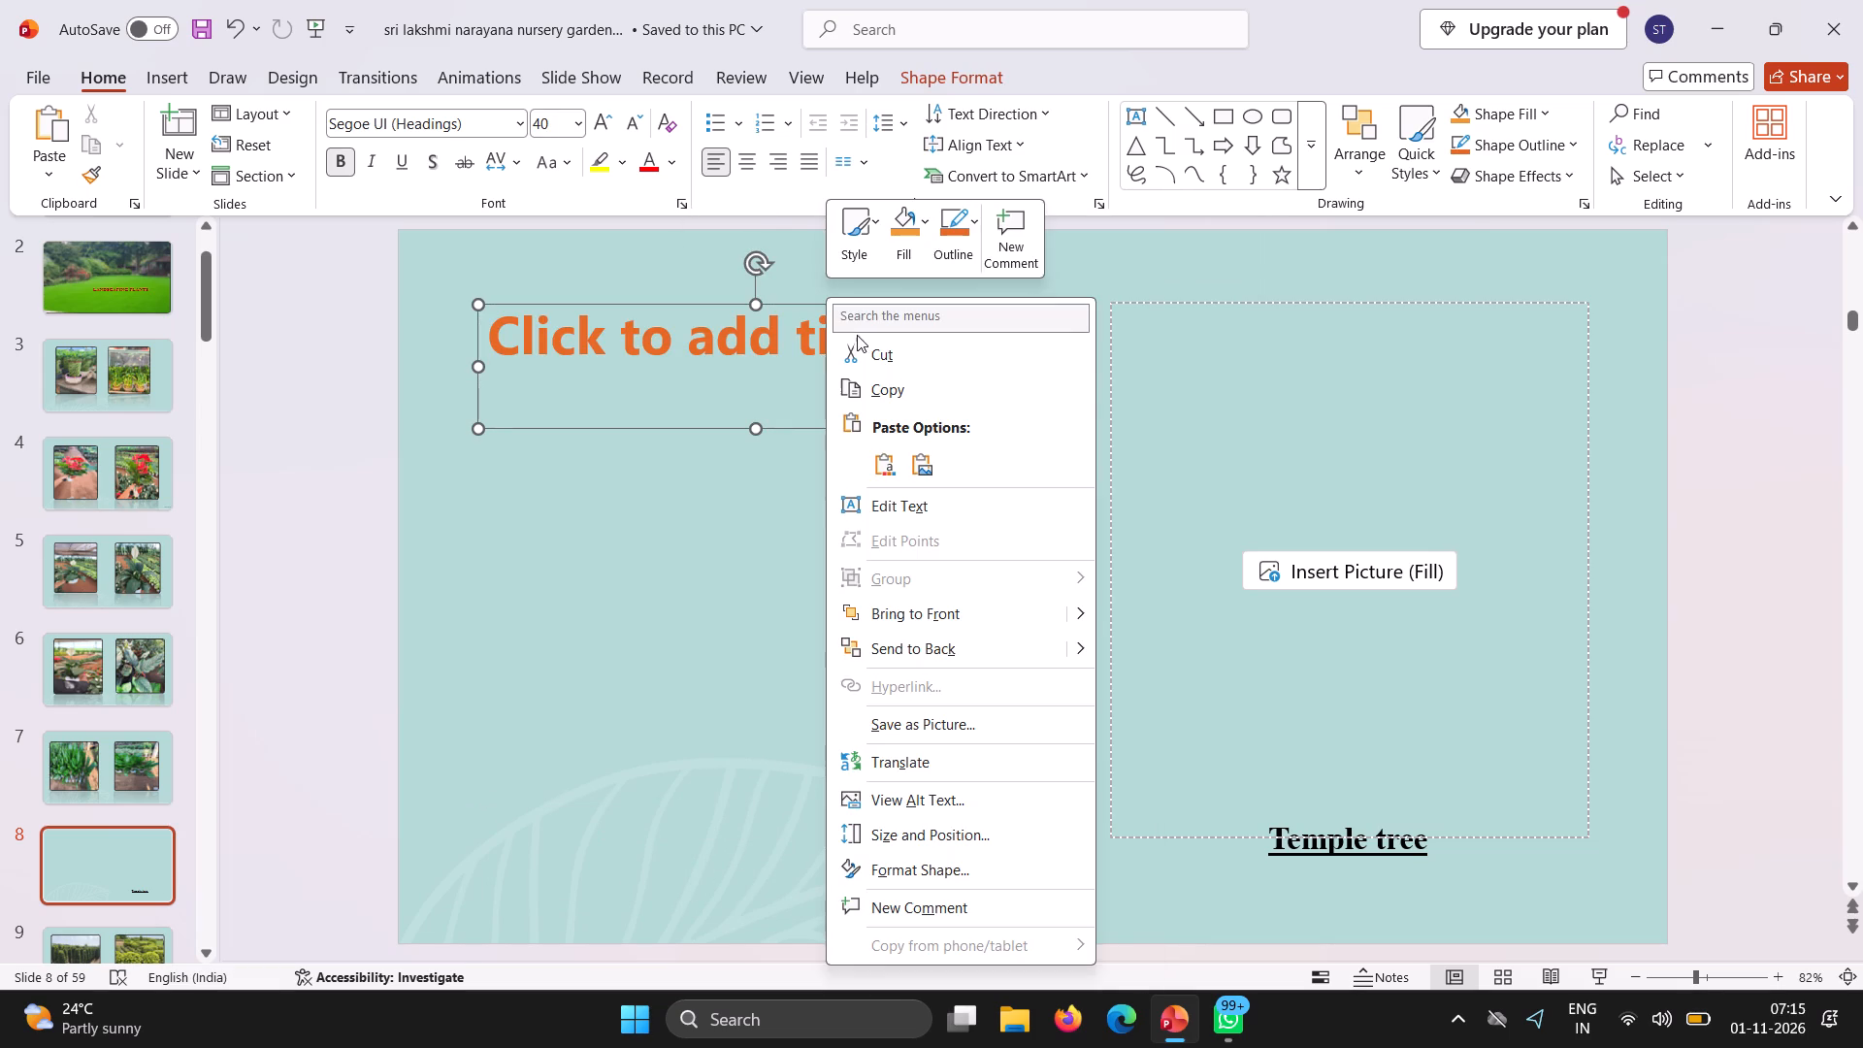
click(876, 362)
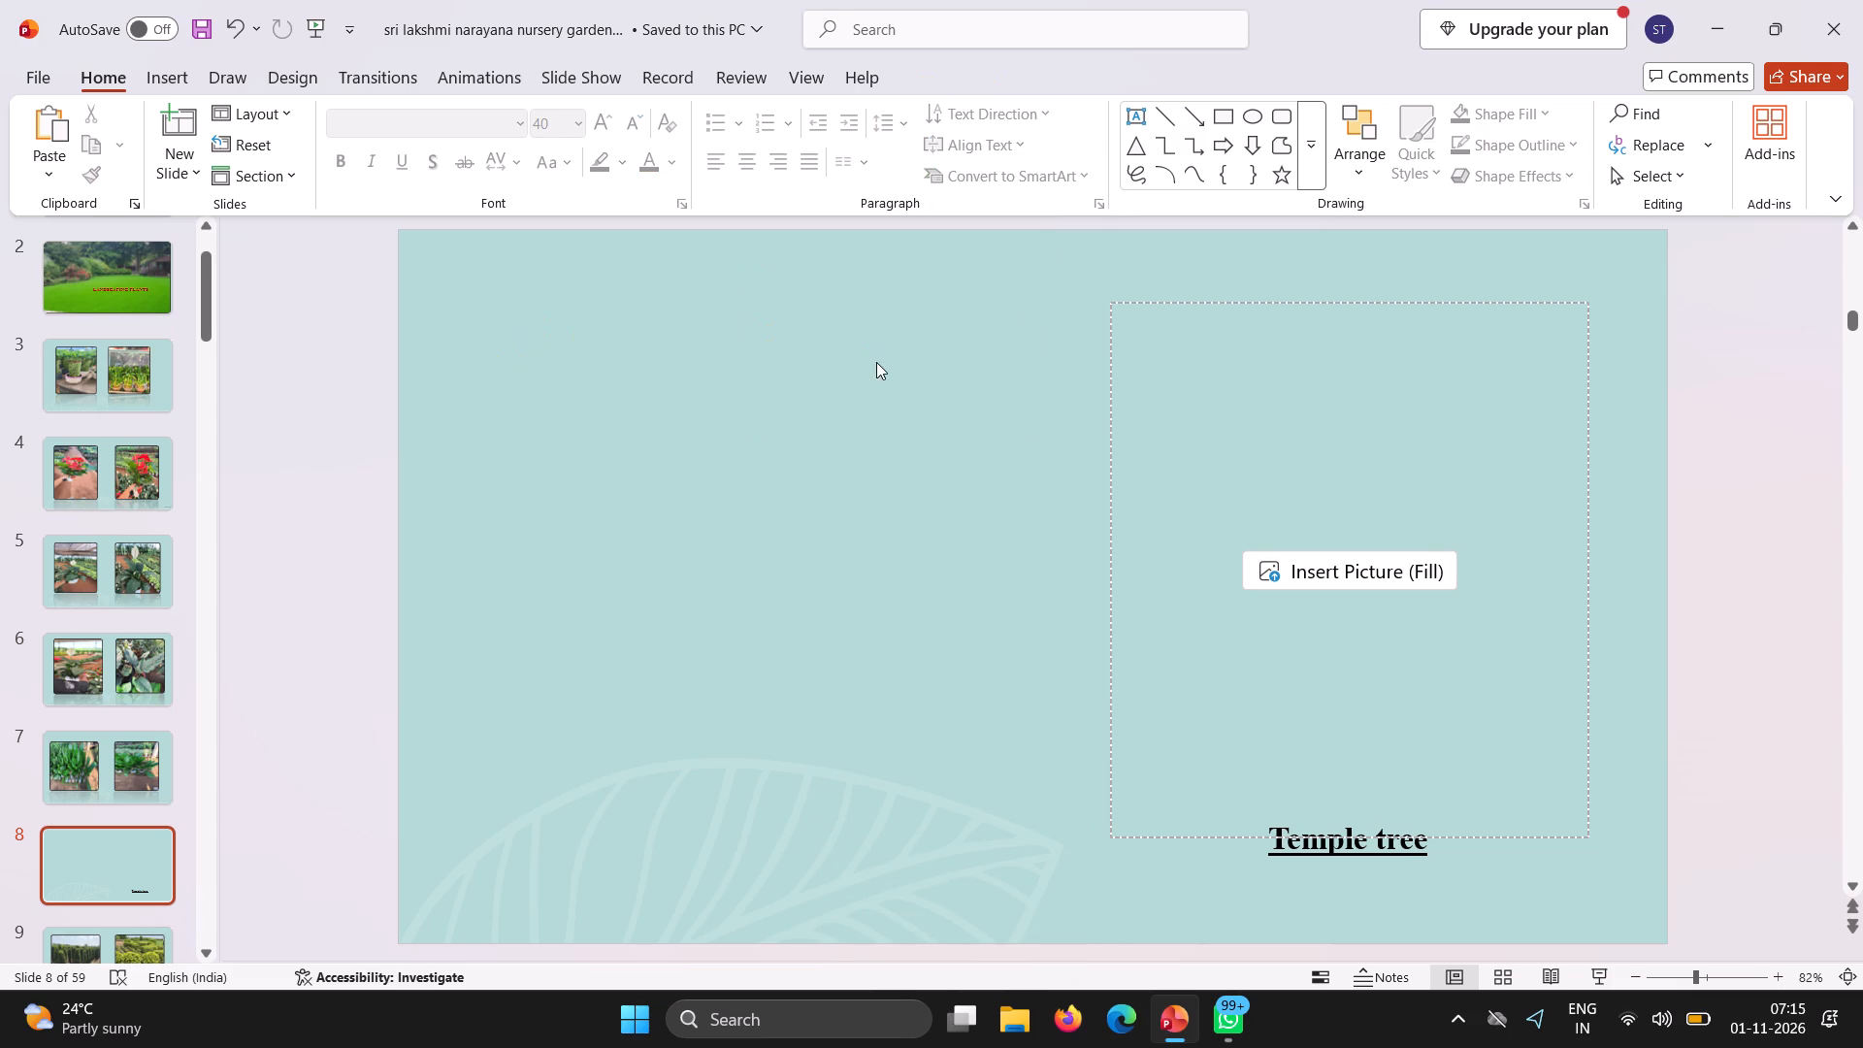
right_click(1125, 302)
click(1167, 366)
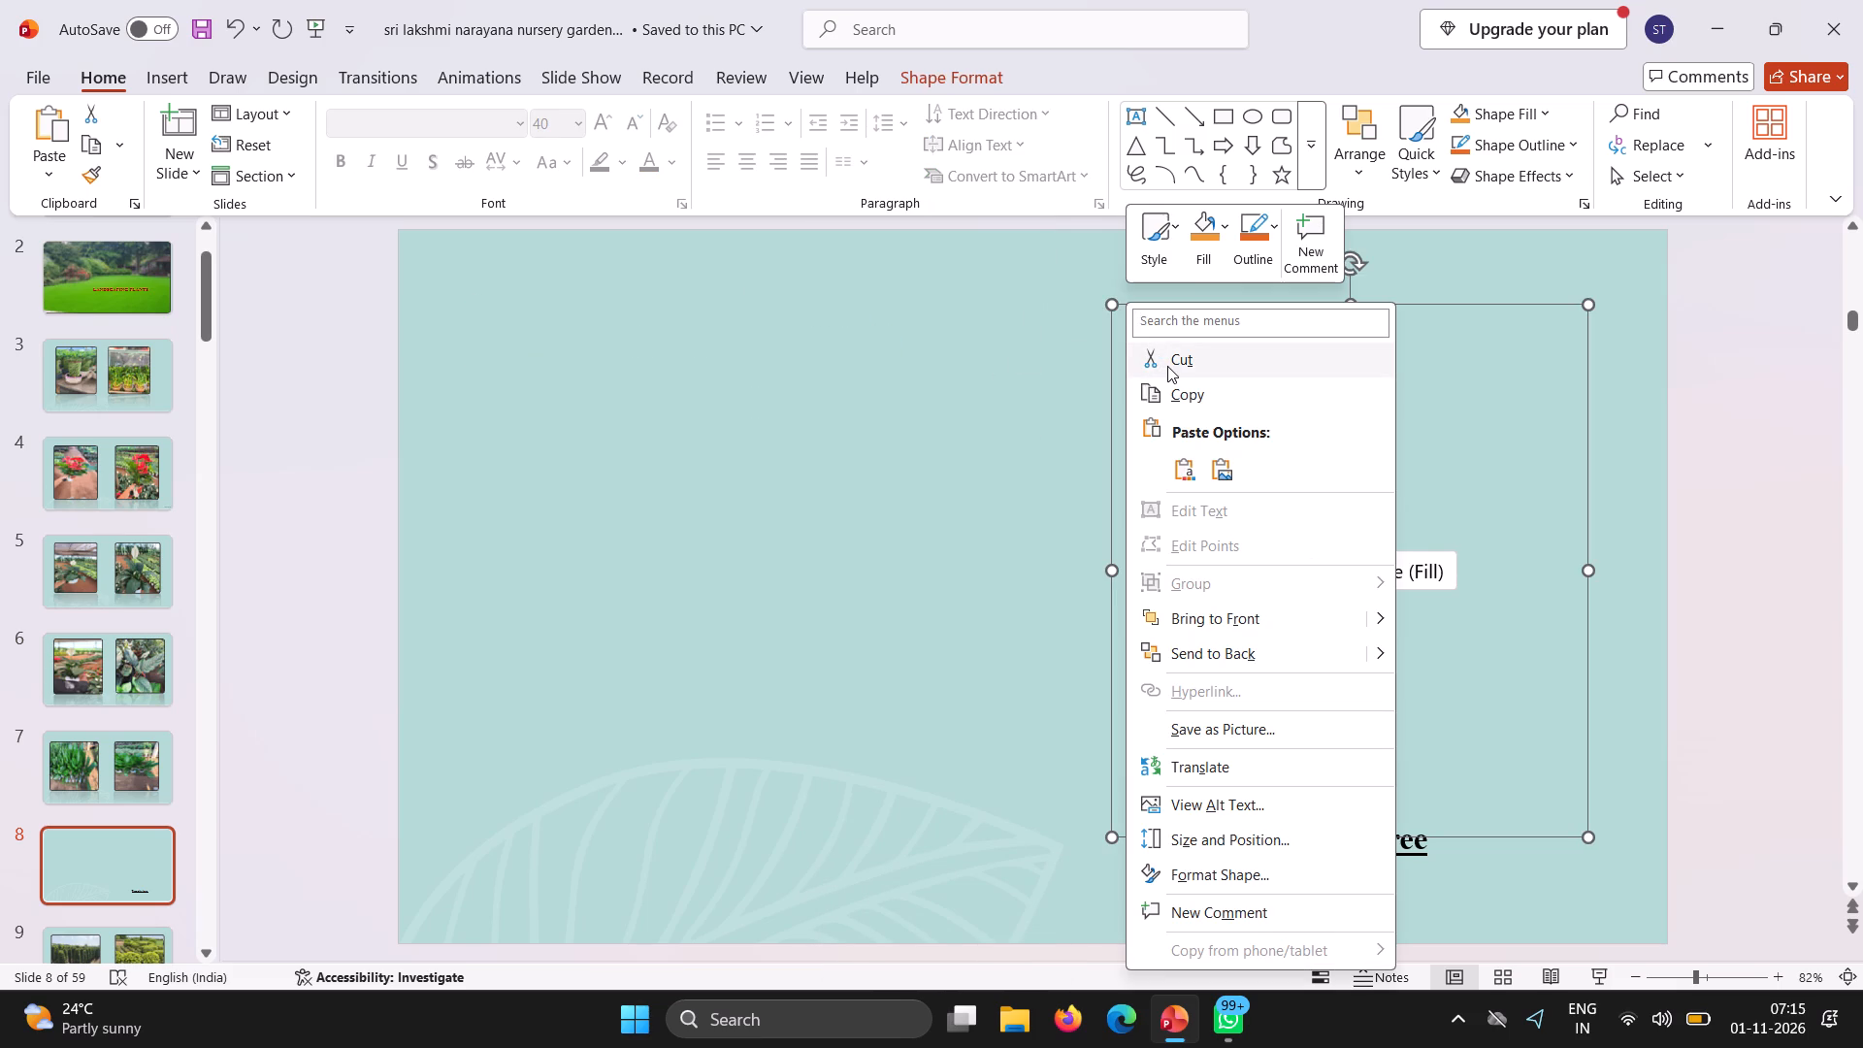
Remove the "Temple tree" caption box from slide 8.
click(1274, 829)
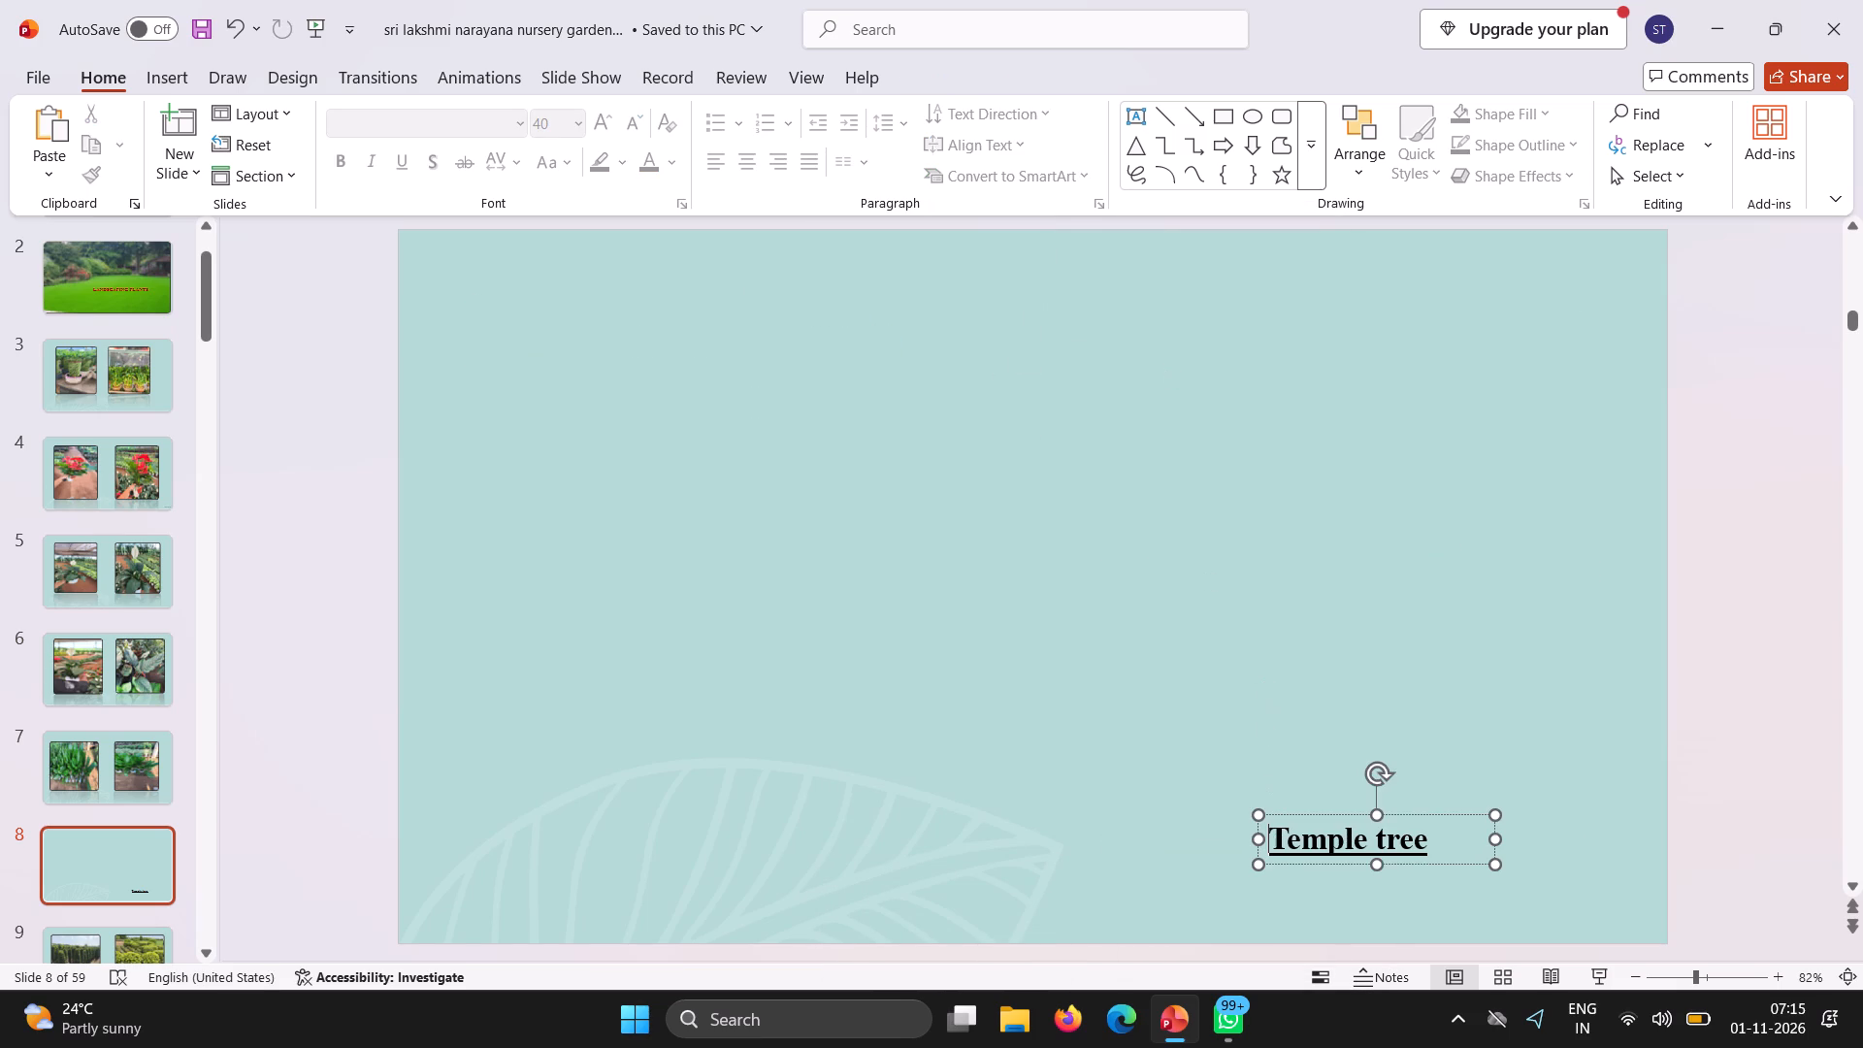
right_click(1271, 824)
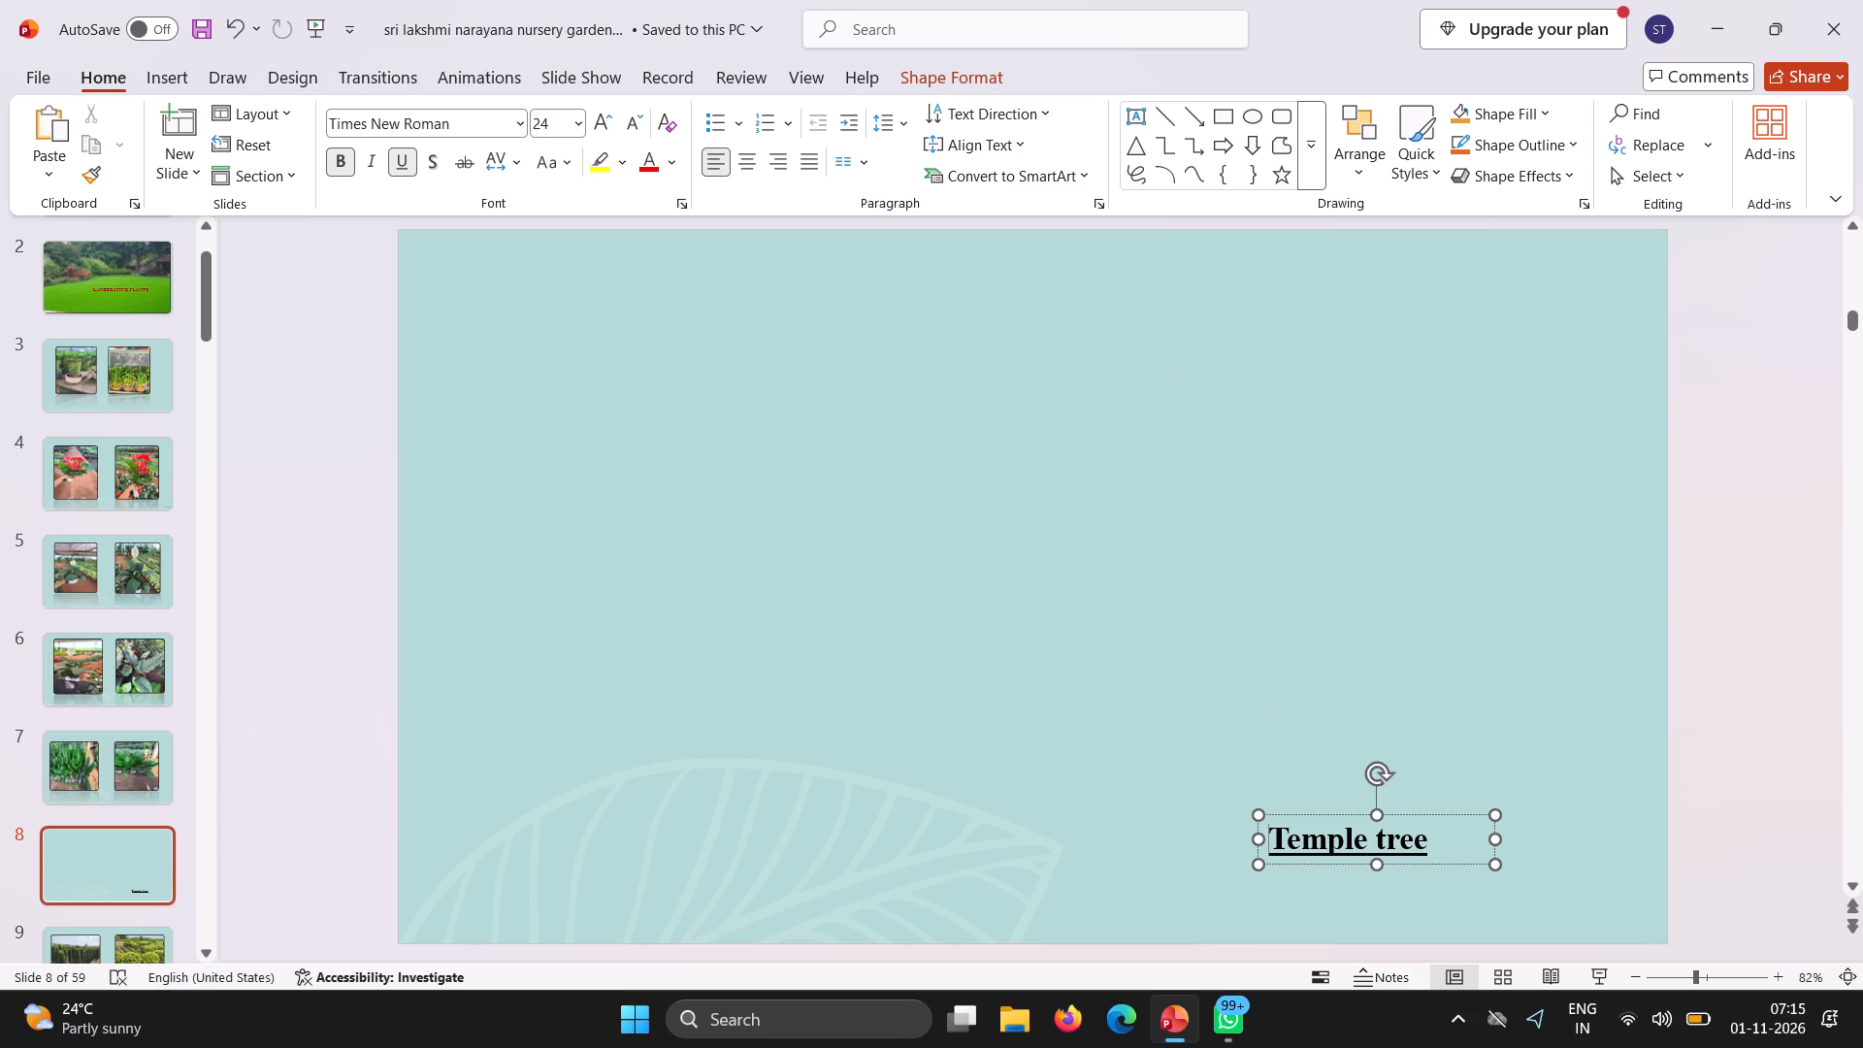
Cut the remaining "Temple tree" caption box from slide 8.
drag(1209, 798, 1228, 798)
drag(1228, 798, 1276, 809)
right_click(1276, 809)
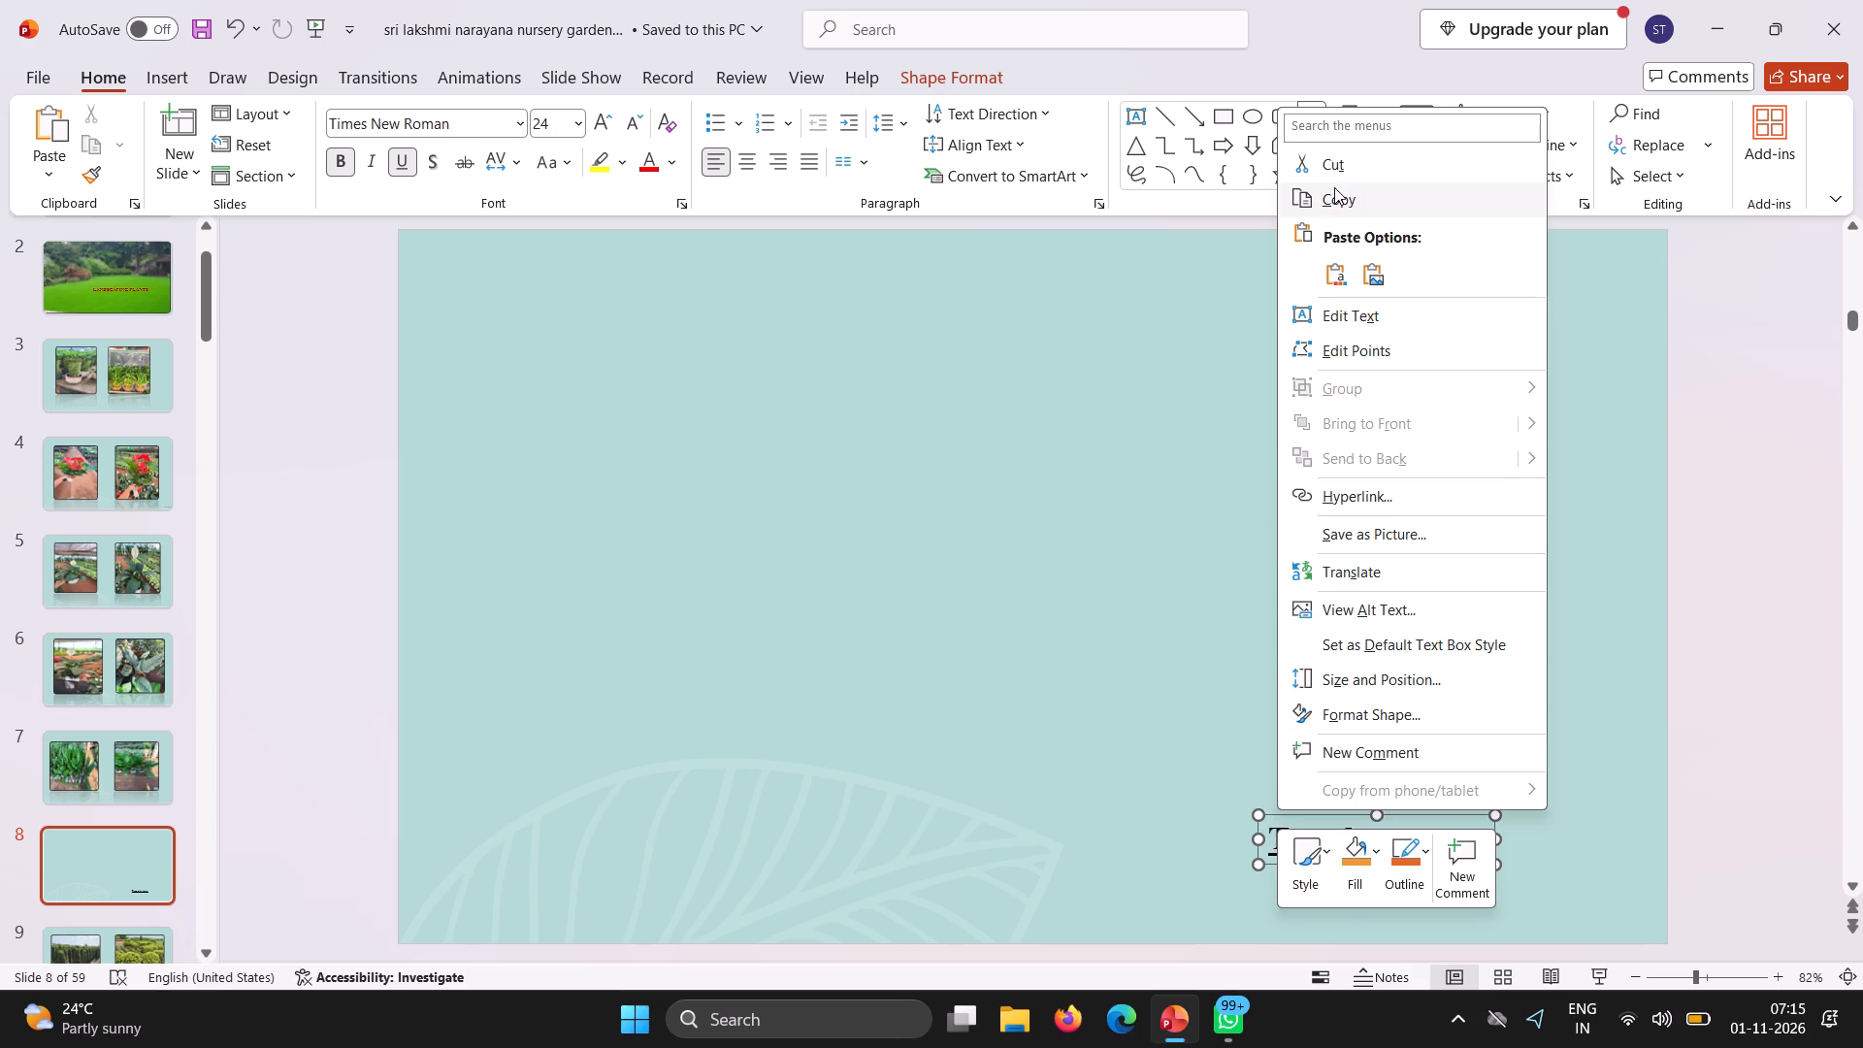
click(1323, 162)
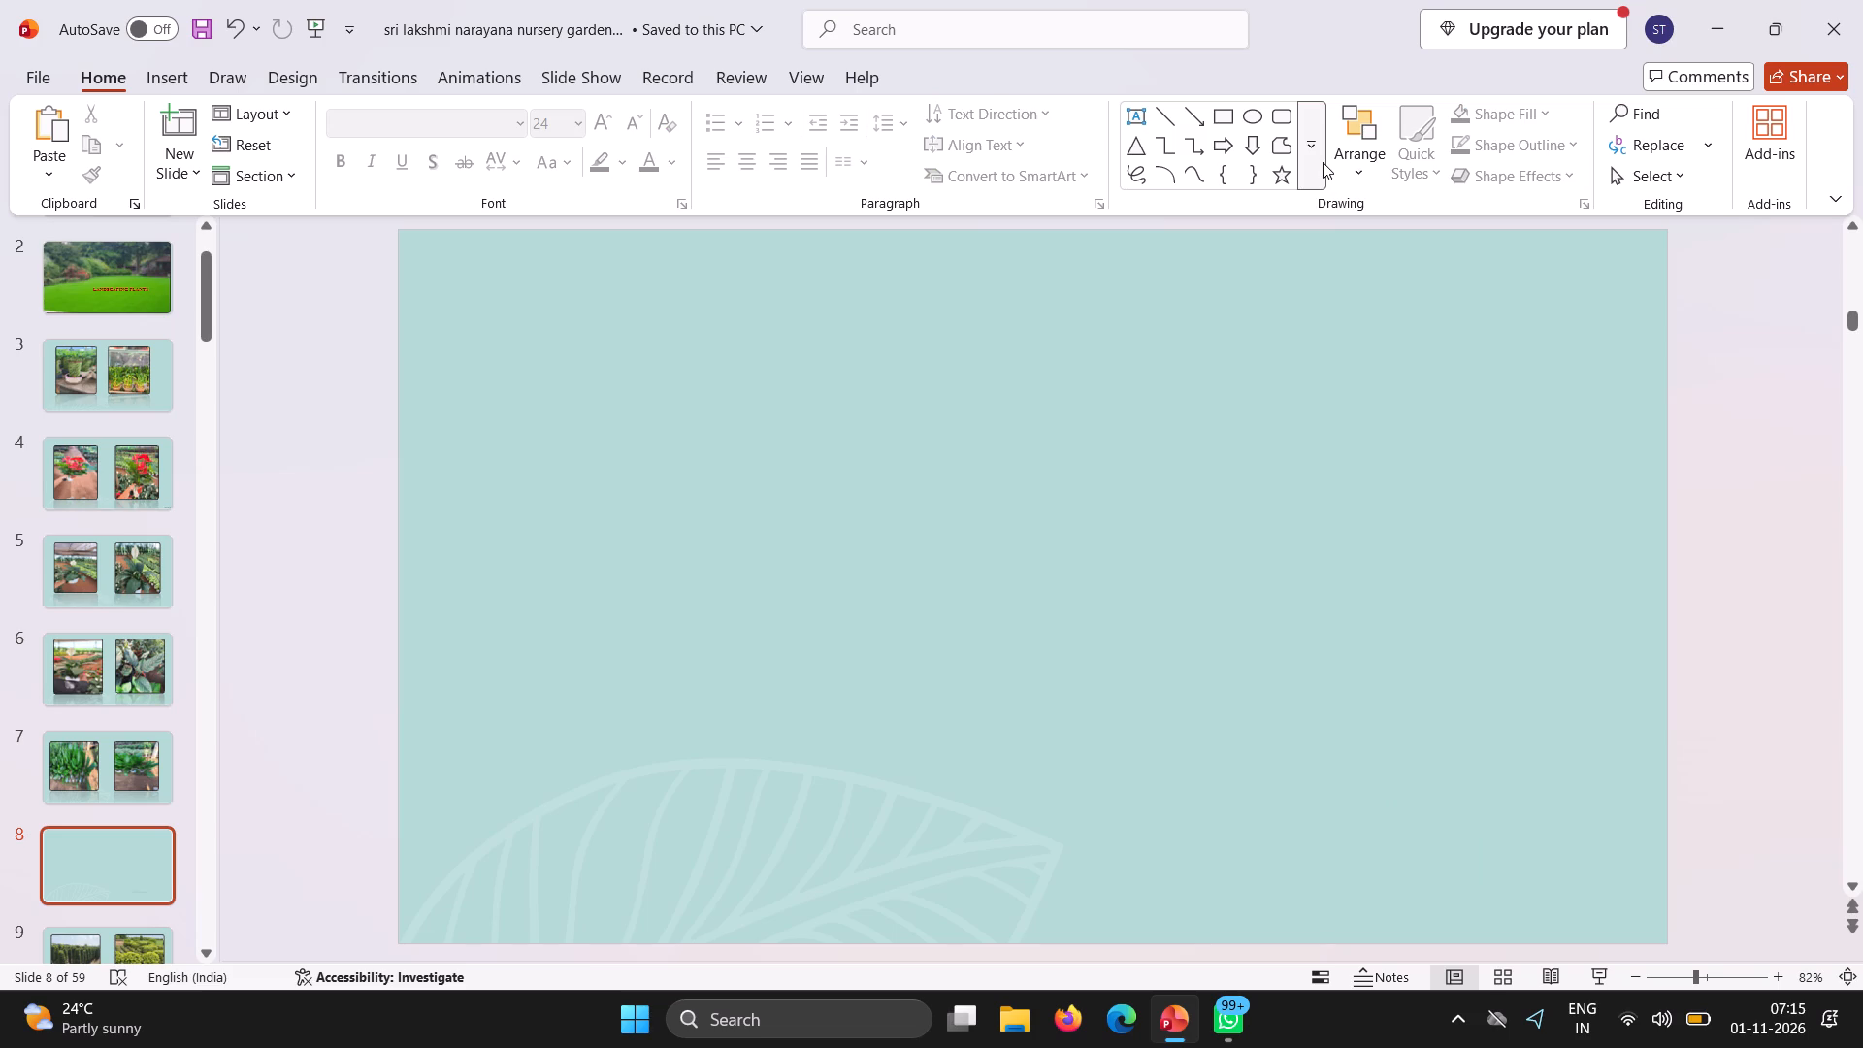
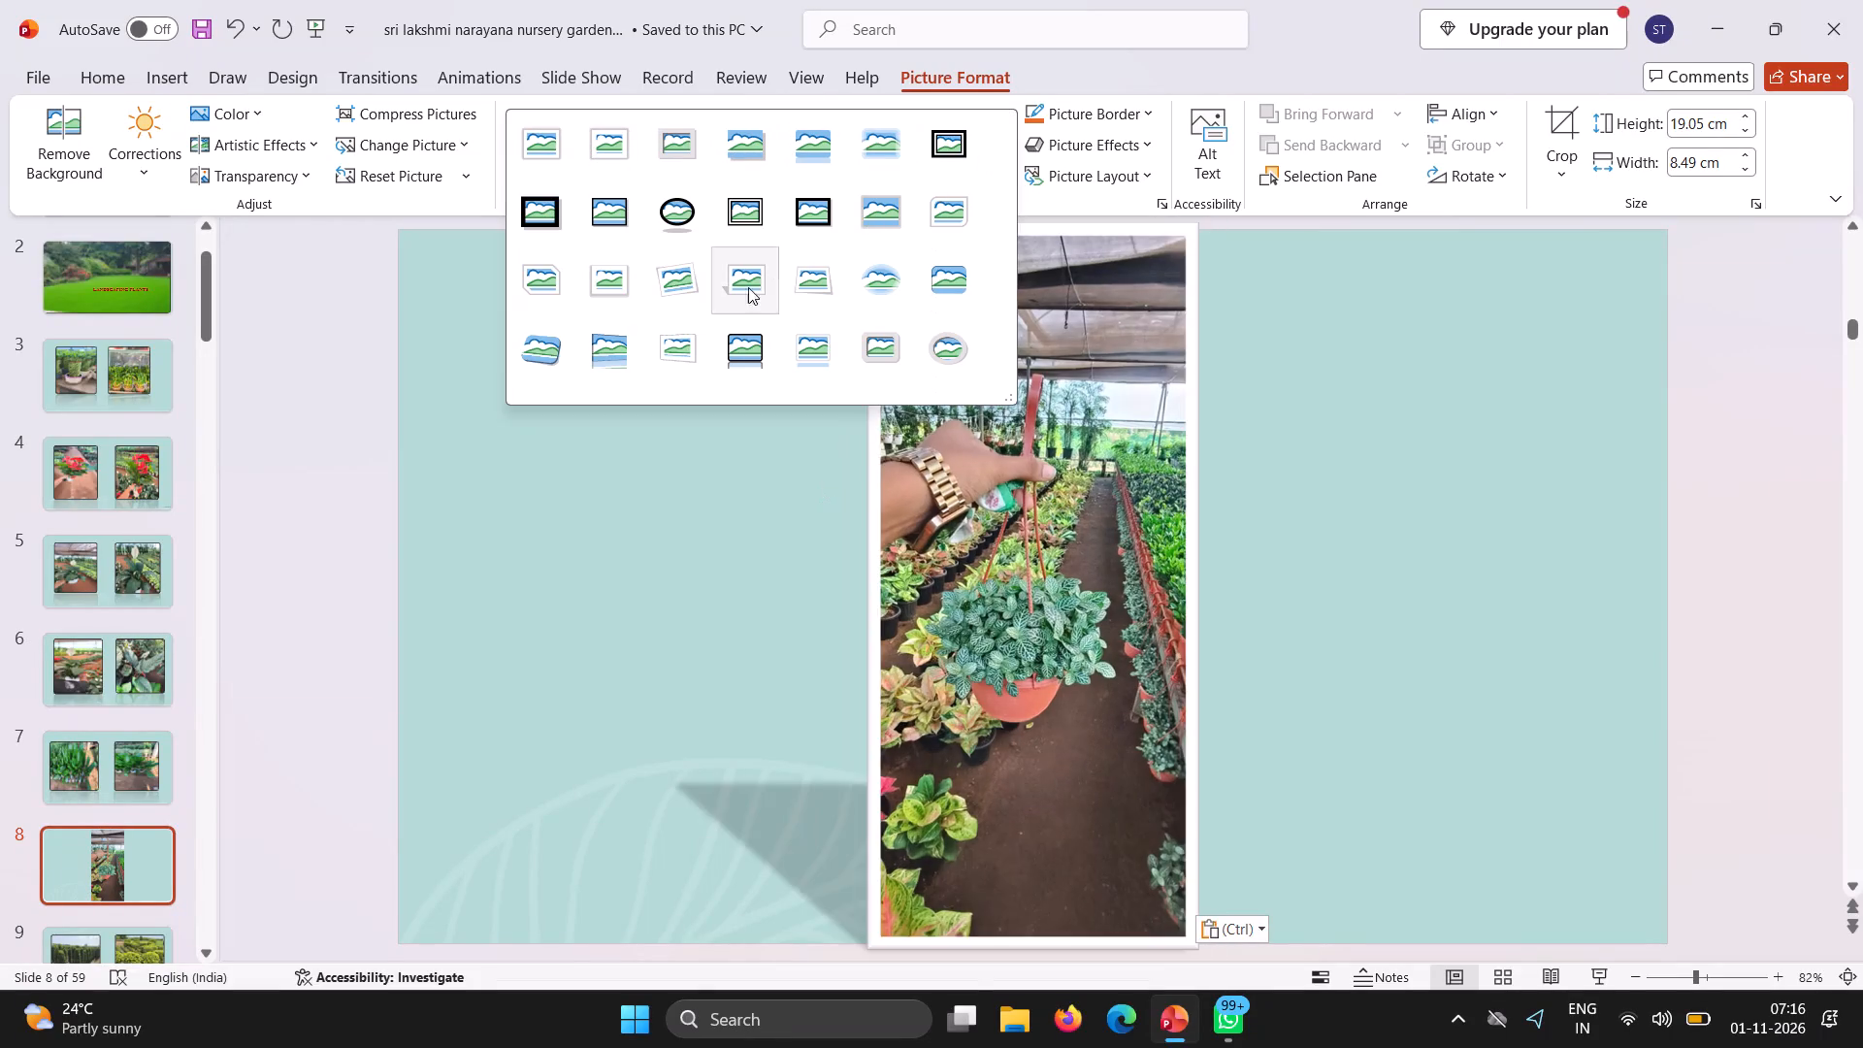
Apply the rounded black bevelled frame style with a reflection to the hanging-basket picture on slide 8.
click(727, 344)
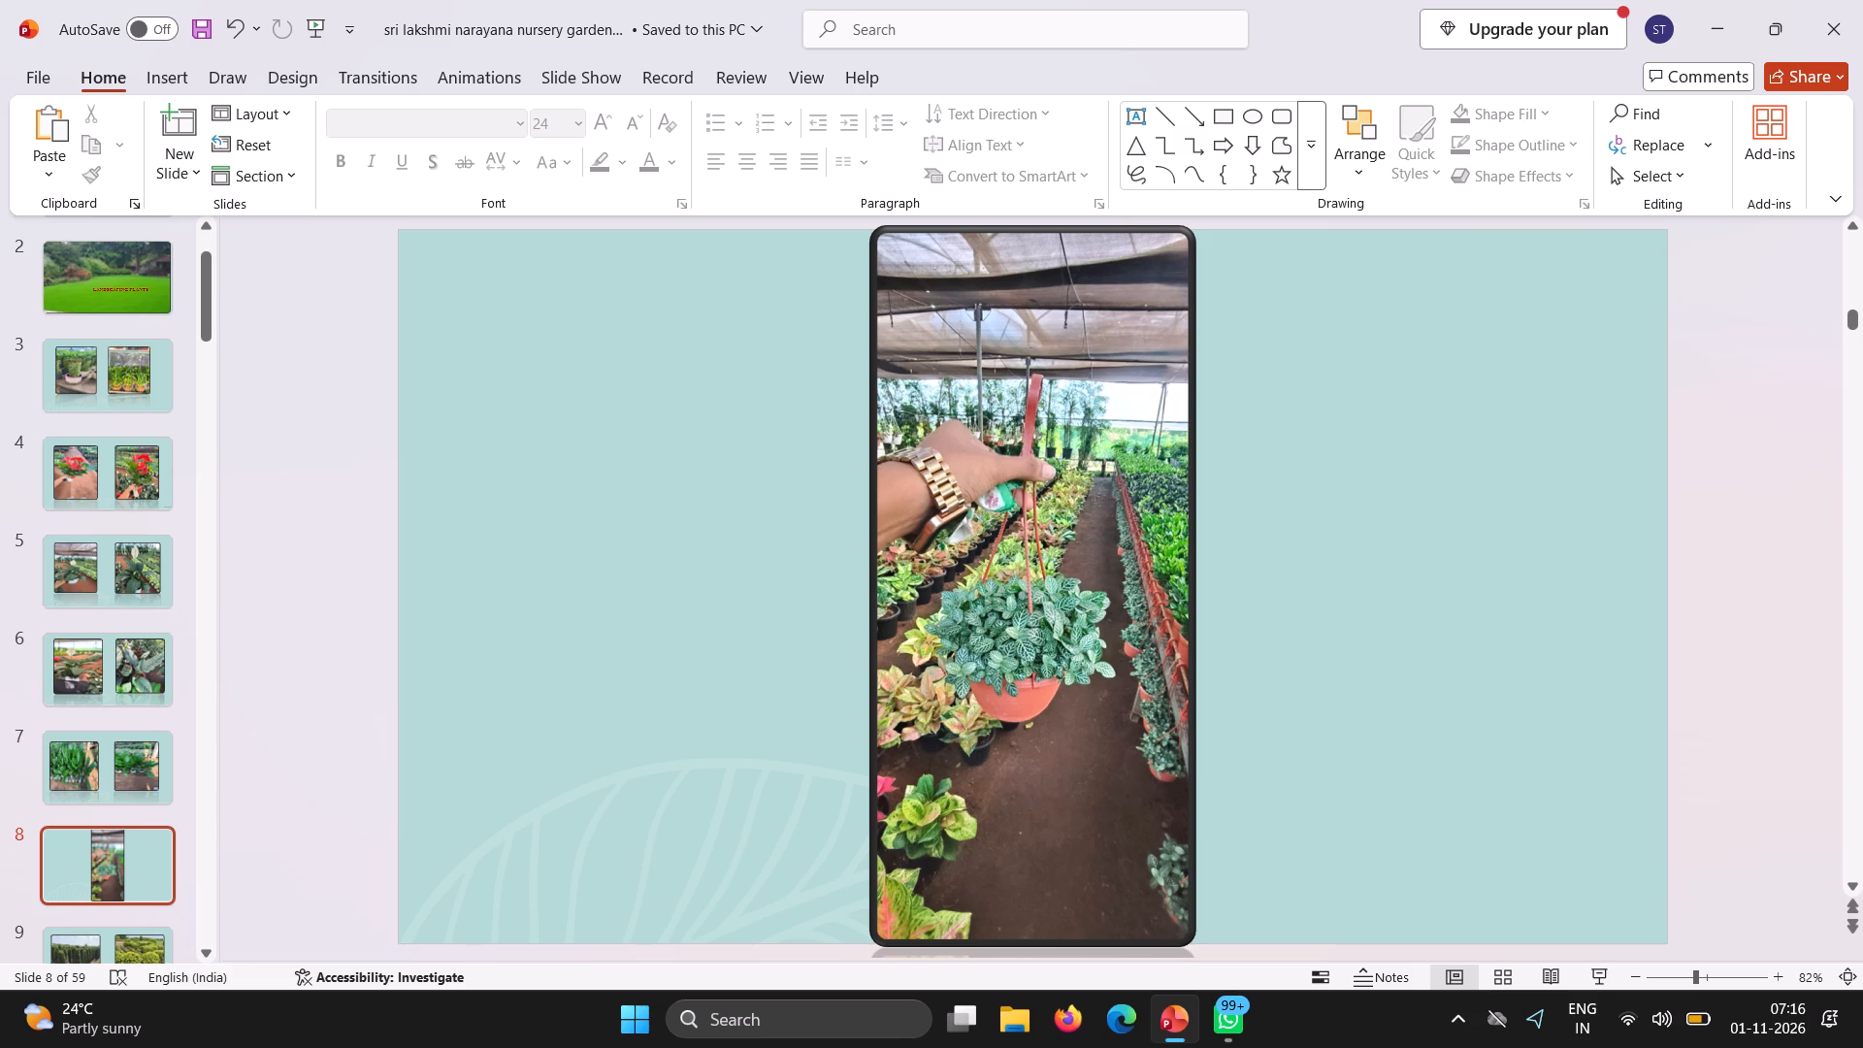
Move the hanging-basket picture into the left half of slide 8 and shorten it to about 13.5 cm high.
click(878, 565)
drag(878, 565, 809, 597)
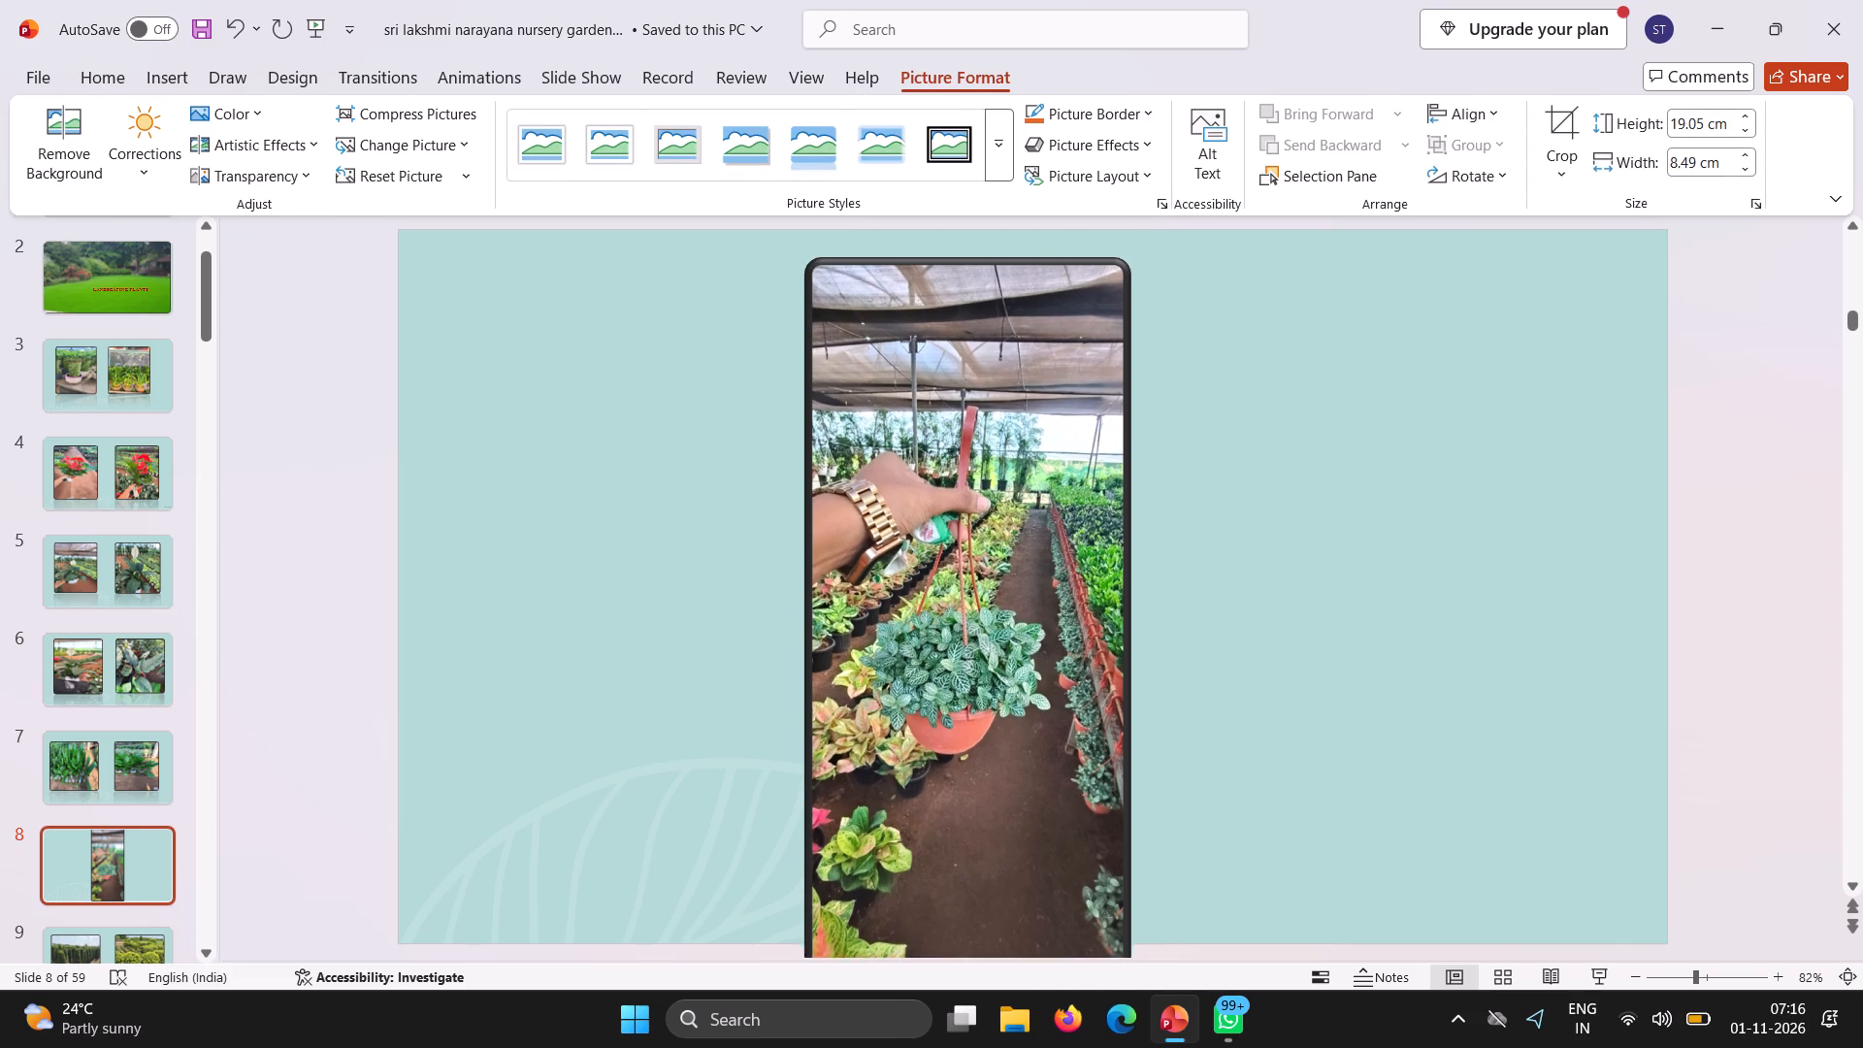
drag(809, 597, 549, 590)
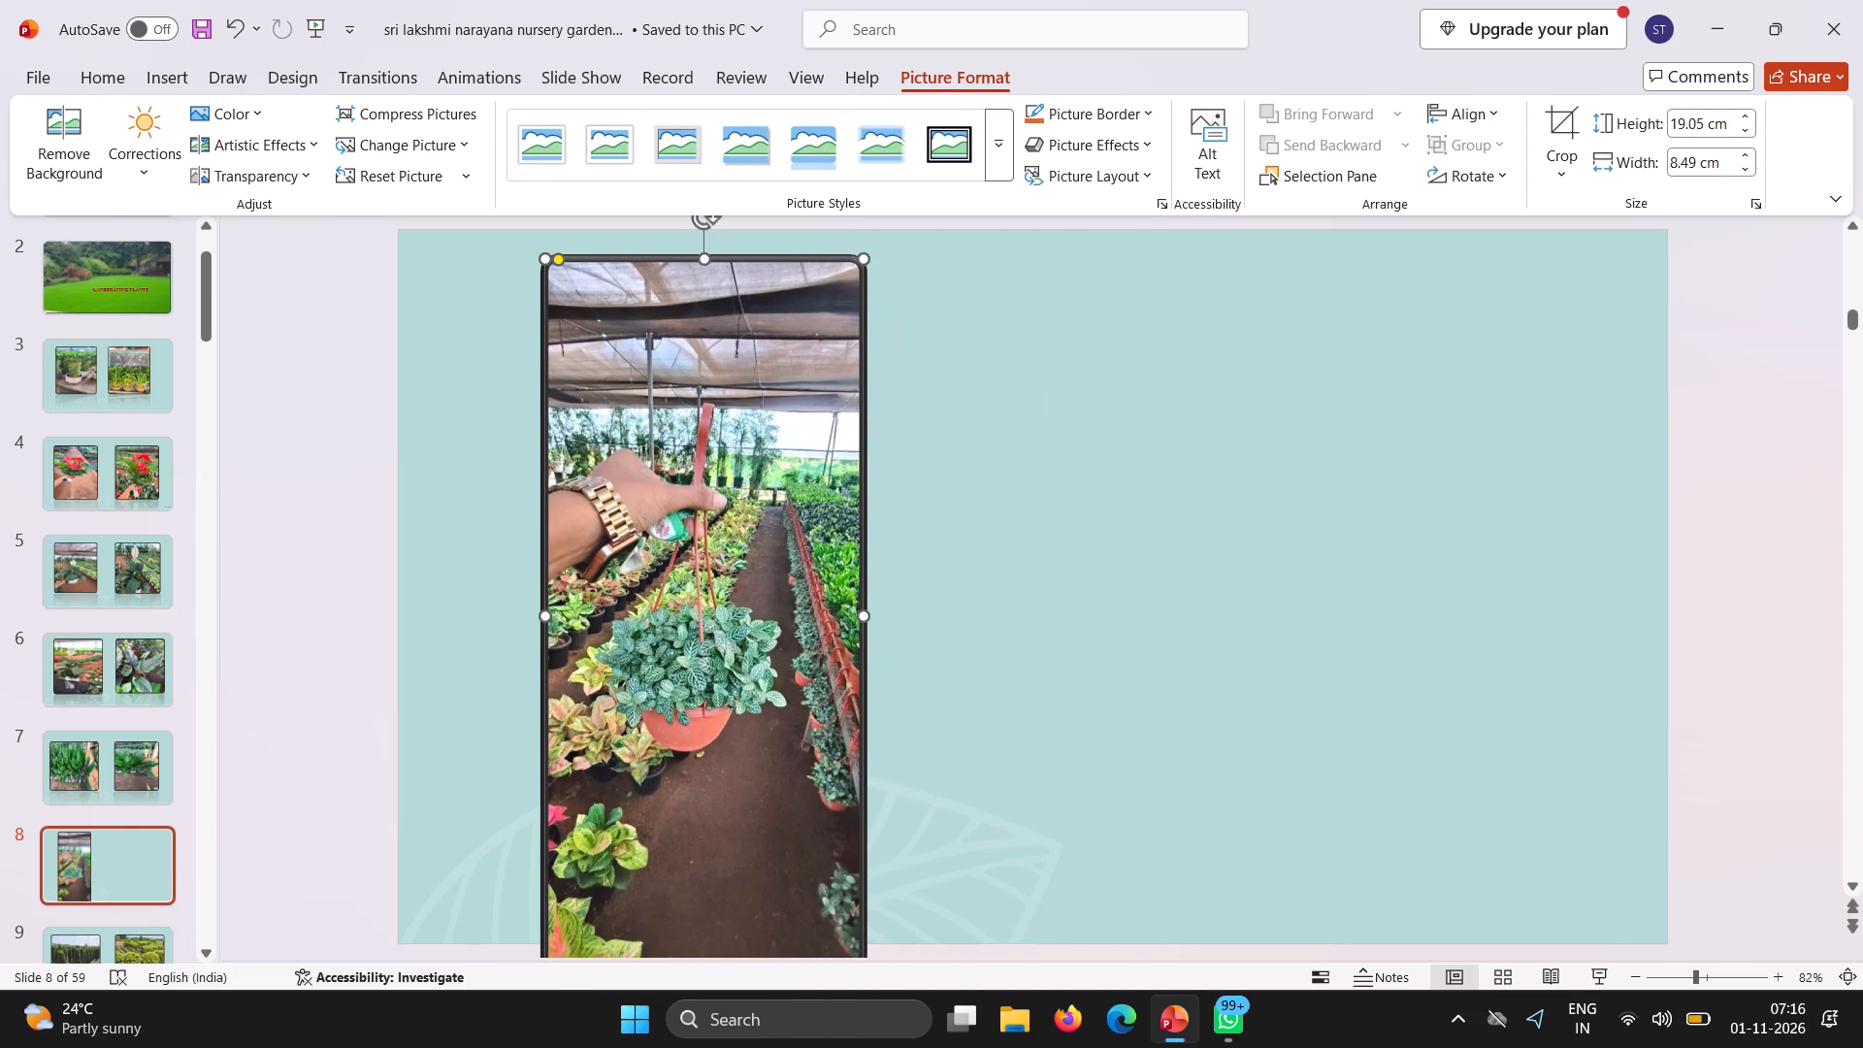
drag(778, 681, 803, 620)
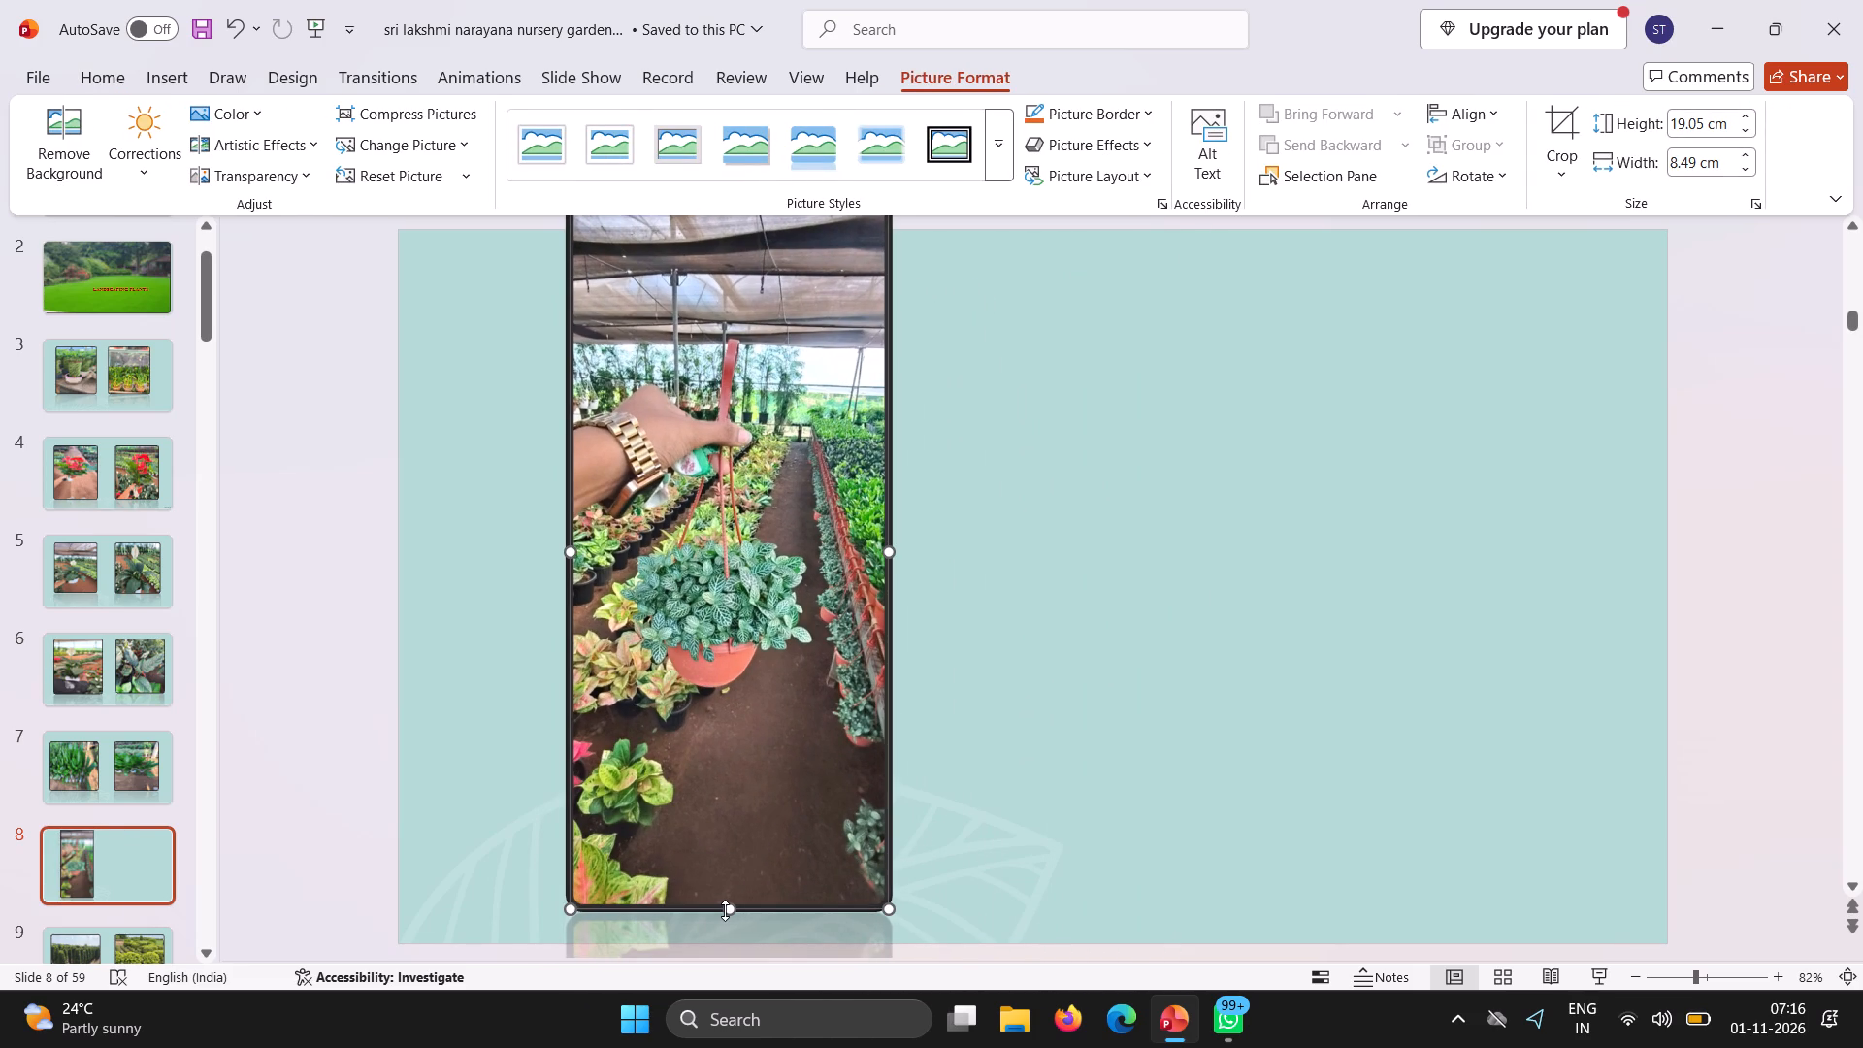
drag(725, 910, 748, 748)
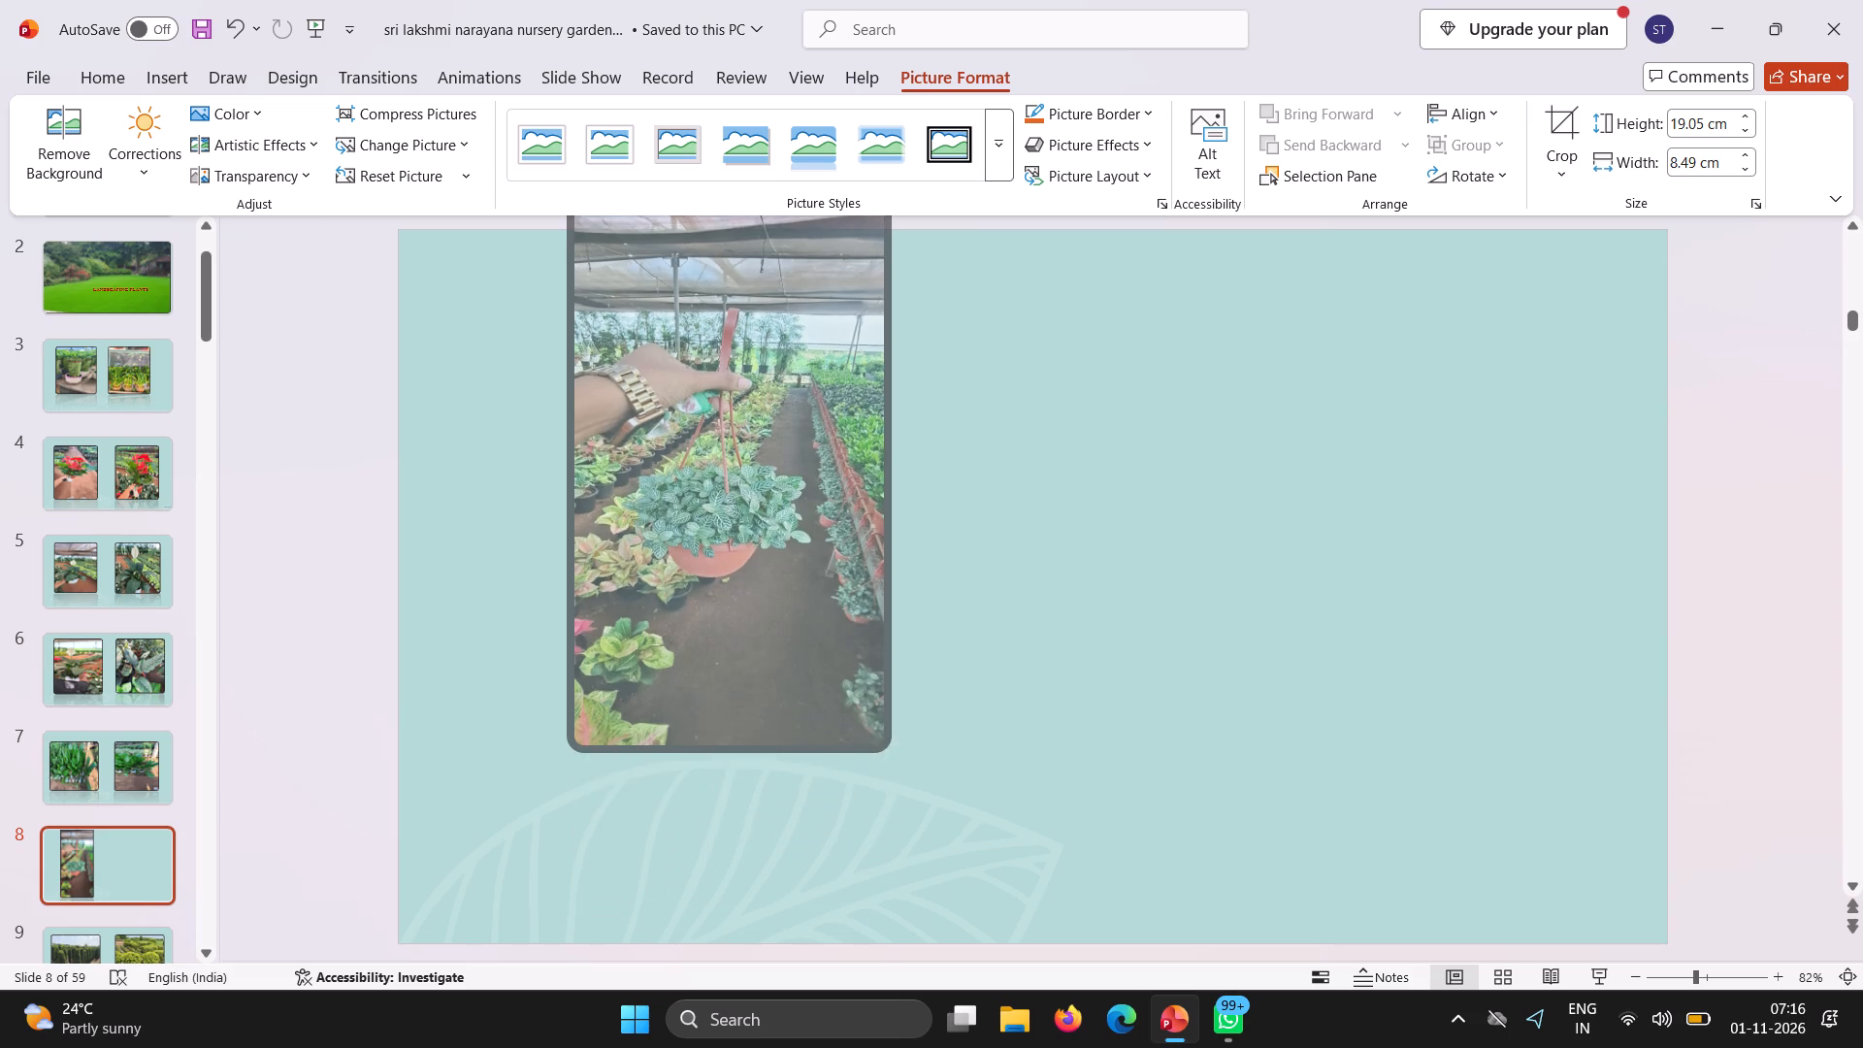
drag(748, 748, 756, 701)
drag(762, 420, 712, 567)
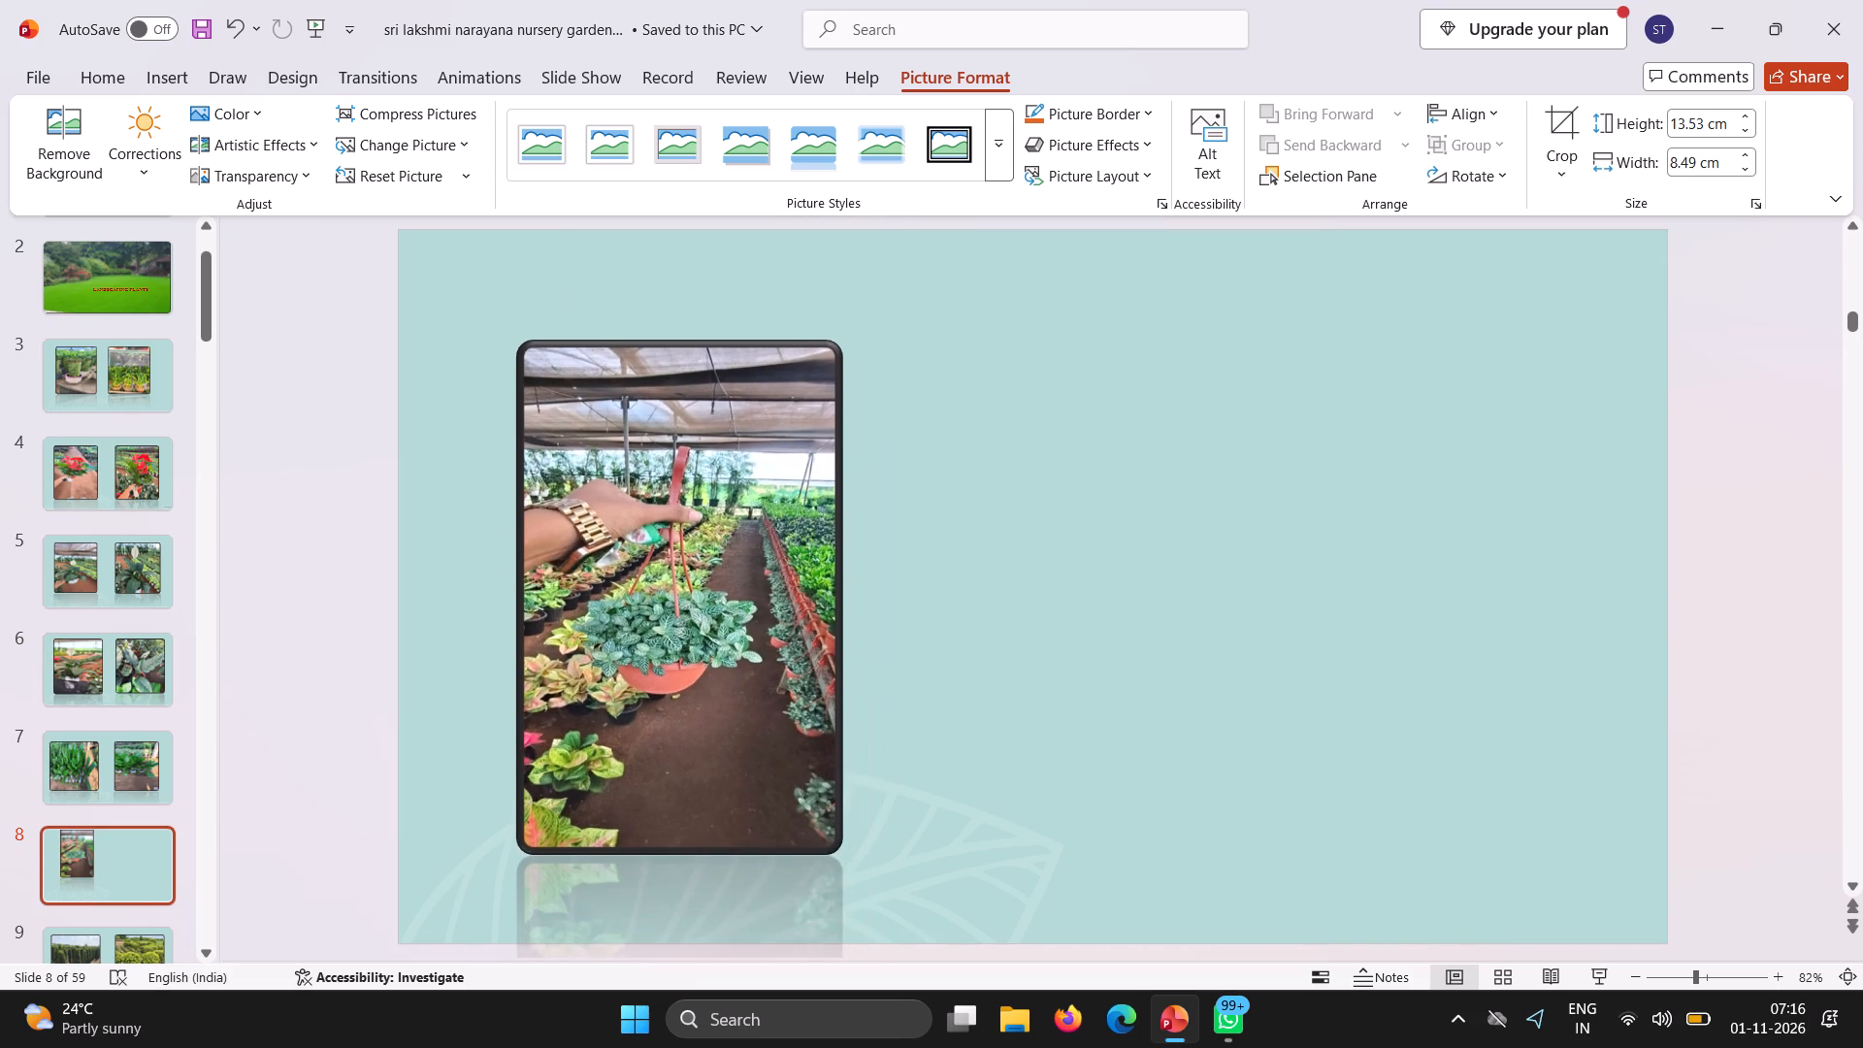
drag(712, 567, 710, 532)
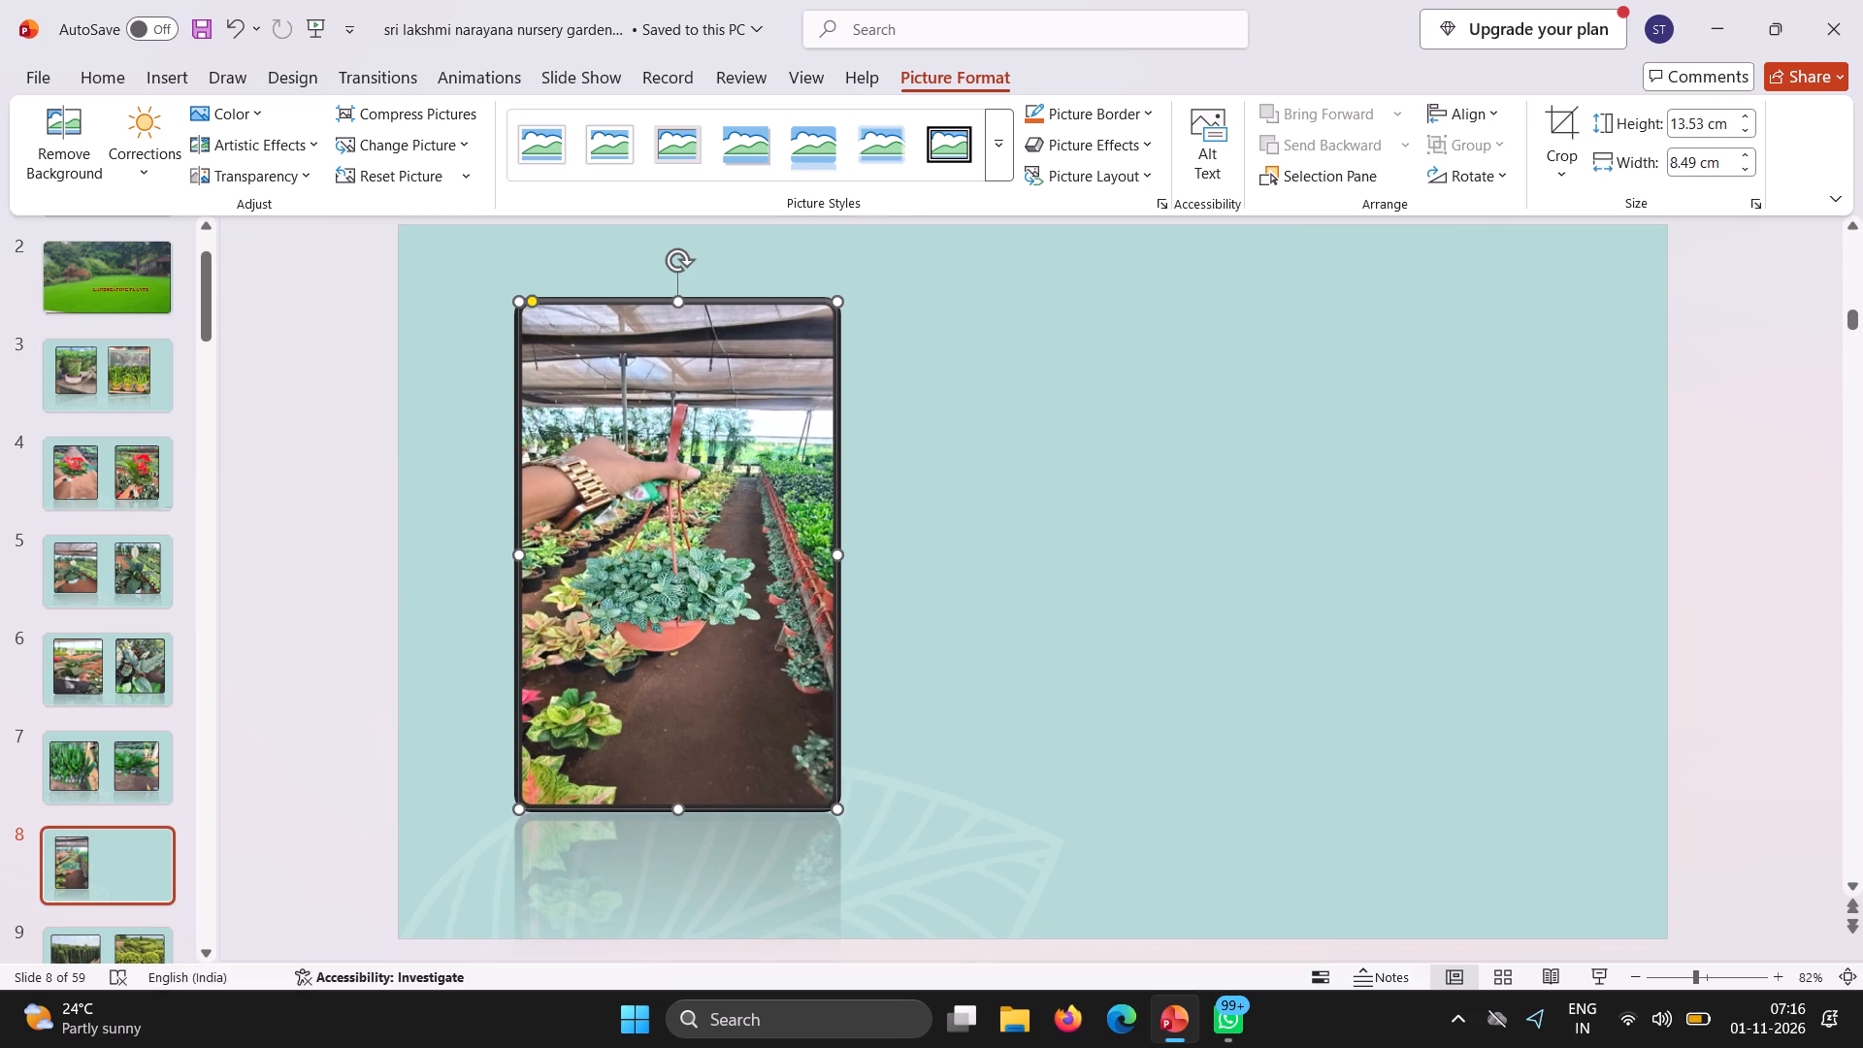
Resize the hanging-basket picture to about 11.3 cm wide and 13.1 cm high.
drag(835, 560, 1026, 539)
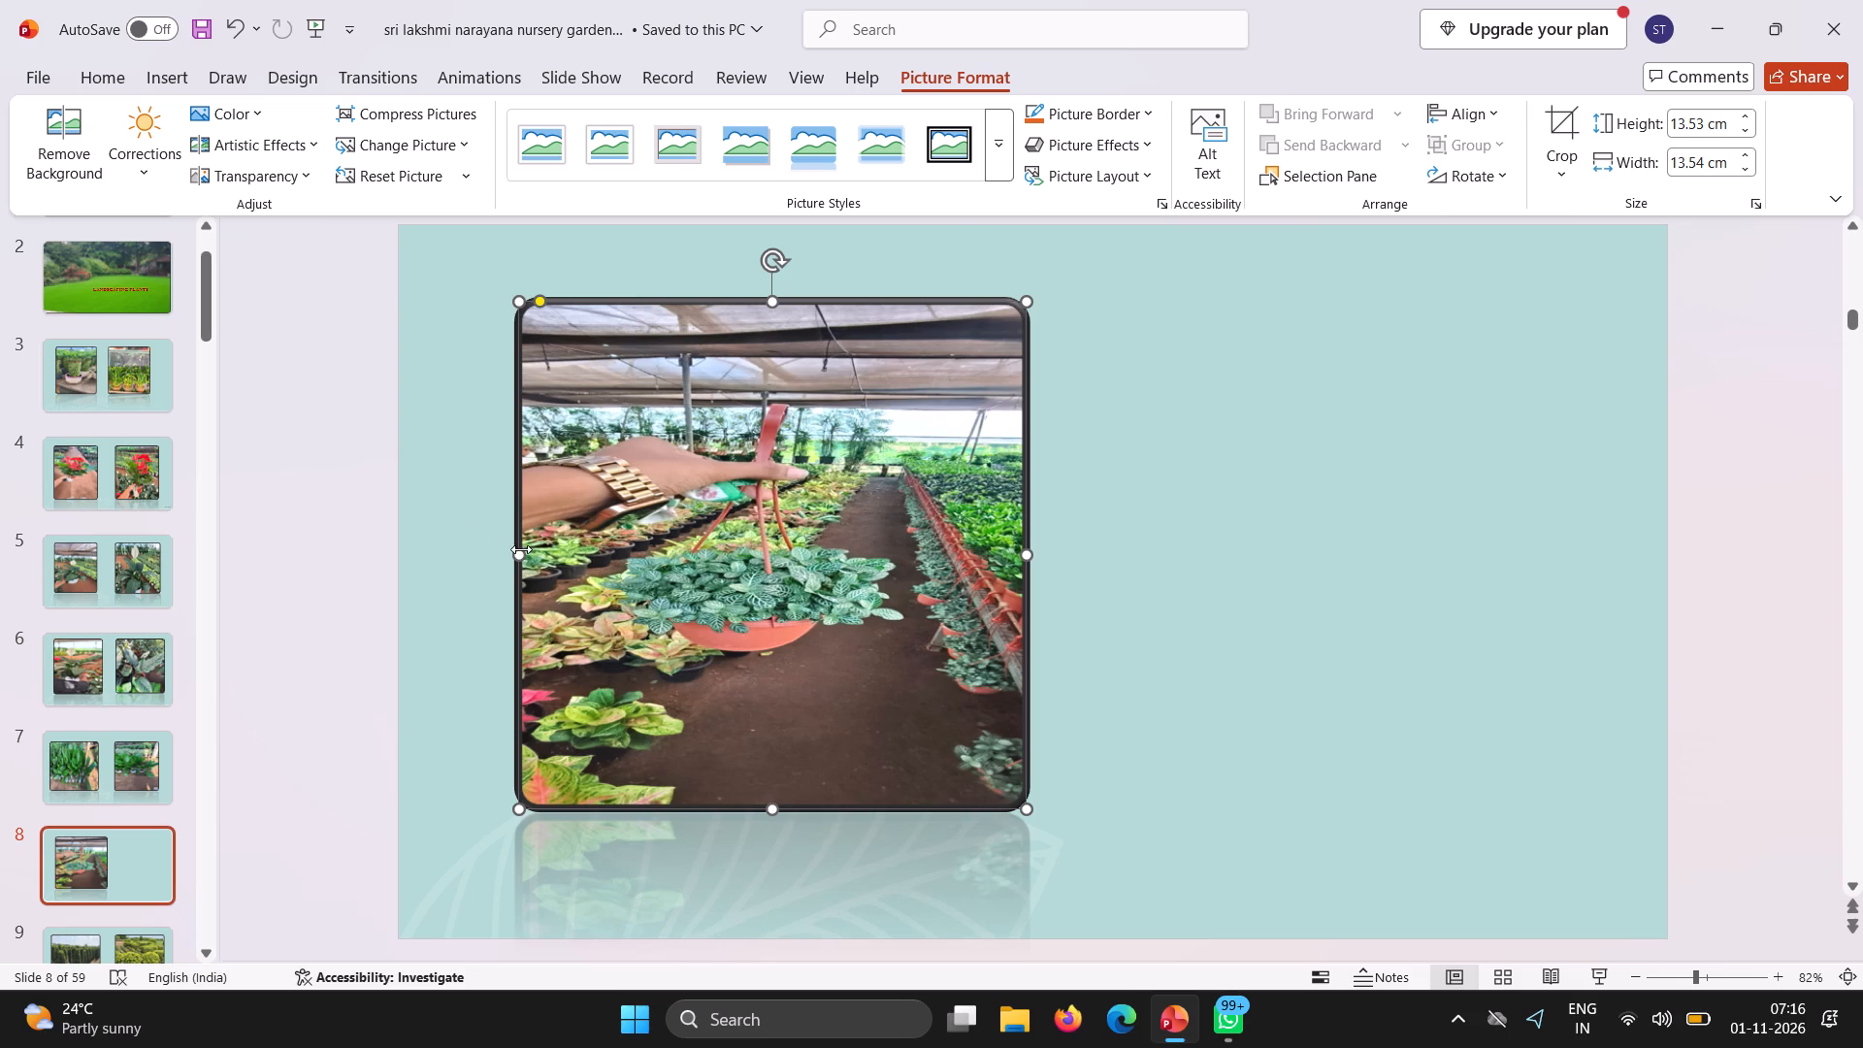
drag(521, 549, 576, 544)
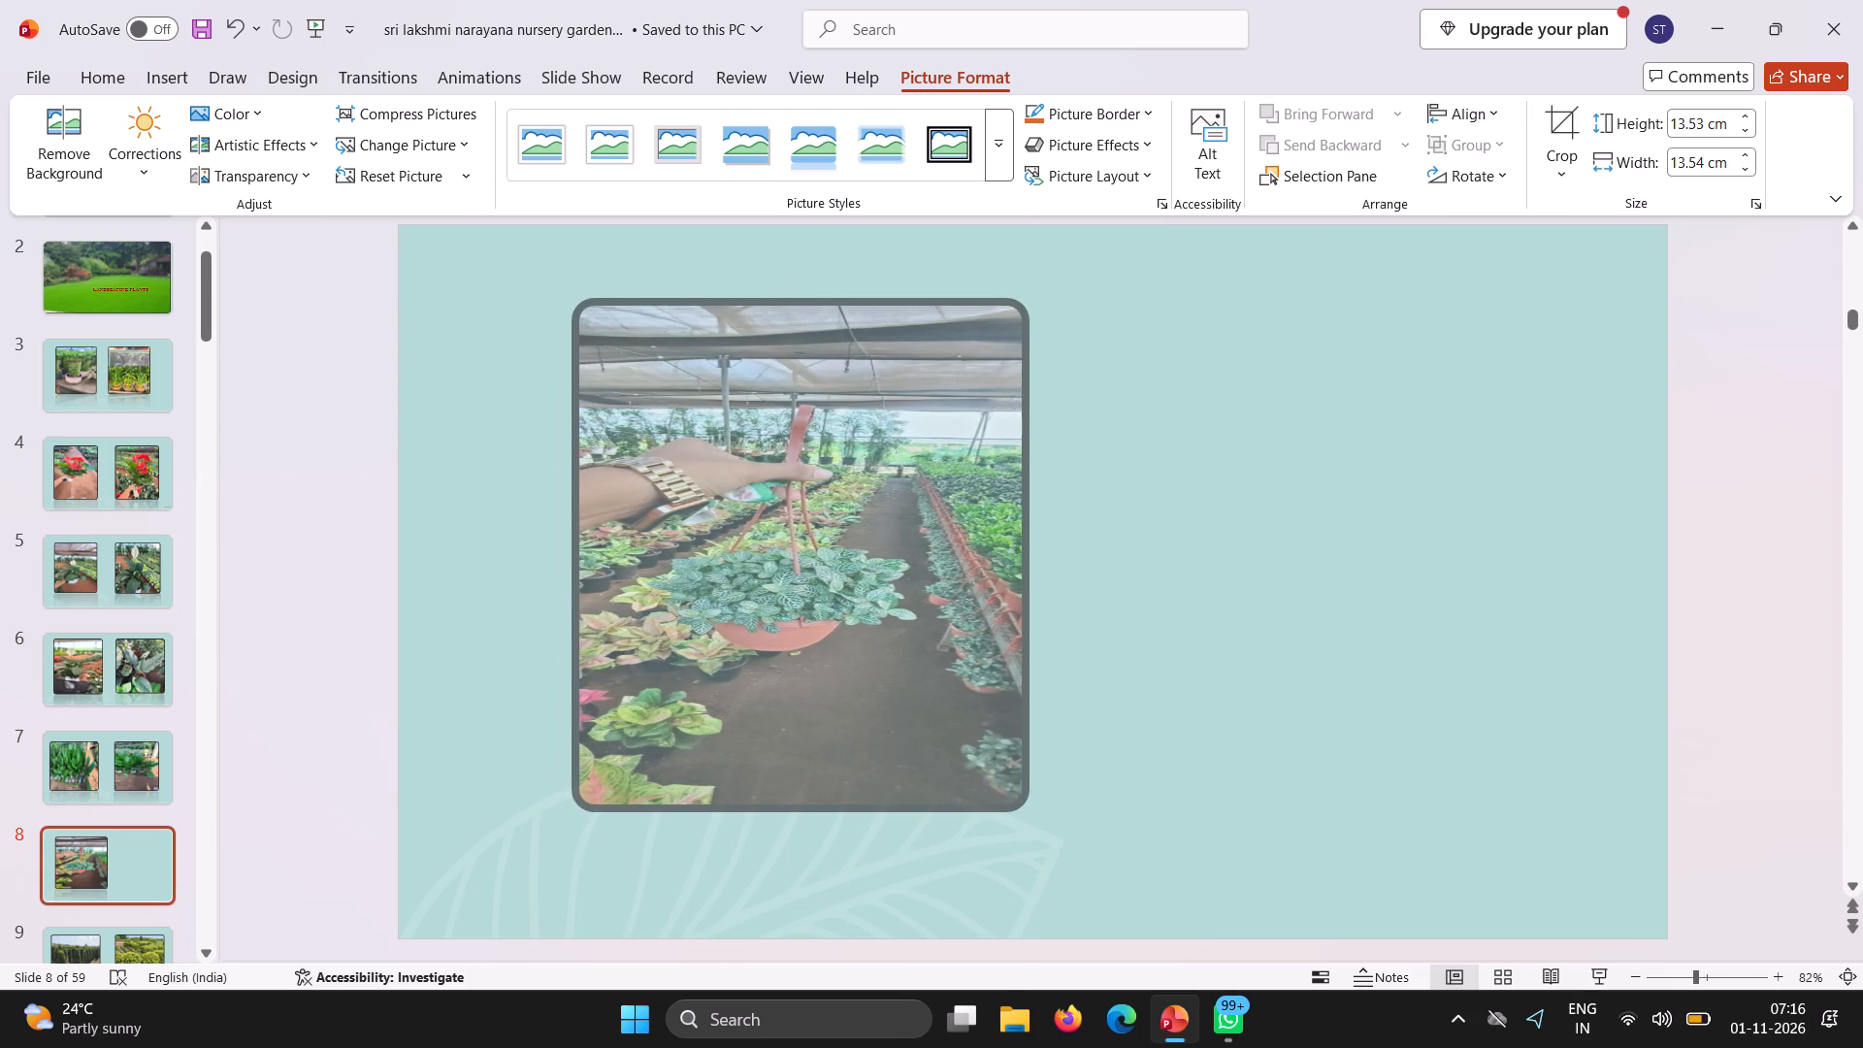
drag(576, 544, 602, 543)
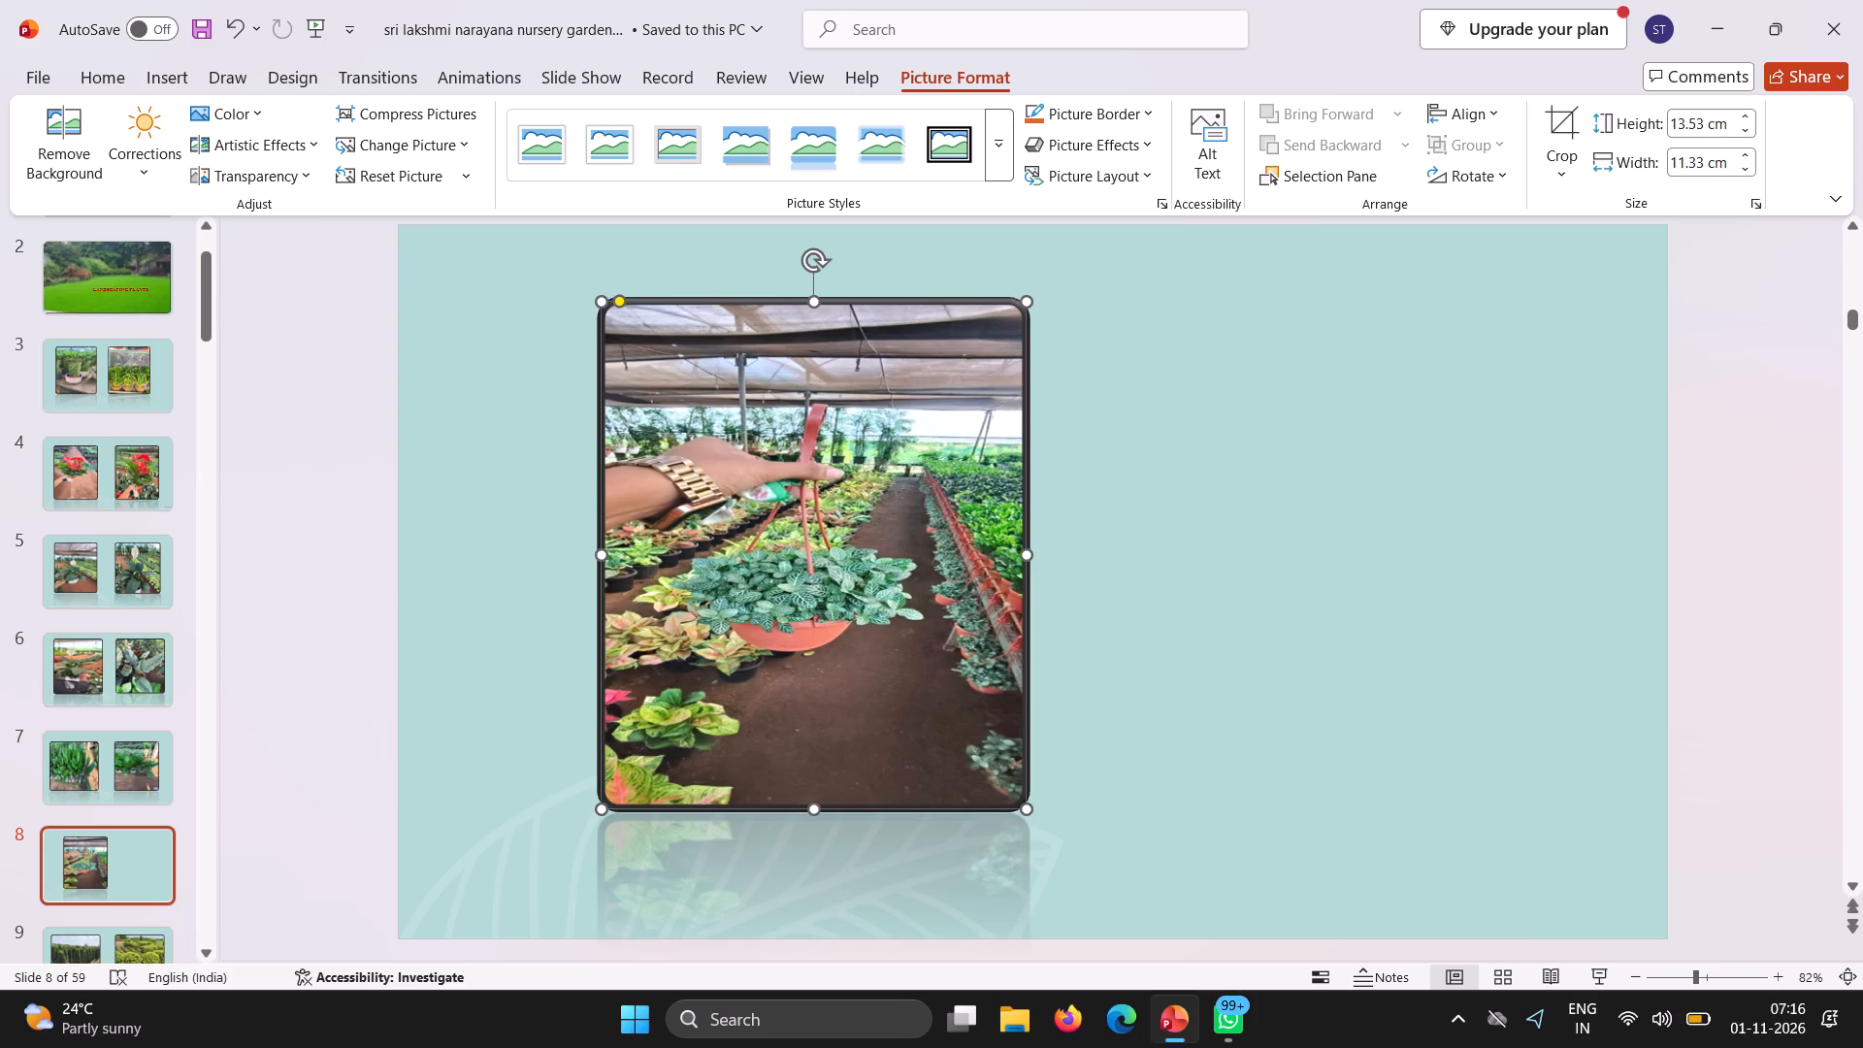
drag(813, 809, 813, 760)
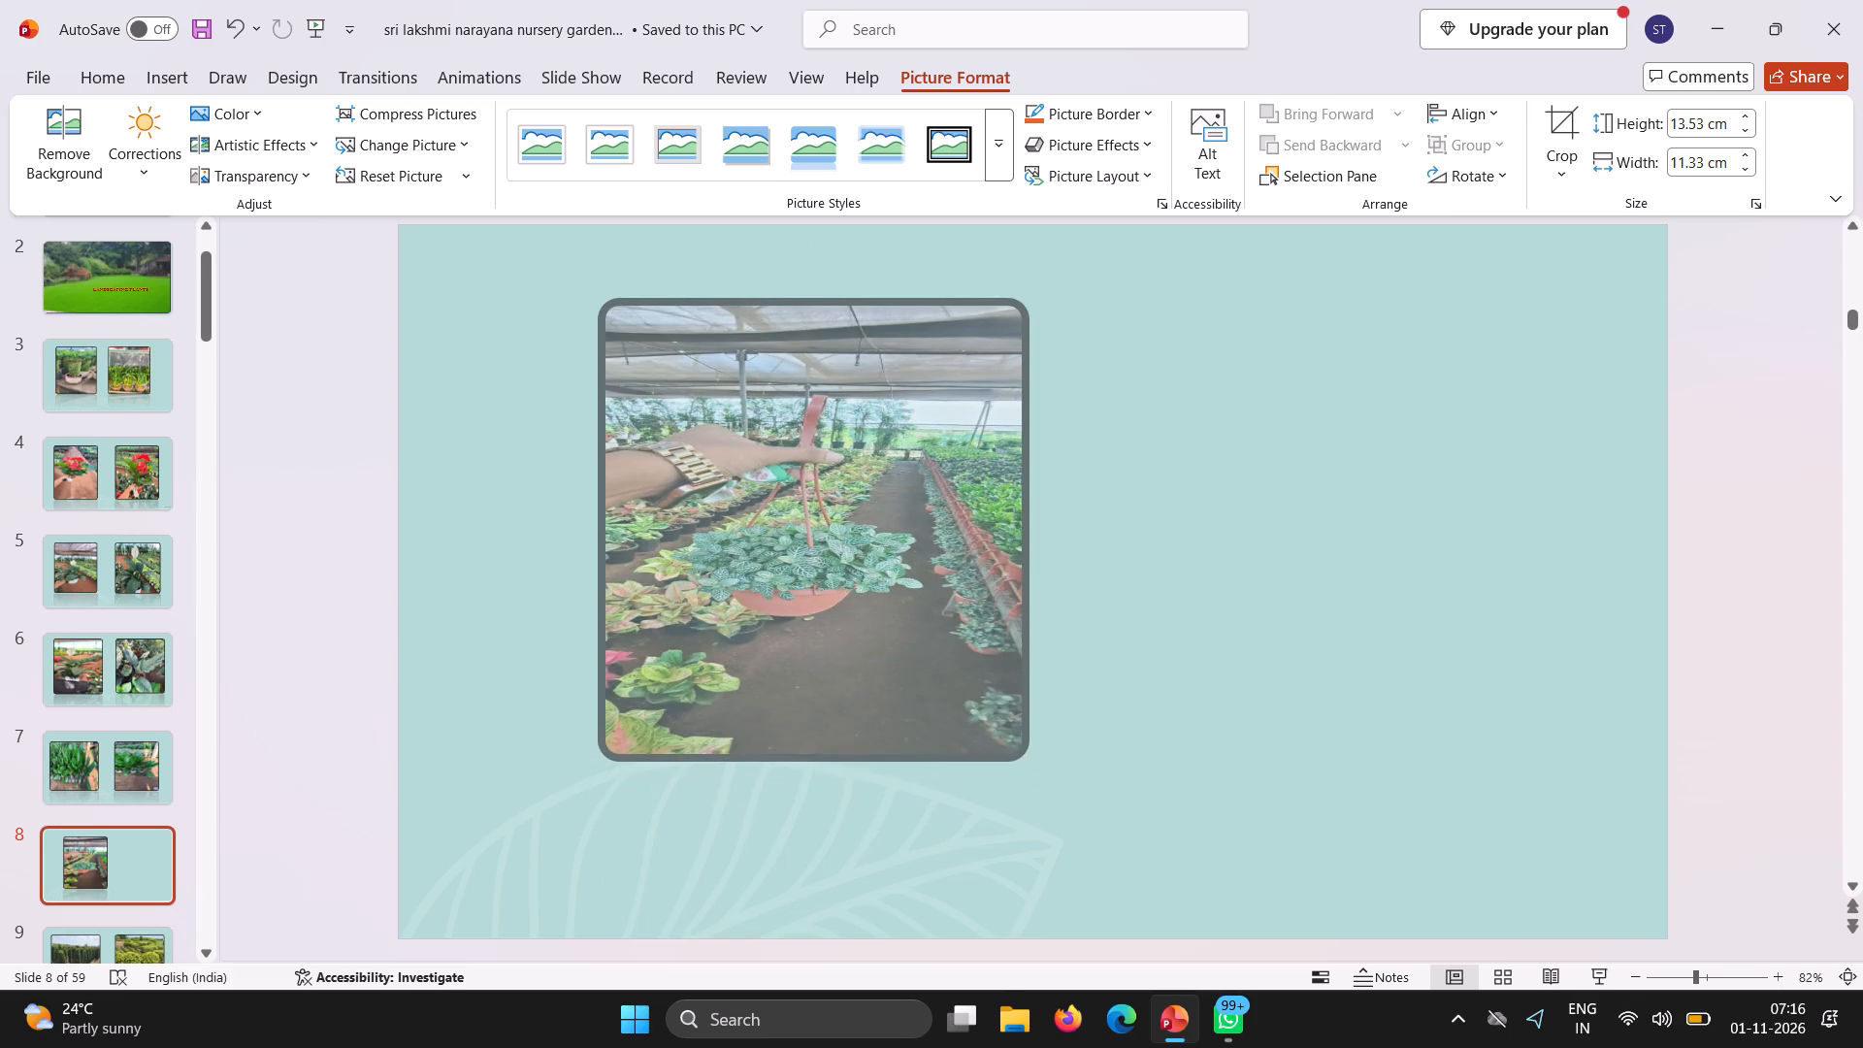
drag(813, 760, 815, 792)
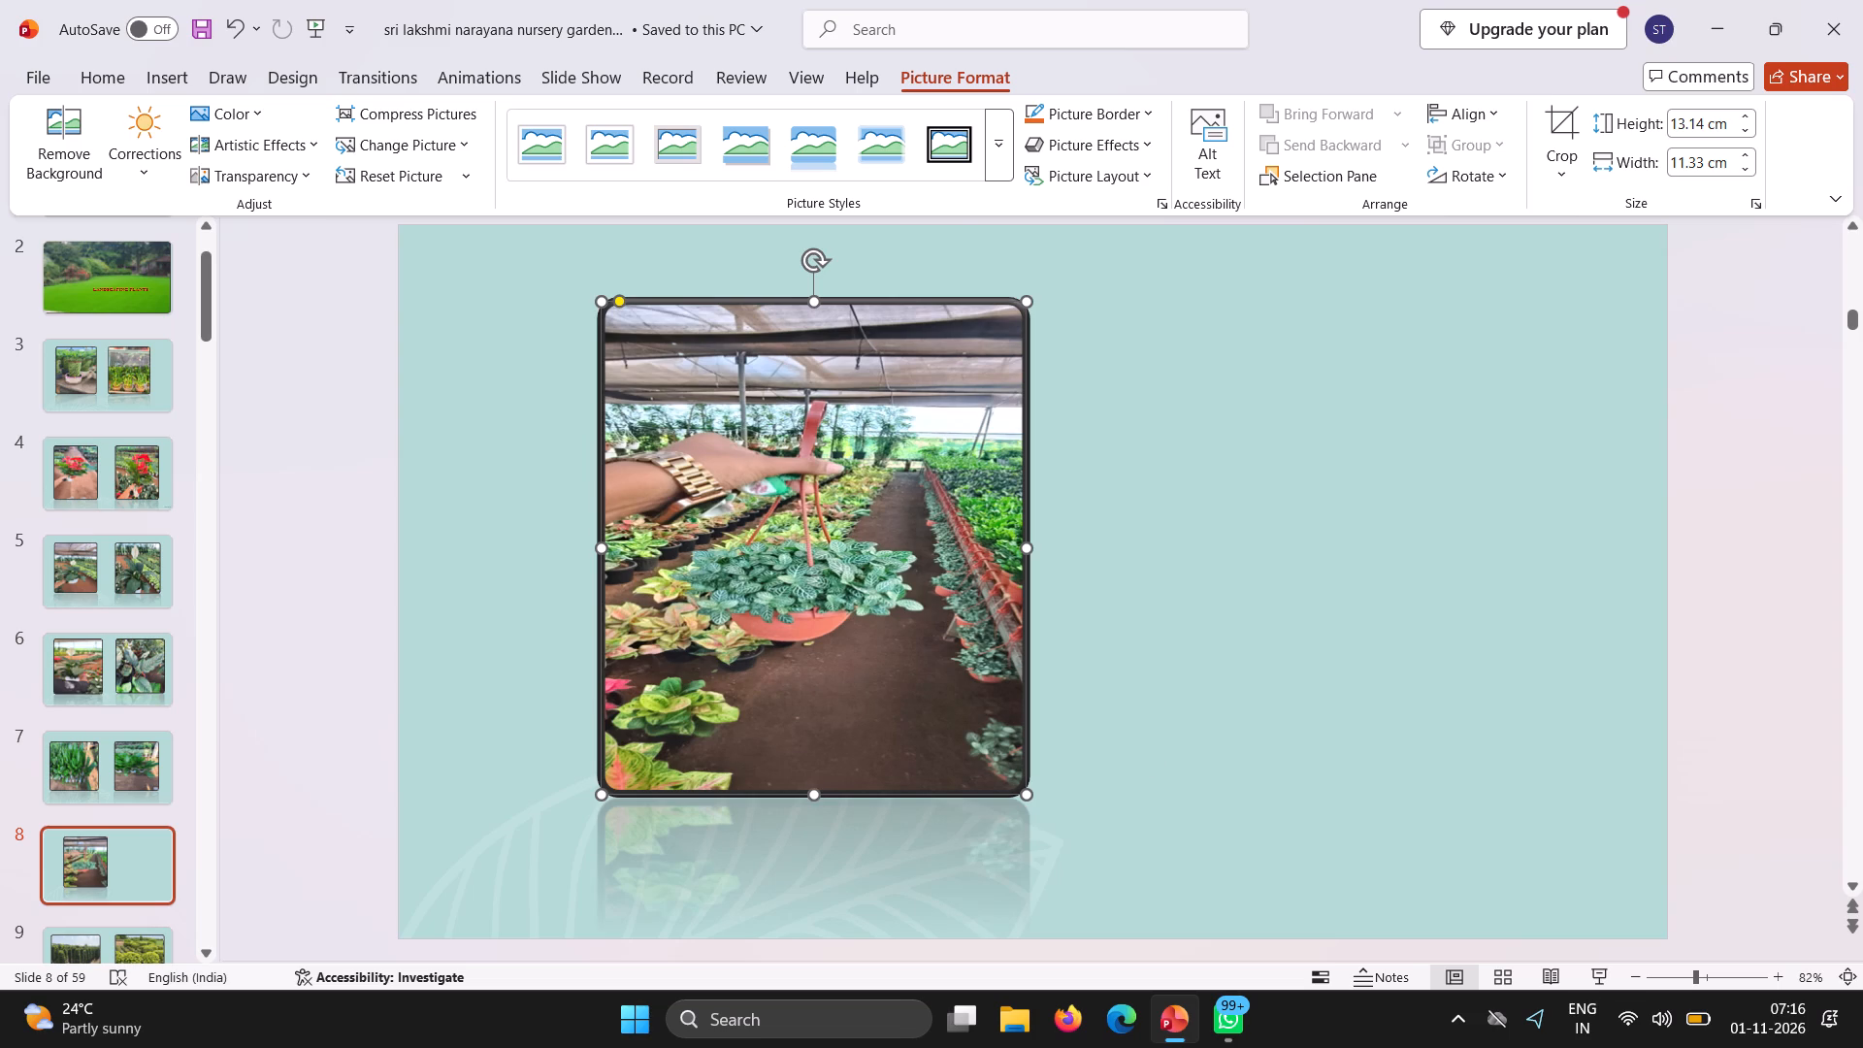
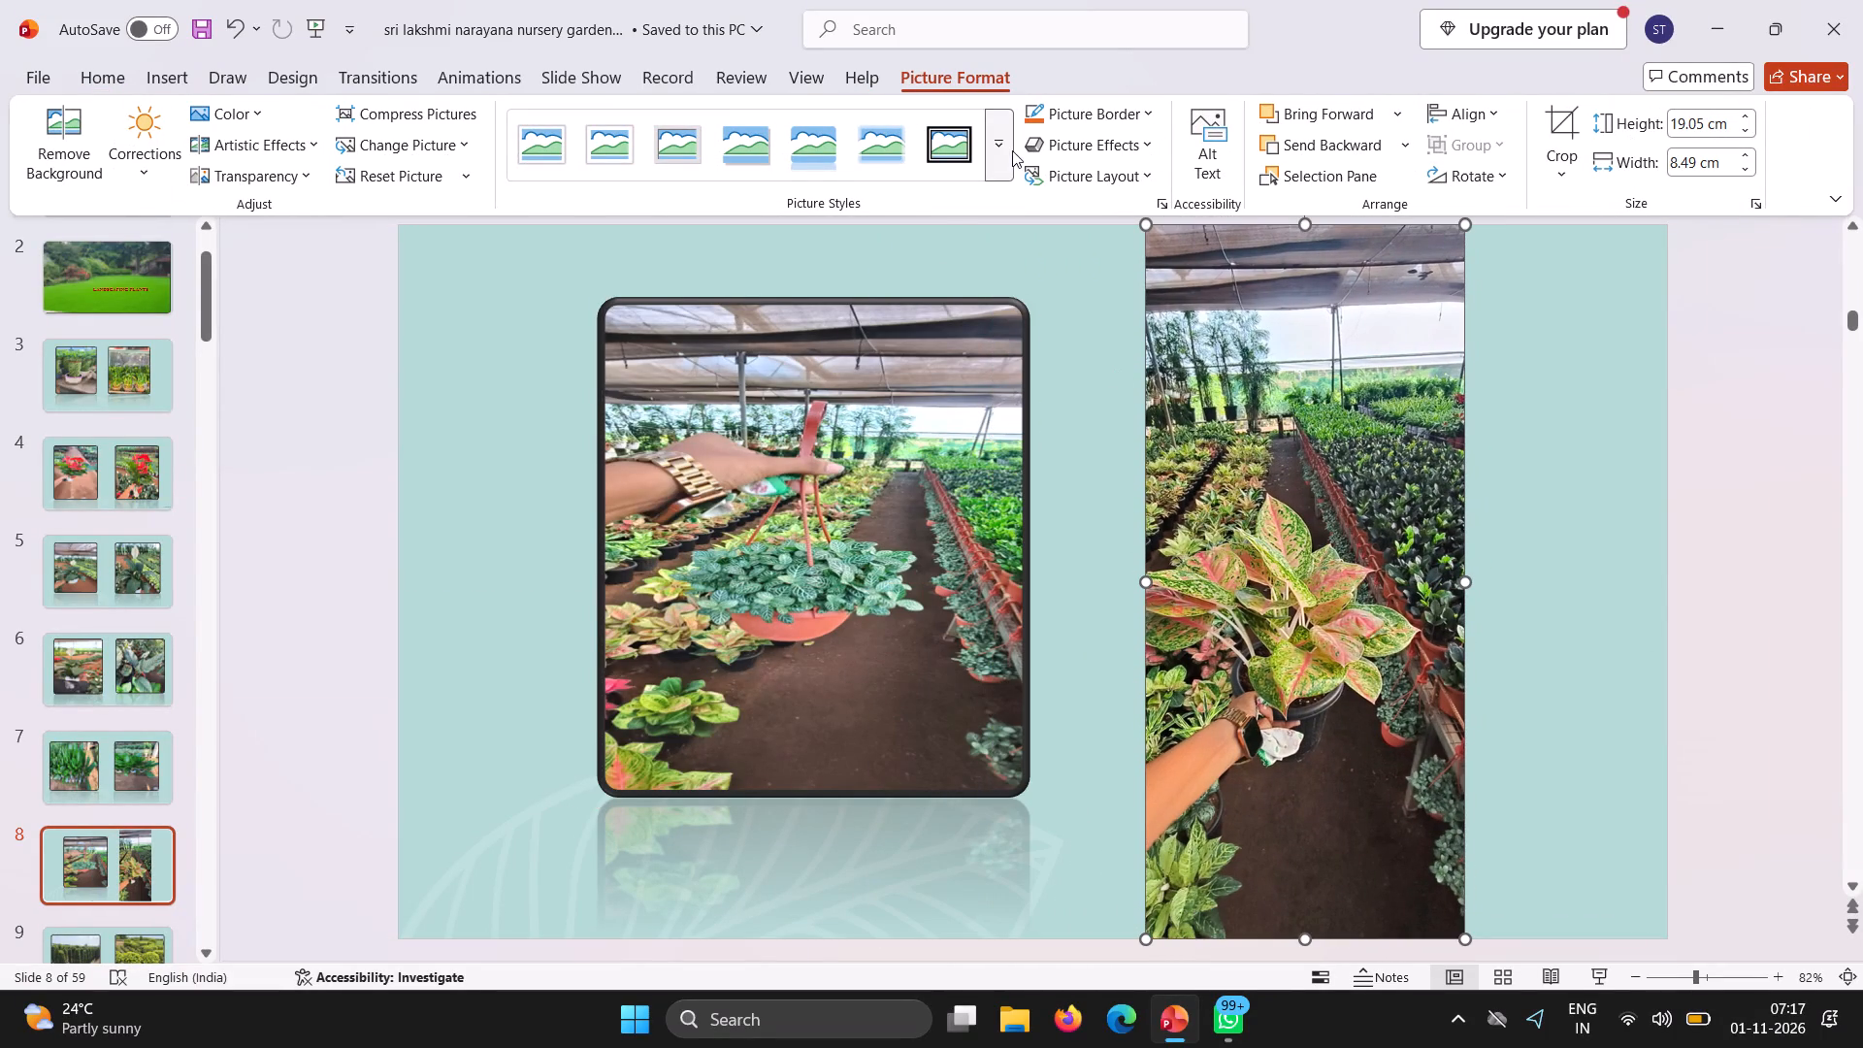
Give the tall pink-and-green plant picture on slide 8 the same rounded black frame style with reflection as the hanging-pot picture.
click(999, 150)
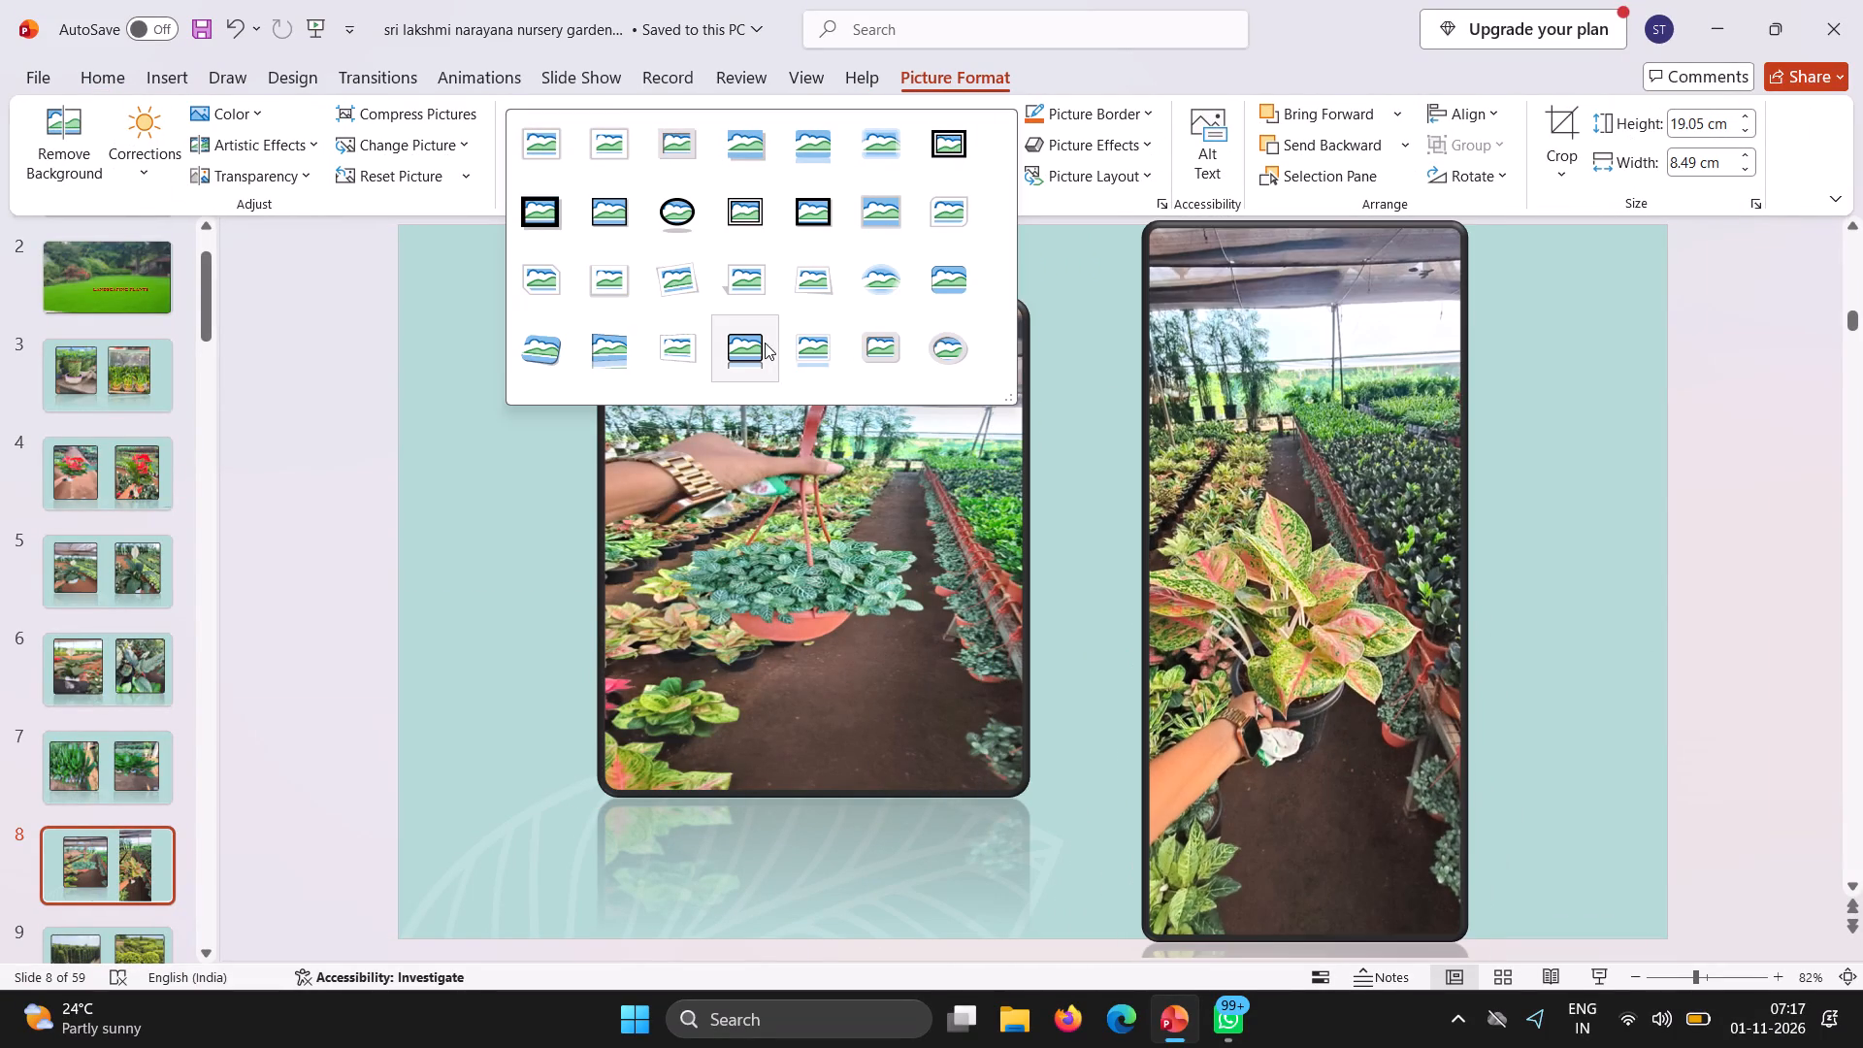
Apply the black rounded frame style with reflection to the tall red-and-green leafy plant picture on slide 8.
click(761, 344)
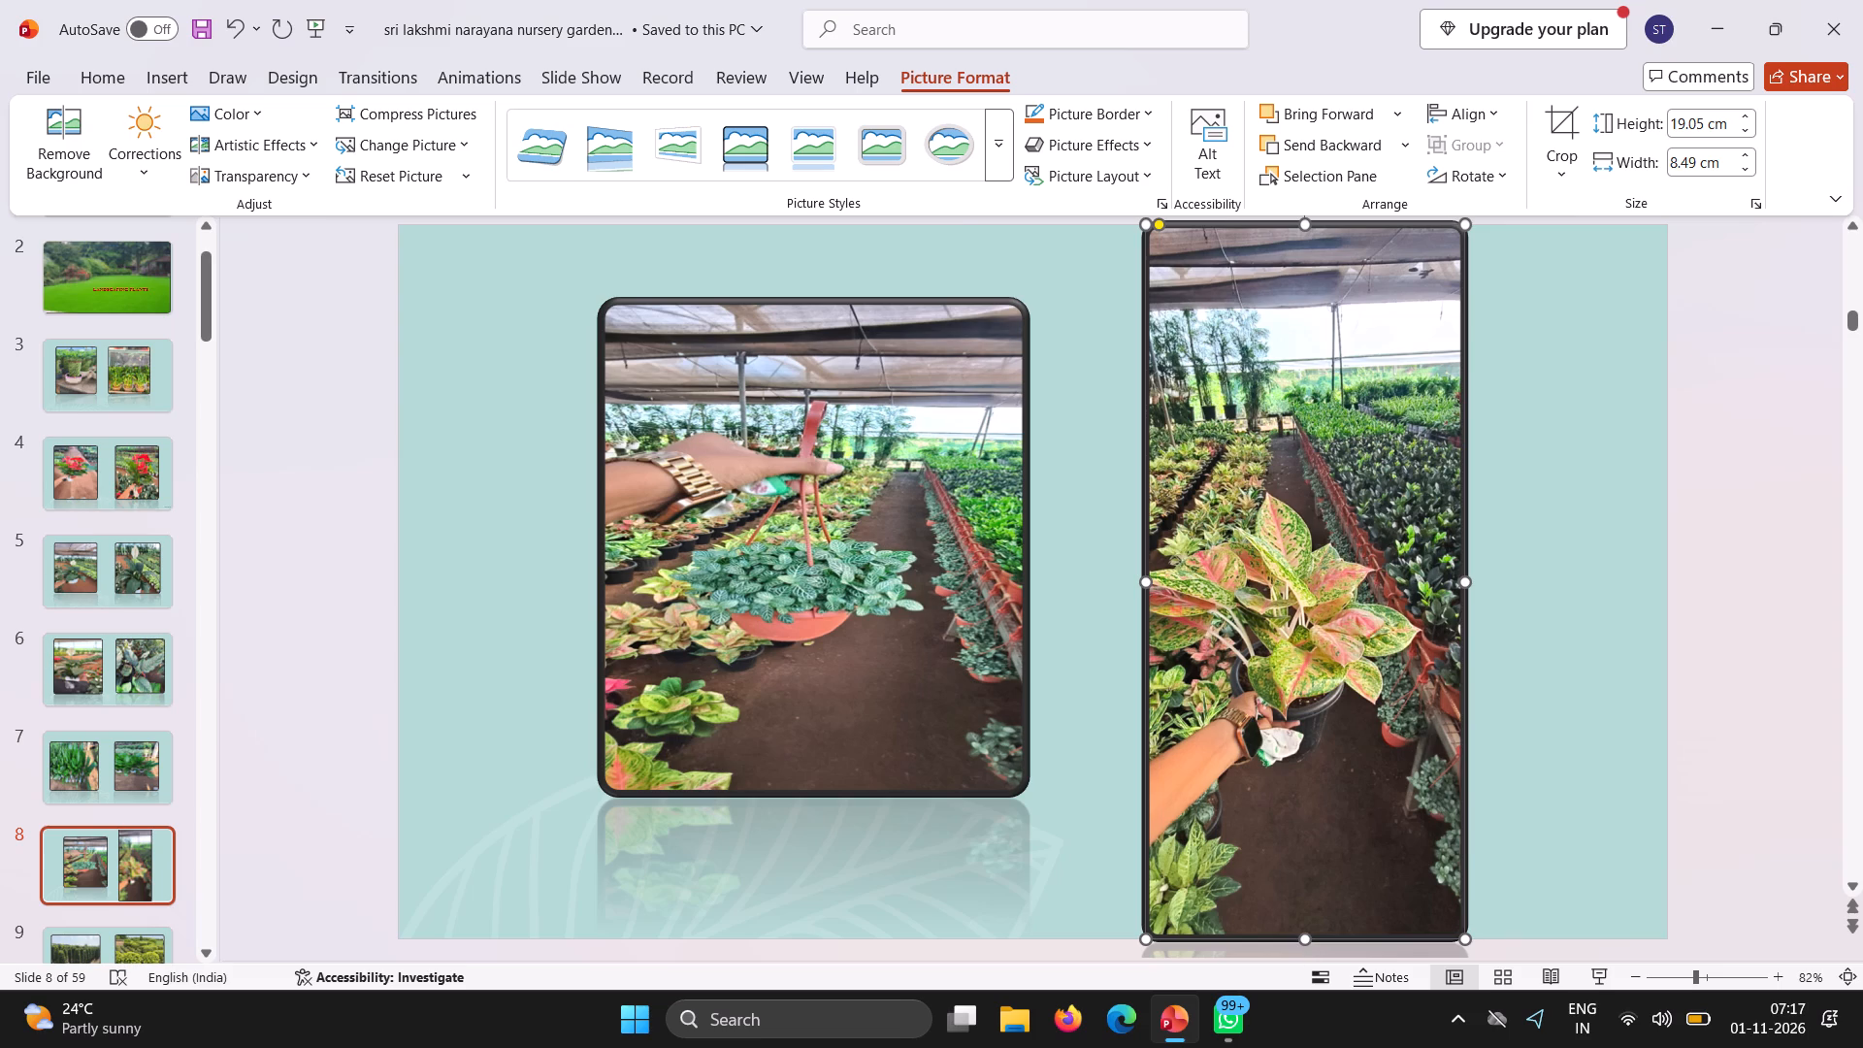
Reduce the leafy plant picture's height to about 15.81 cm and move it lower and slightly farther from the hanging-basket picture.
drag(1307, 935, 1297, 837)
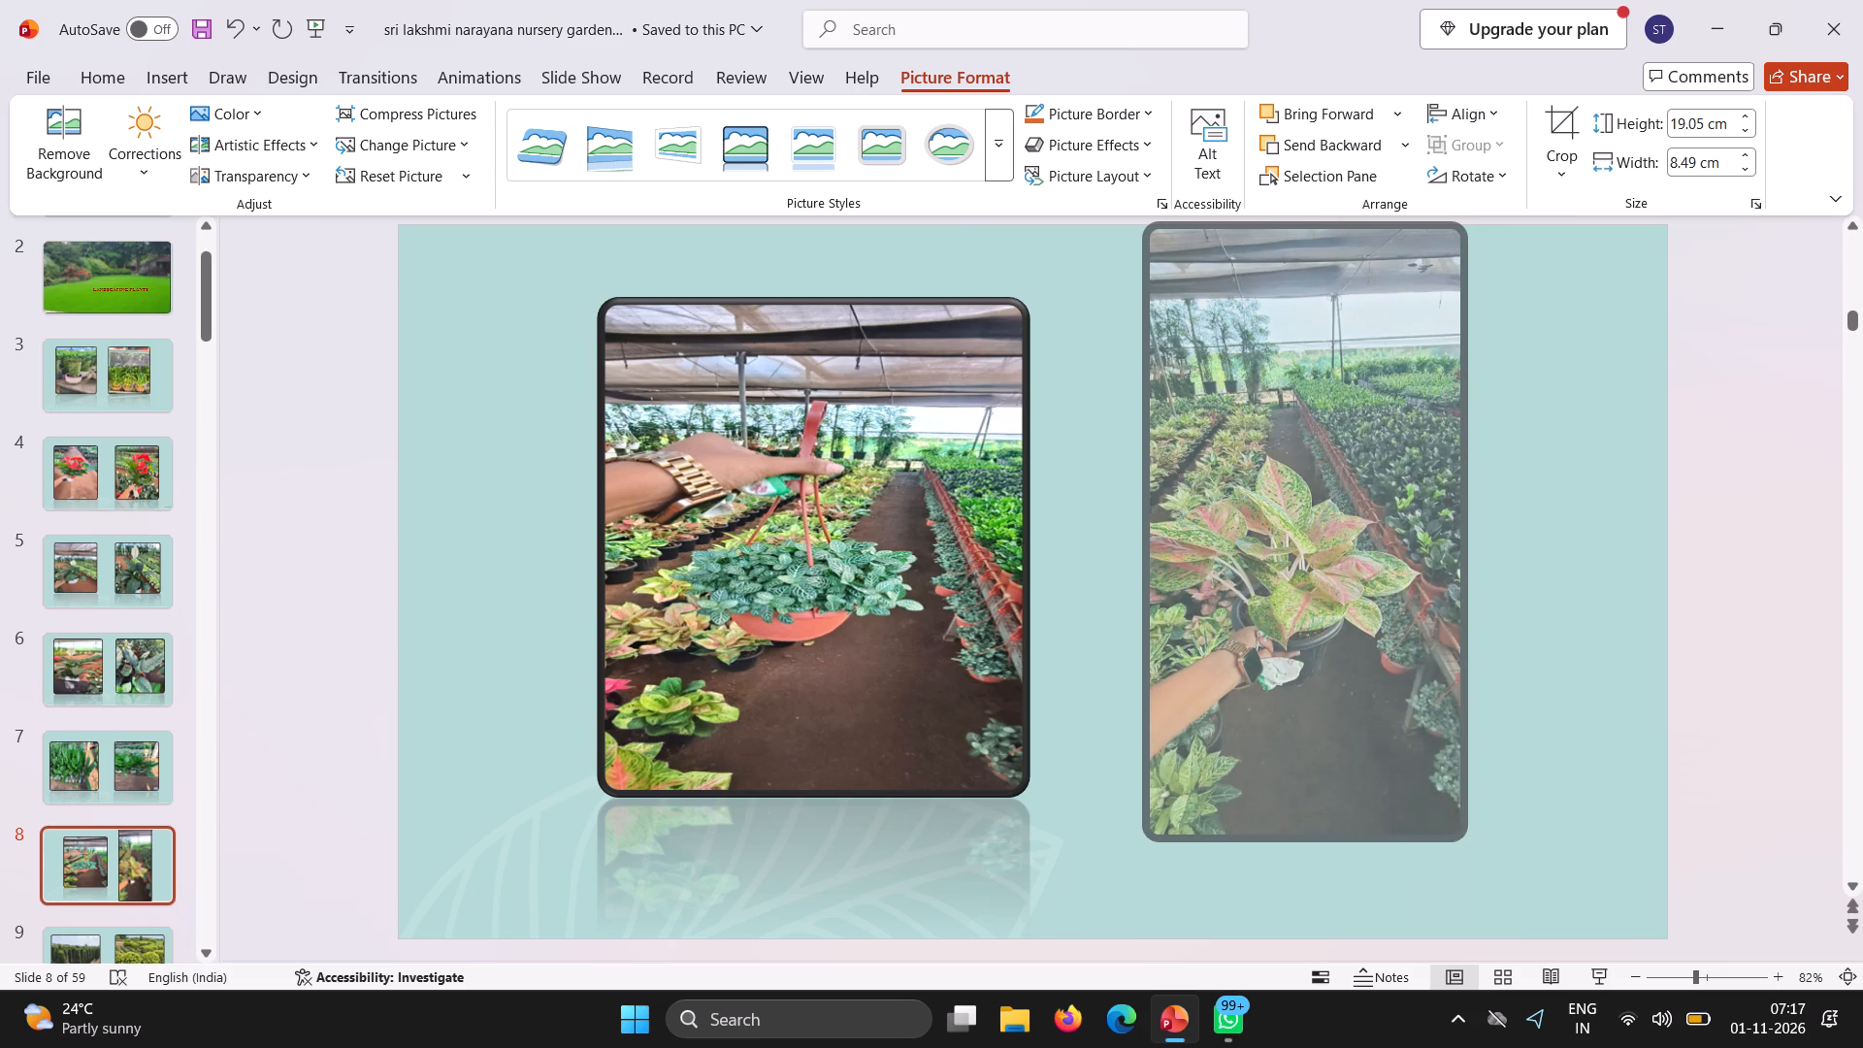
drag(1297, 837, 1297, 817)
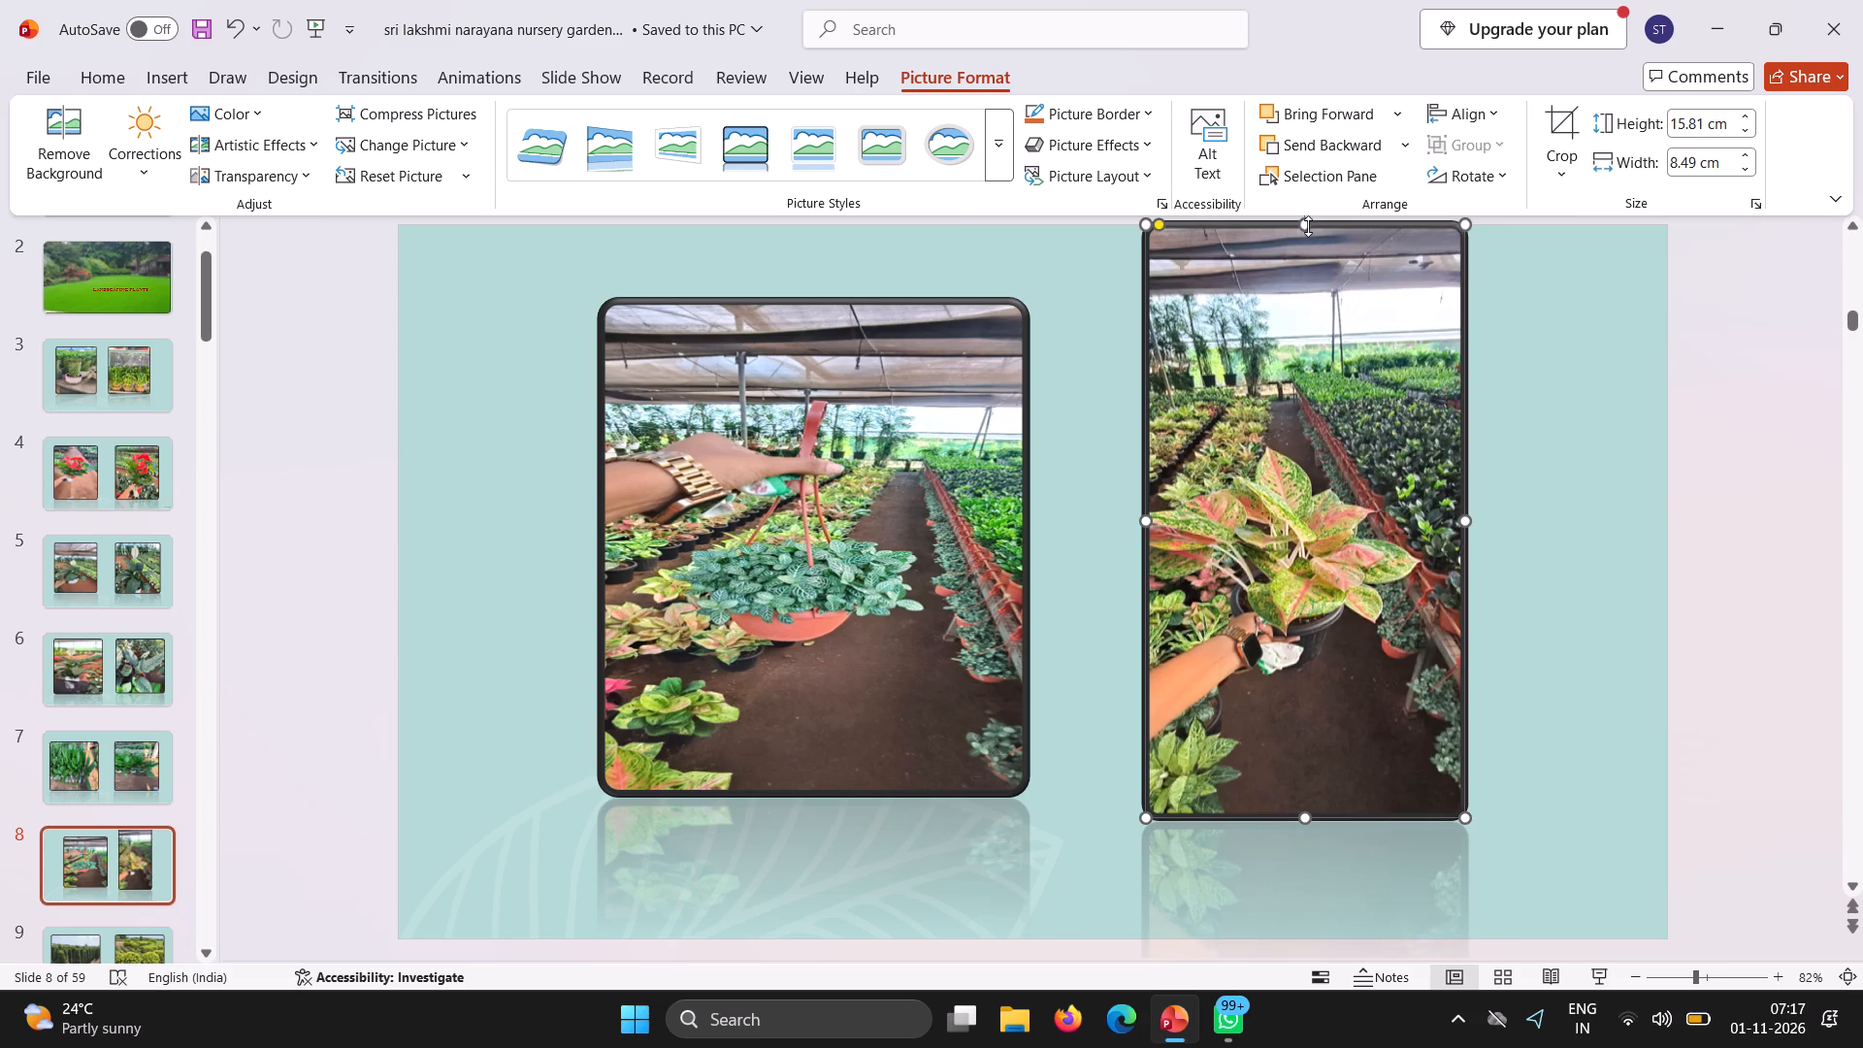
drag(1315, 227, 1324, 317)
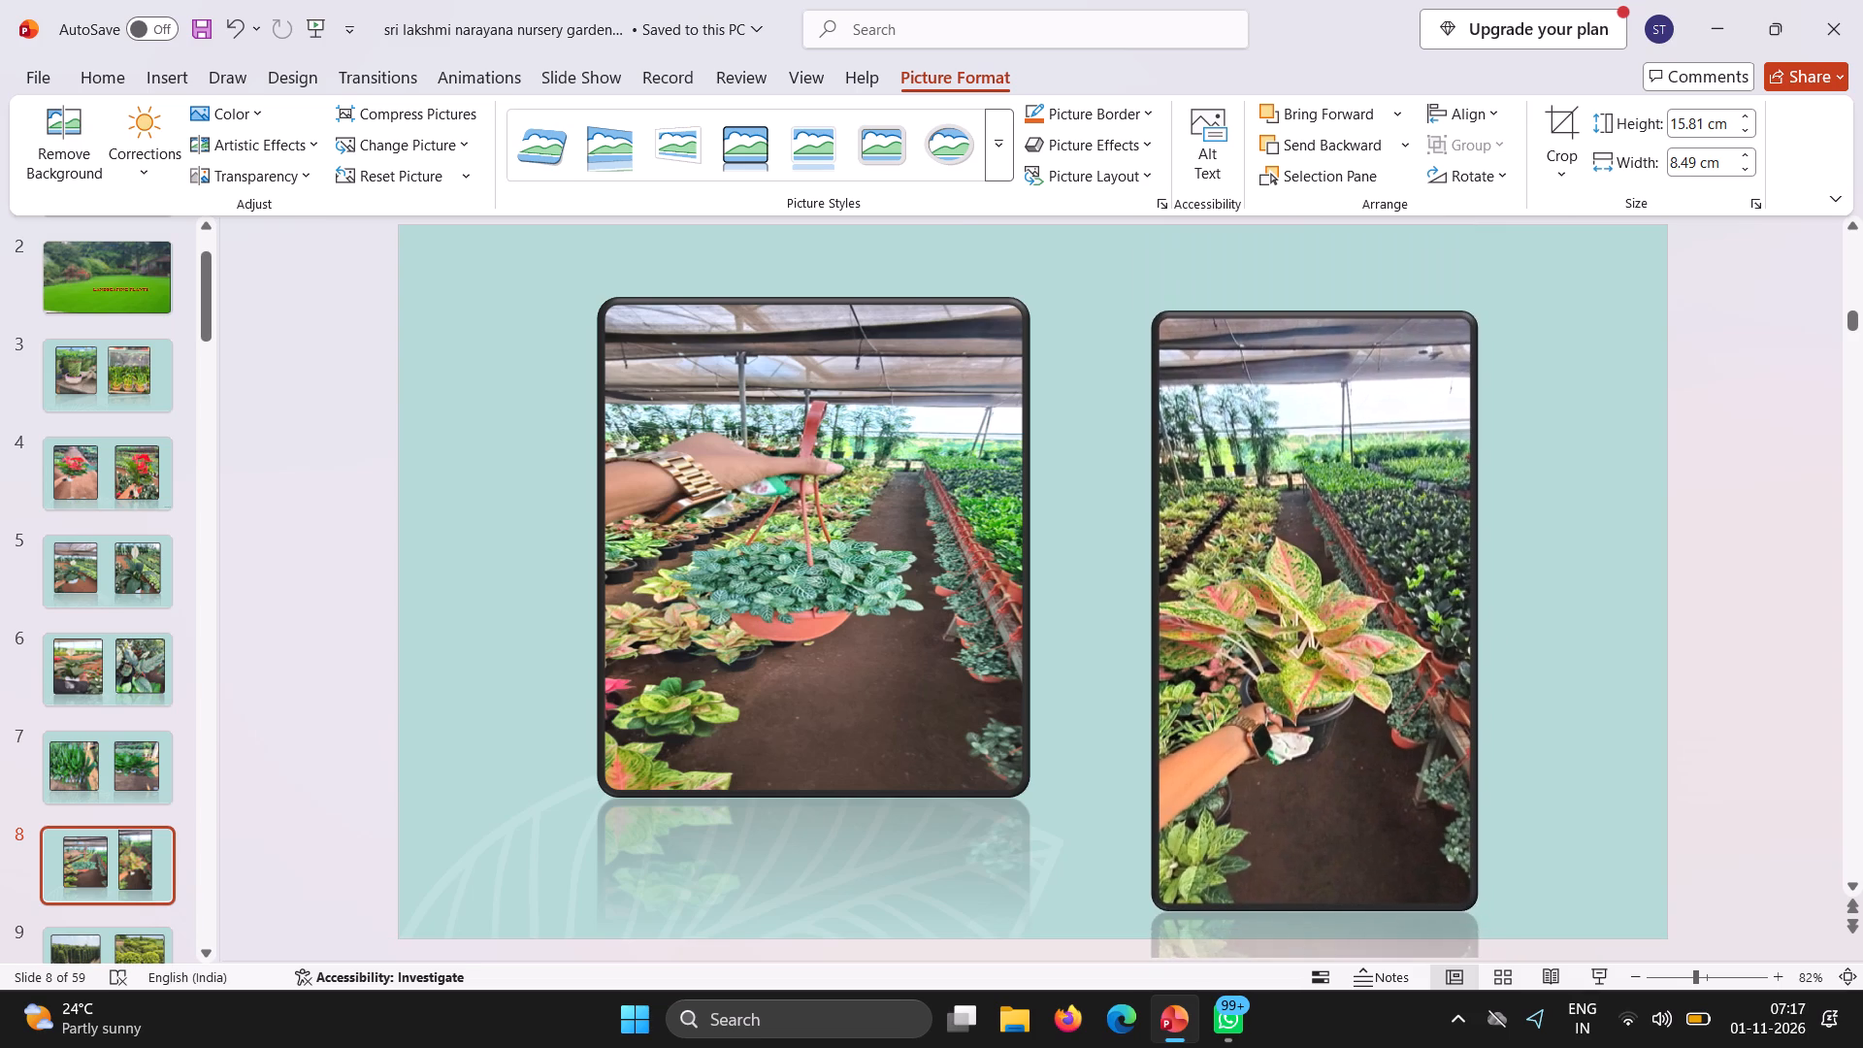
drag(1324, 317, 1329, 302)
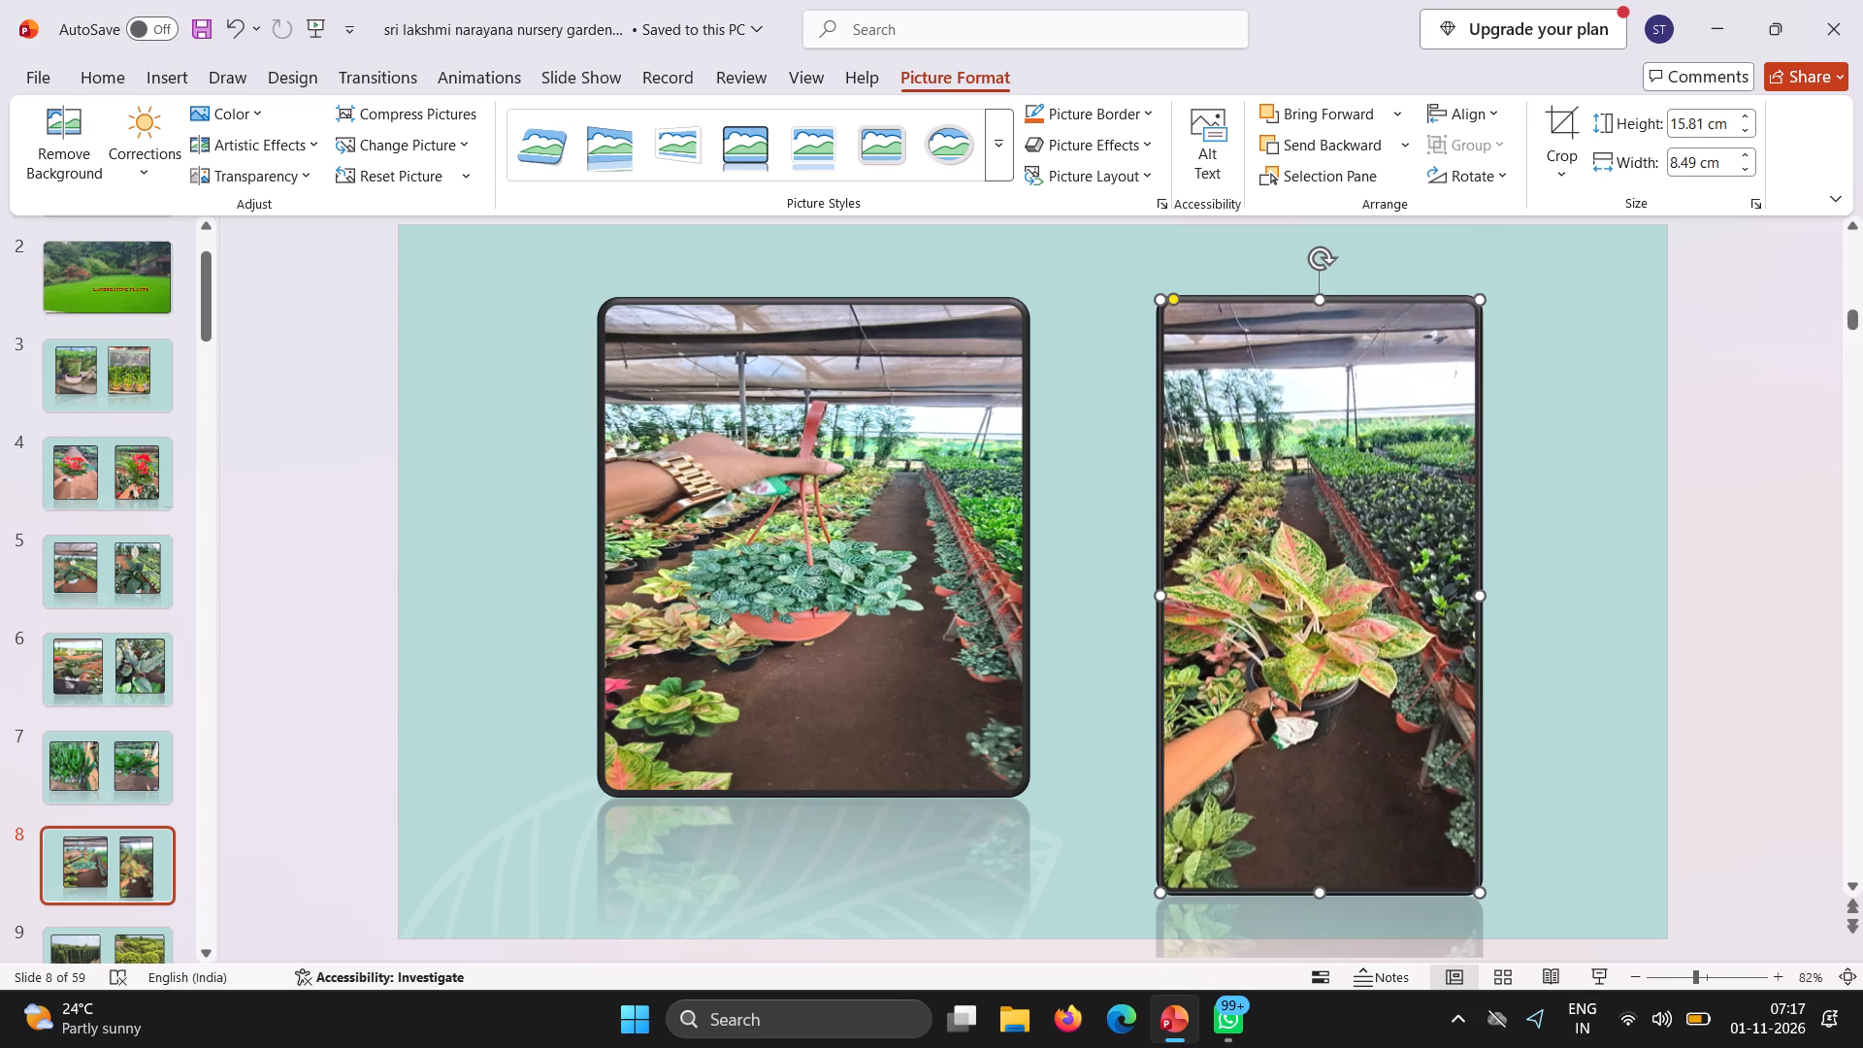
drag(1320, 883, 1315, 787)
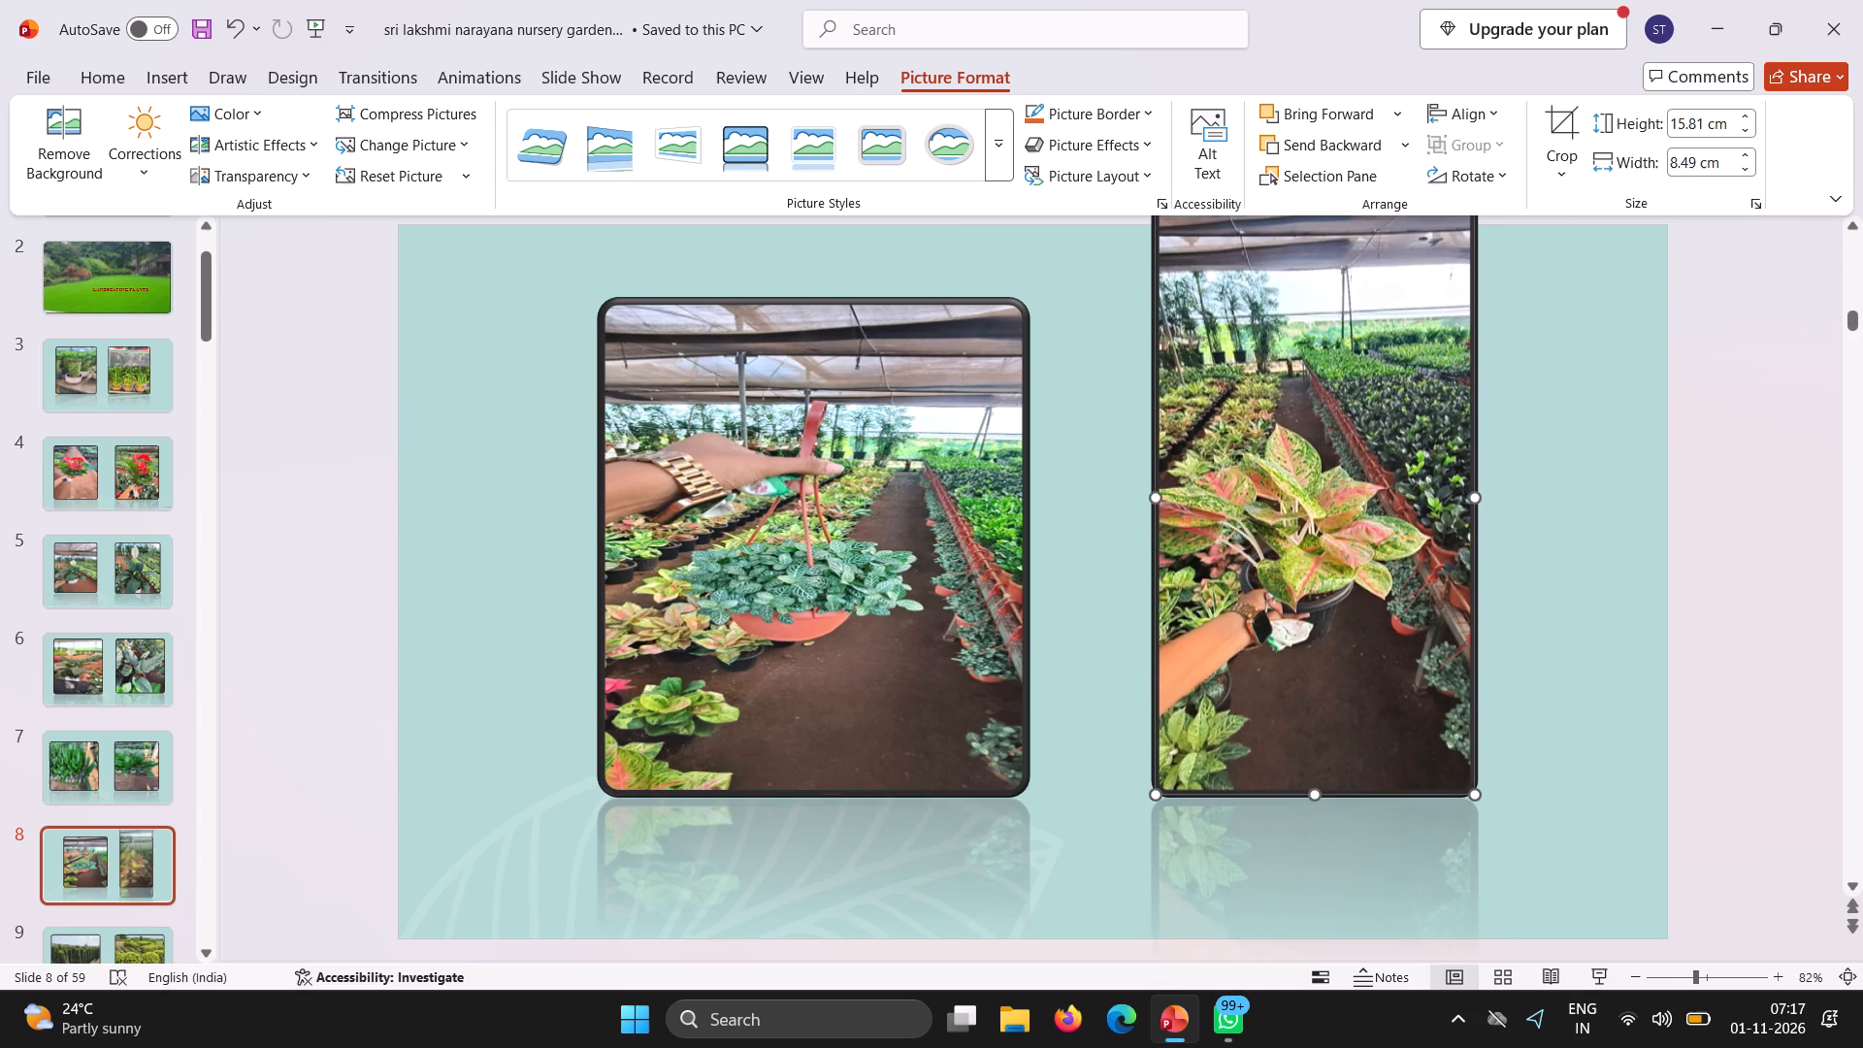
drag(1335, 502, 1366, 602)
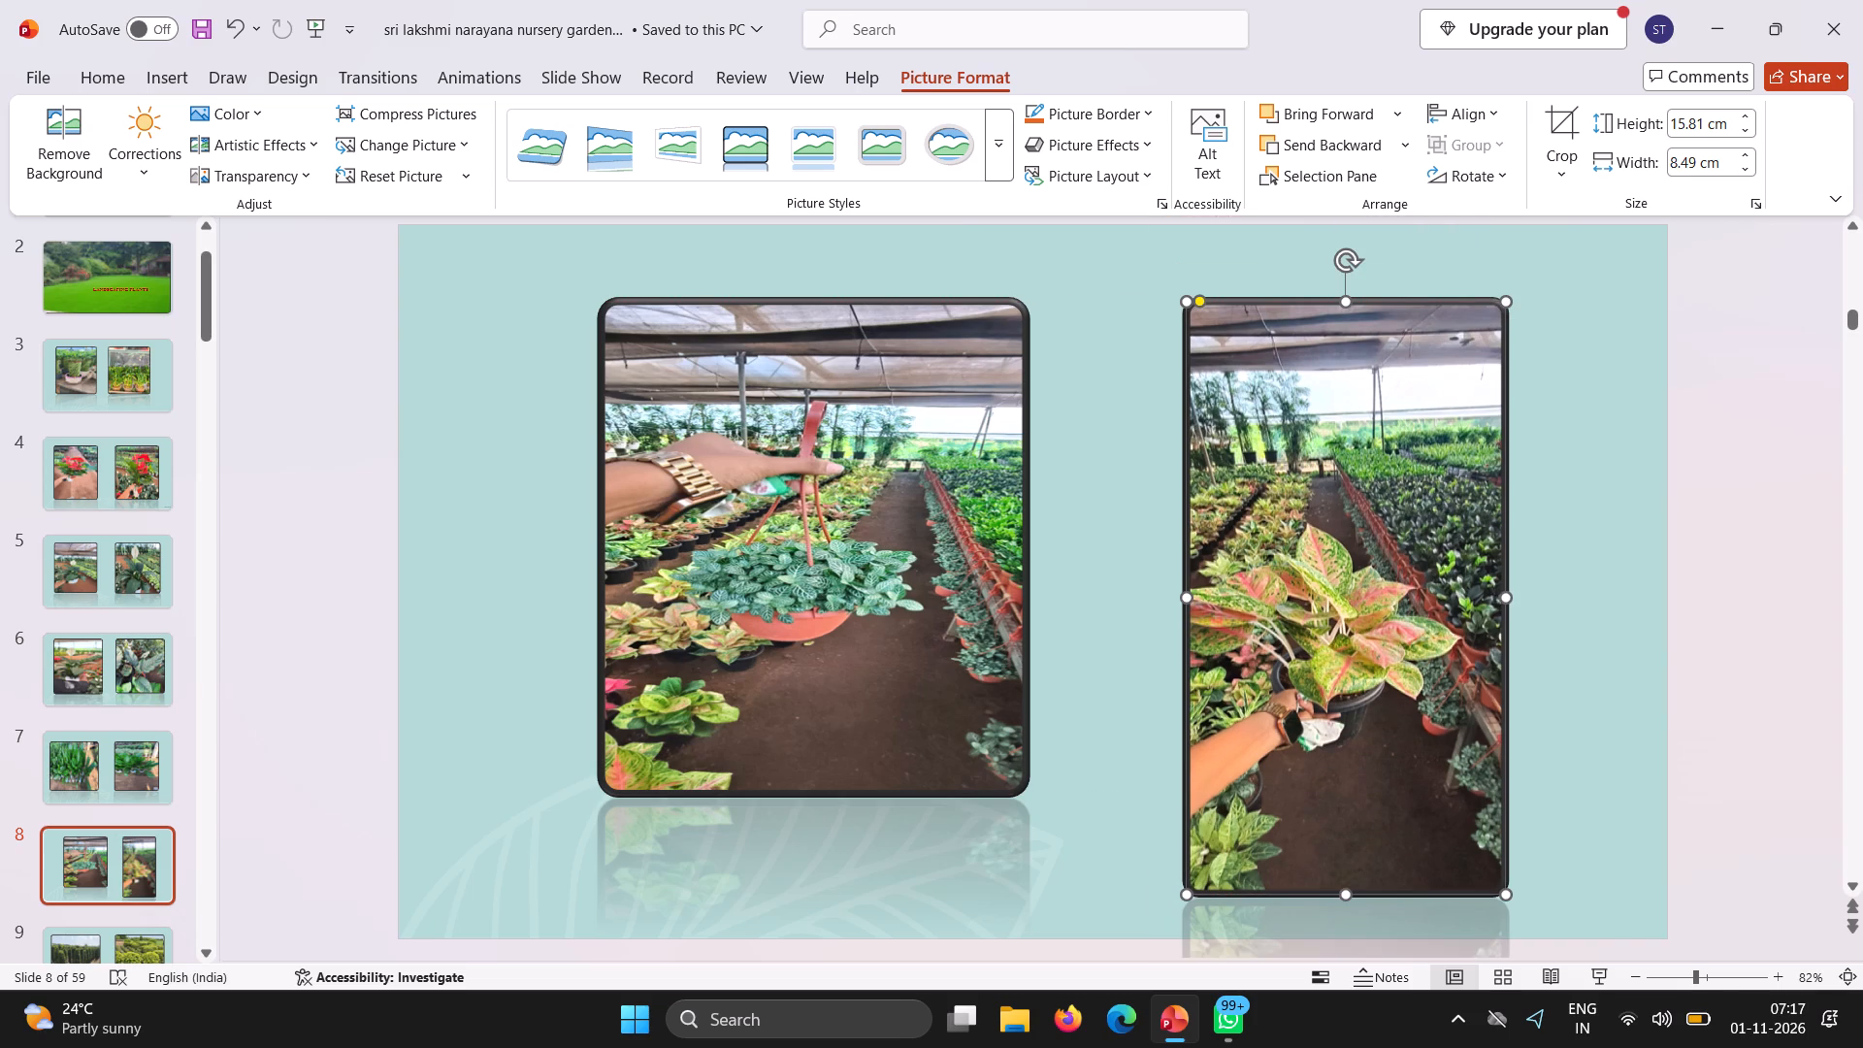
drag(1346, 288, 1351, 347)
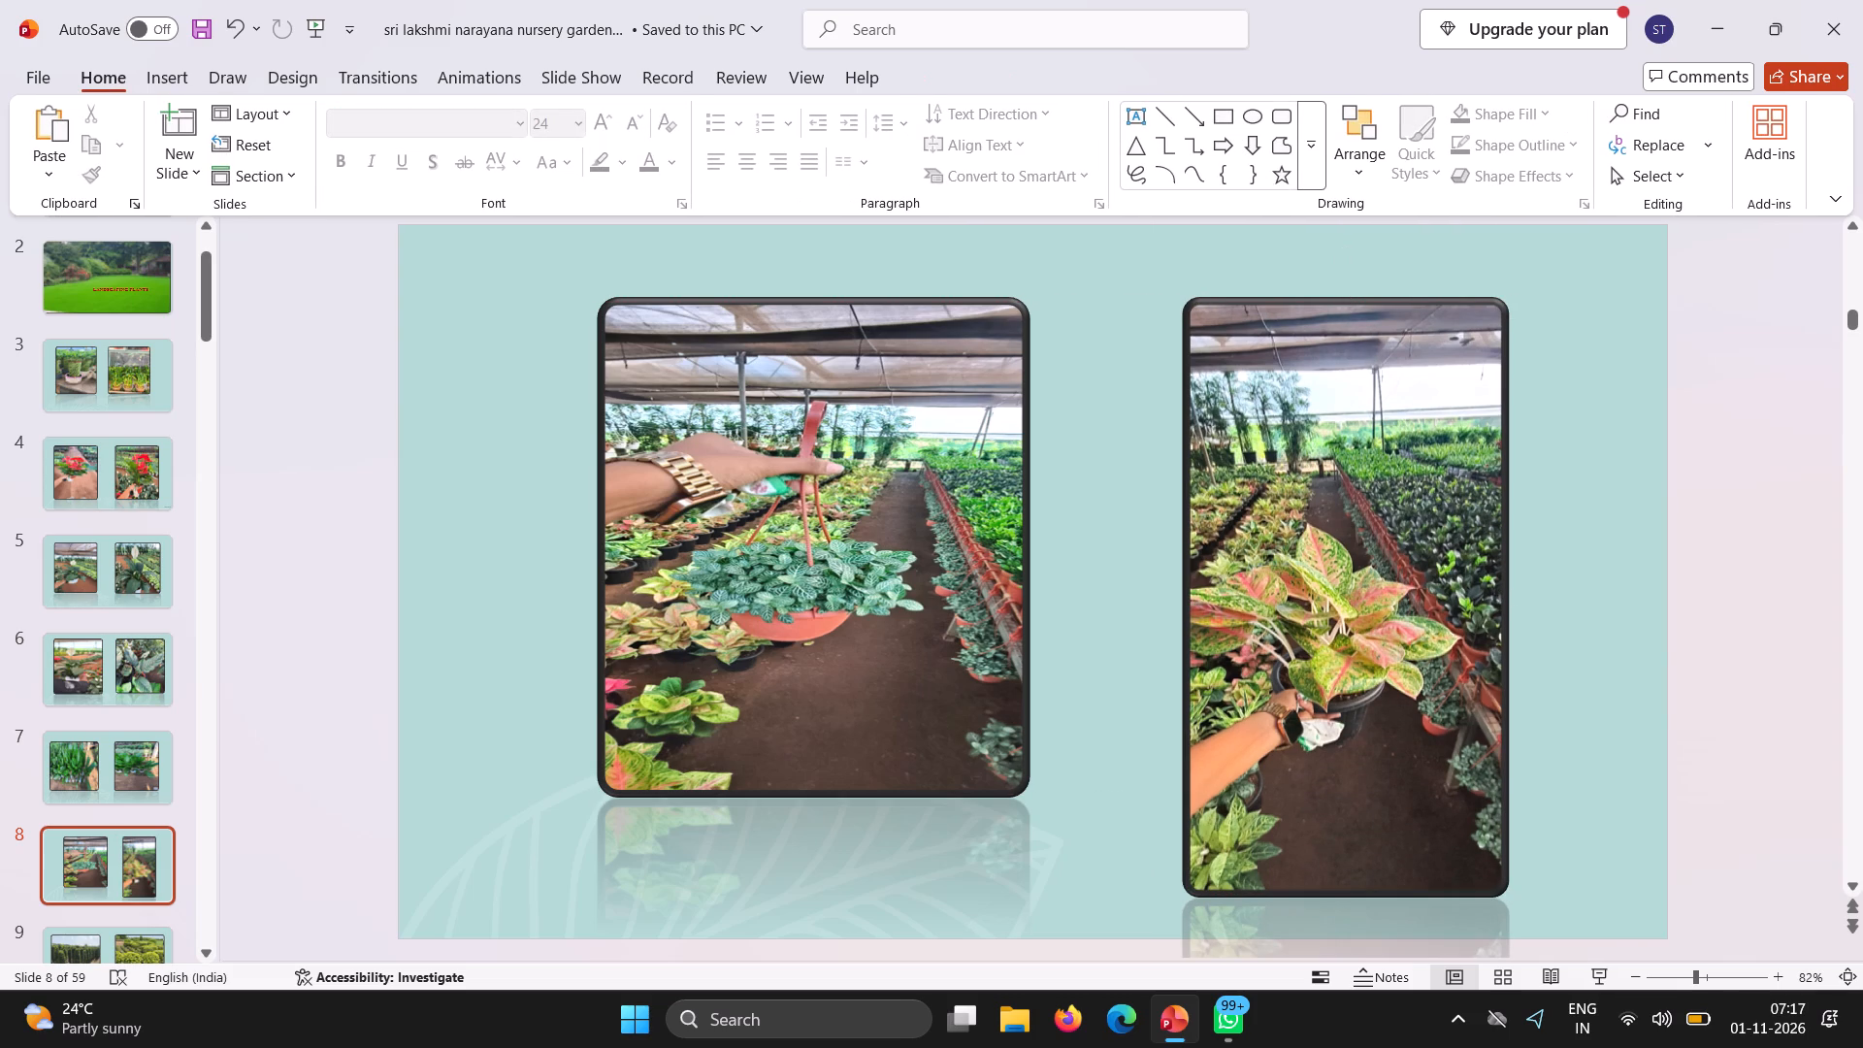
click(1546, 584)
click(1468, 585)
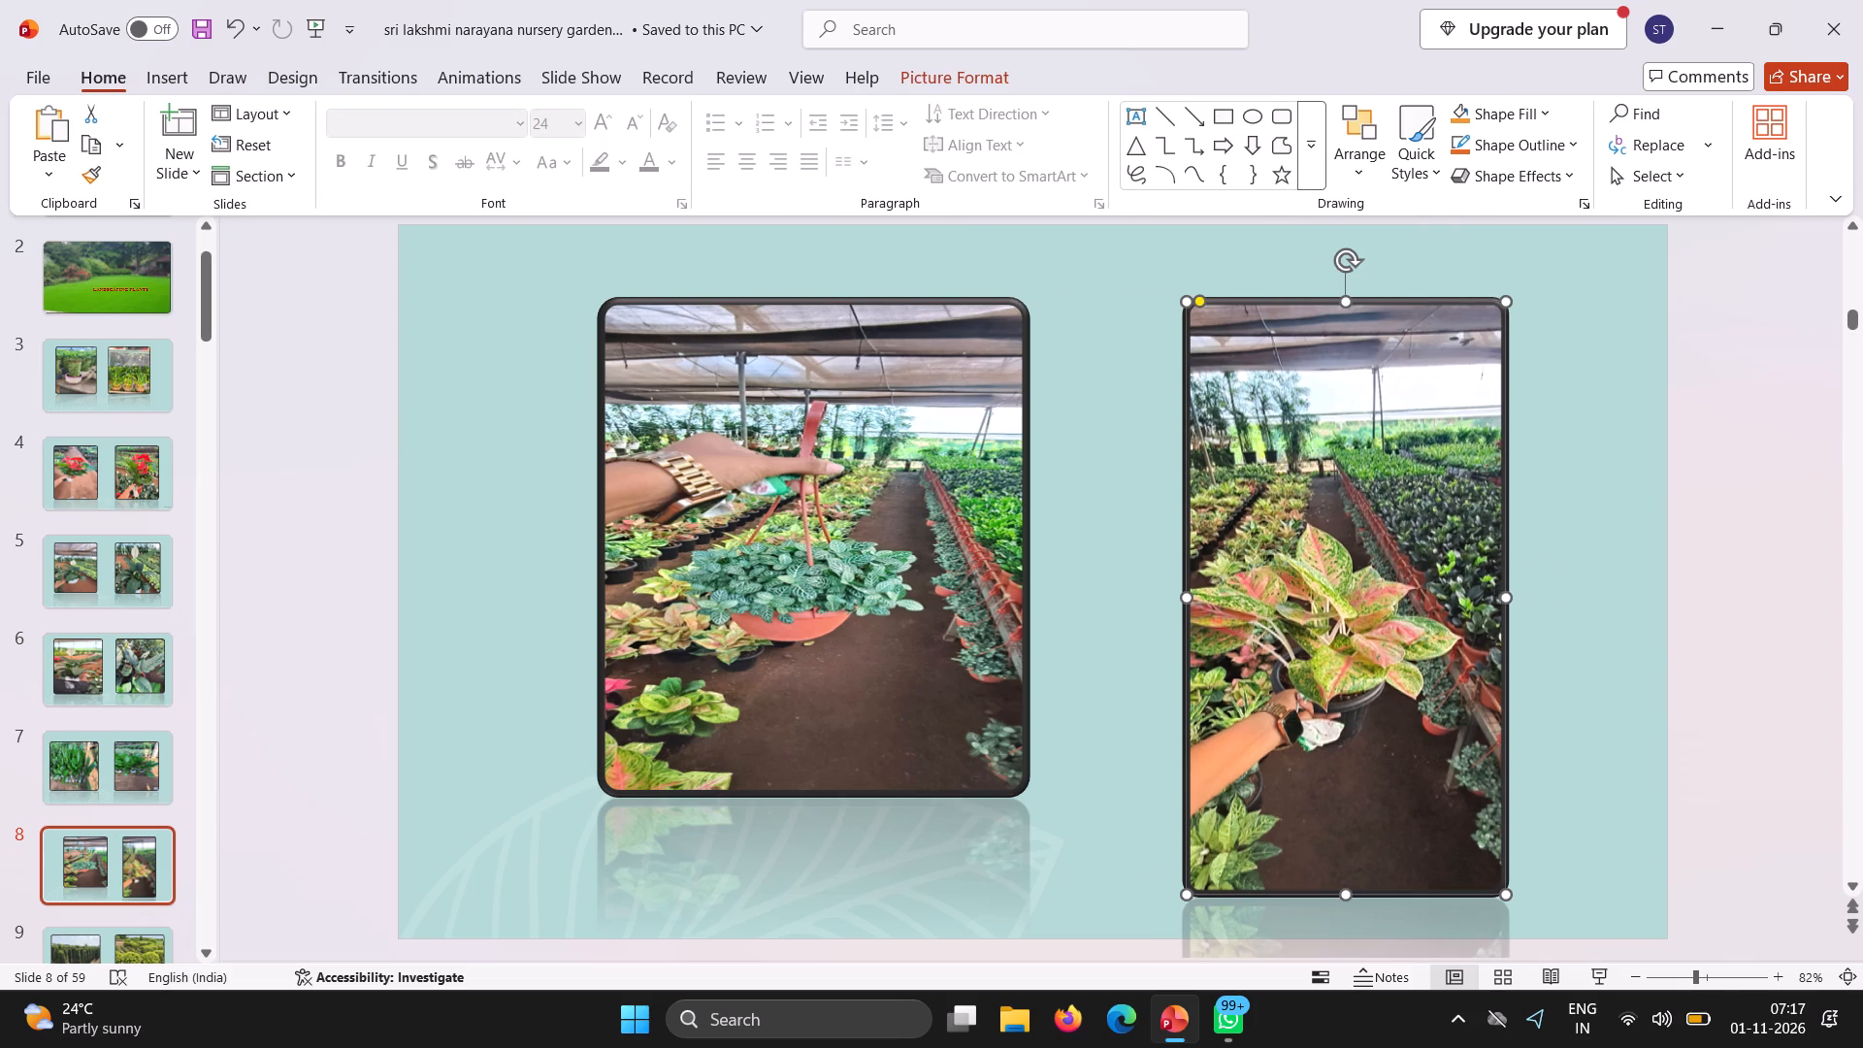
drag(1506, 605, 1516, 597)
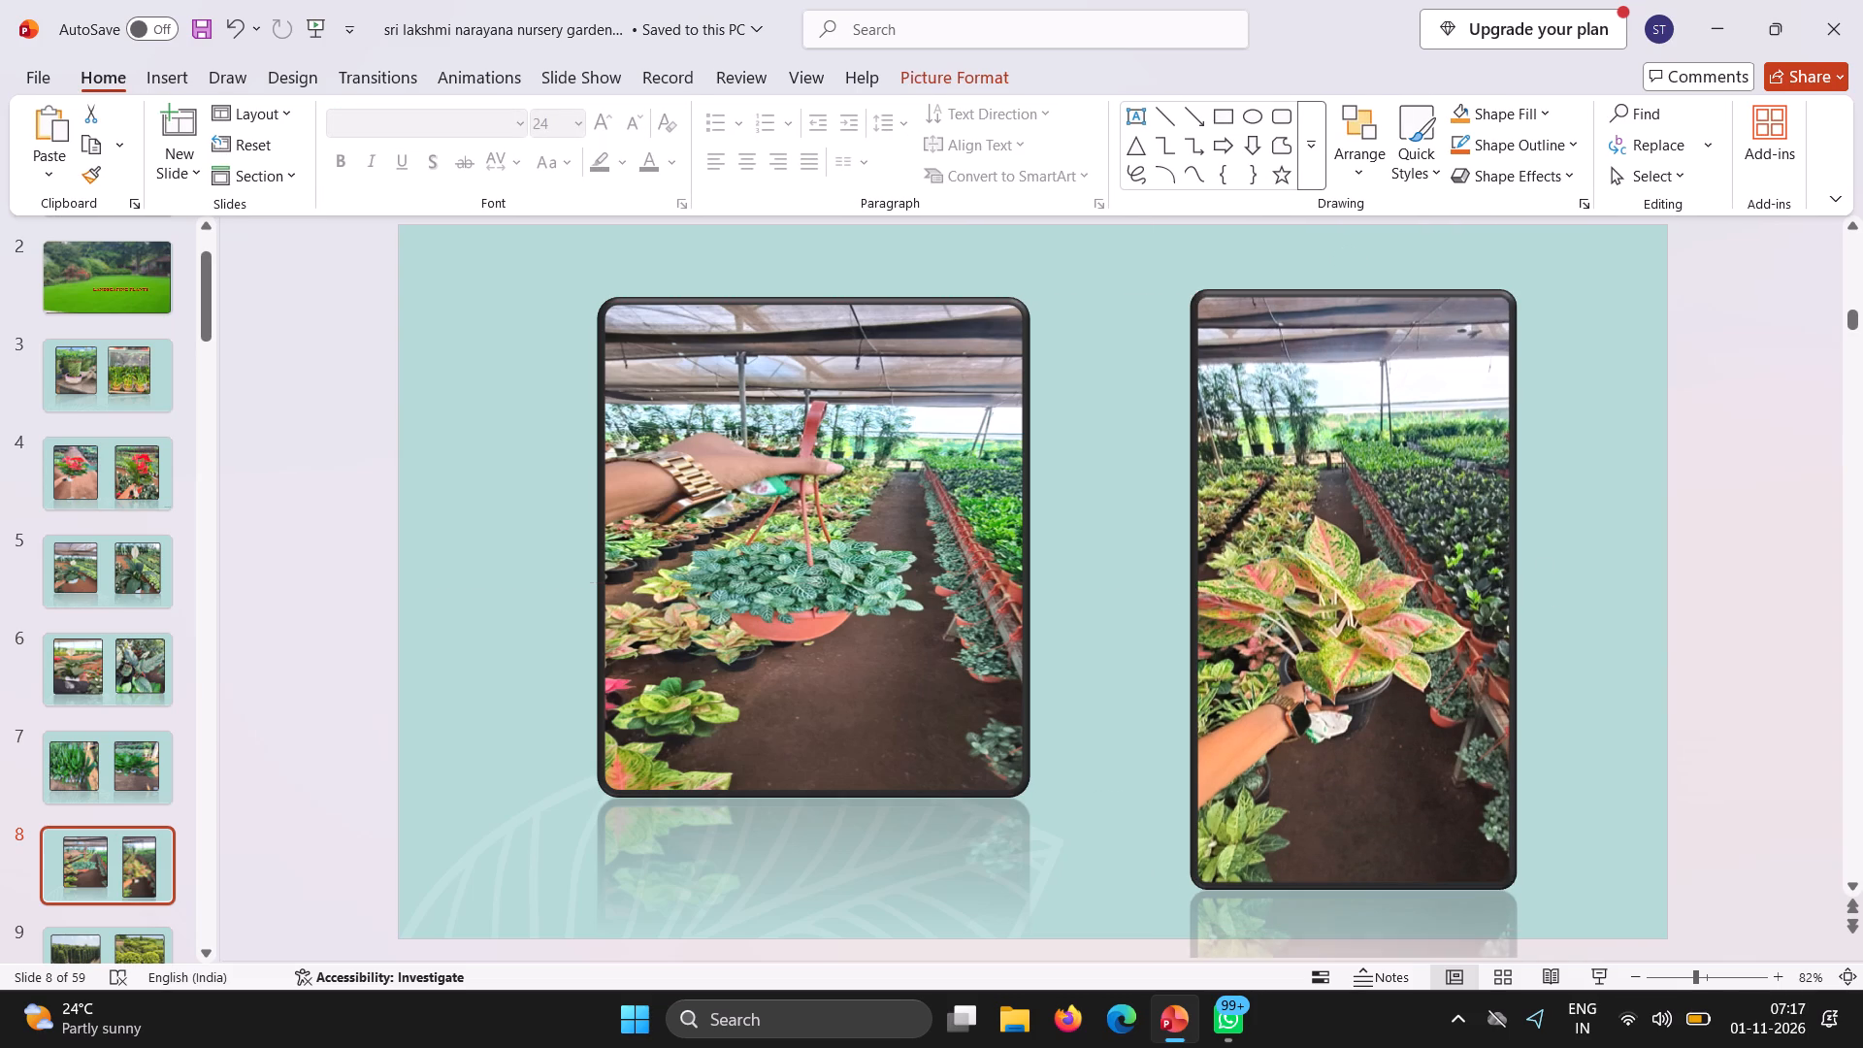
drag(1516, 597, 1554, 592)
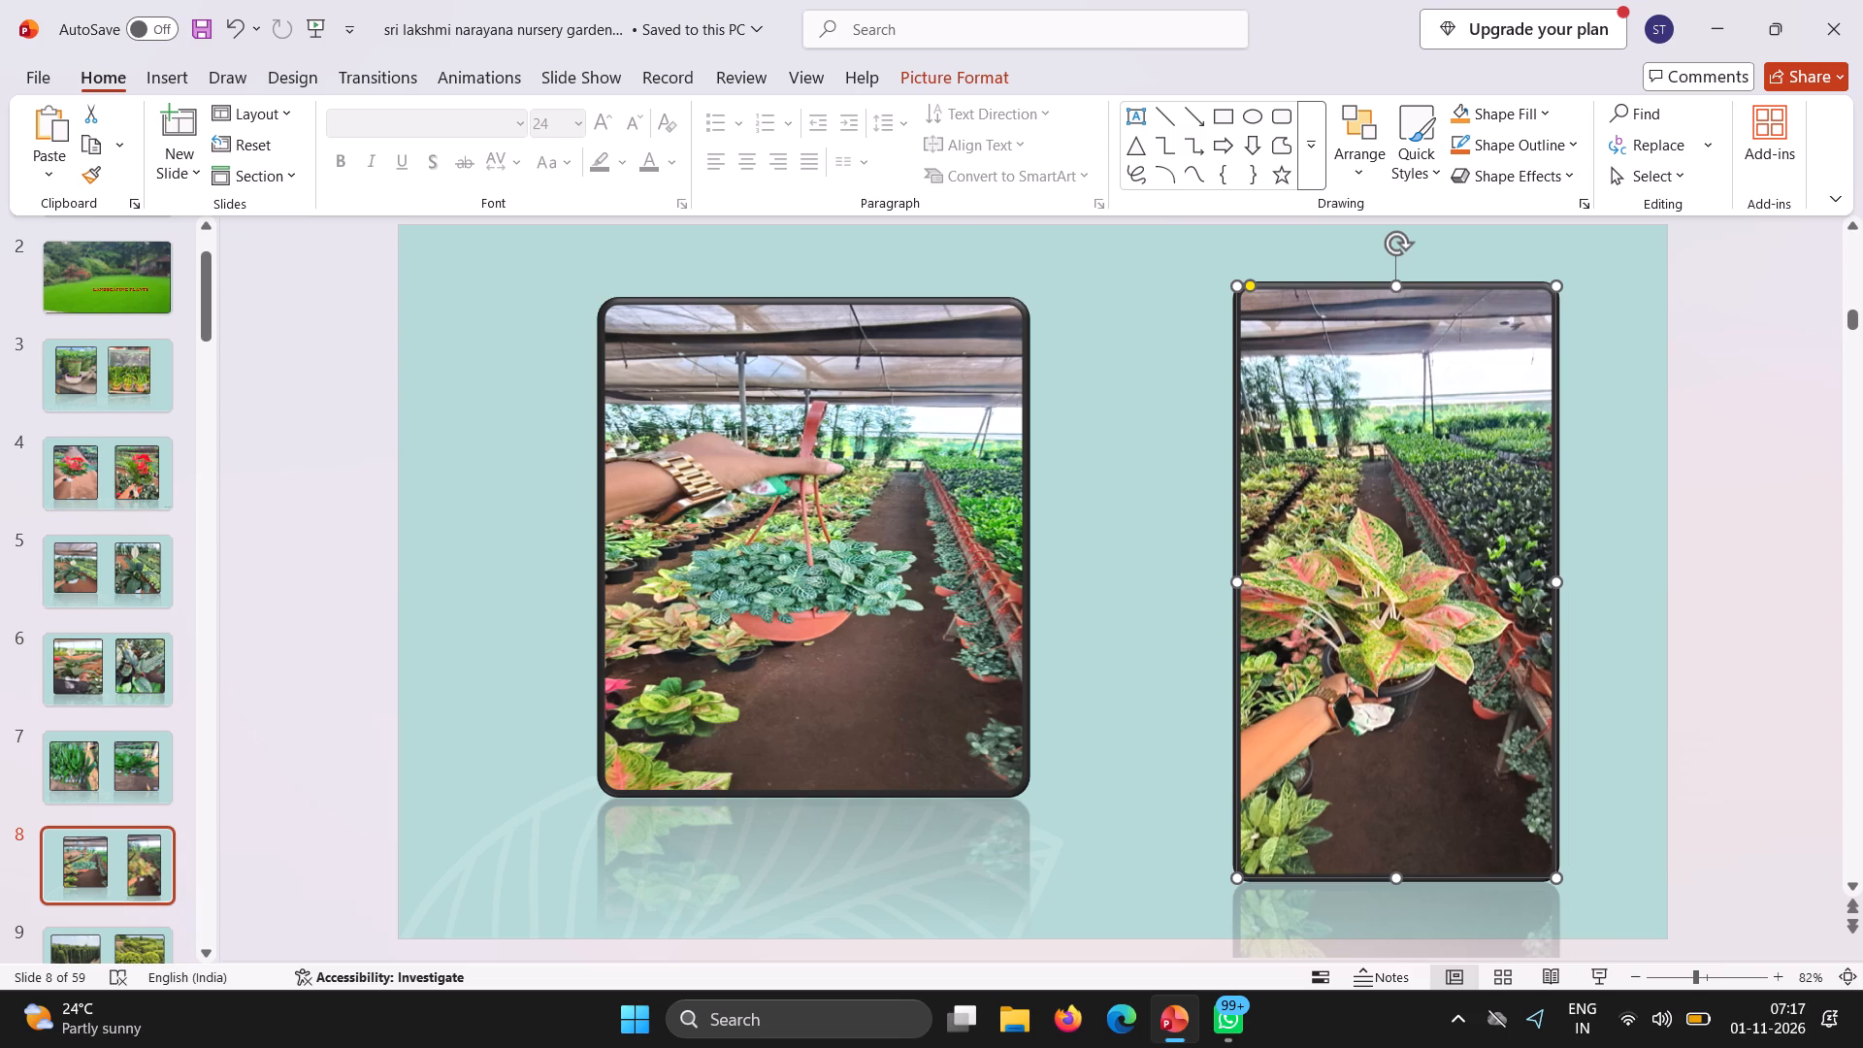
drag(1557, 589, 1511, 582)
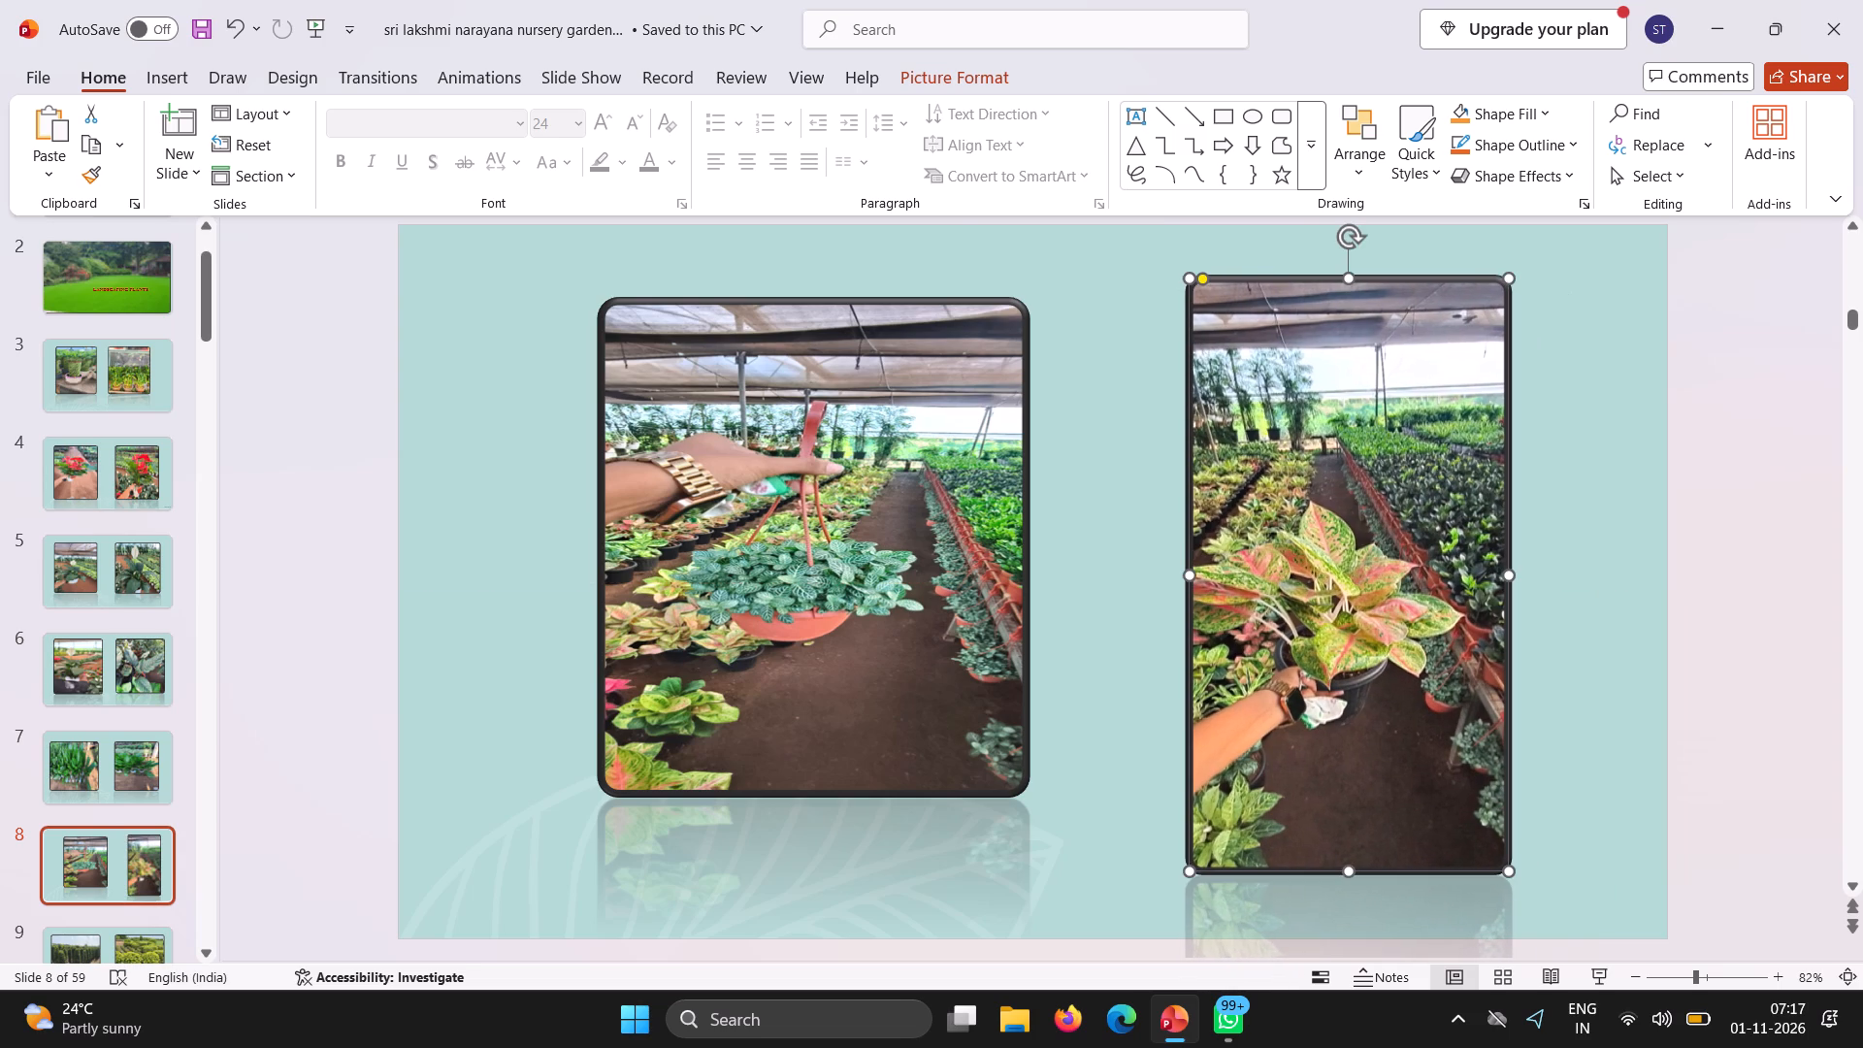
Shorten the leafy plant picture from its bottom and top edges to match the hanging-basket picture's height and alignment.
click(1349, 869)
drag(1349, 869, 1351, 837)
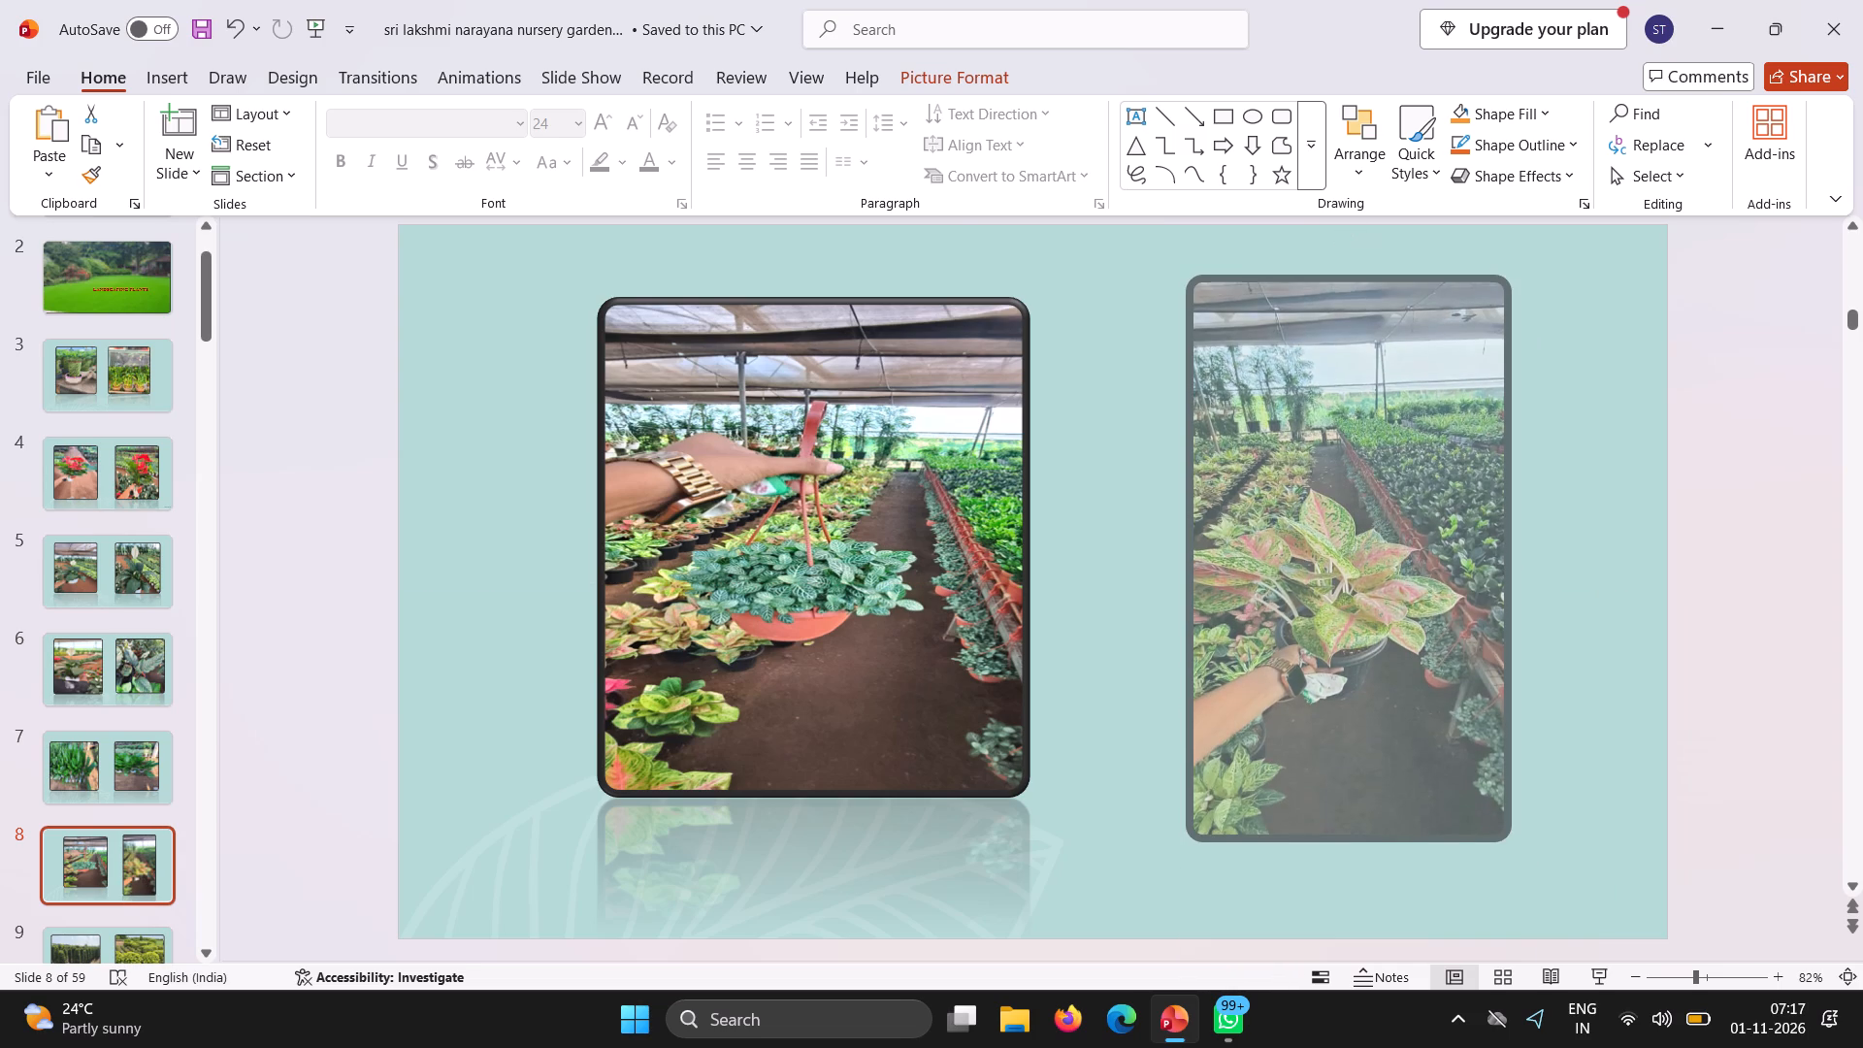
drag(1351, 837, 1364, 797)
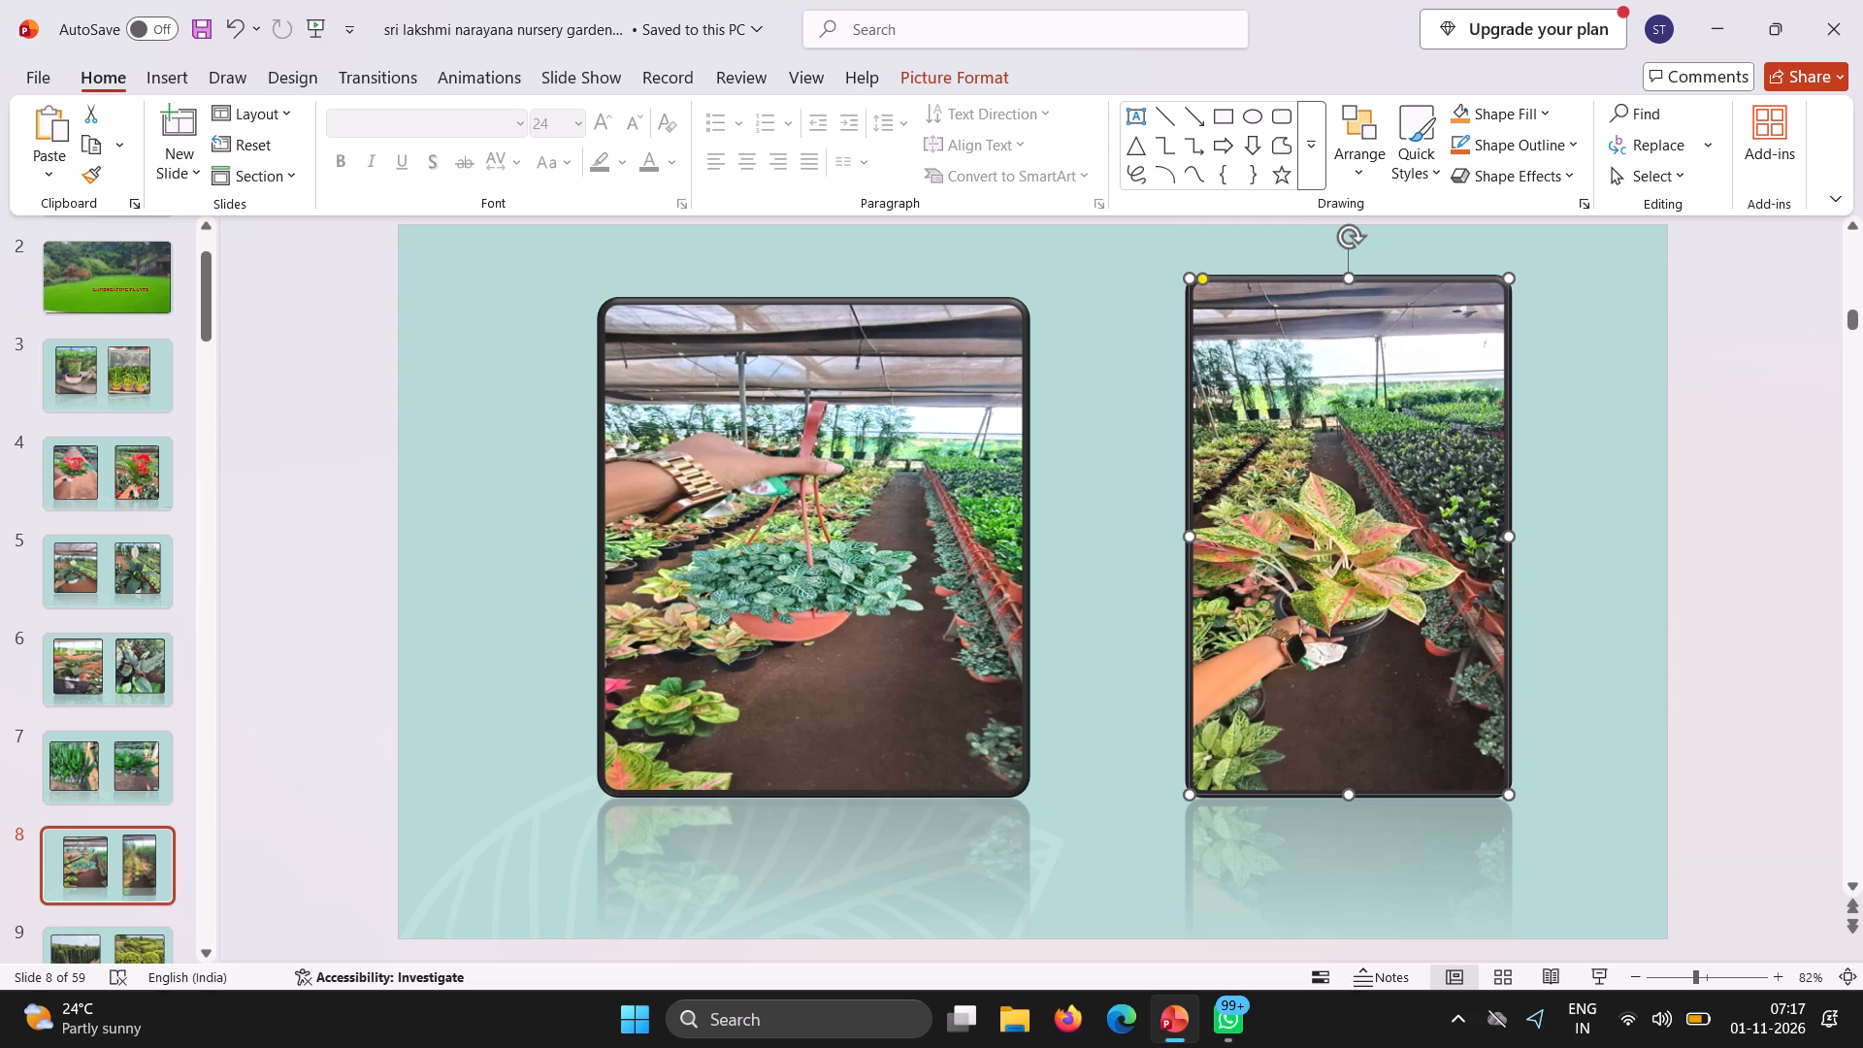
click(1347, 272)
drag(1347, 272, 1361, 319)
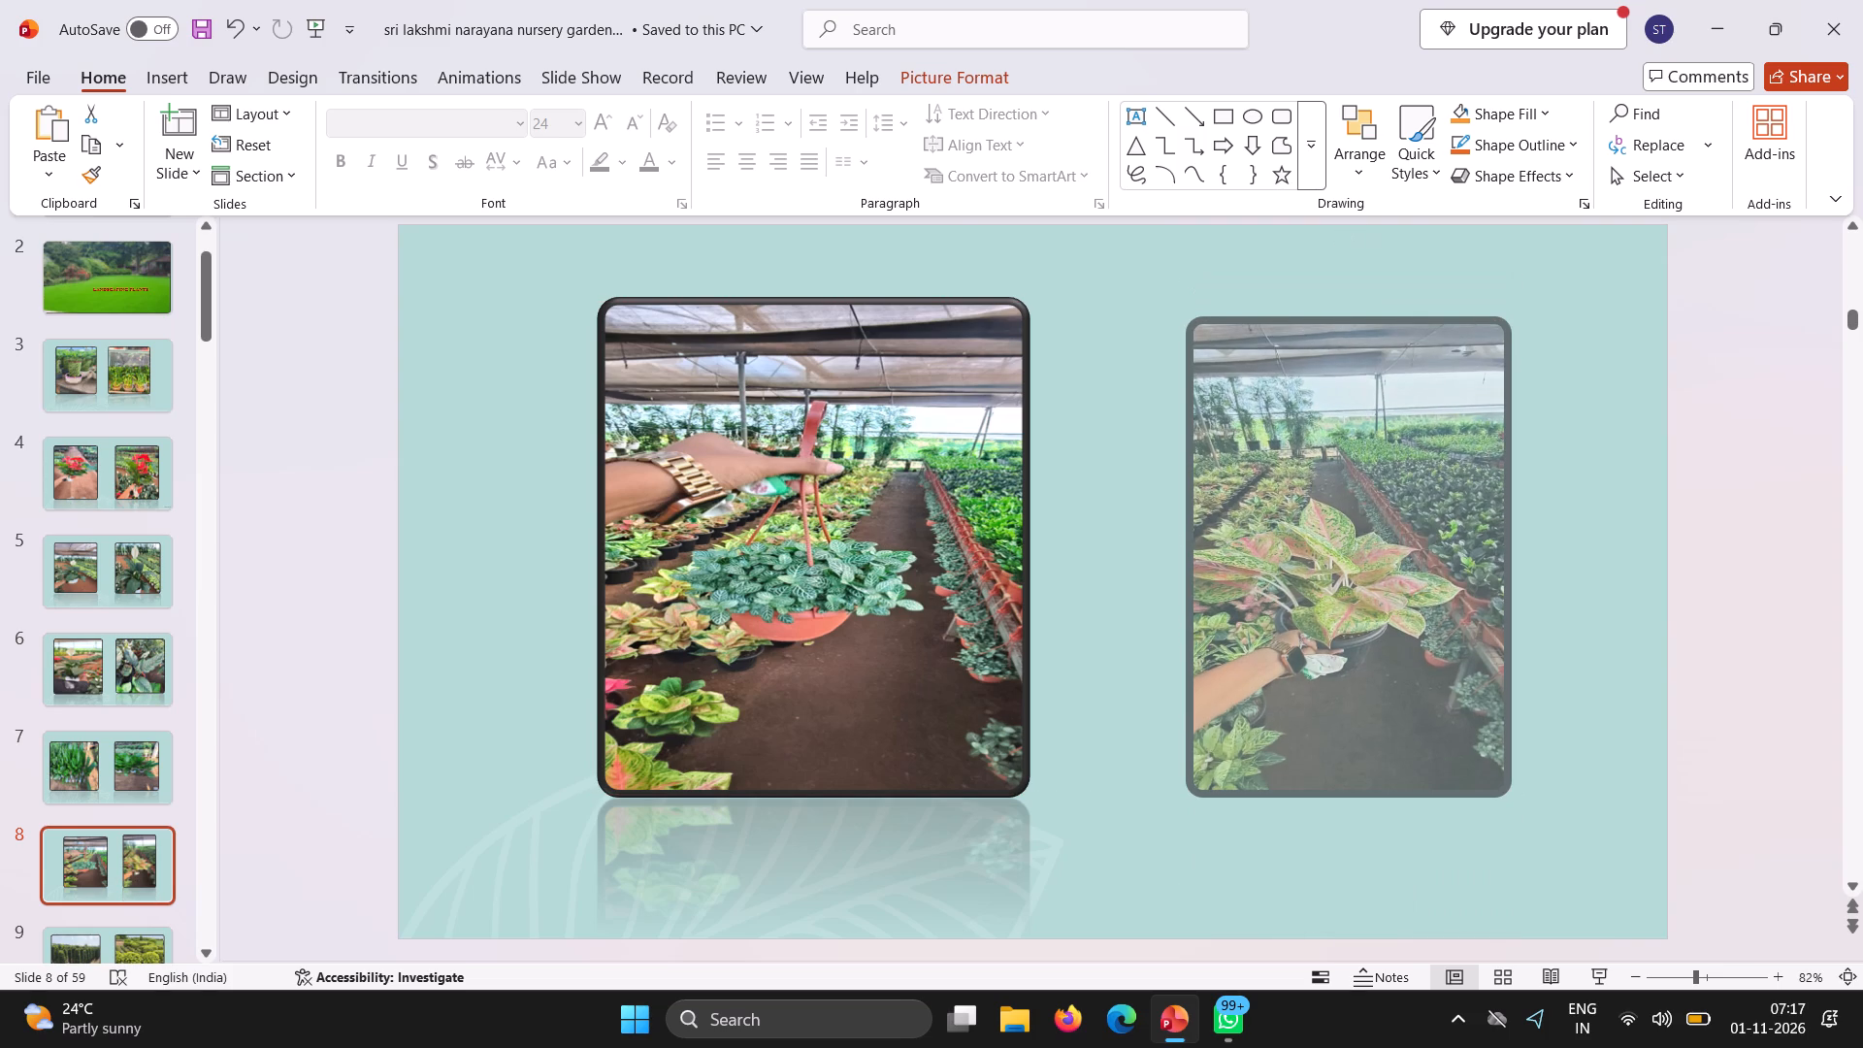
drag(1361, 319, 1361, 300)
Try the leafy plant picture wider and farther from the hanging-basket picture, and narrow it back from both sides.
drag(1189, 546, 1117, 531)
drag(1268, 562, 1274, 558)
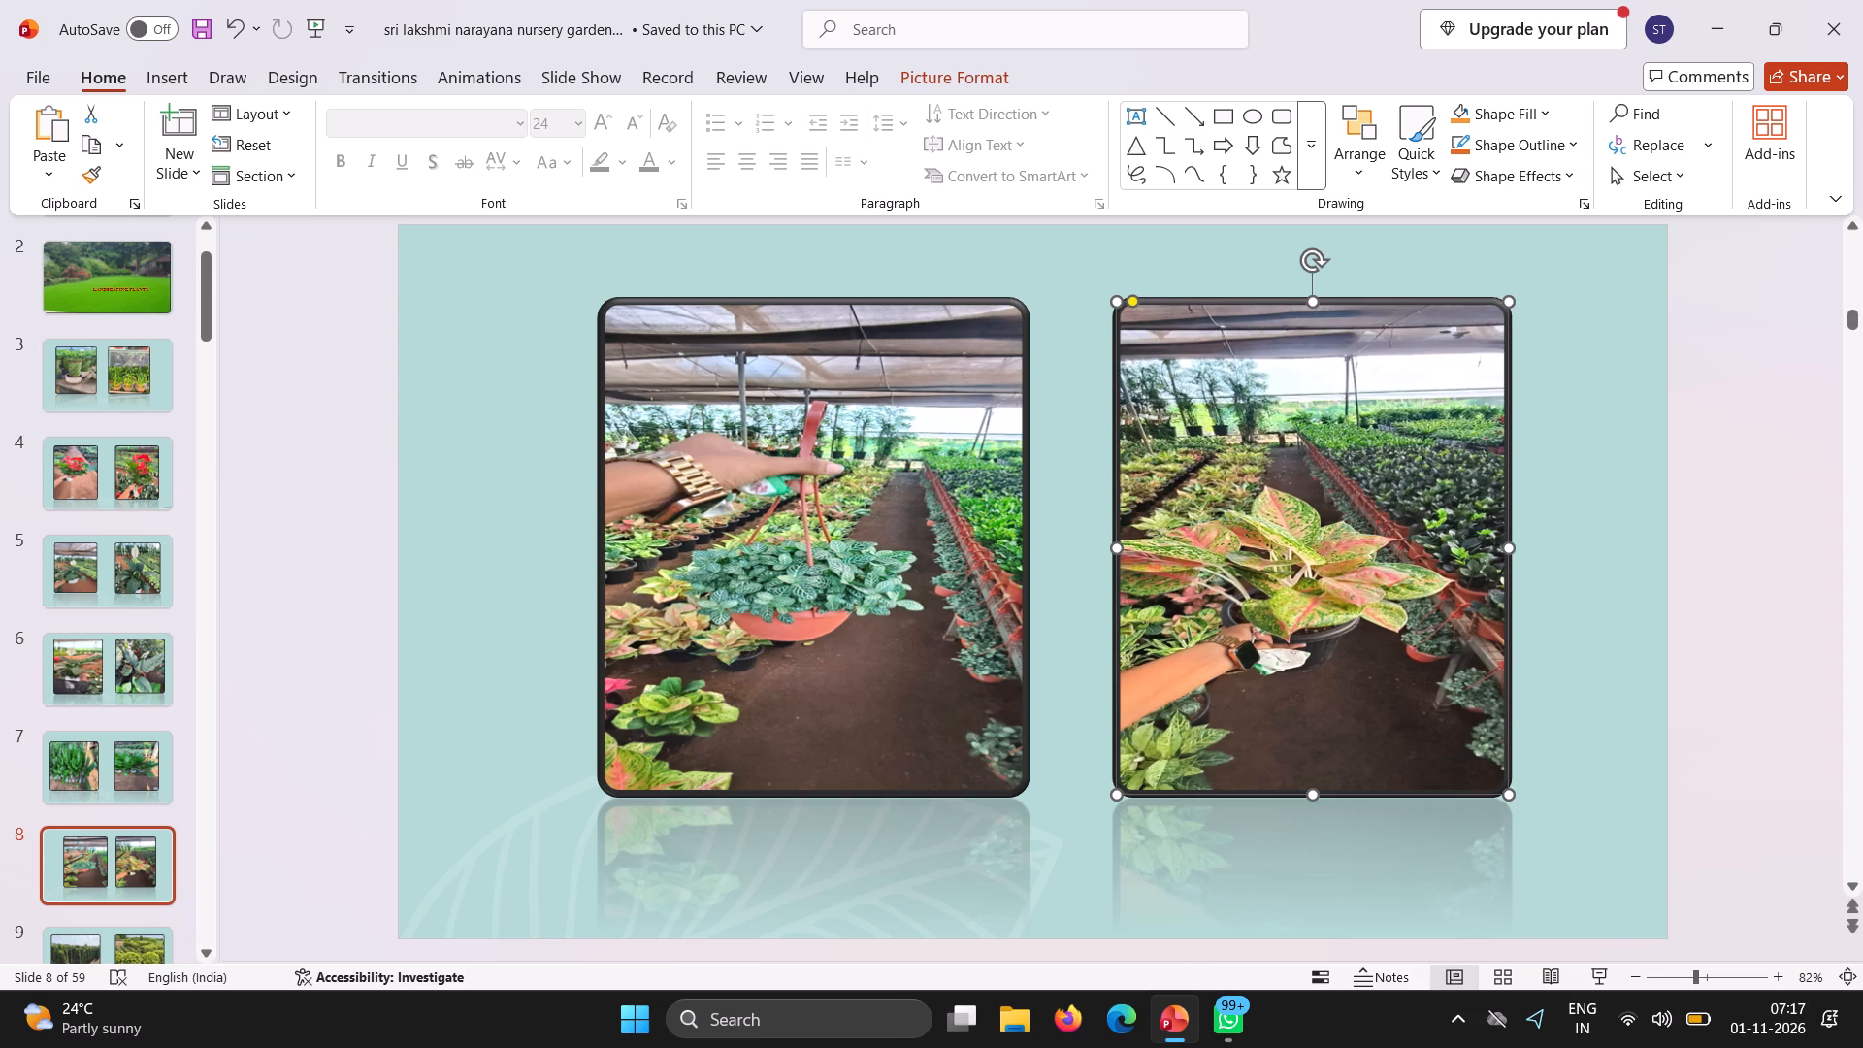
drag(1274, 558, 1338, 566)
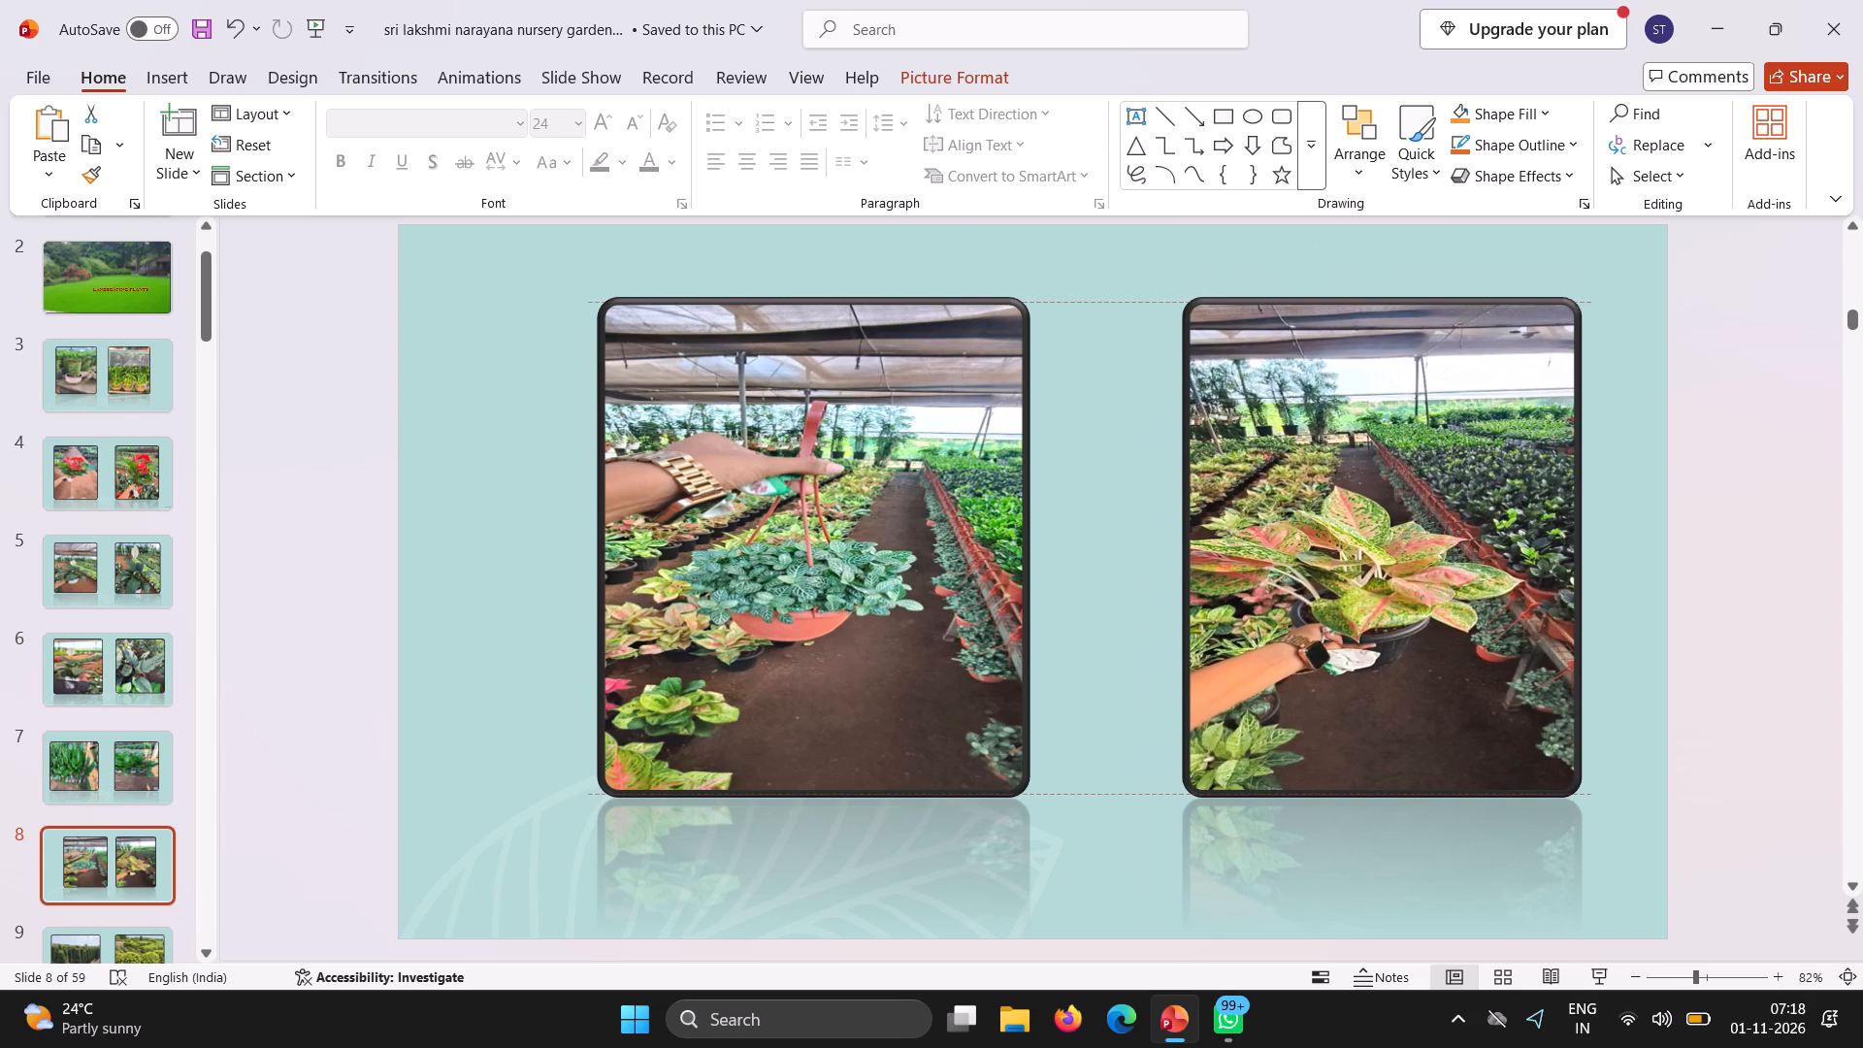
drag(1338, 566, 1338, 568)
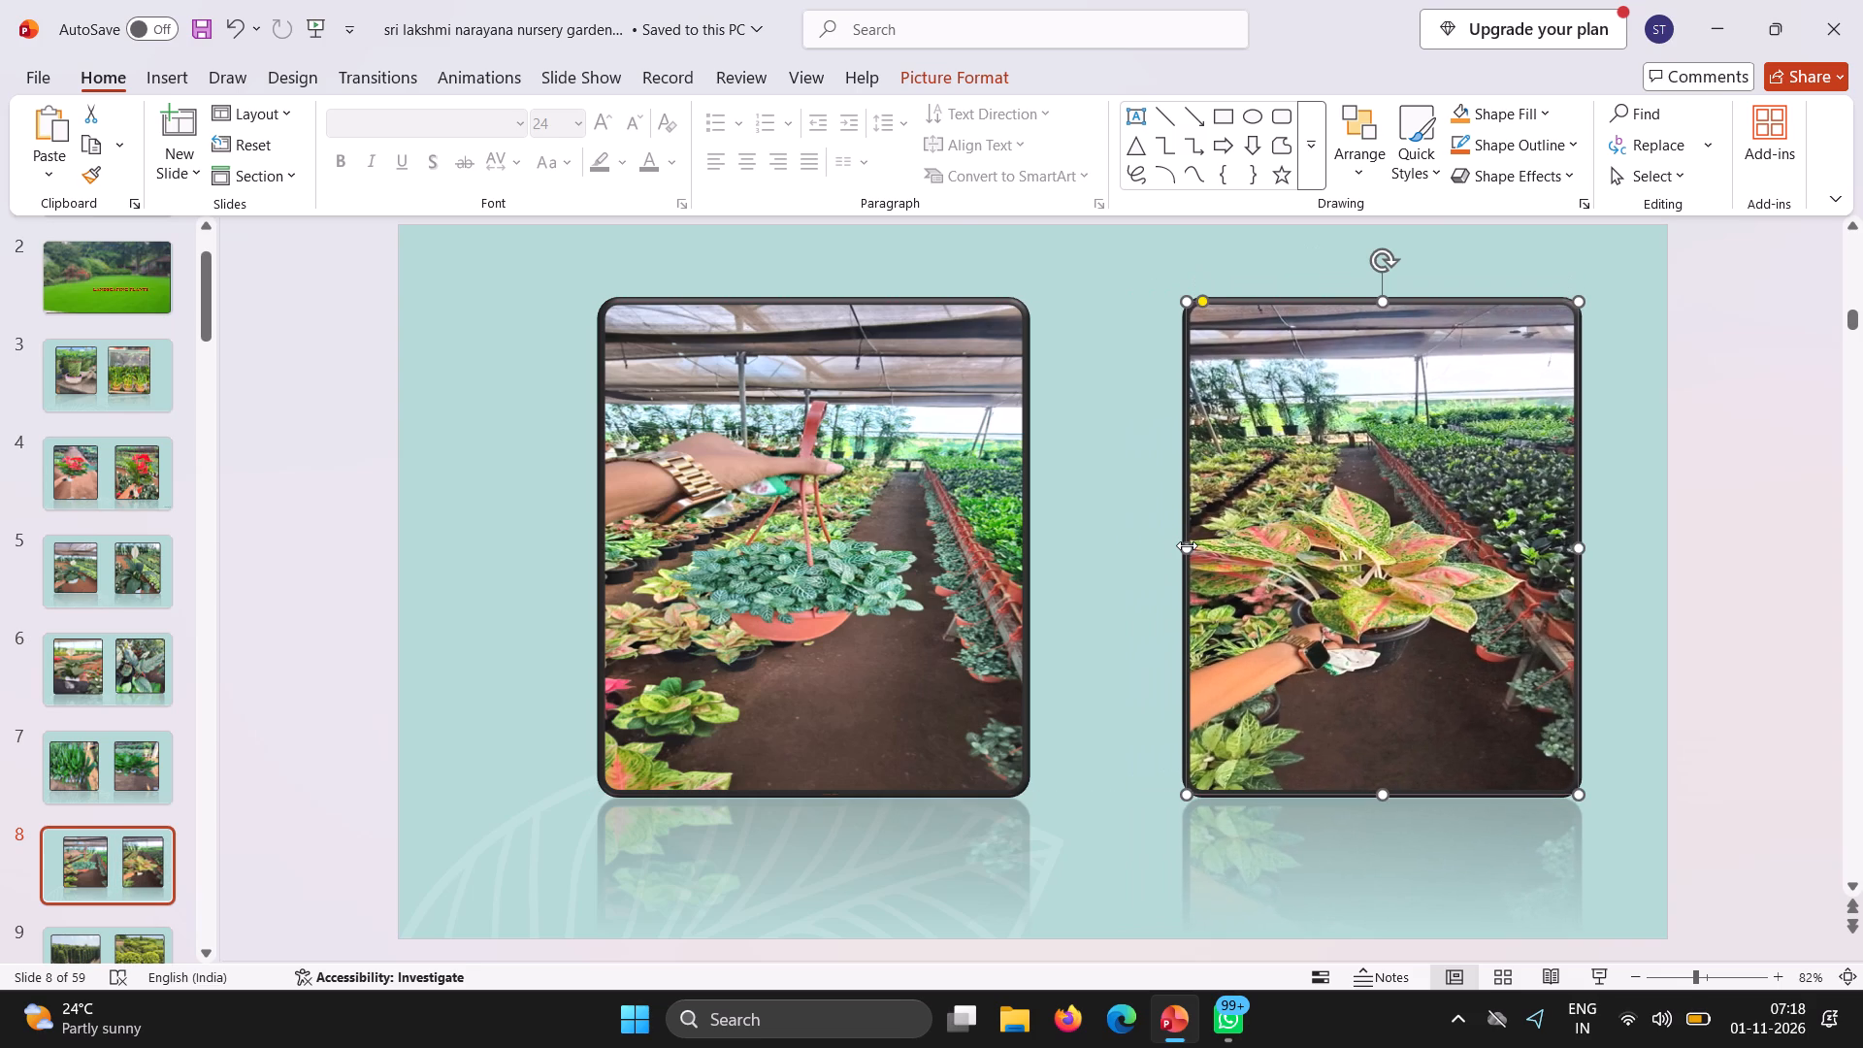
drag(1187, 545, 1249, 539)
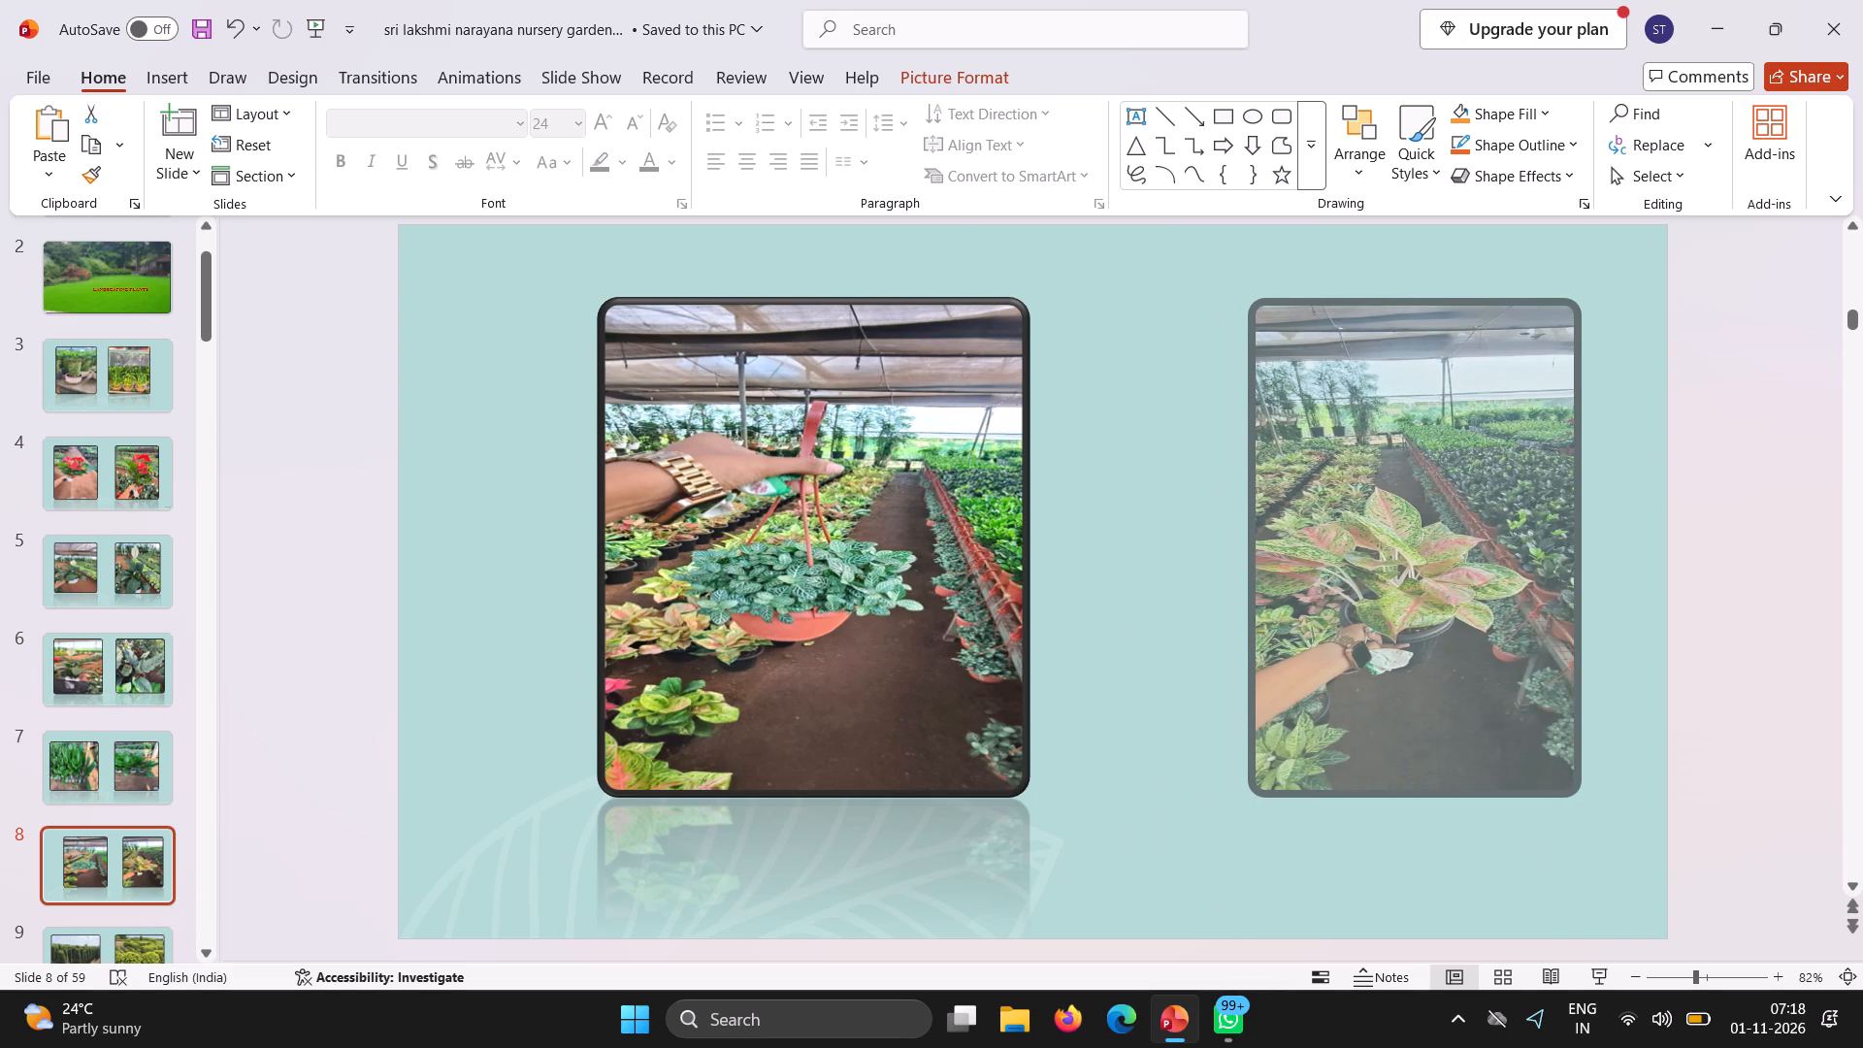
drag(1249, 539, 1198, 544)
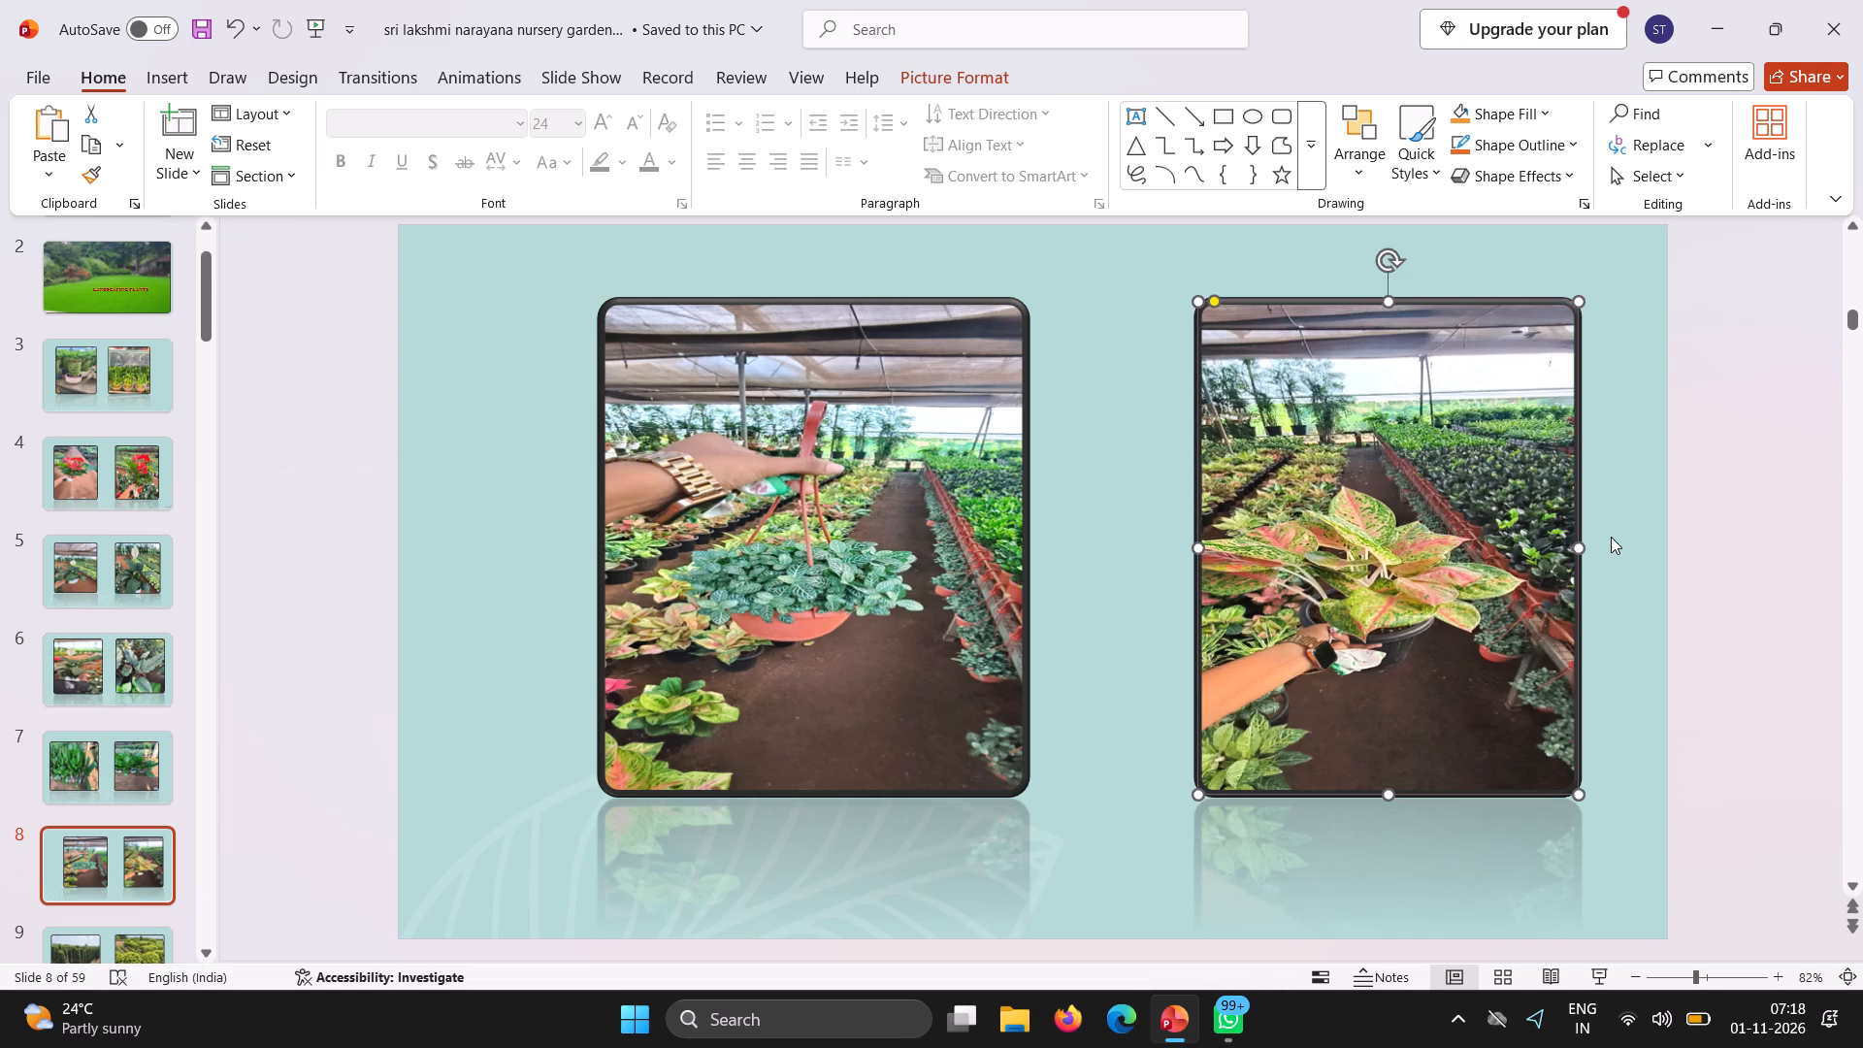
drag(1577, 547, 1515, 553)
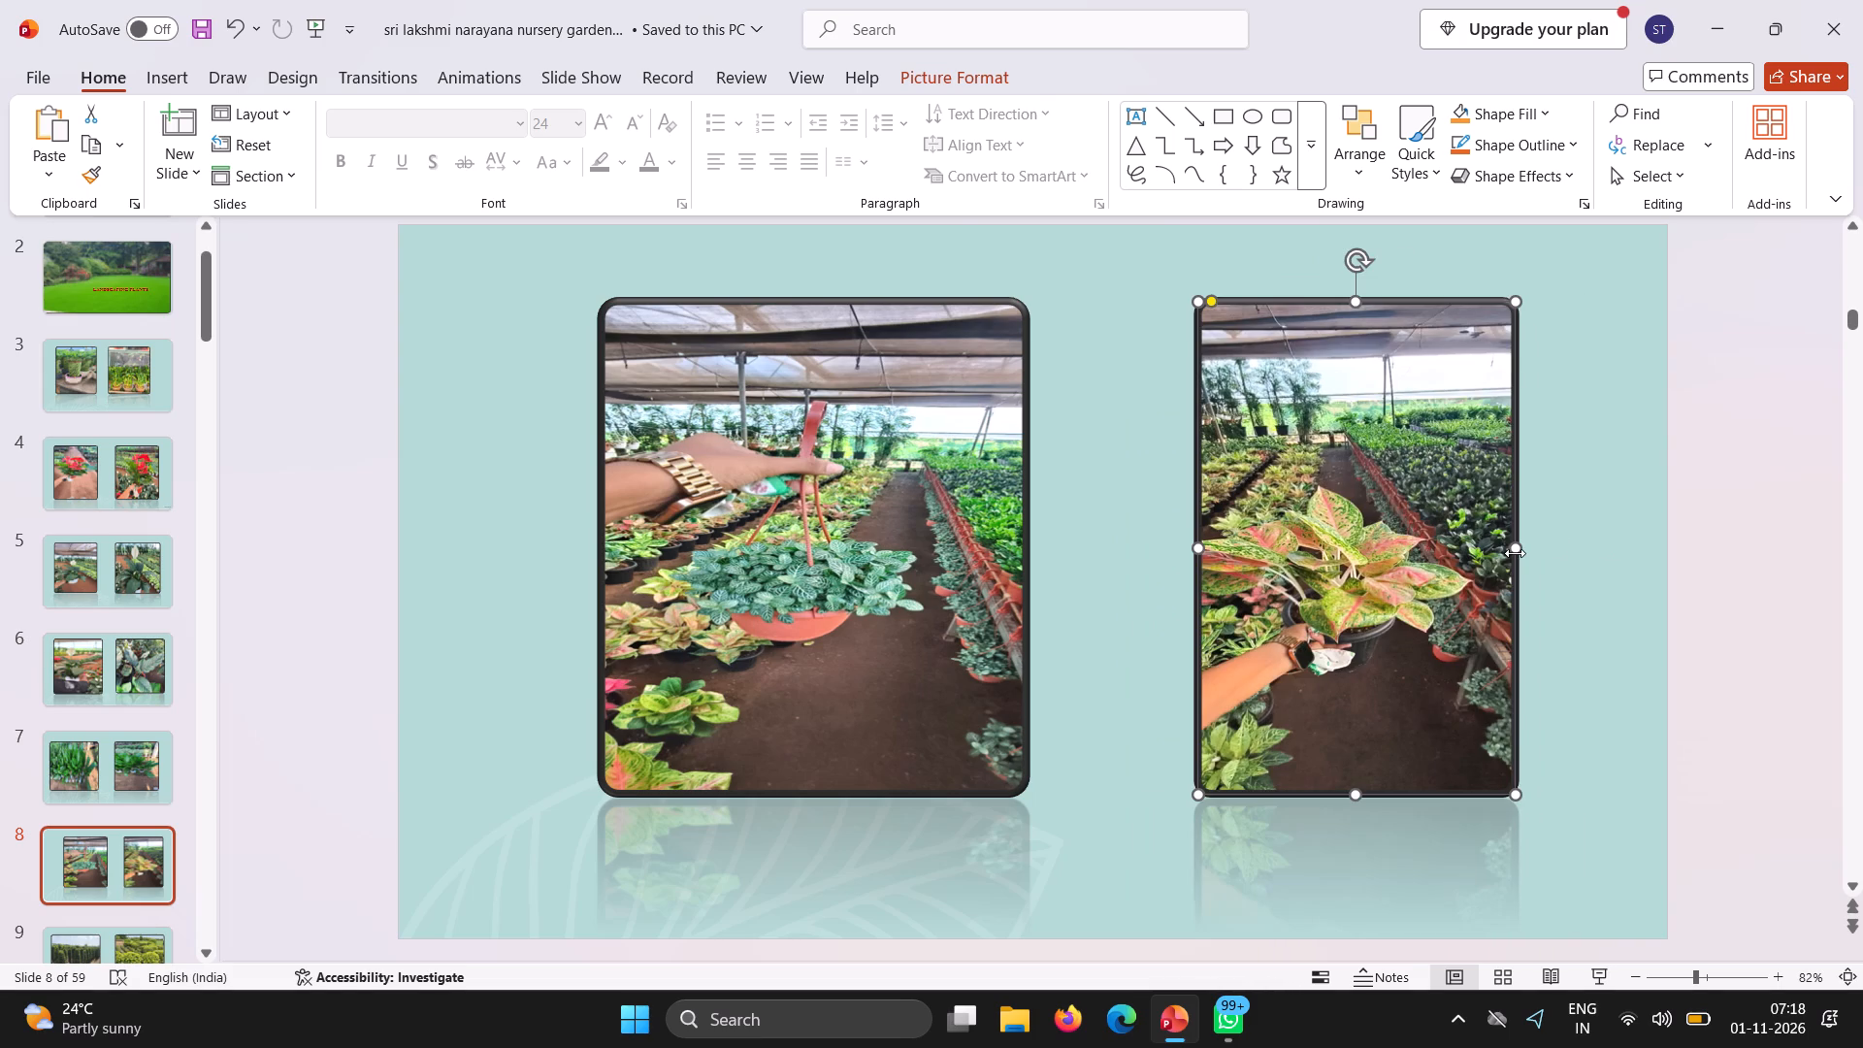
Narrow the hanging-basket picture from both sides to nearly the leafy plant picture's width, keeping its height.
drag(909, 612, 961, 593)
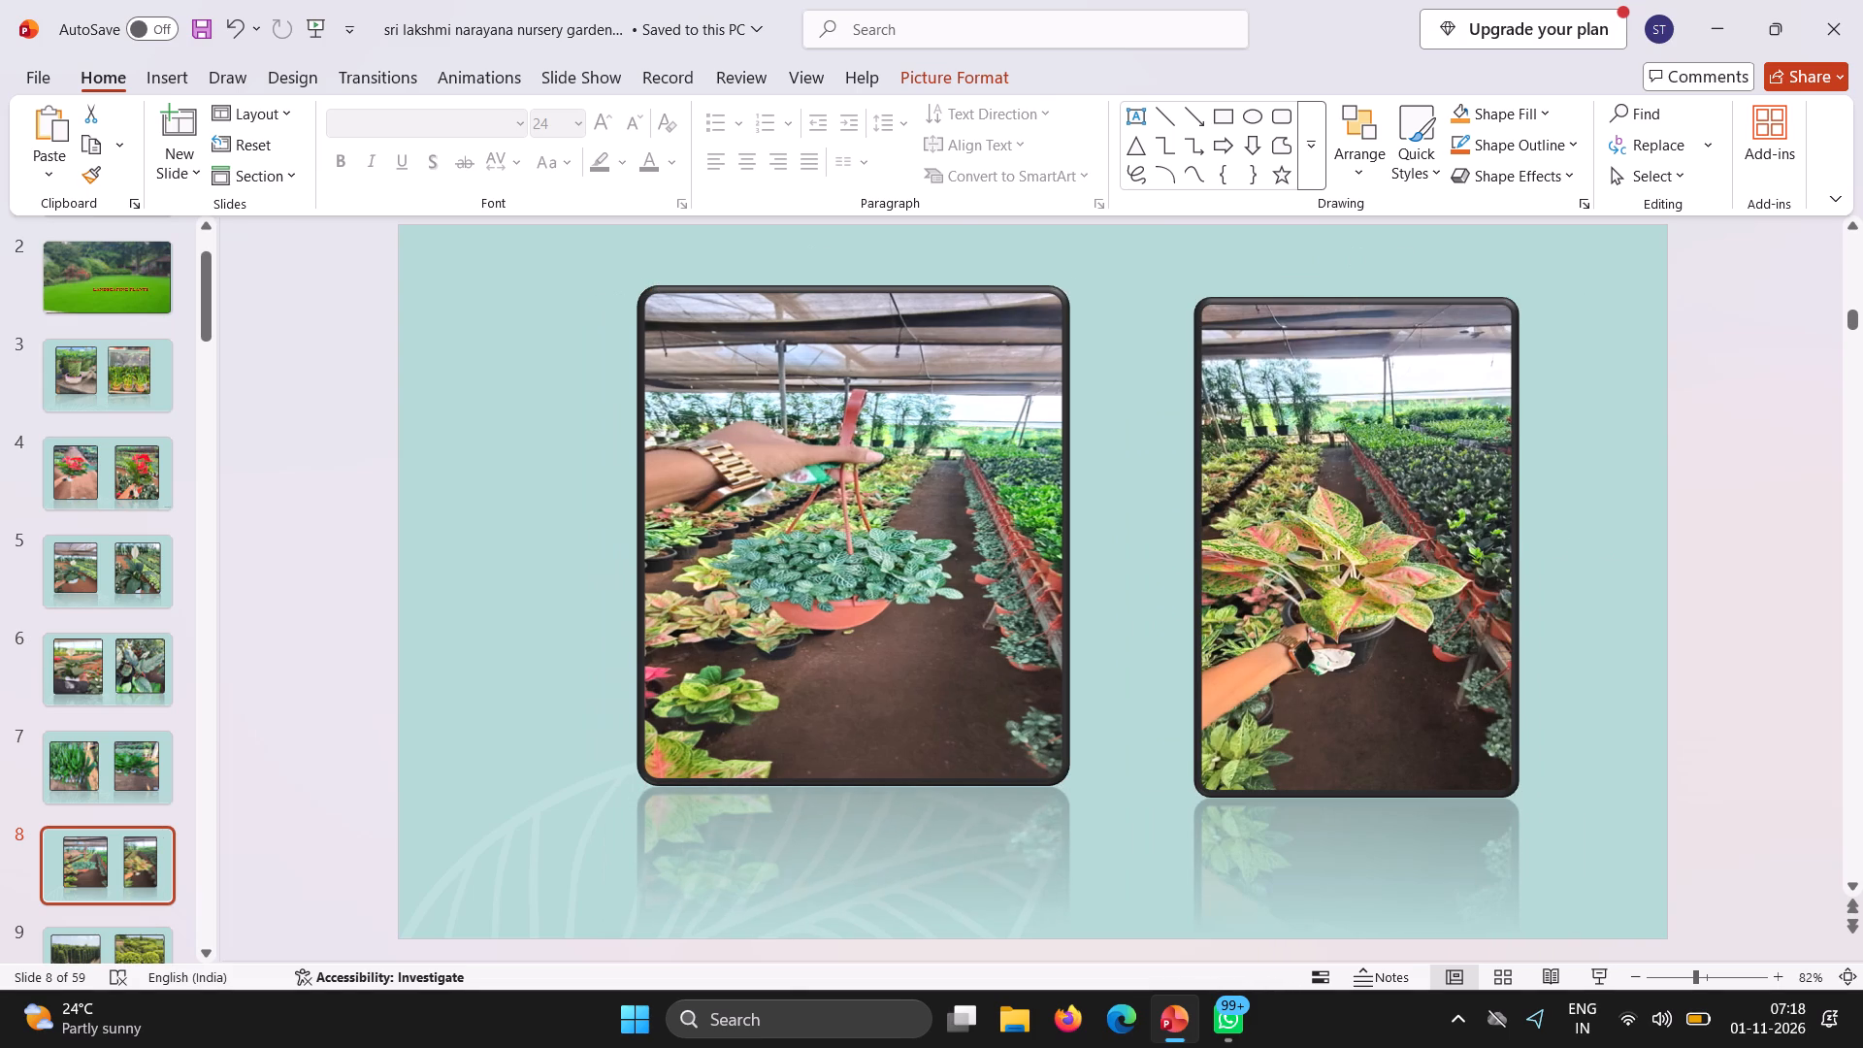
drag(961, 593, 951, 618)
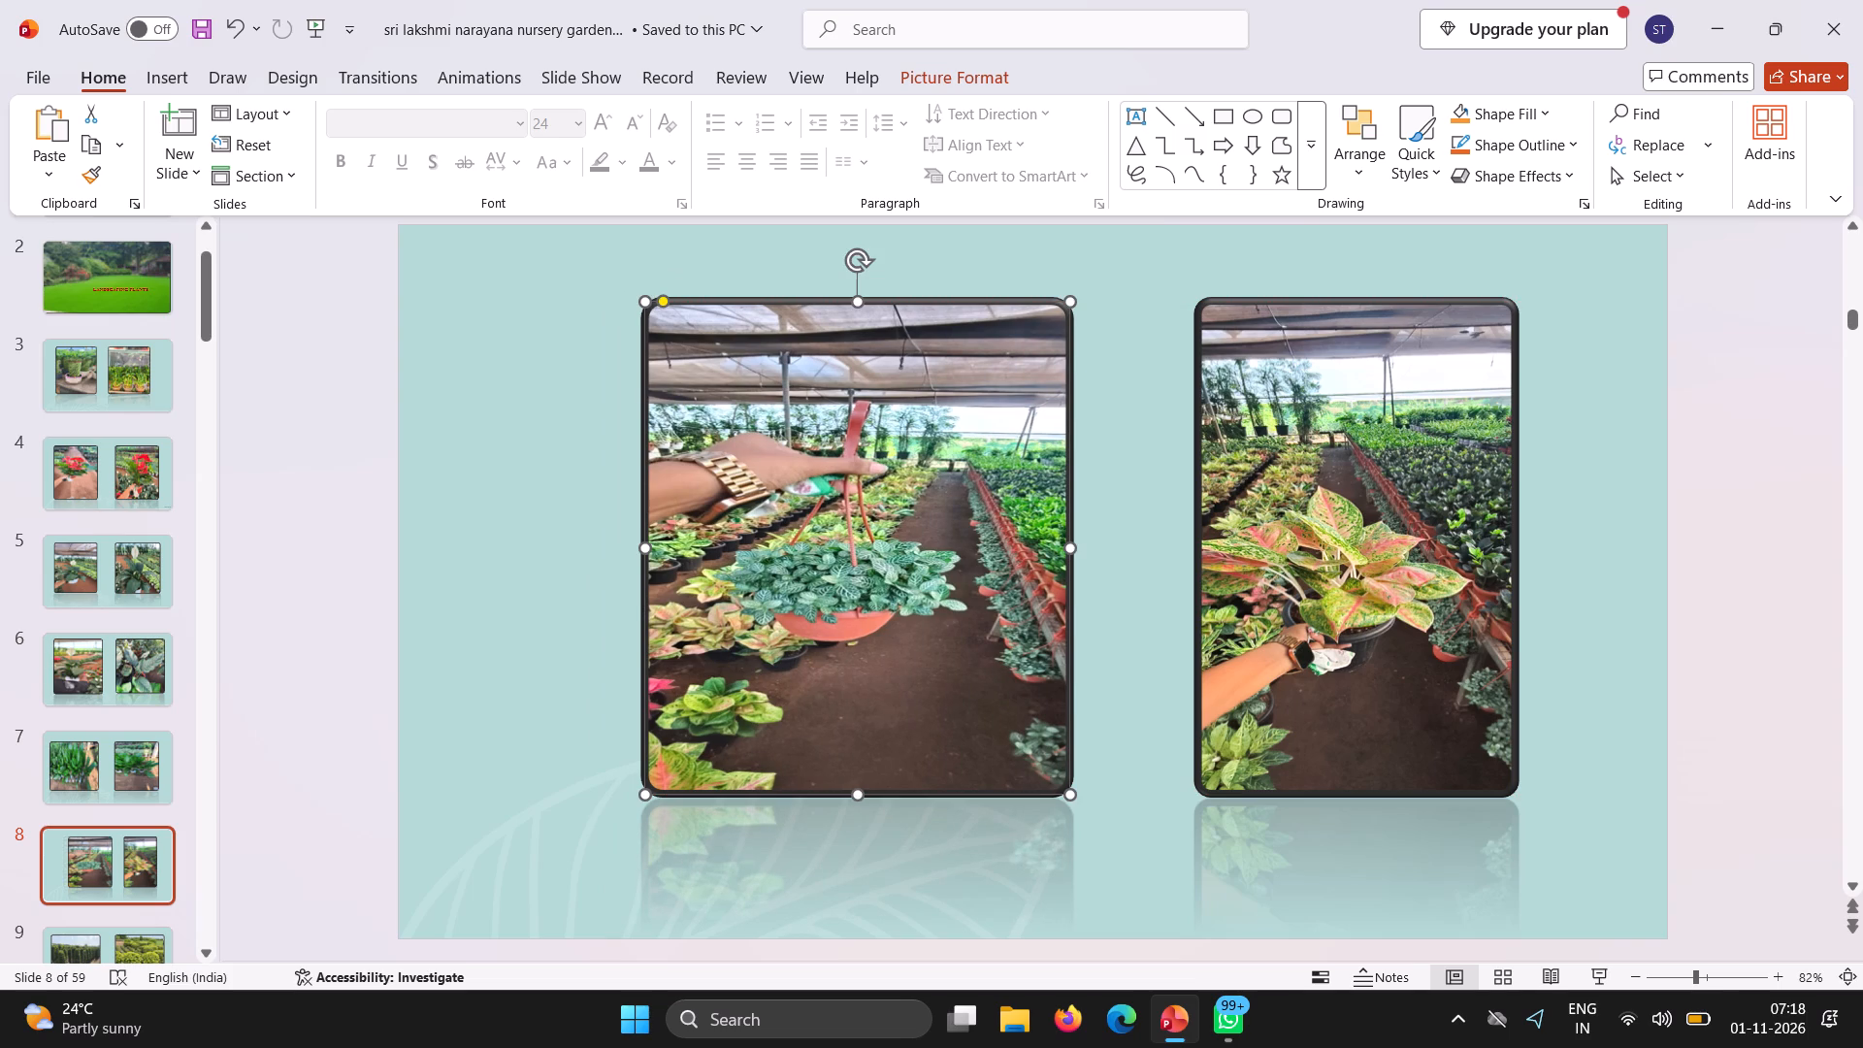
drag(1076, 555, 1028, 555)
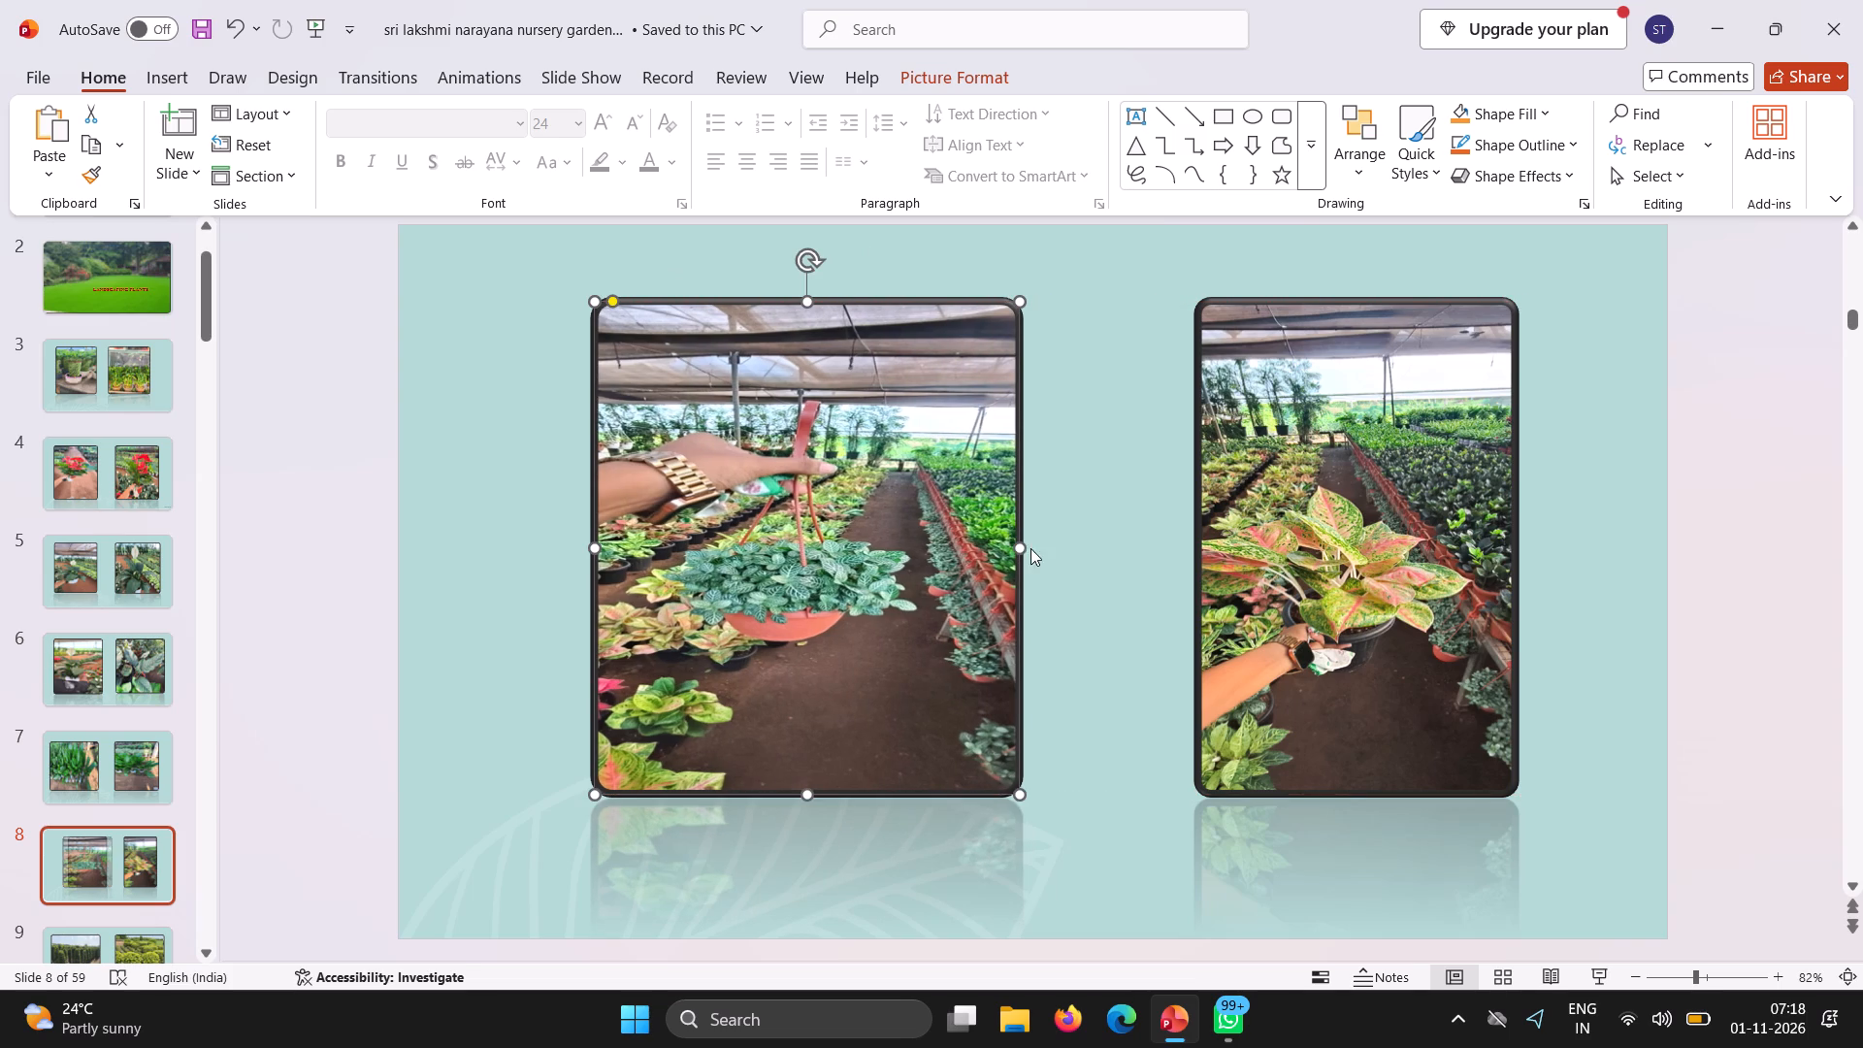
drag(1017, 547, 937, 549)
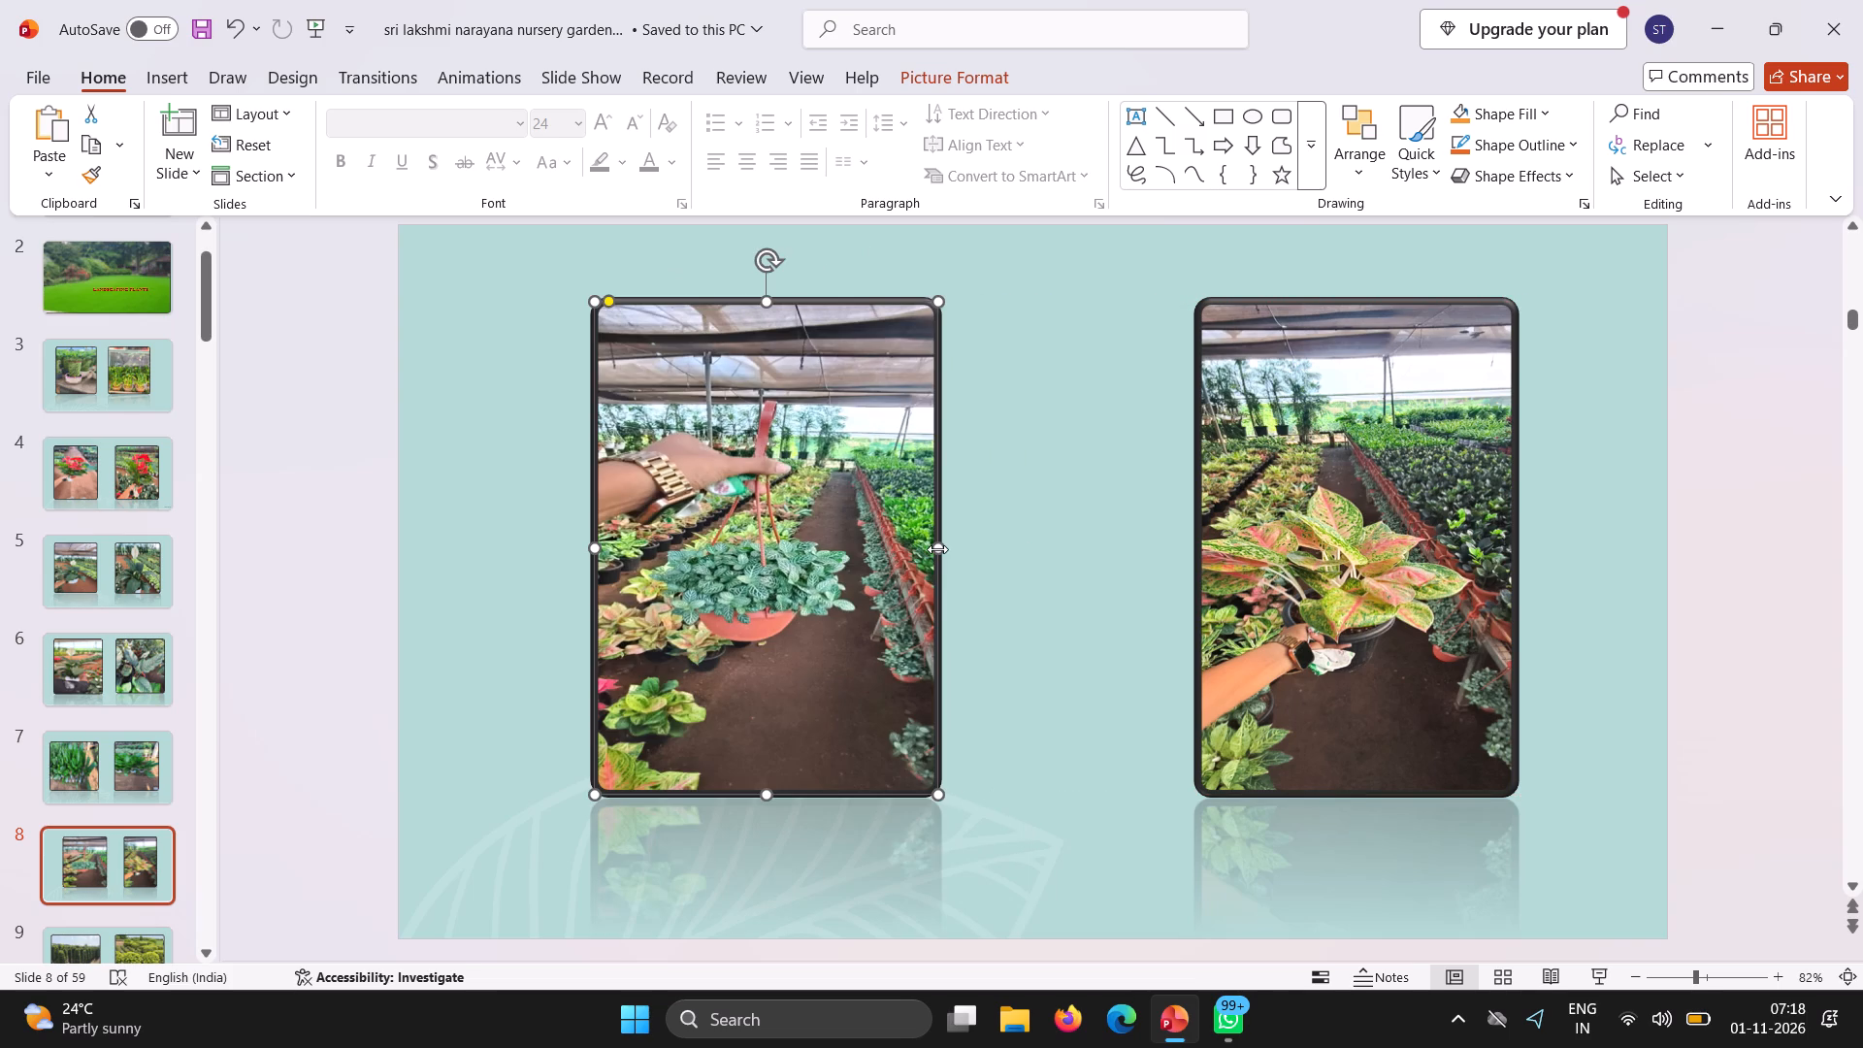
drag(798, 551, 866, 548)
drag(653, 549, 694, 535)
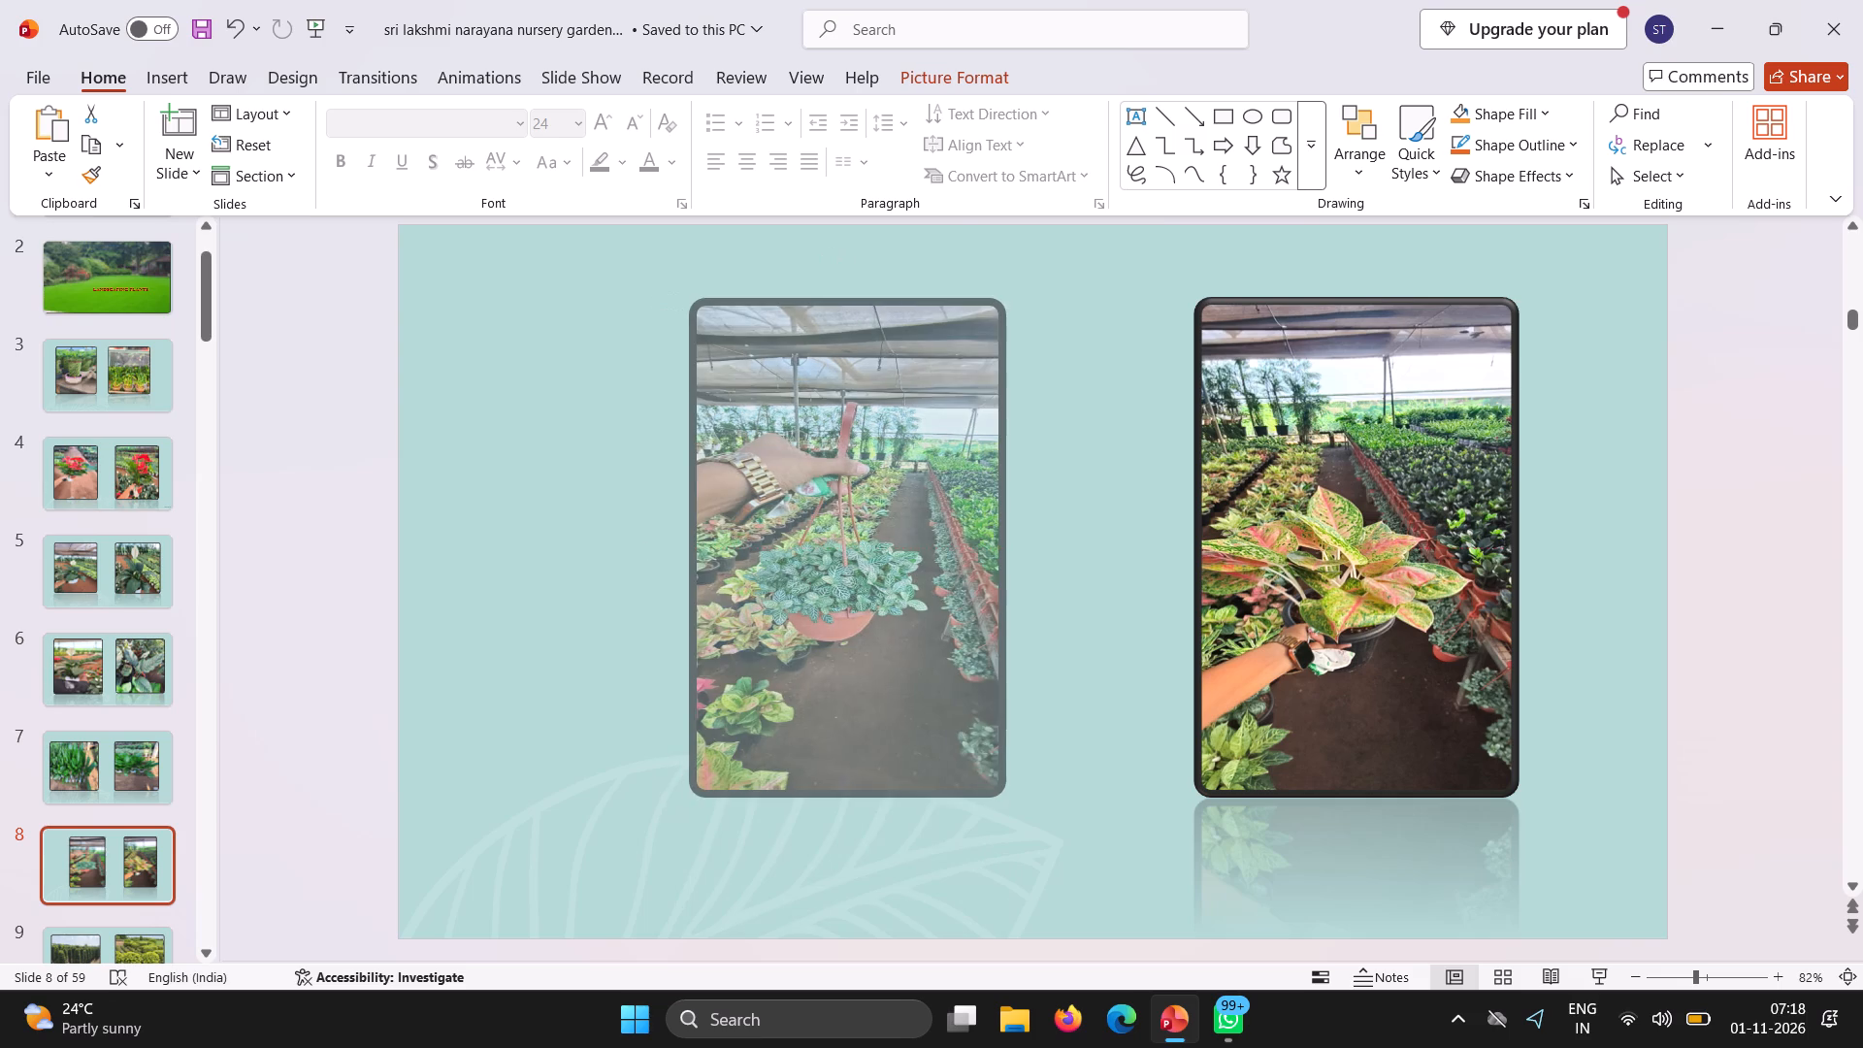
drag(694, 535, 669, 521)
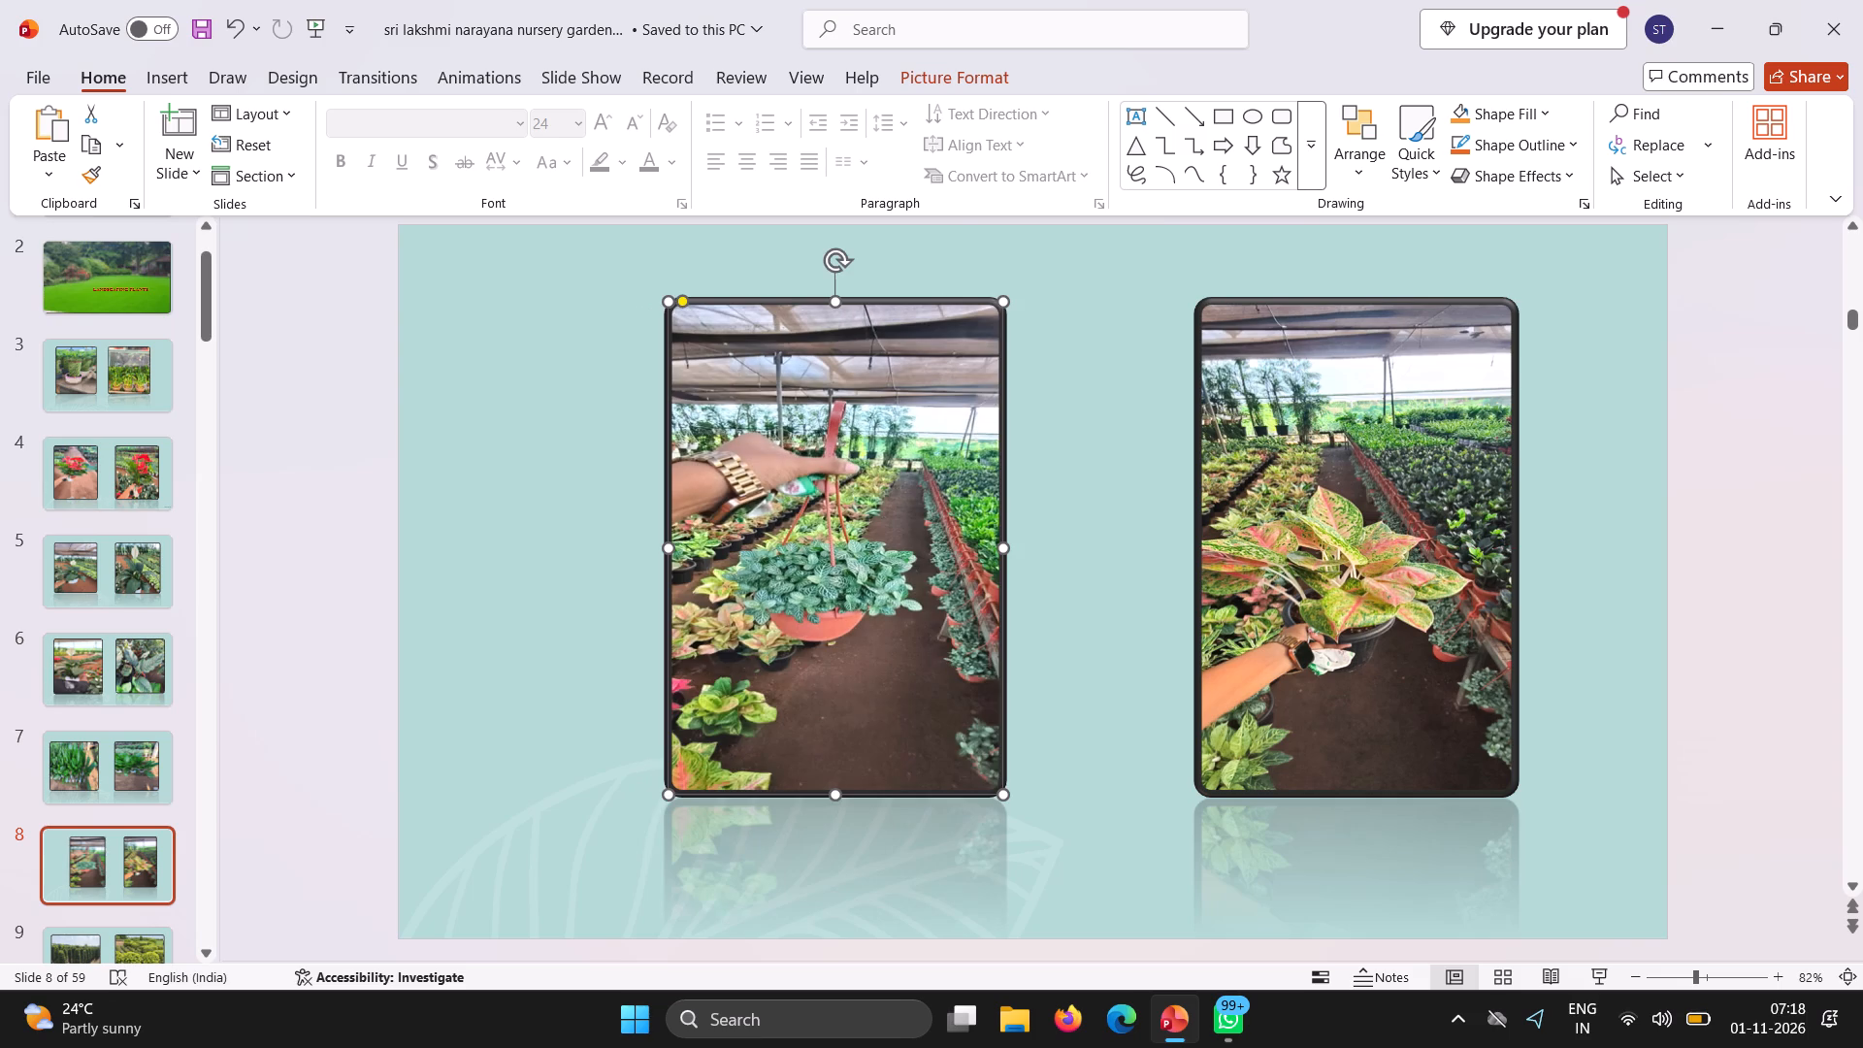
Move the two slide 8 pictures closer together, keeping their top and bottom edges aligned.
drag(786, 476, 818, 469)
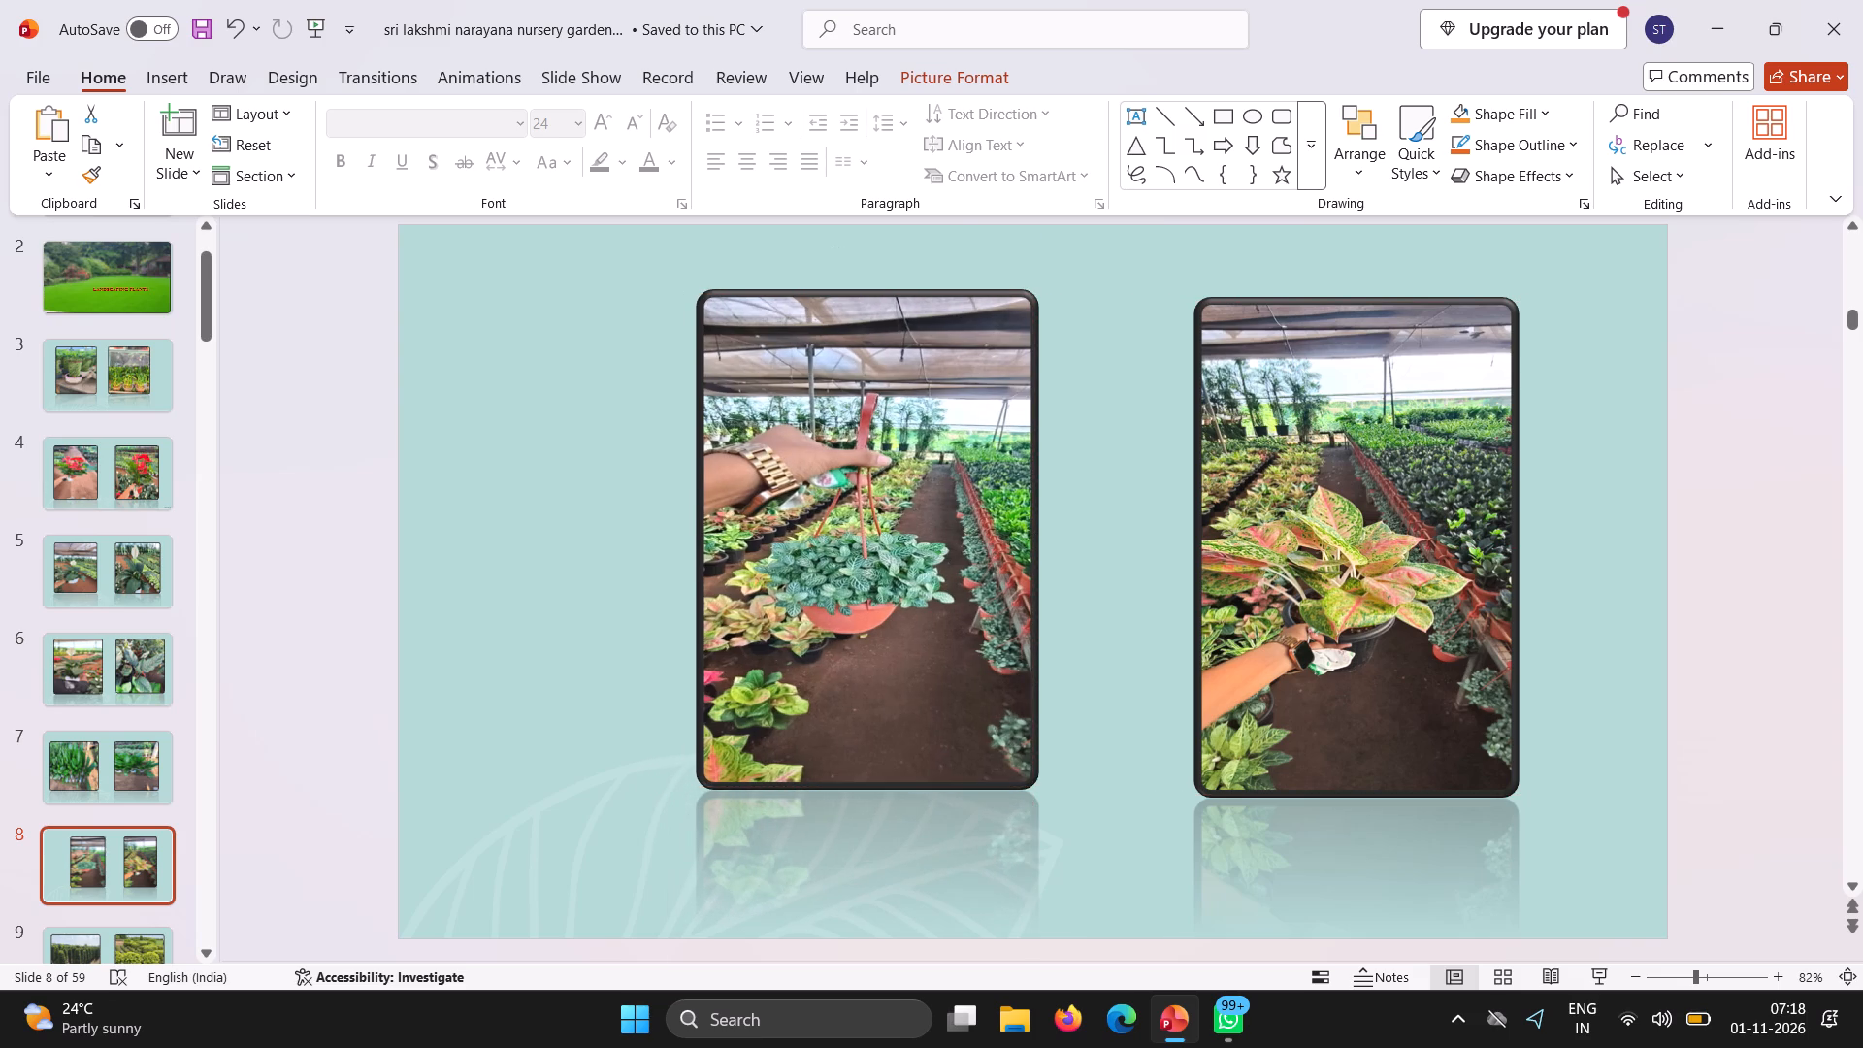
drag(818, 469, 804, 483)
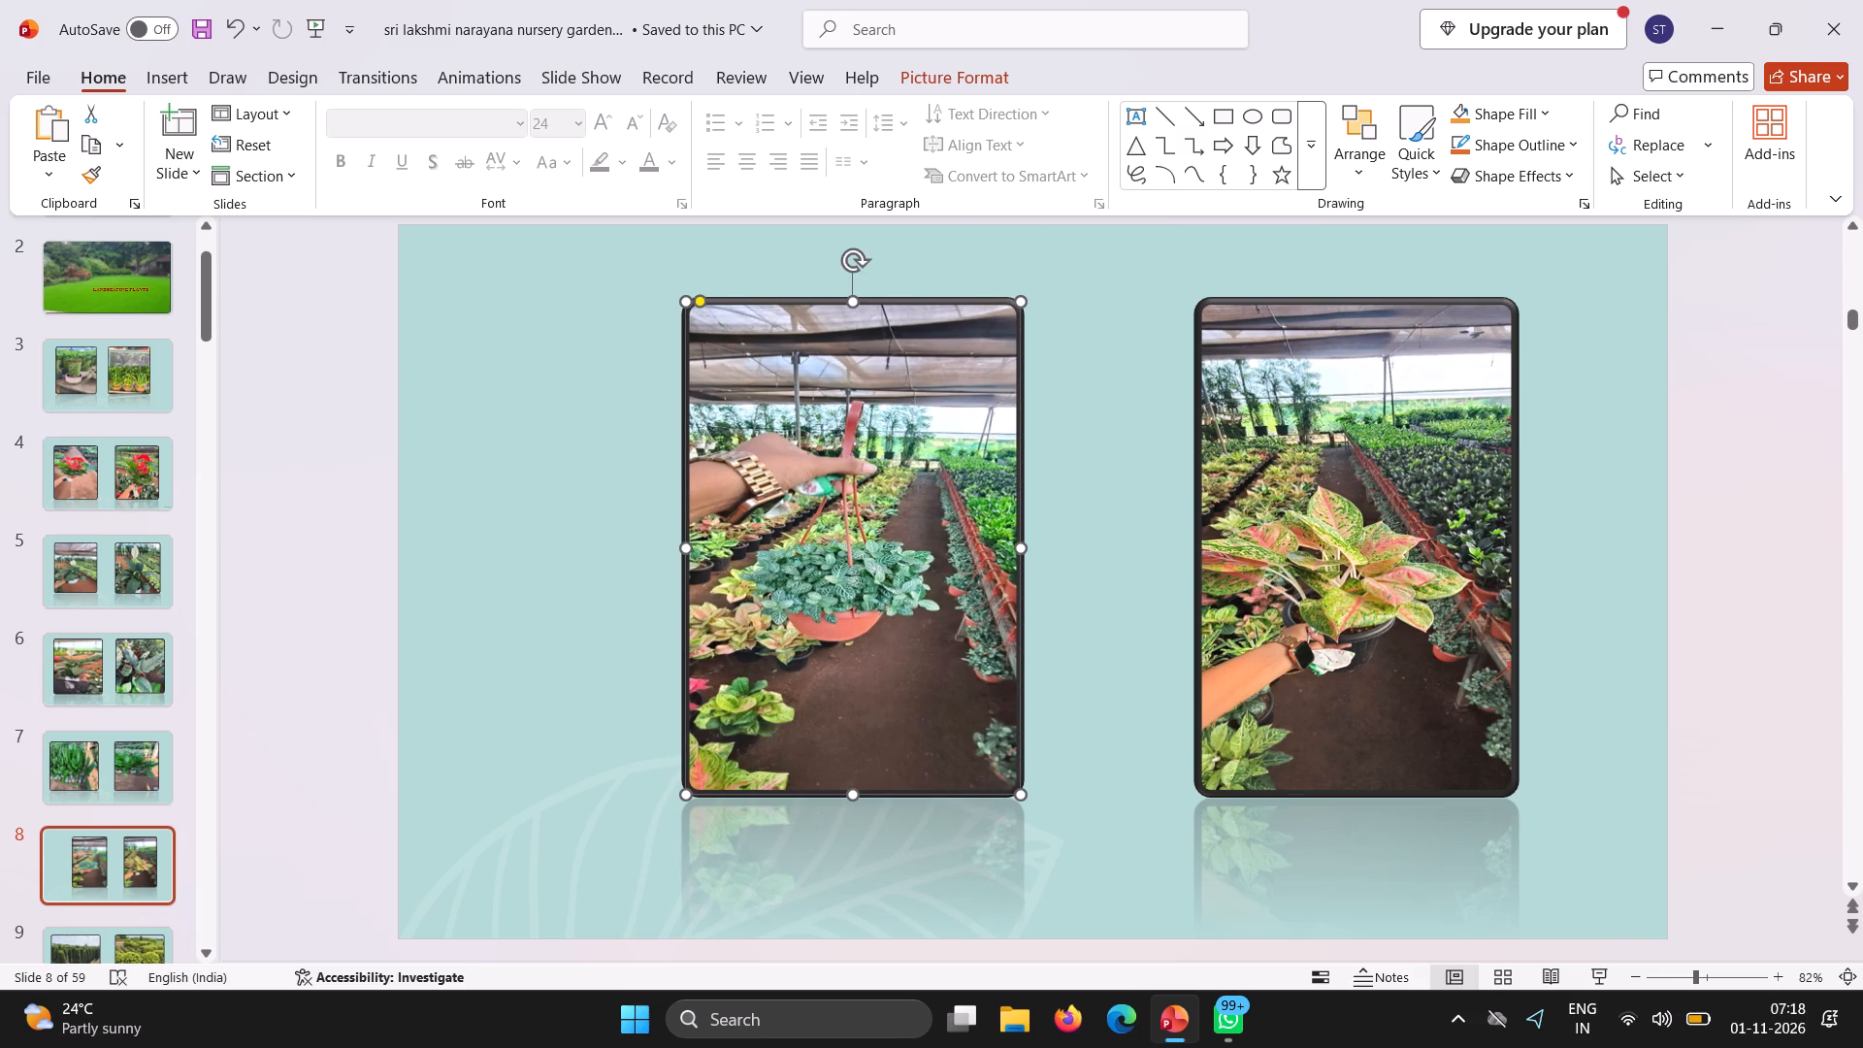
drag(1258, 460, 1235, 472)
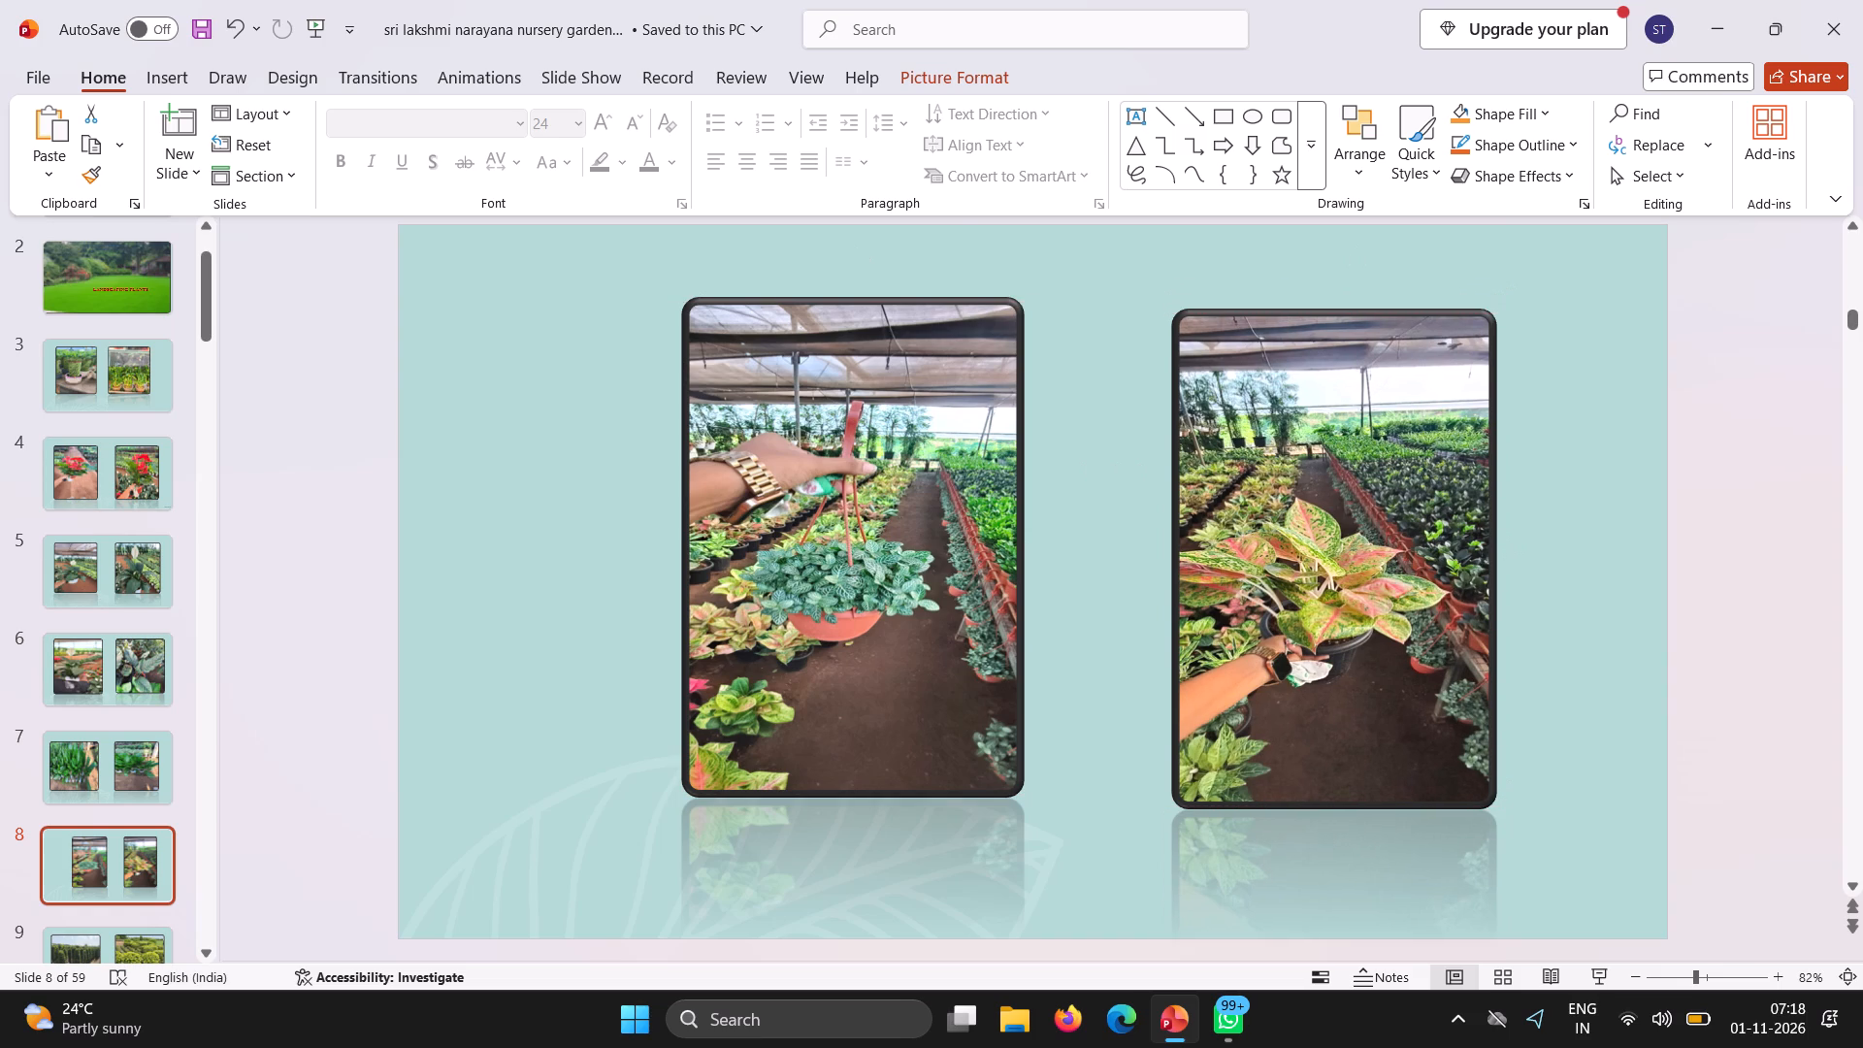
drag(1235, 472, 1223, 457)
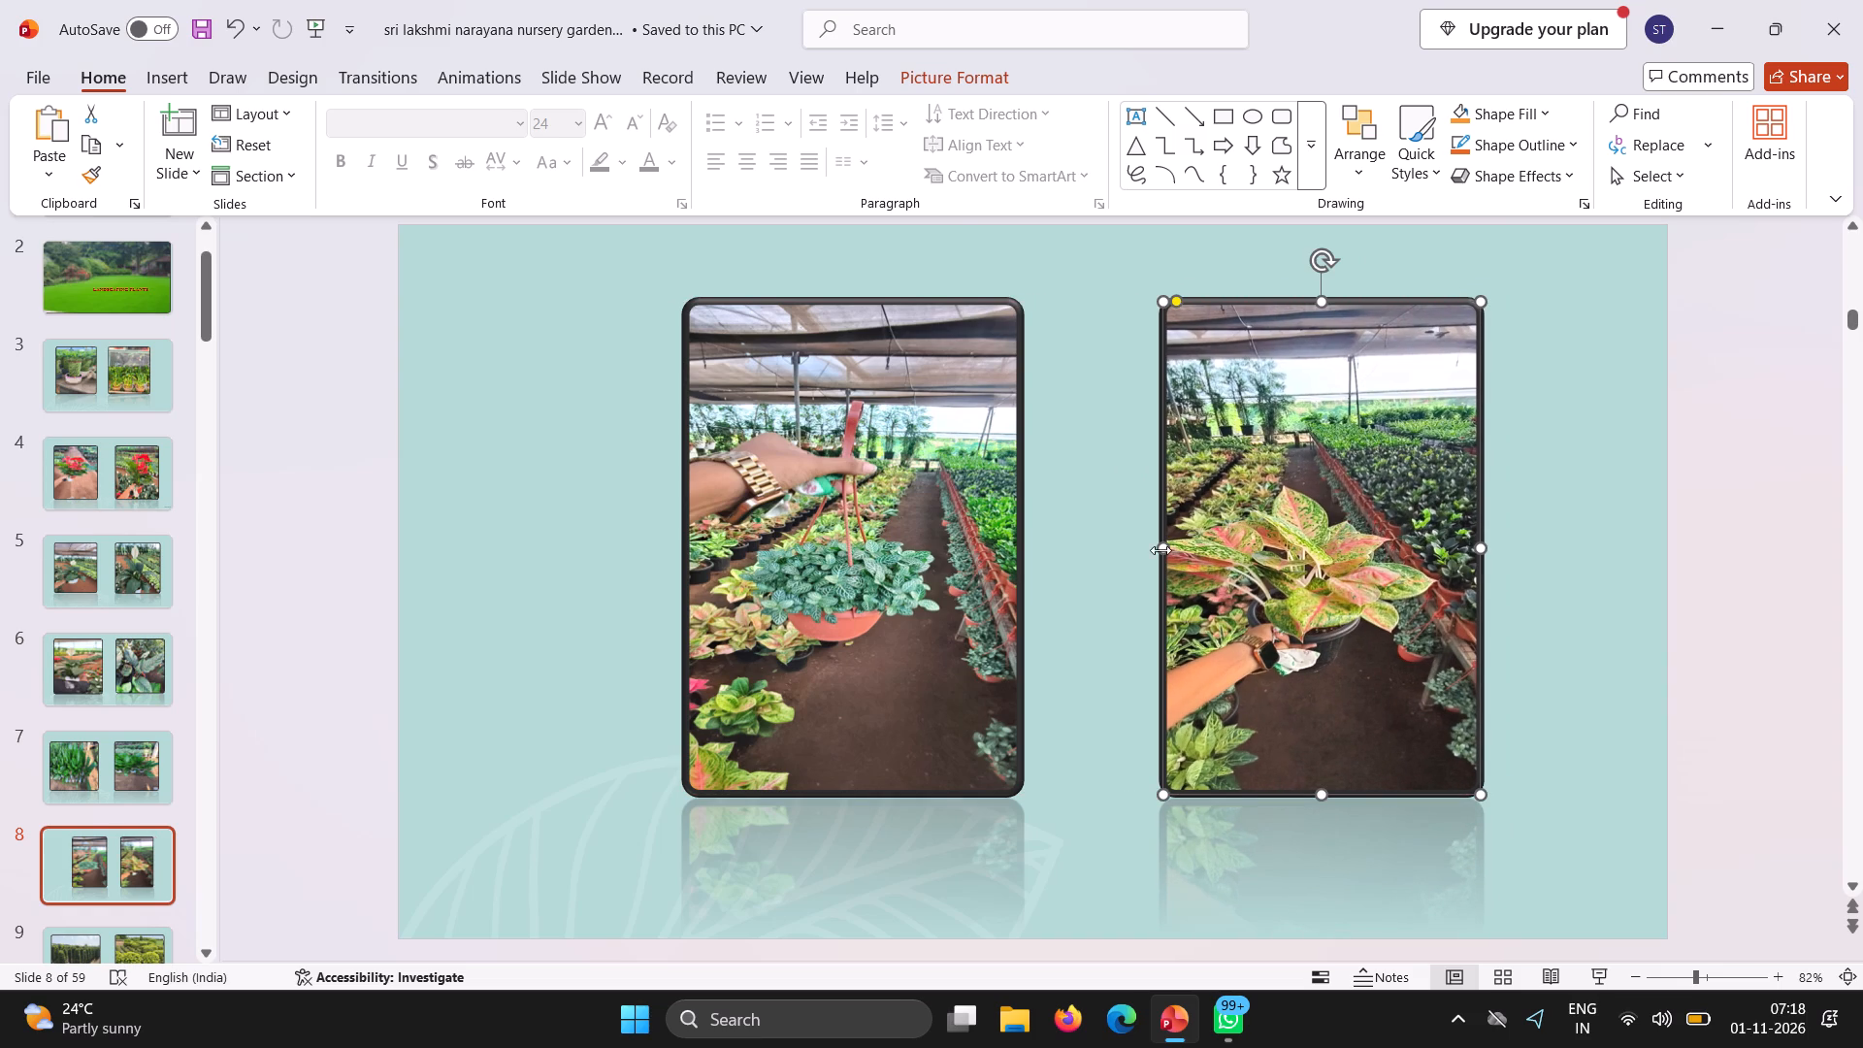
Go back to slide 7 with its two framed palm pictures.
click(126, 753)
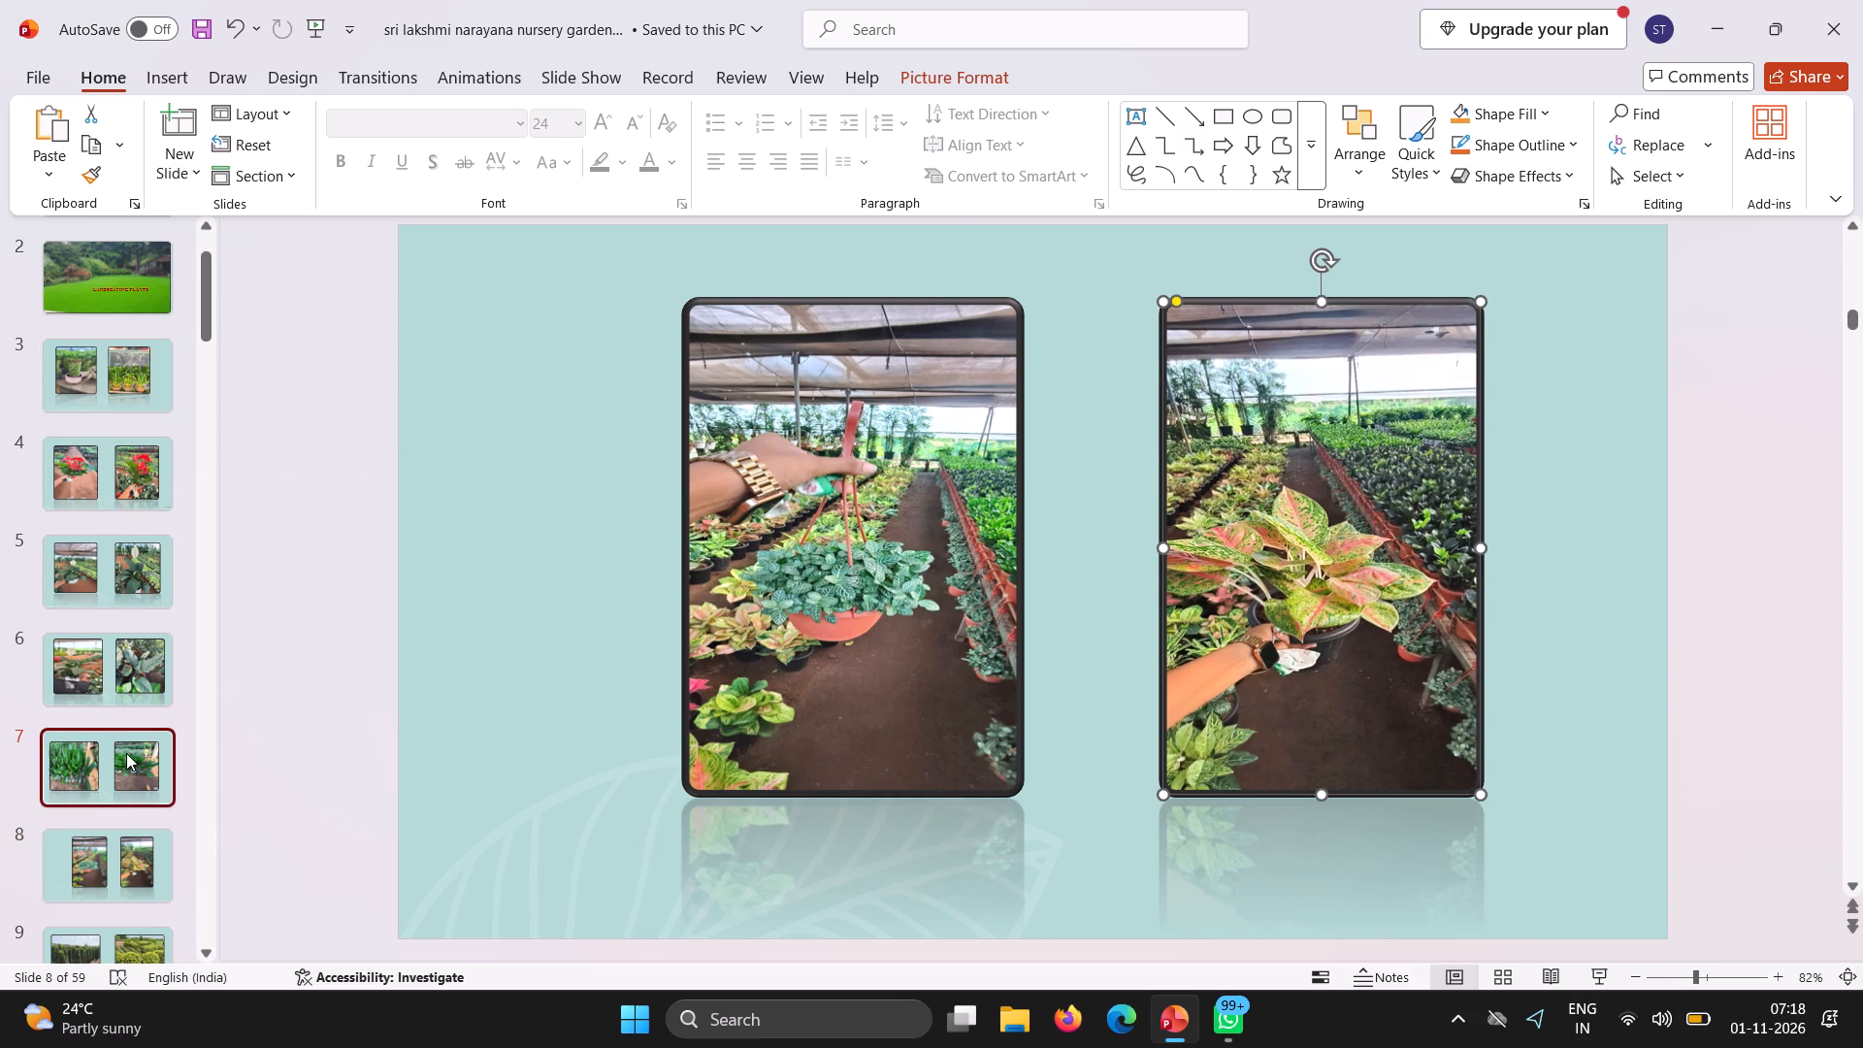
scroll(123, 835, down, 1)
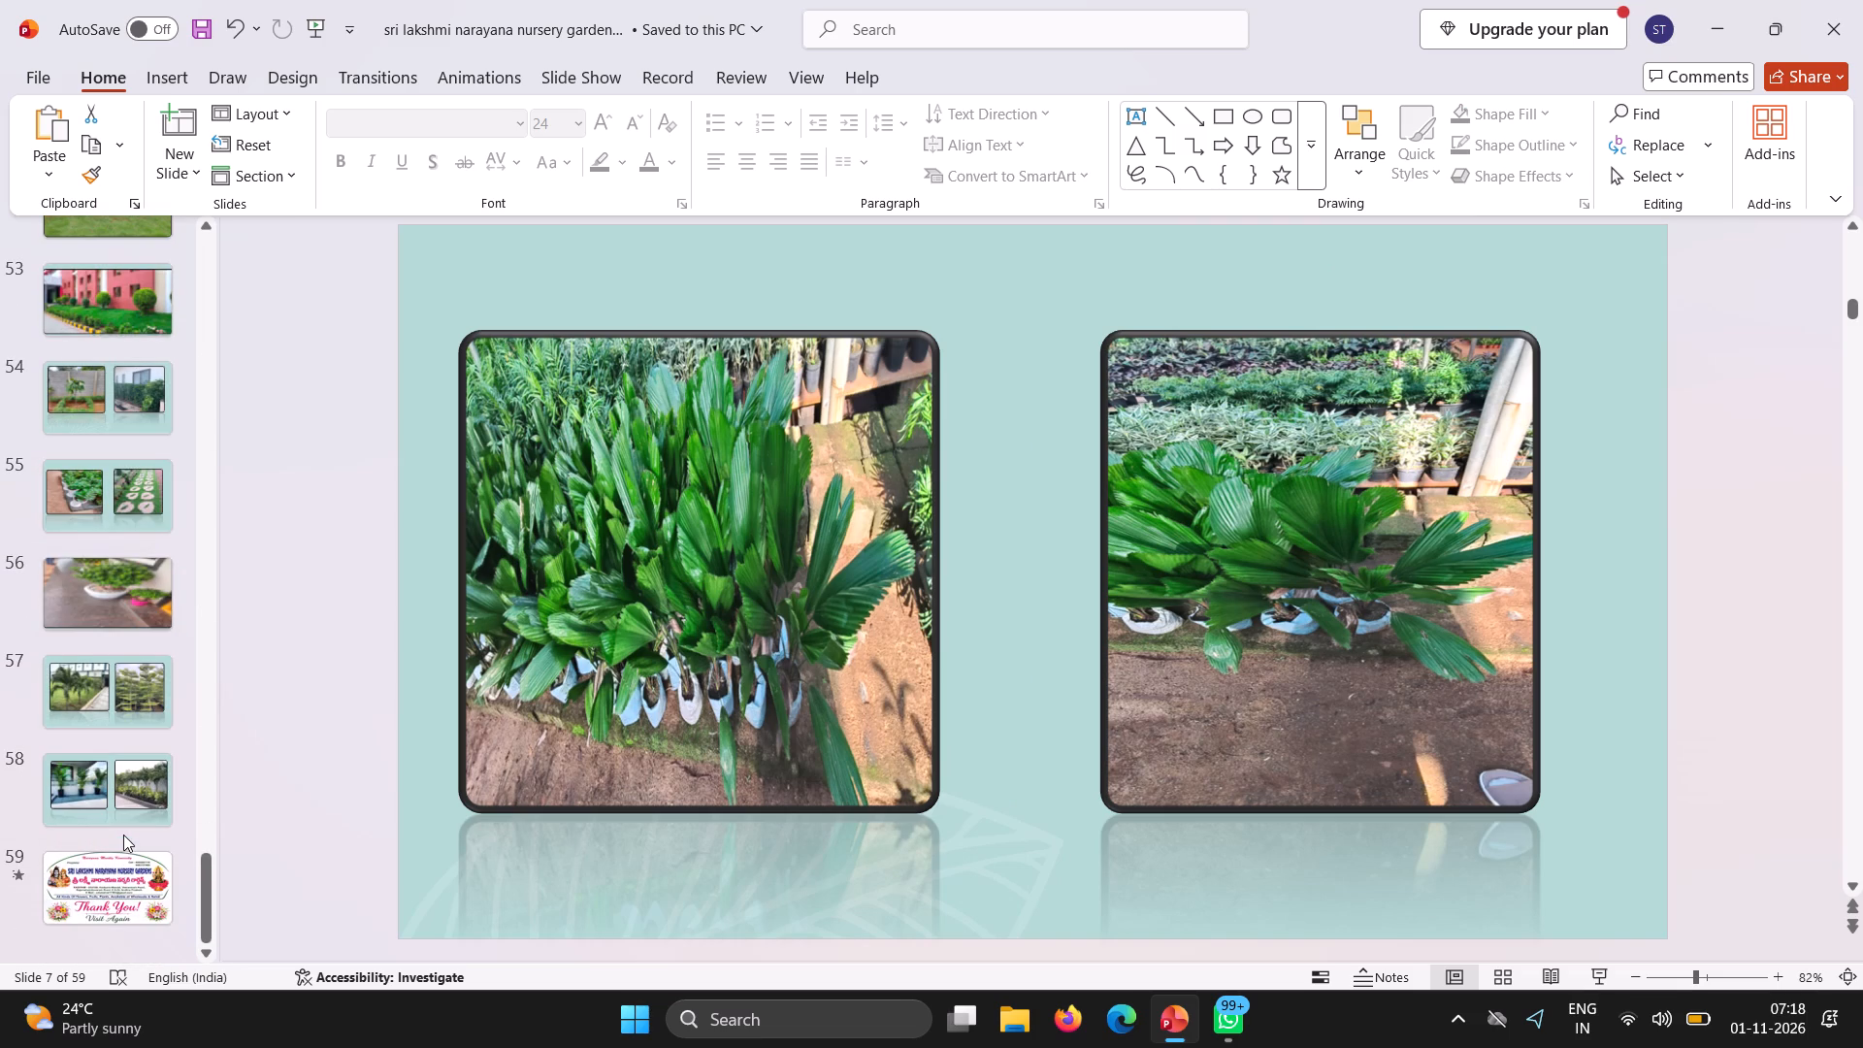
scroll(201, 400, up, 9)
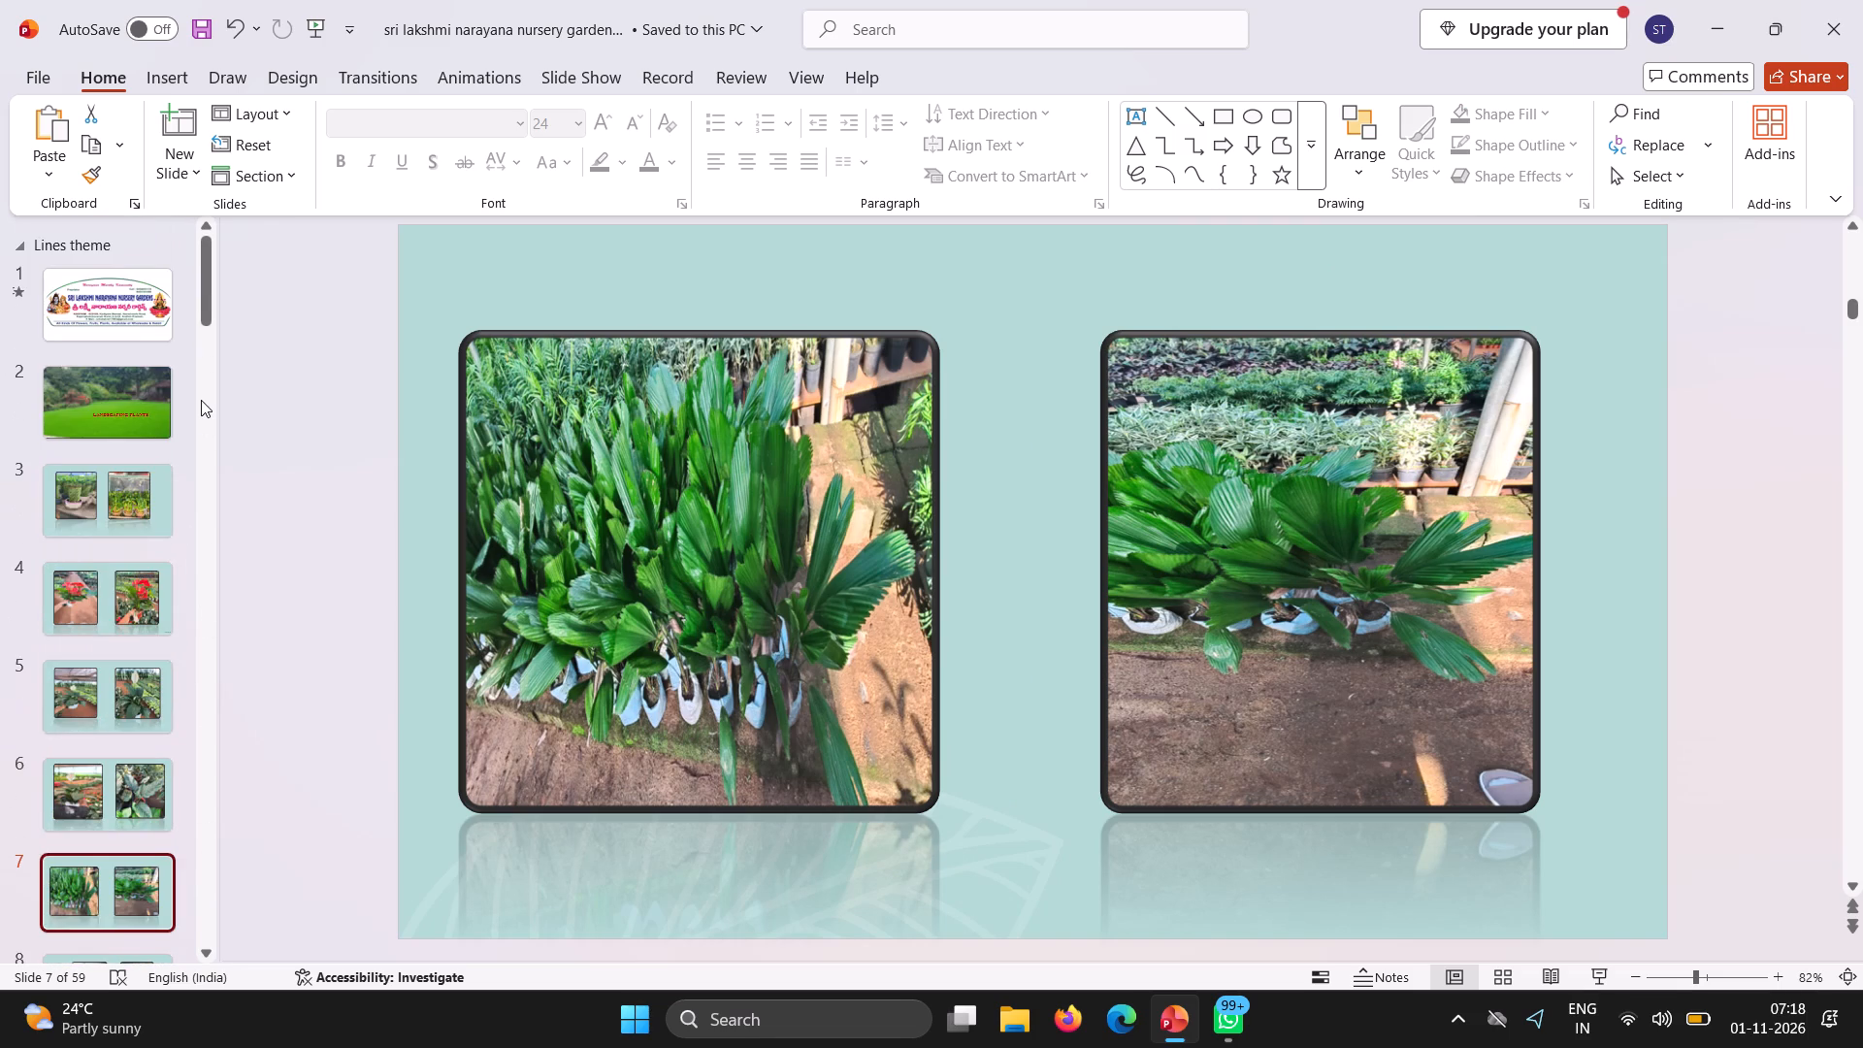
click(88, 889)
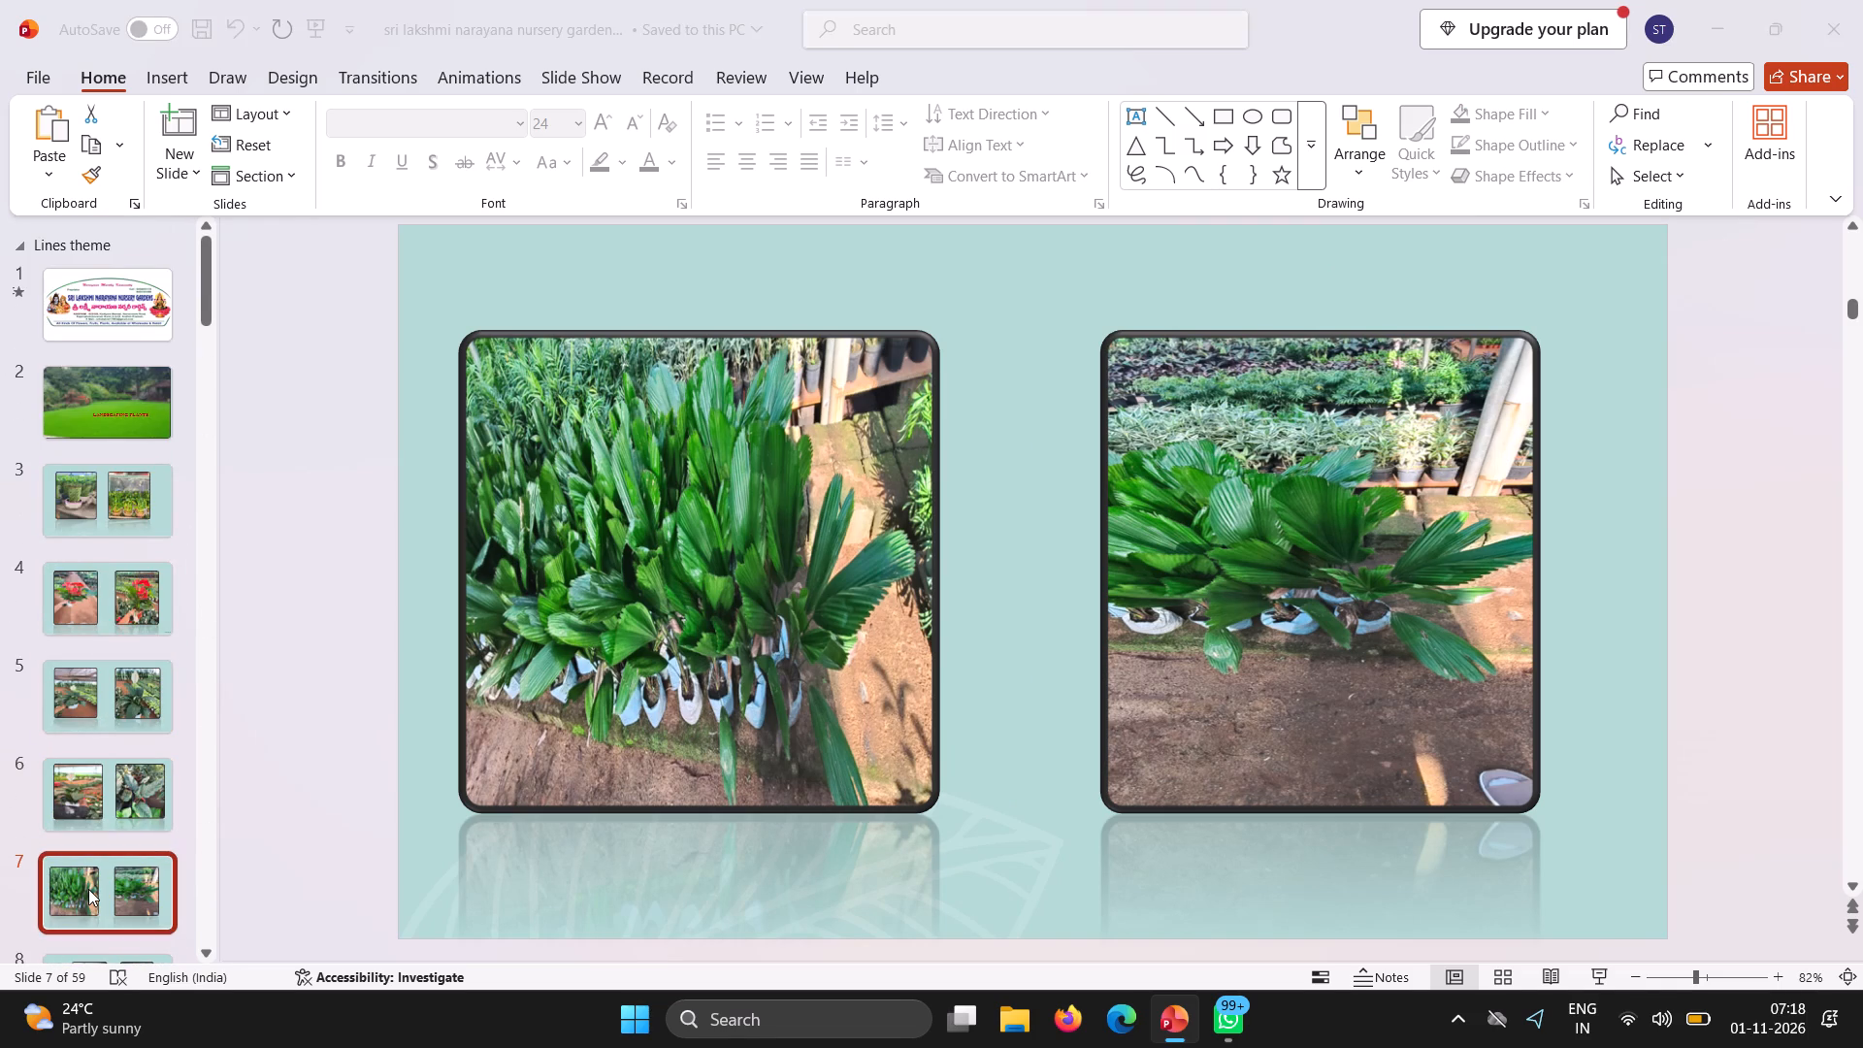
Look through the slide thumbnails and review the framed picture pairs on slides 3 to 7 one by one.
scroll(138, 756, down, 1)
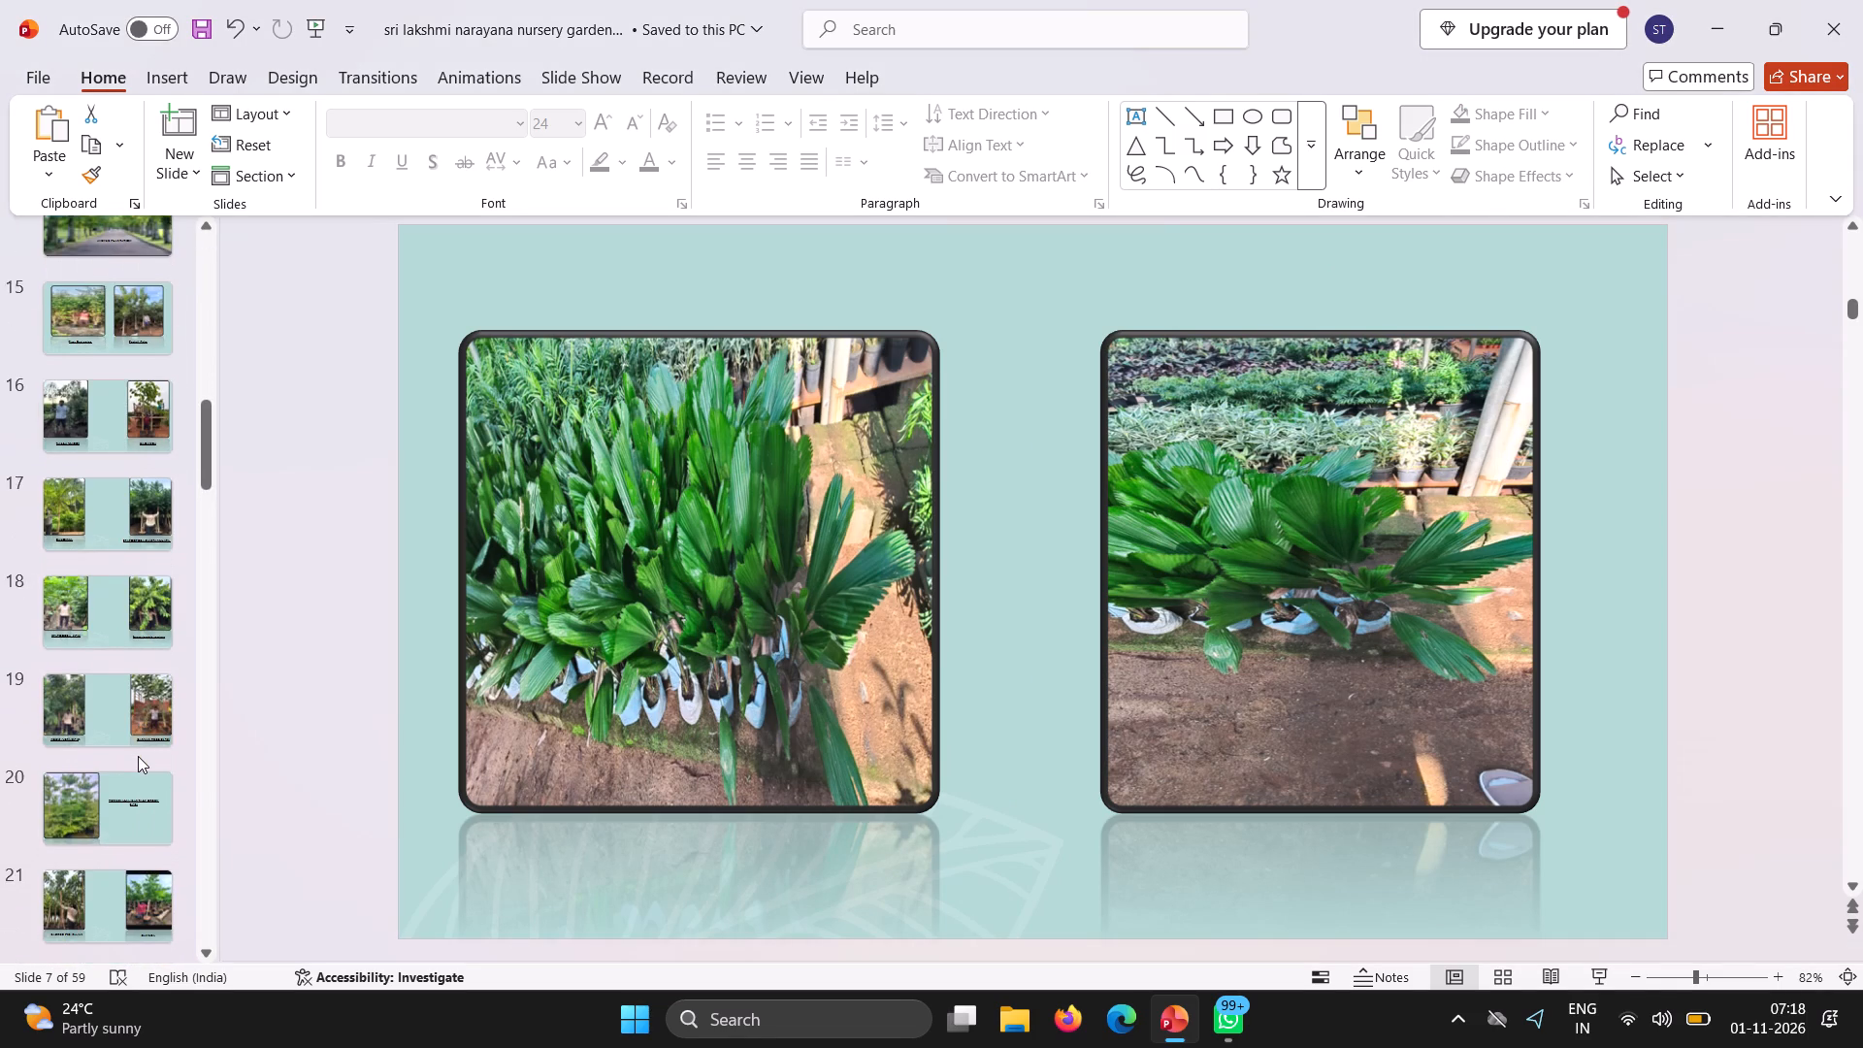
scroll(138, 756, up, 1)
scroll(140, 842, down, 1)
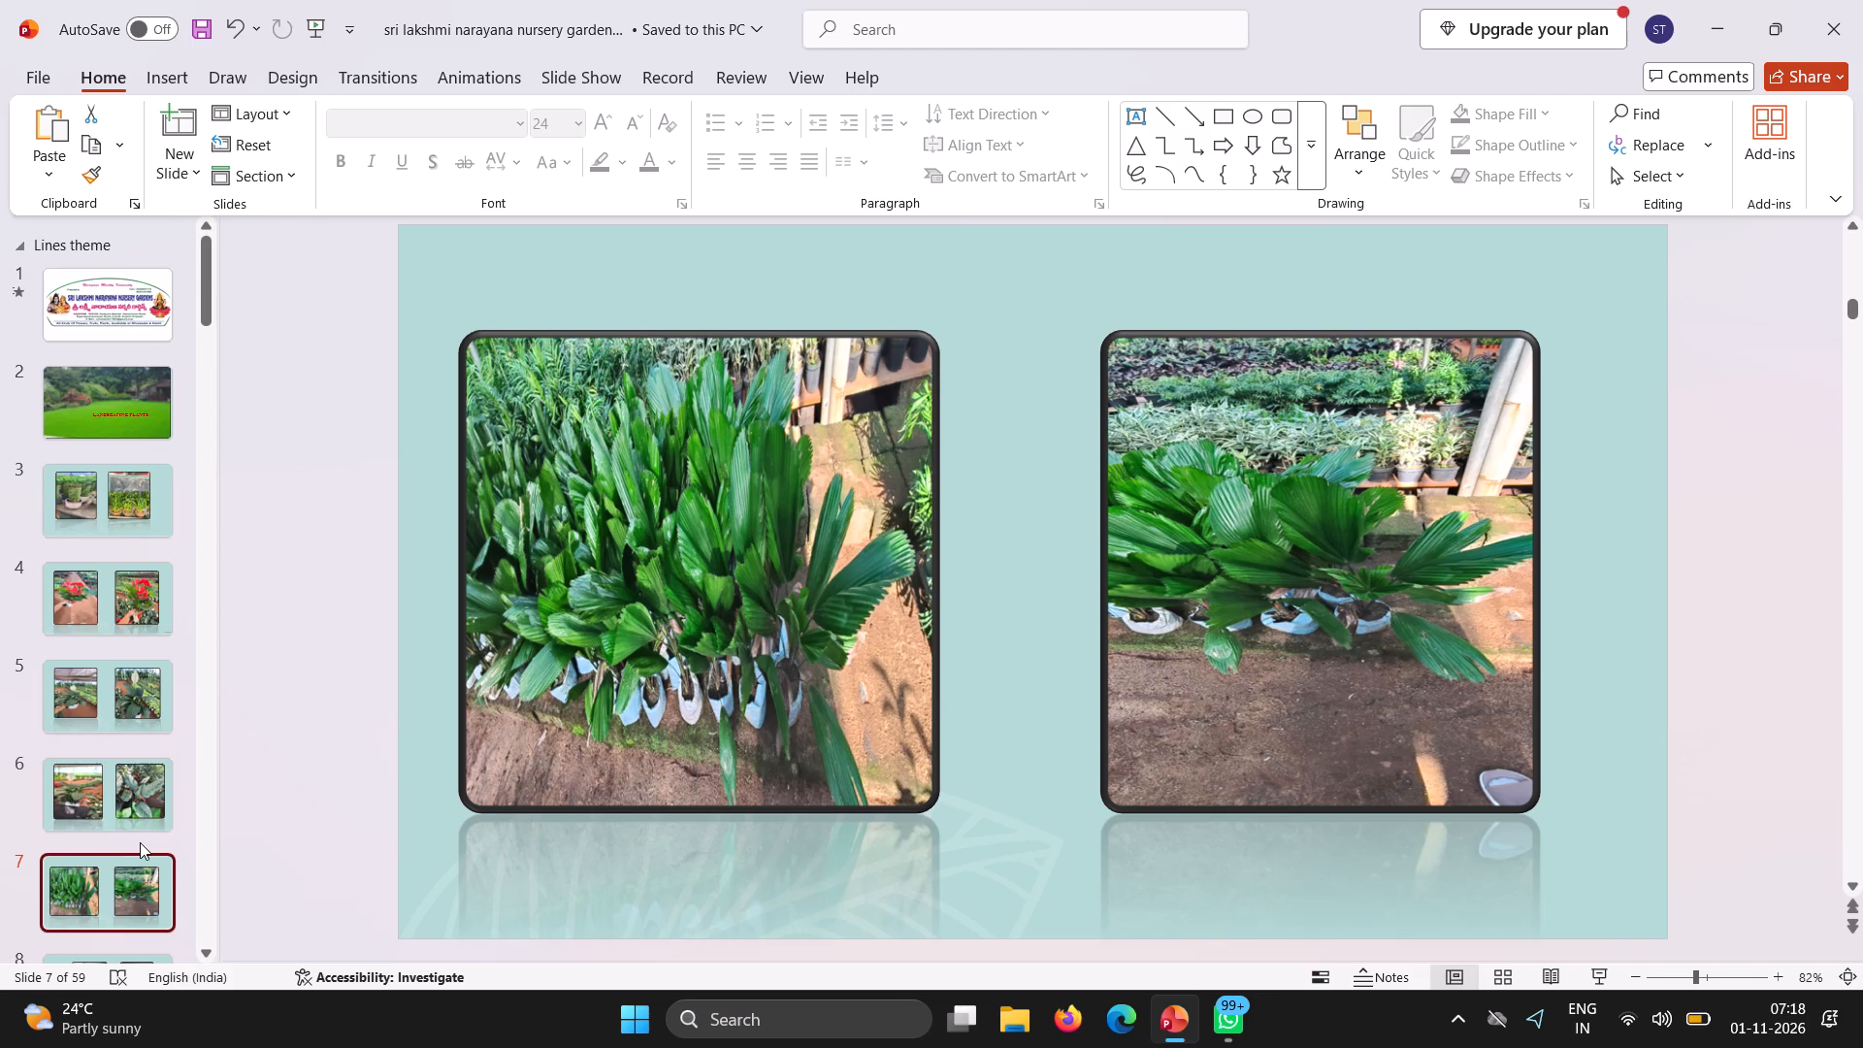
scroll(140, 842, down, 1)
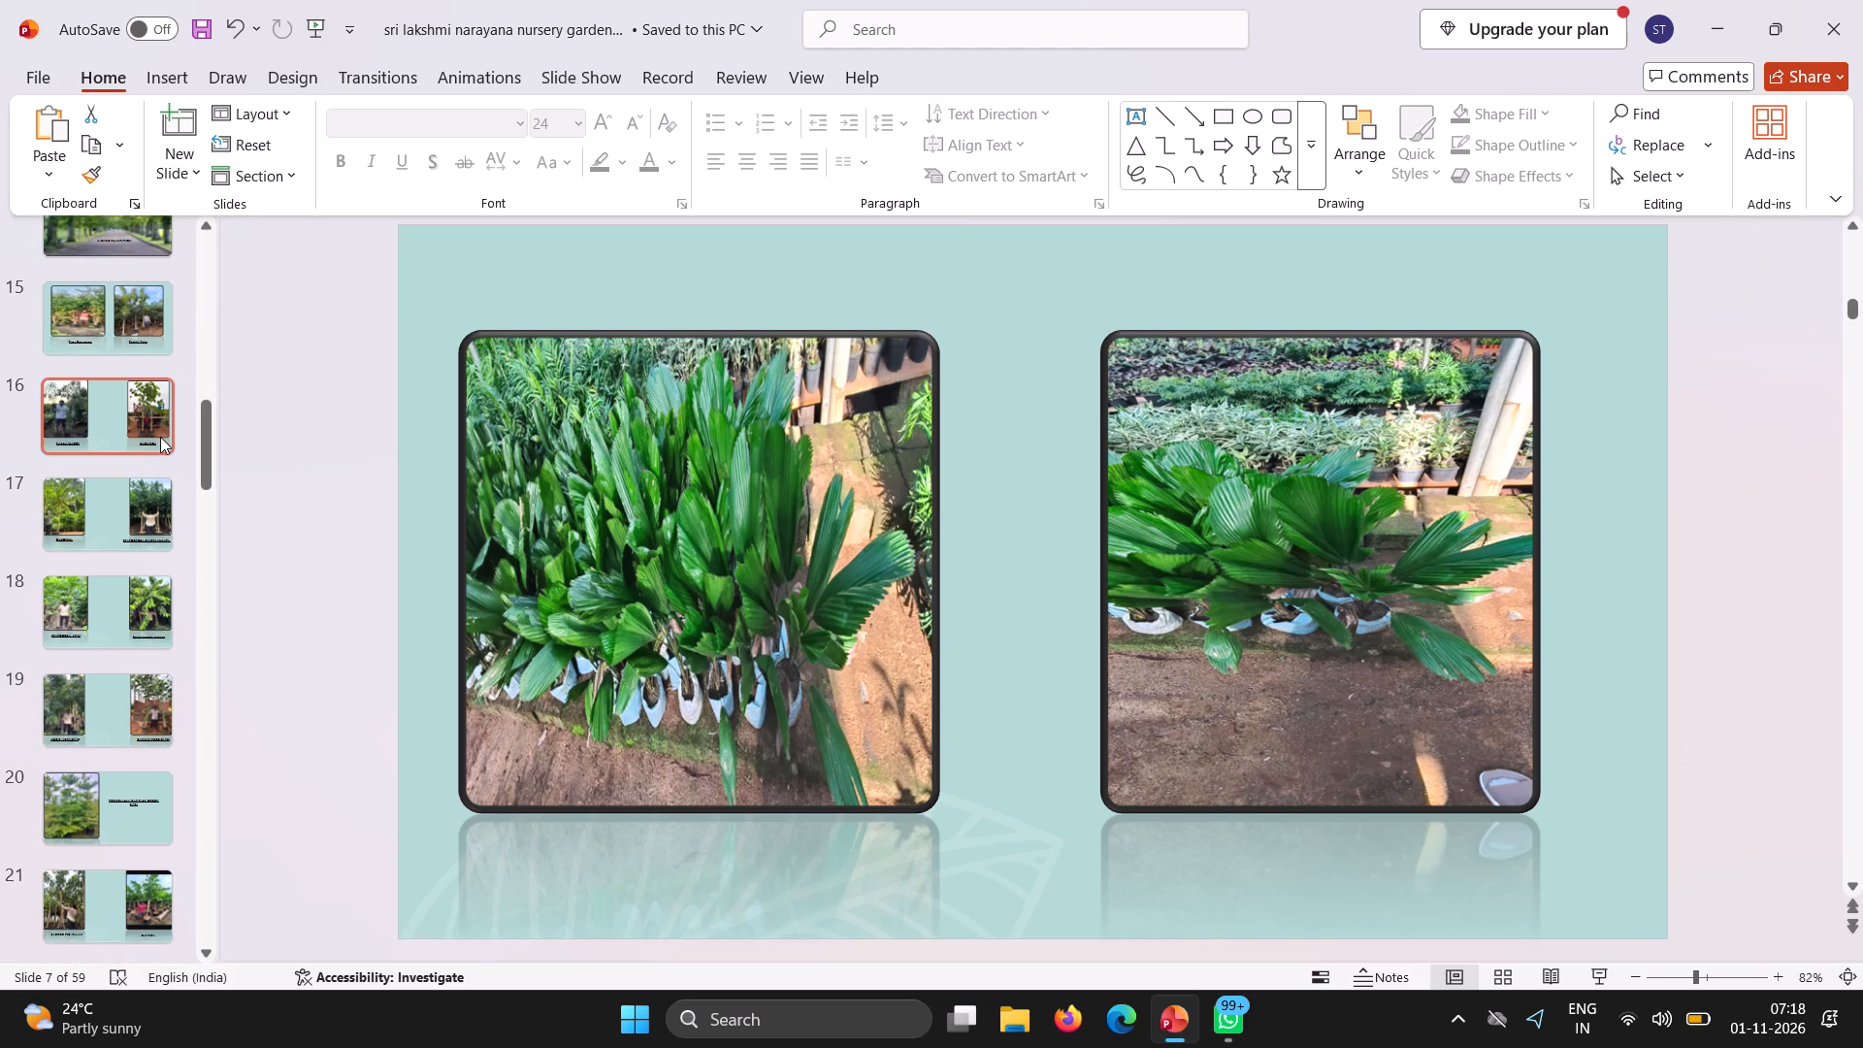
scroll(160, 437, up, 1)
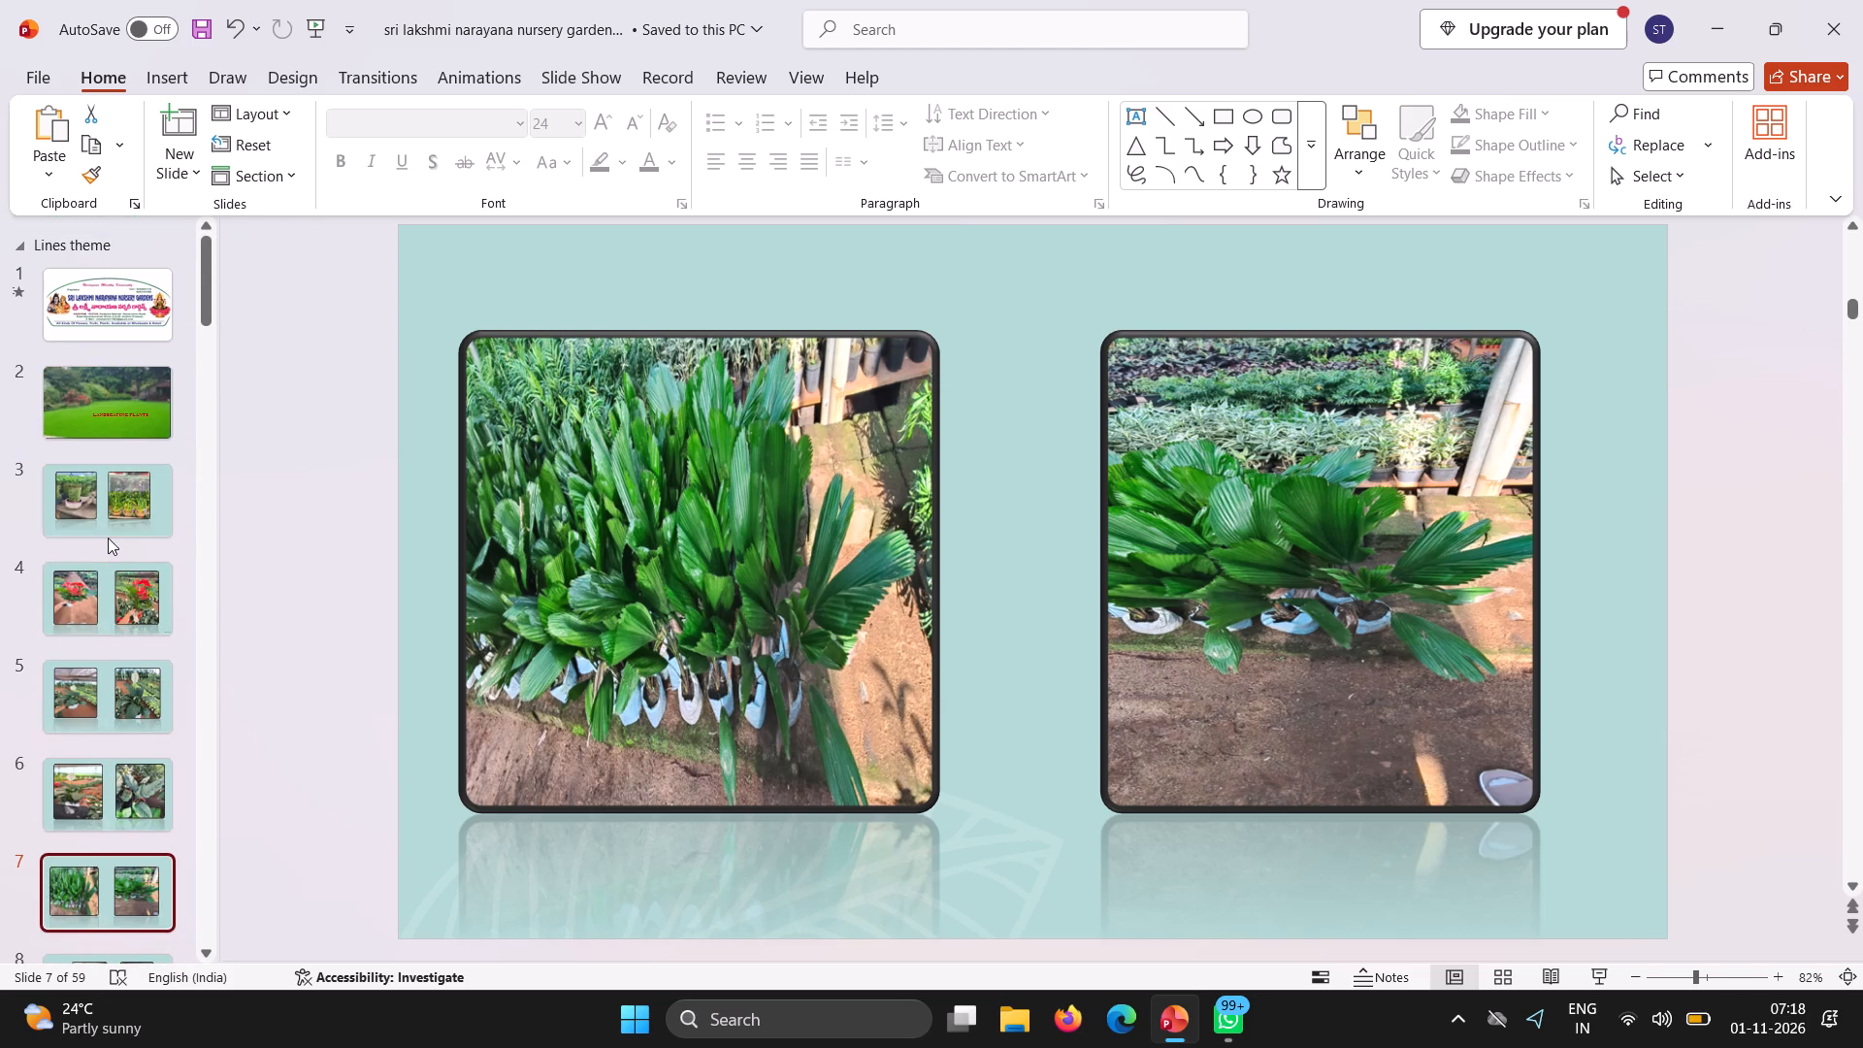
click(108, 533)
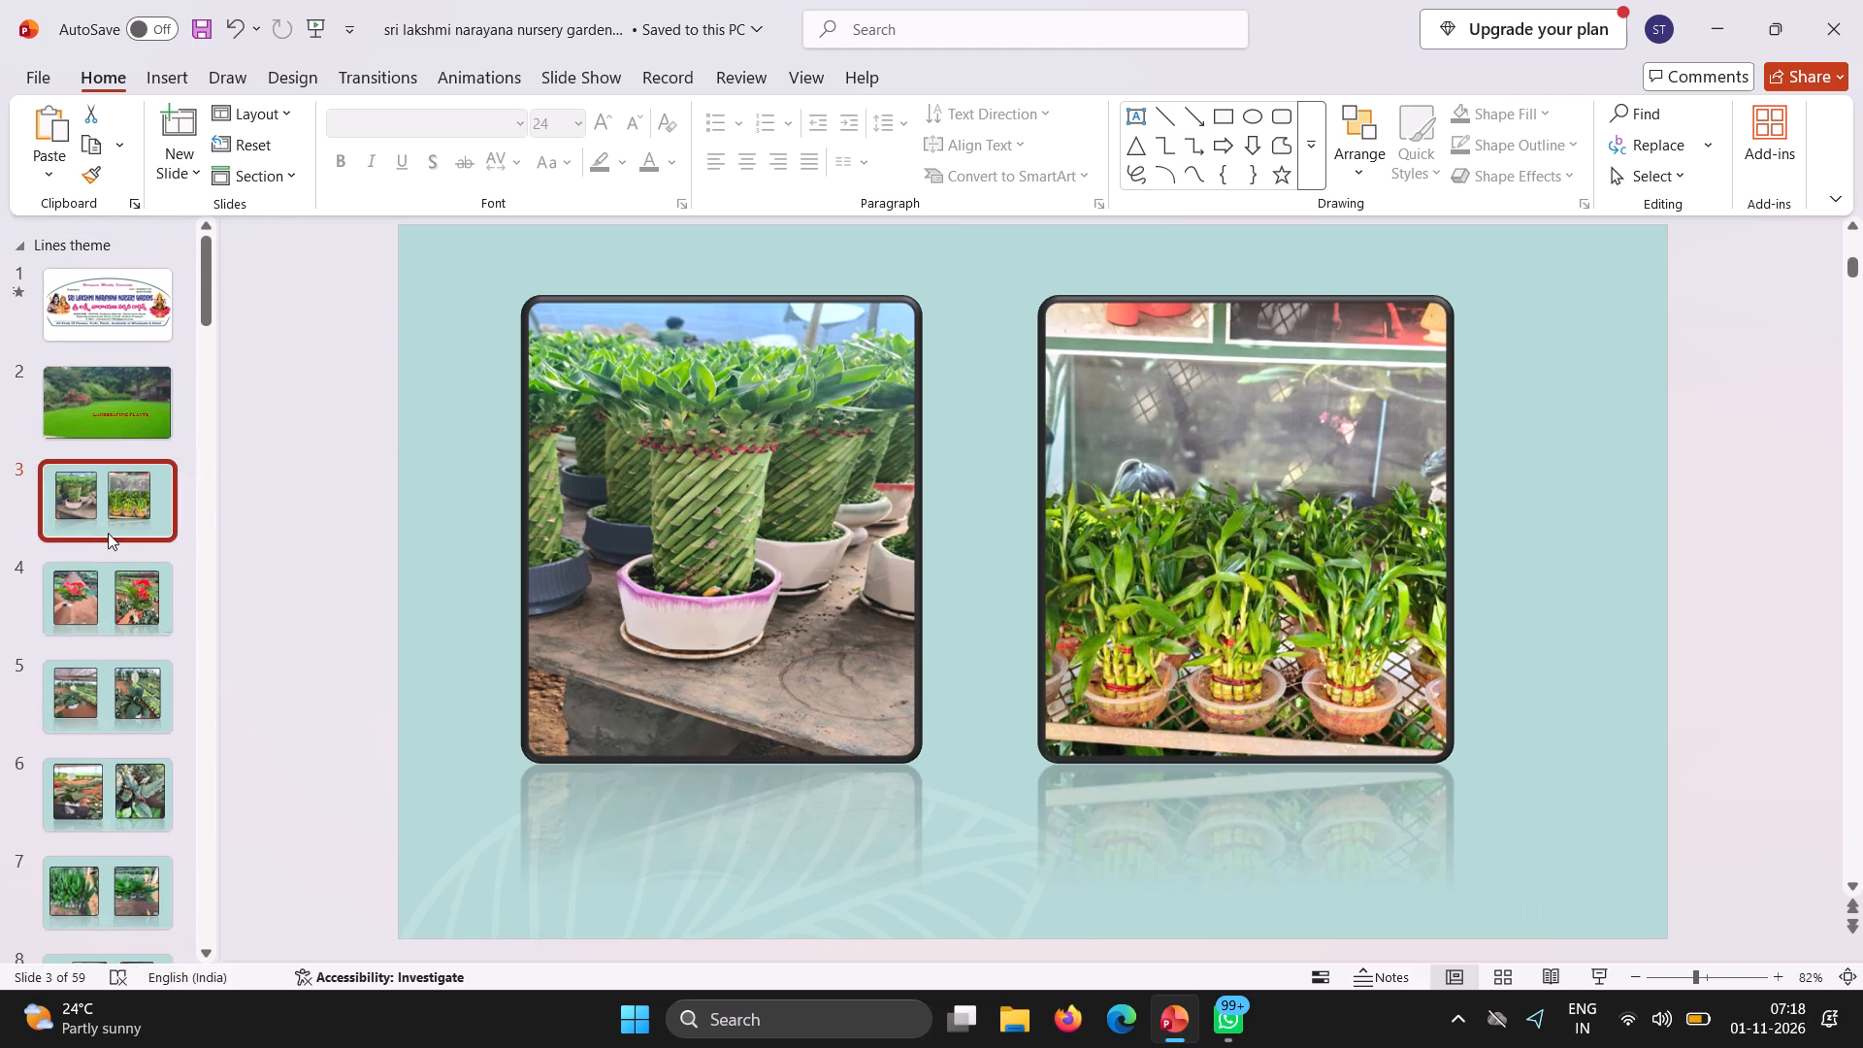
click(138, 598)
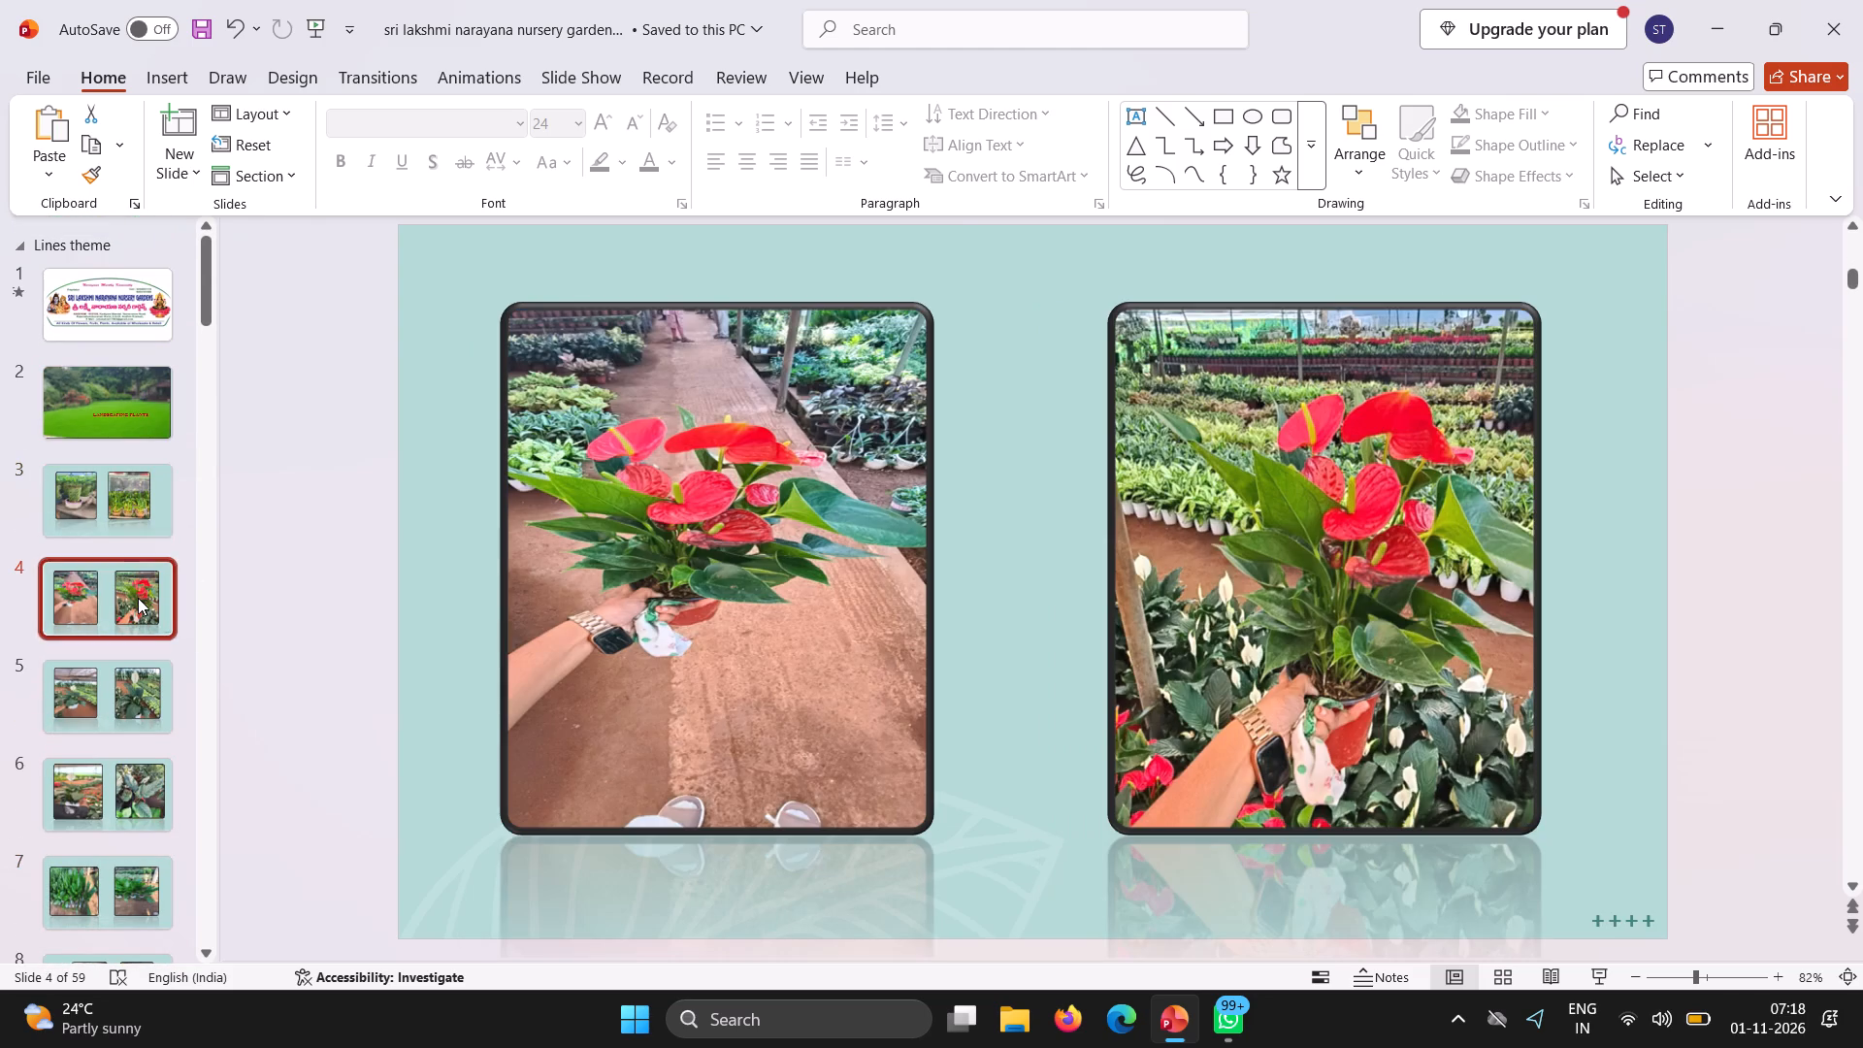
click(158, 699)
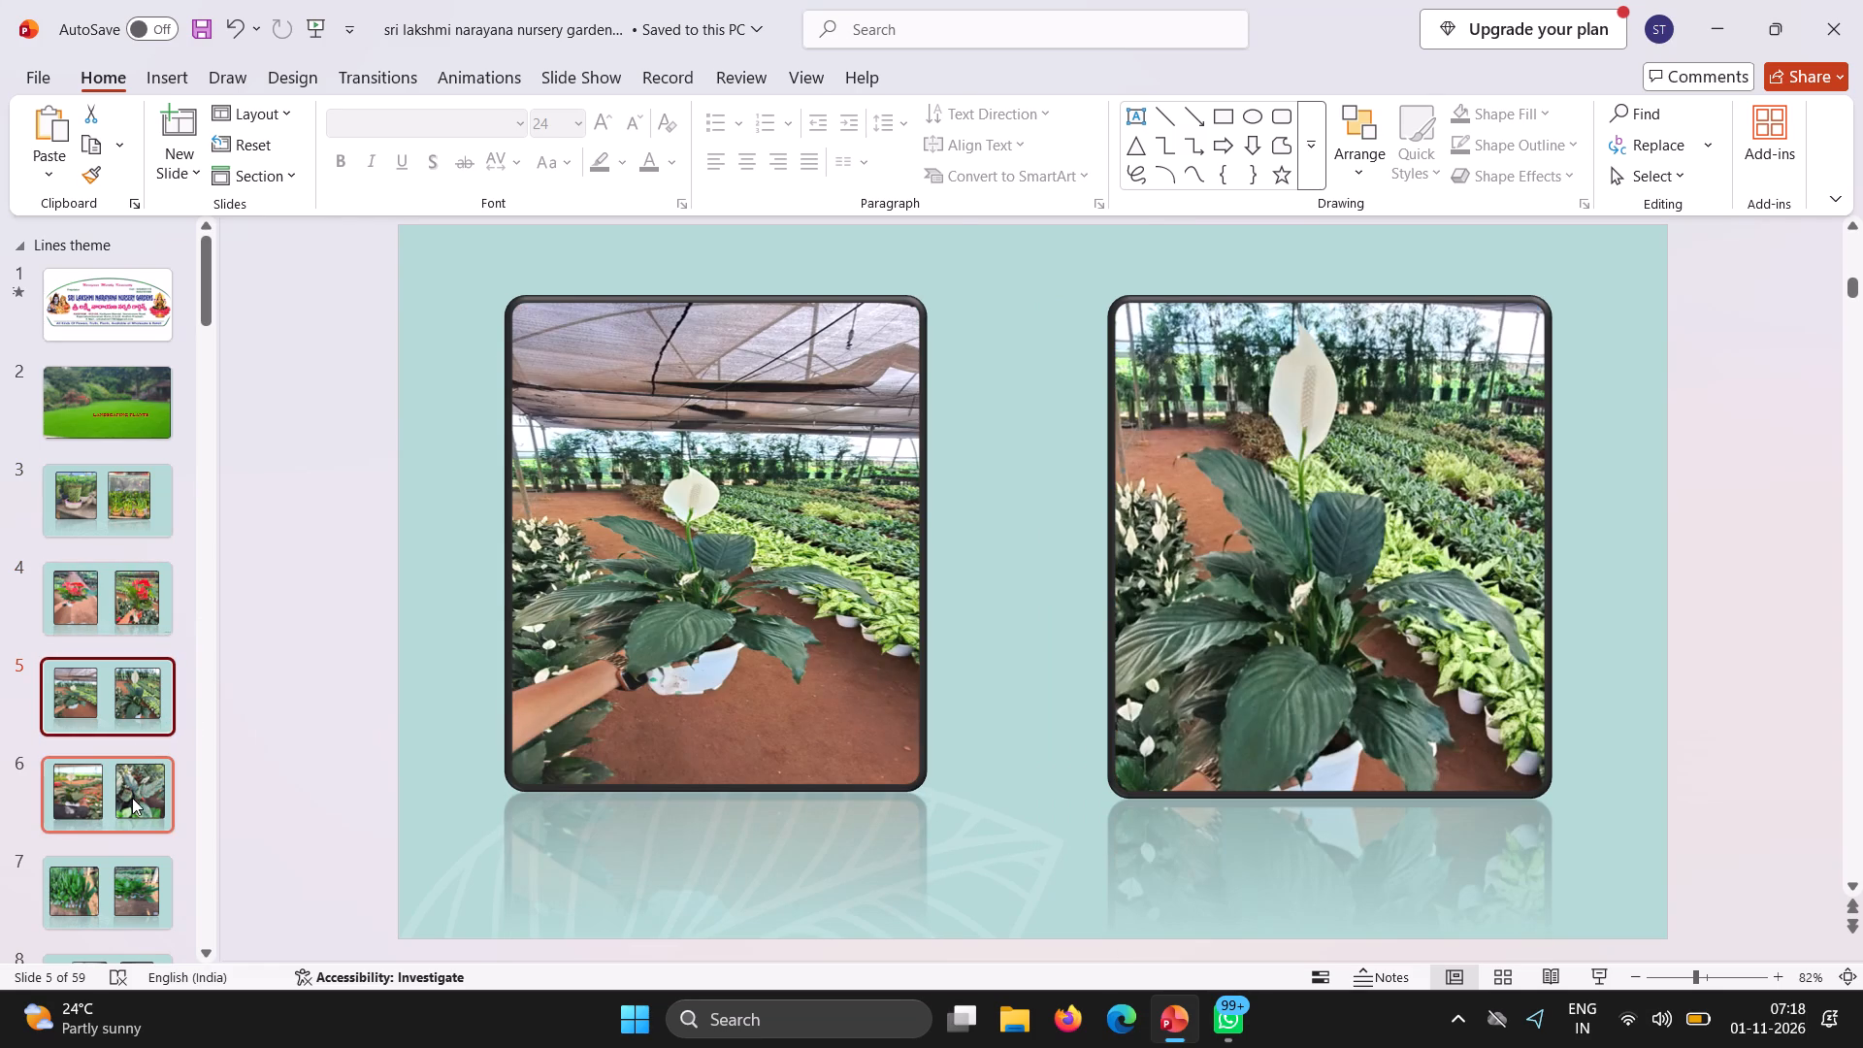
click(132, 797)
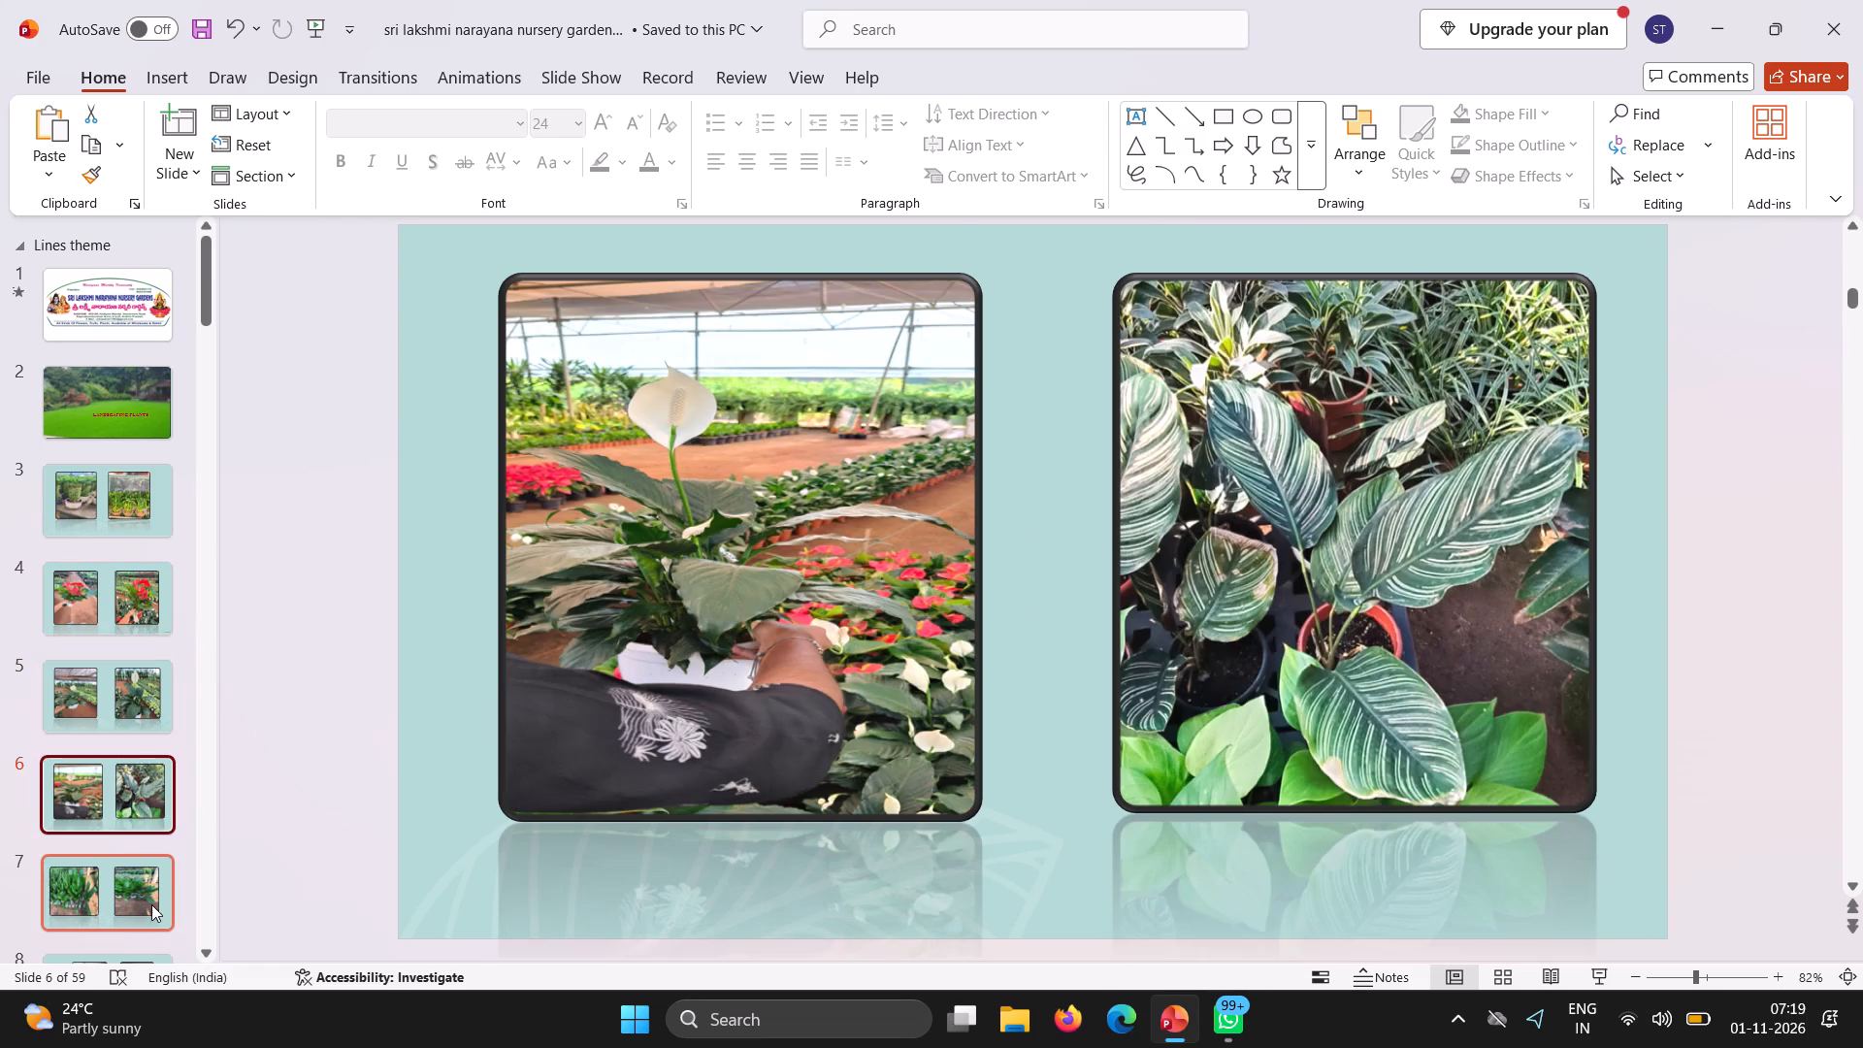
click(139, 917)
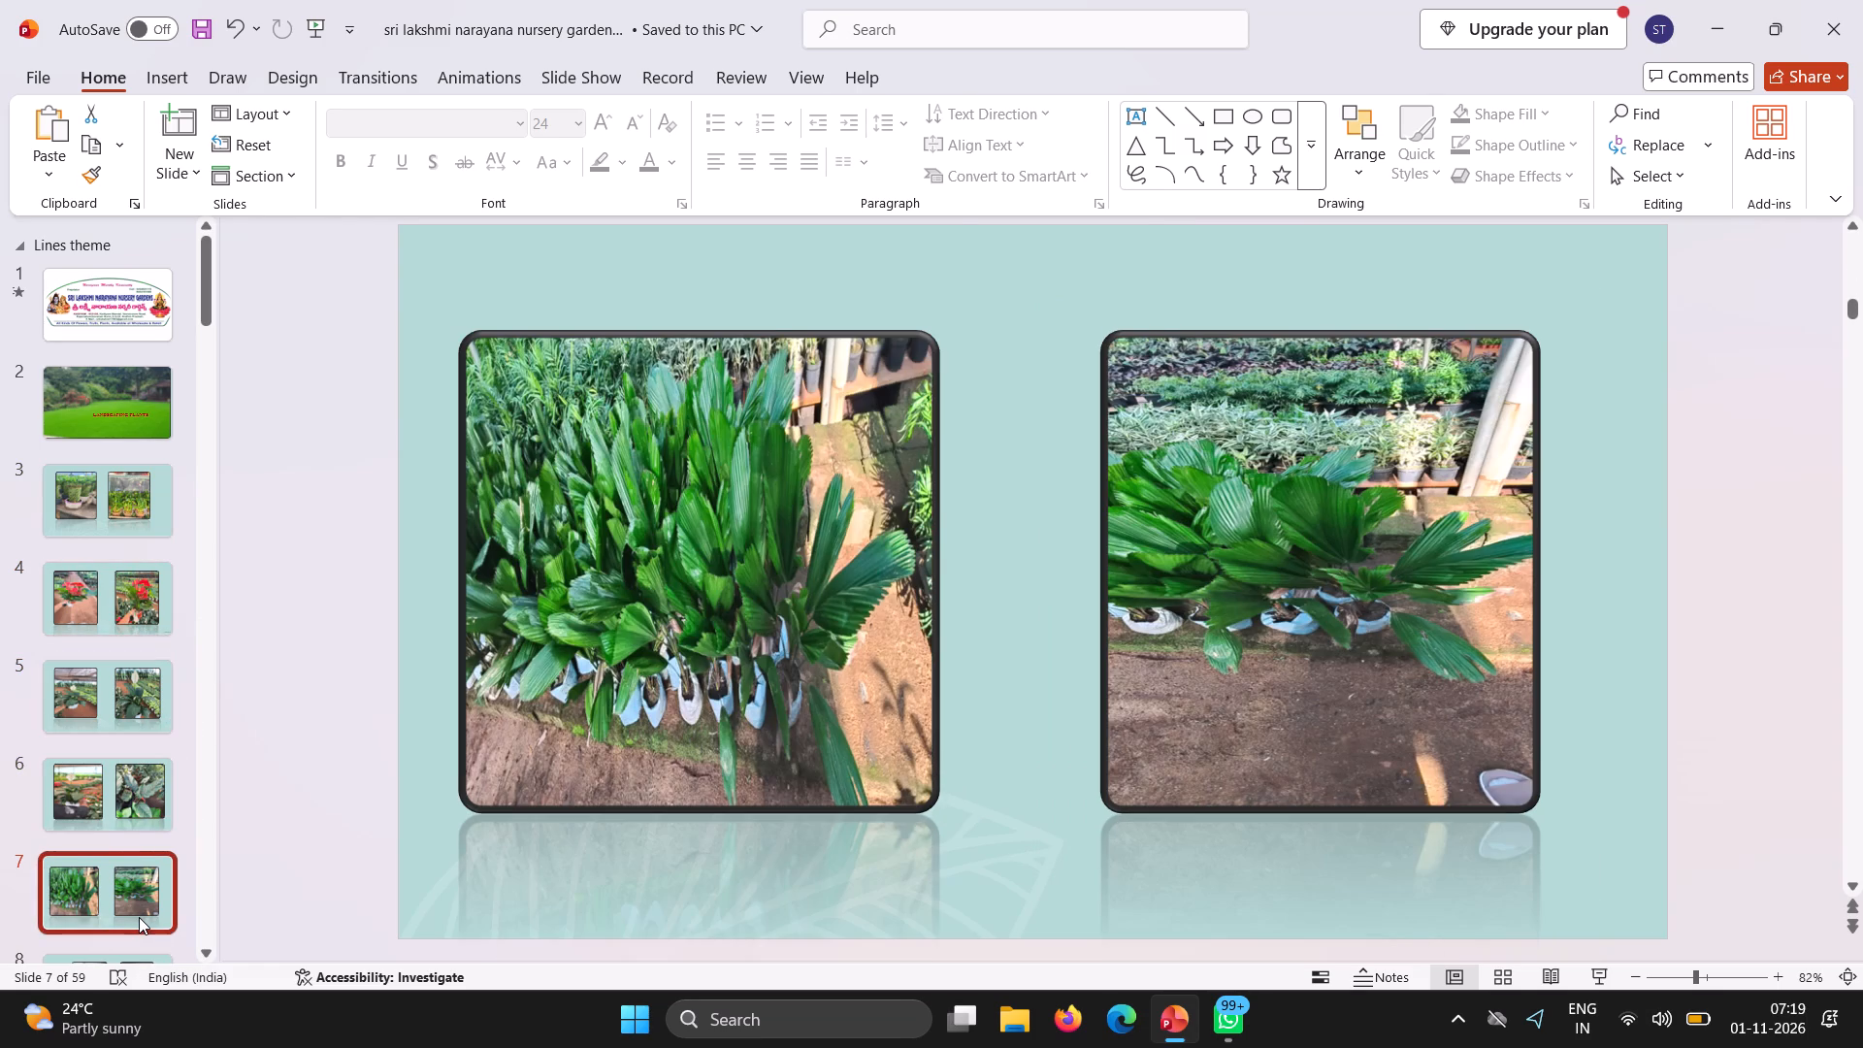
Add a new slide directly after slide 6, the one with the peace lily and striped-leaf plant pictures.
click(182, 811)
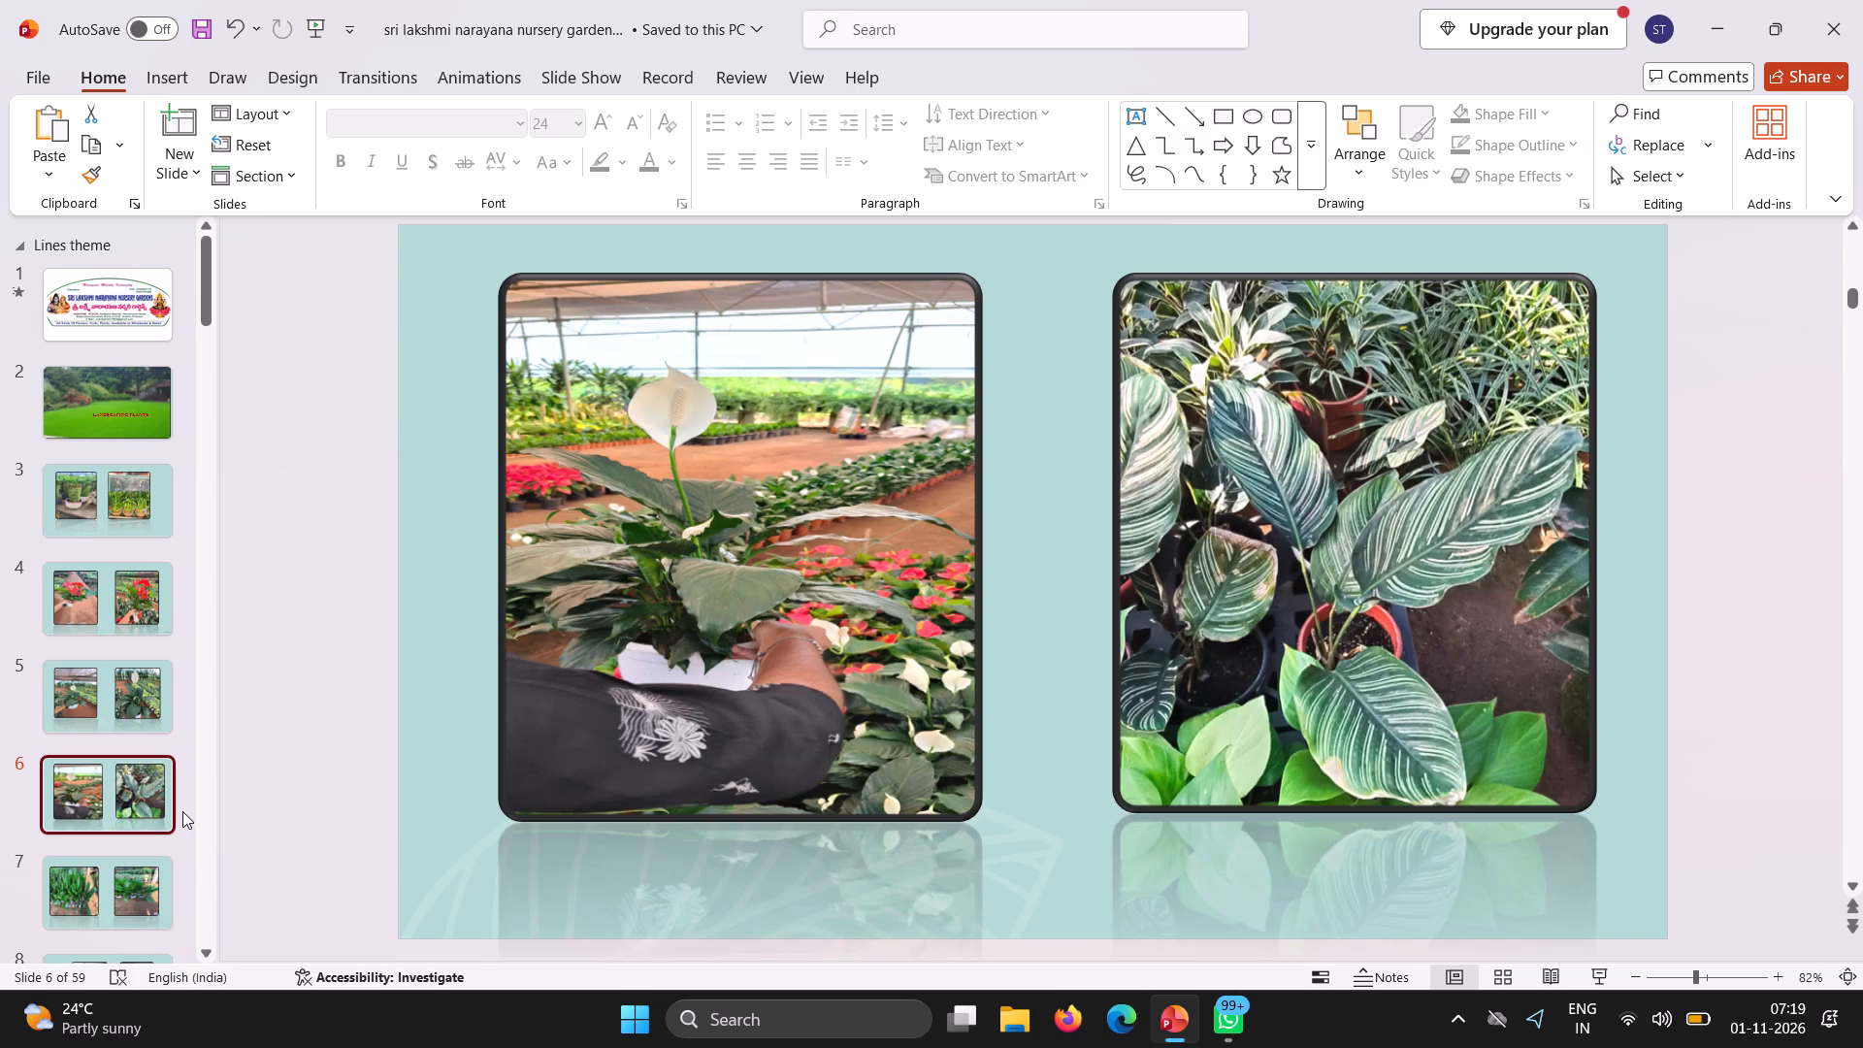
key(Return)
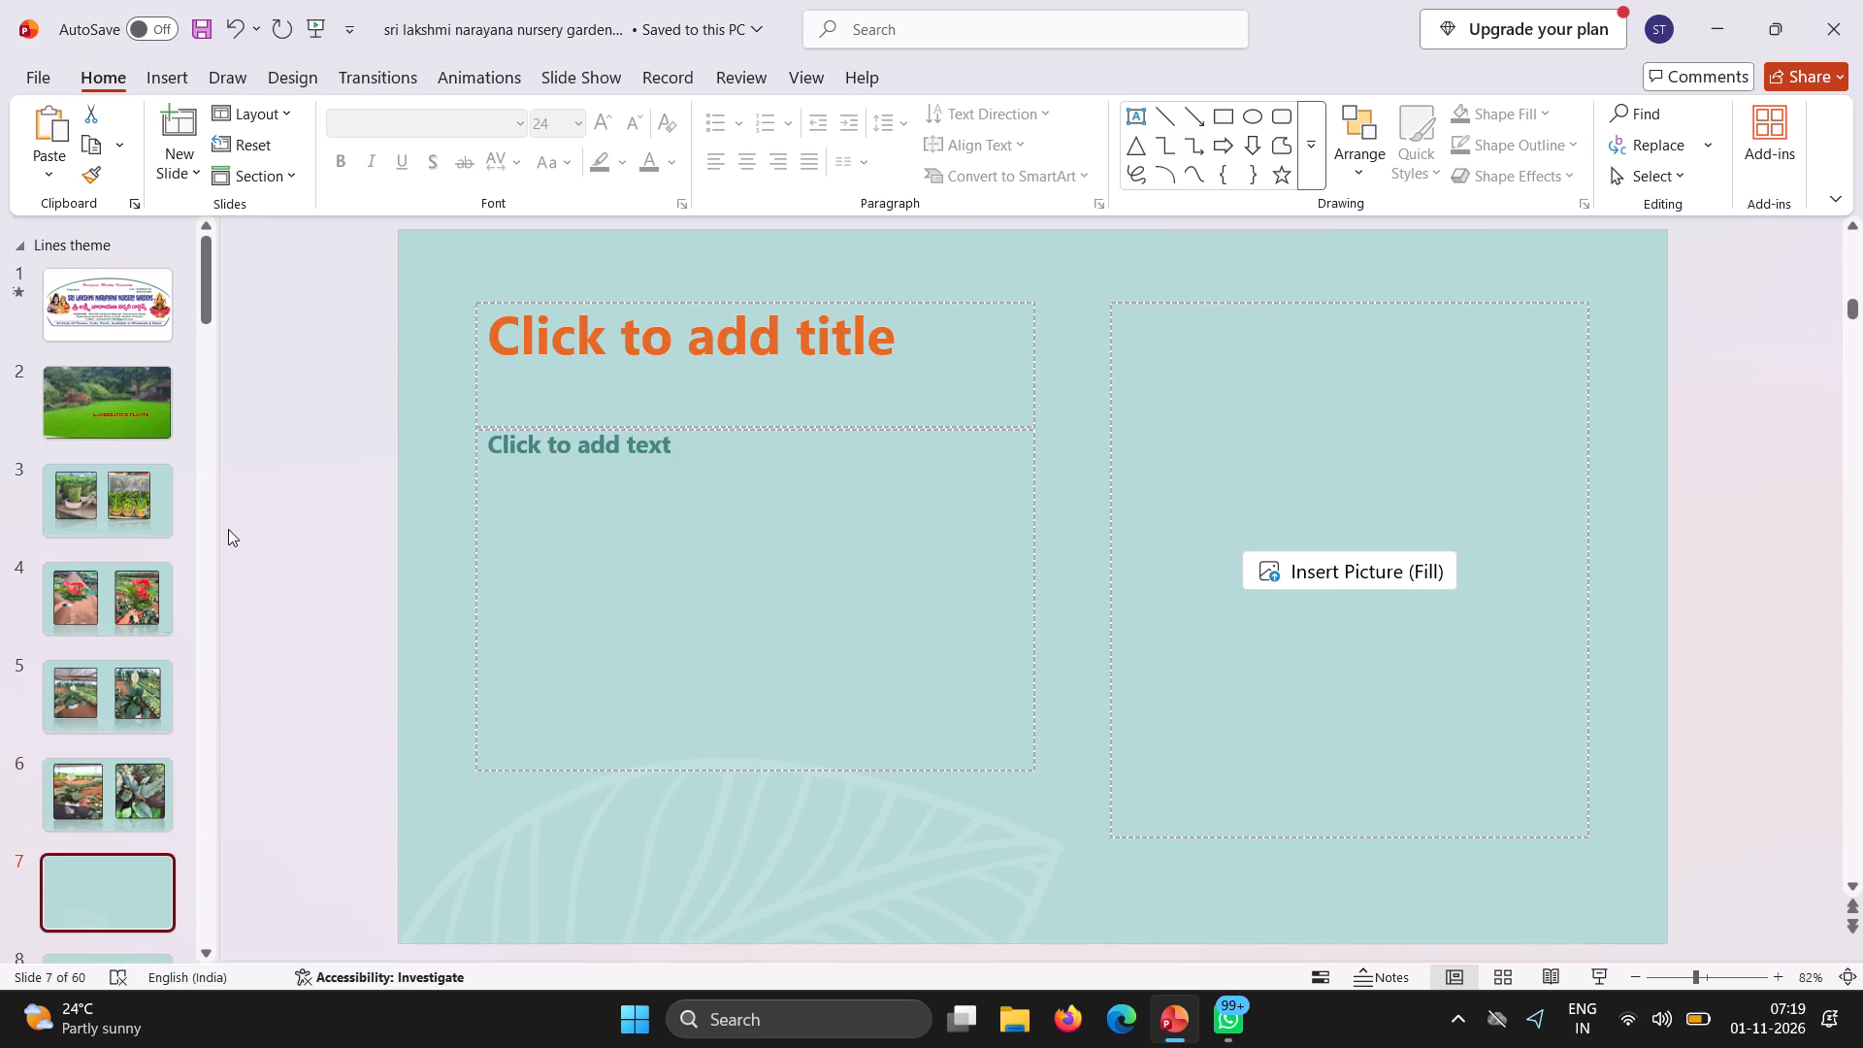
Cut the title, text and picture placeholders from new slide 7, leaving only its background.
right_click(463, 276)
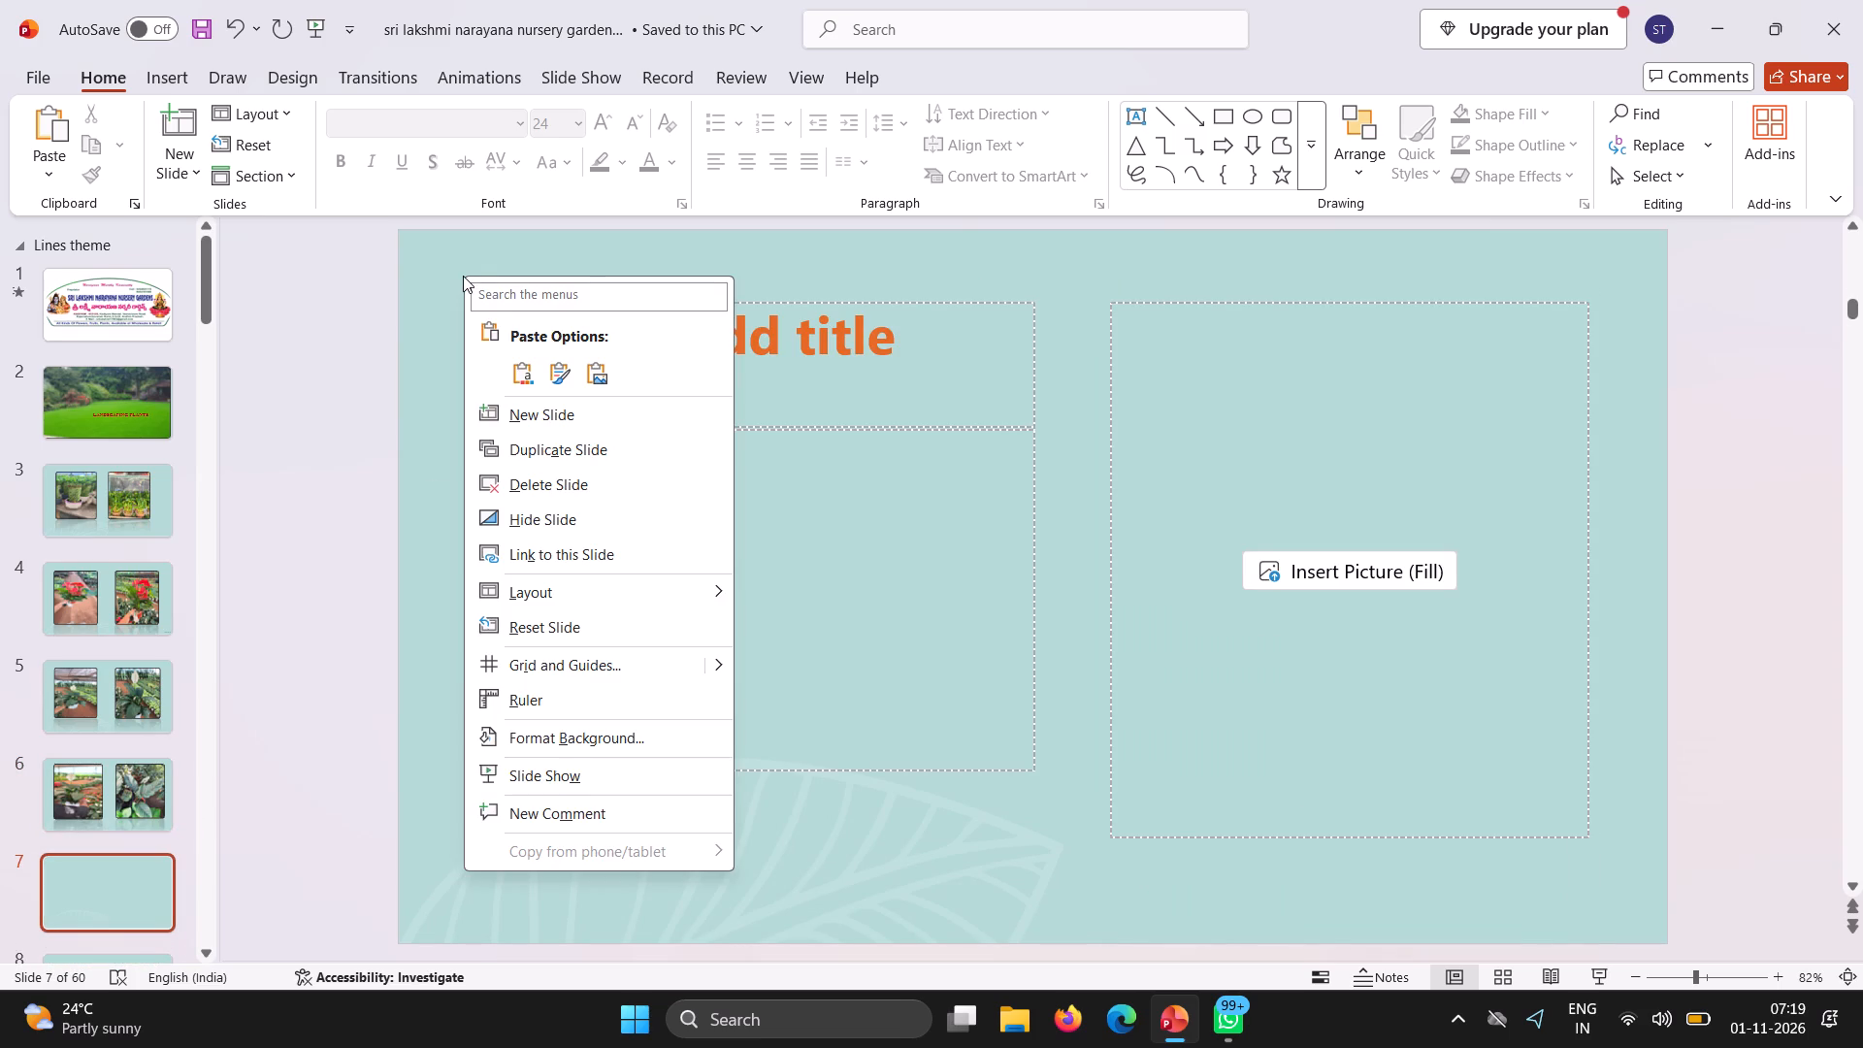
click(804, 301)
right_click(804, 301)
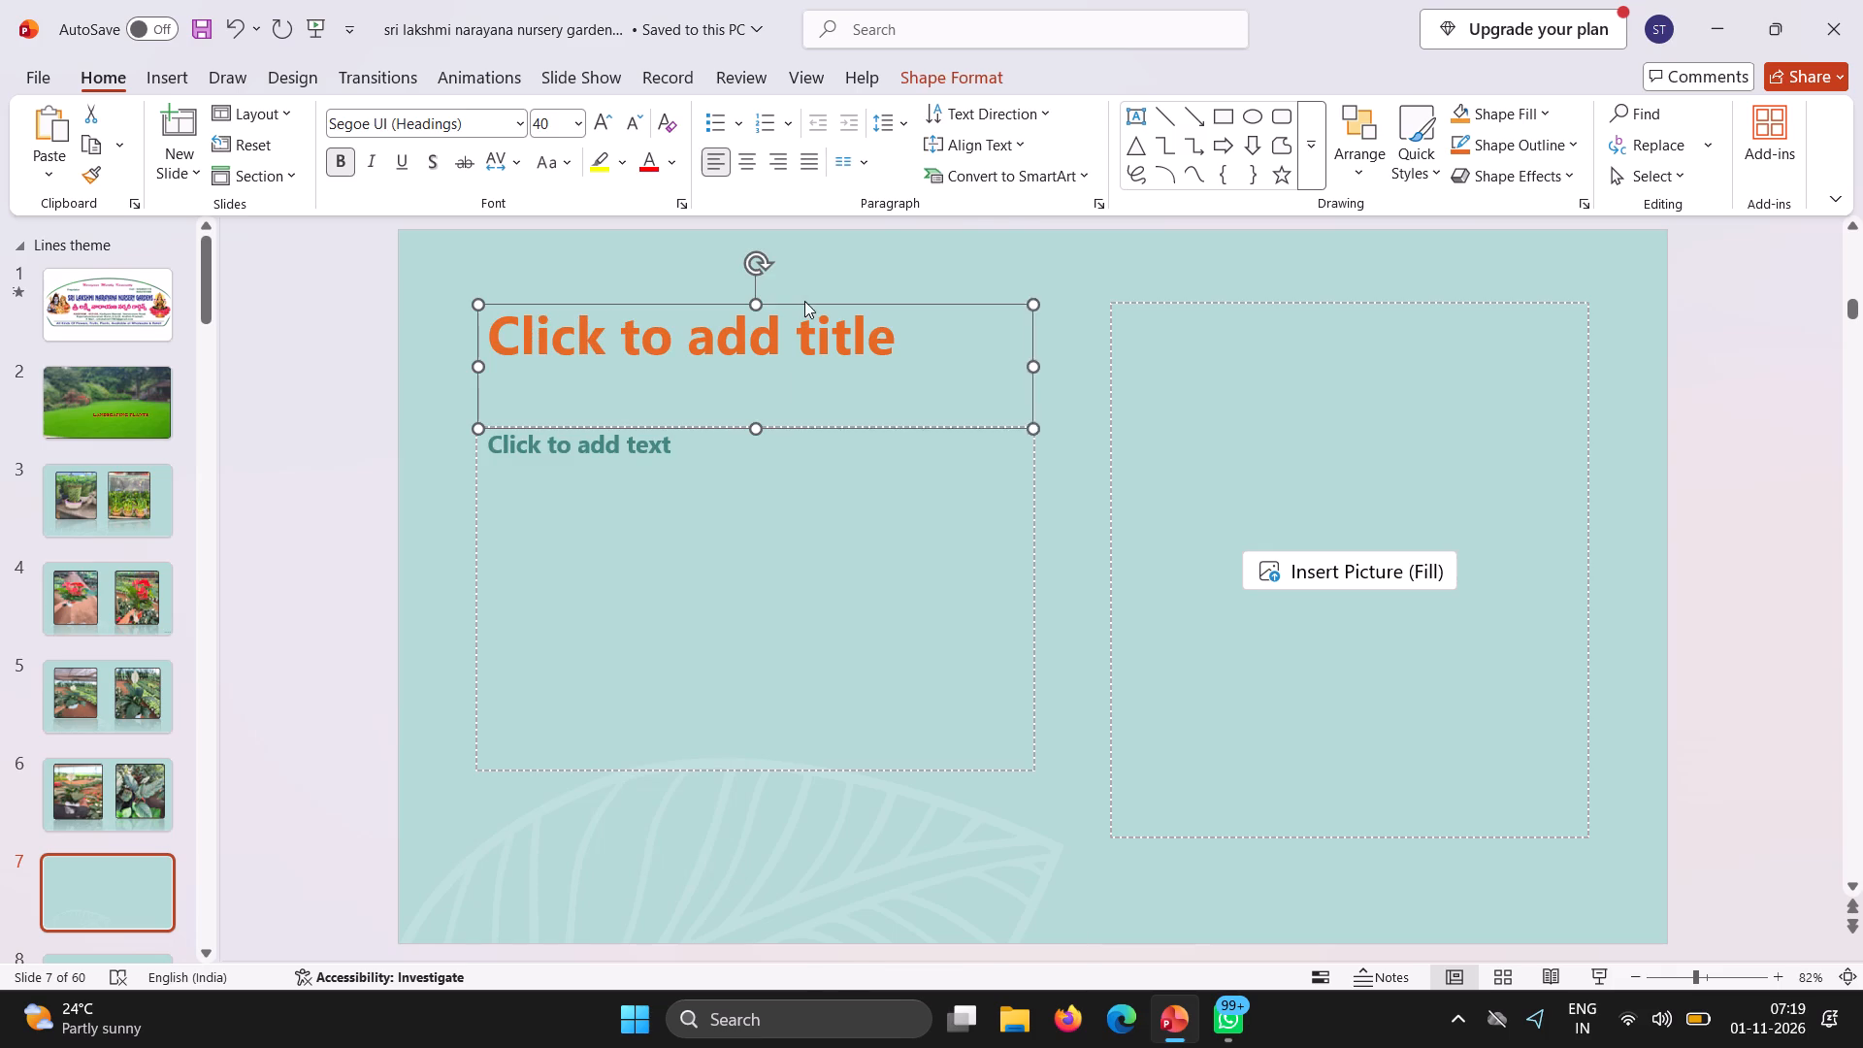
click(855, 356)
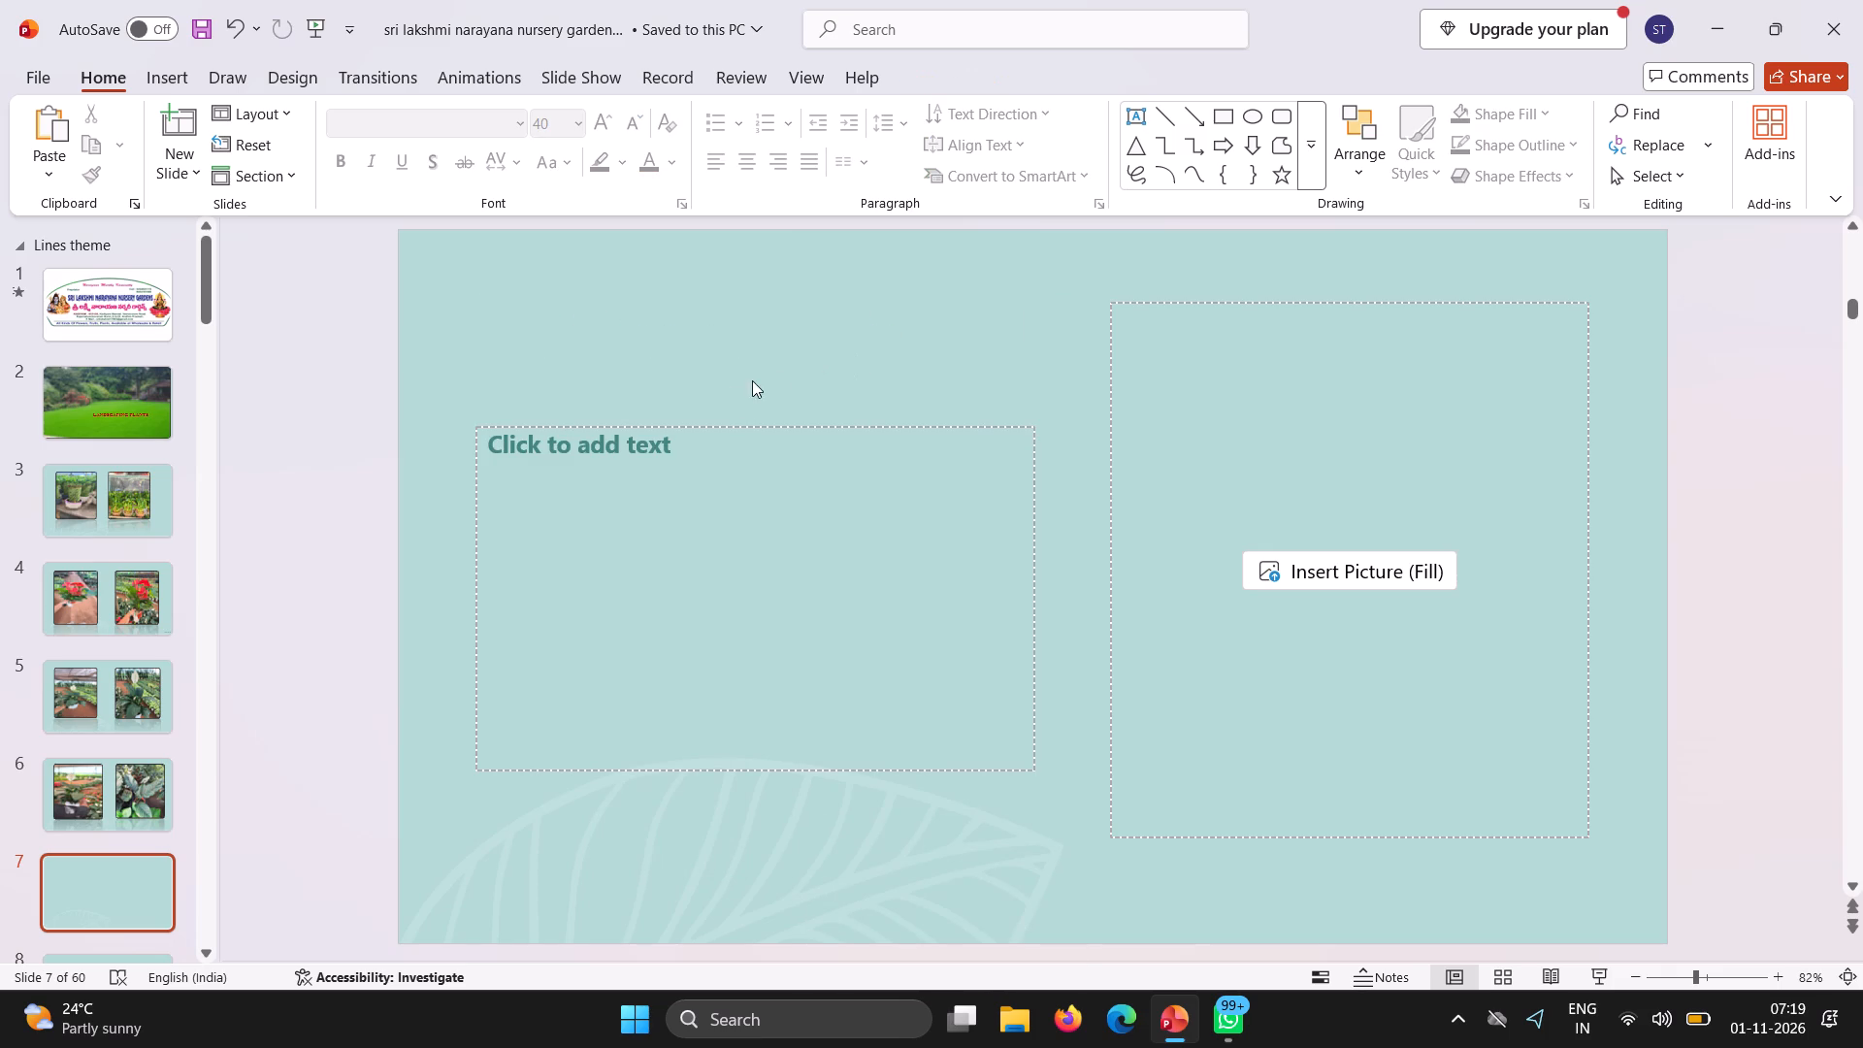
right_click(704, 429)
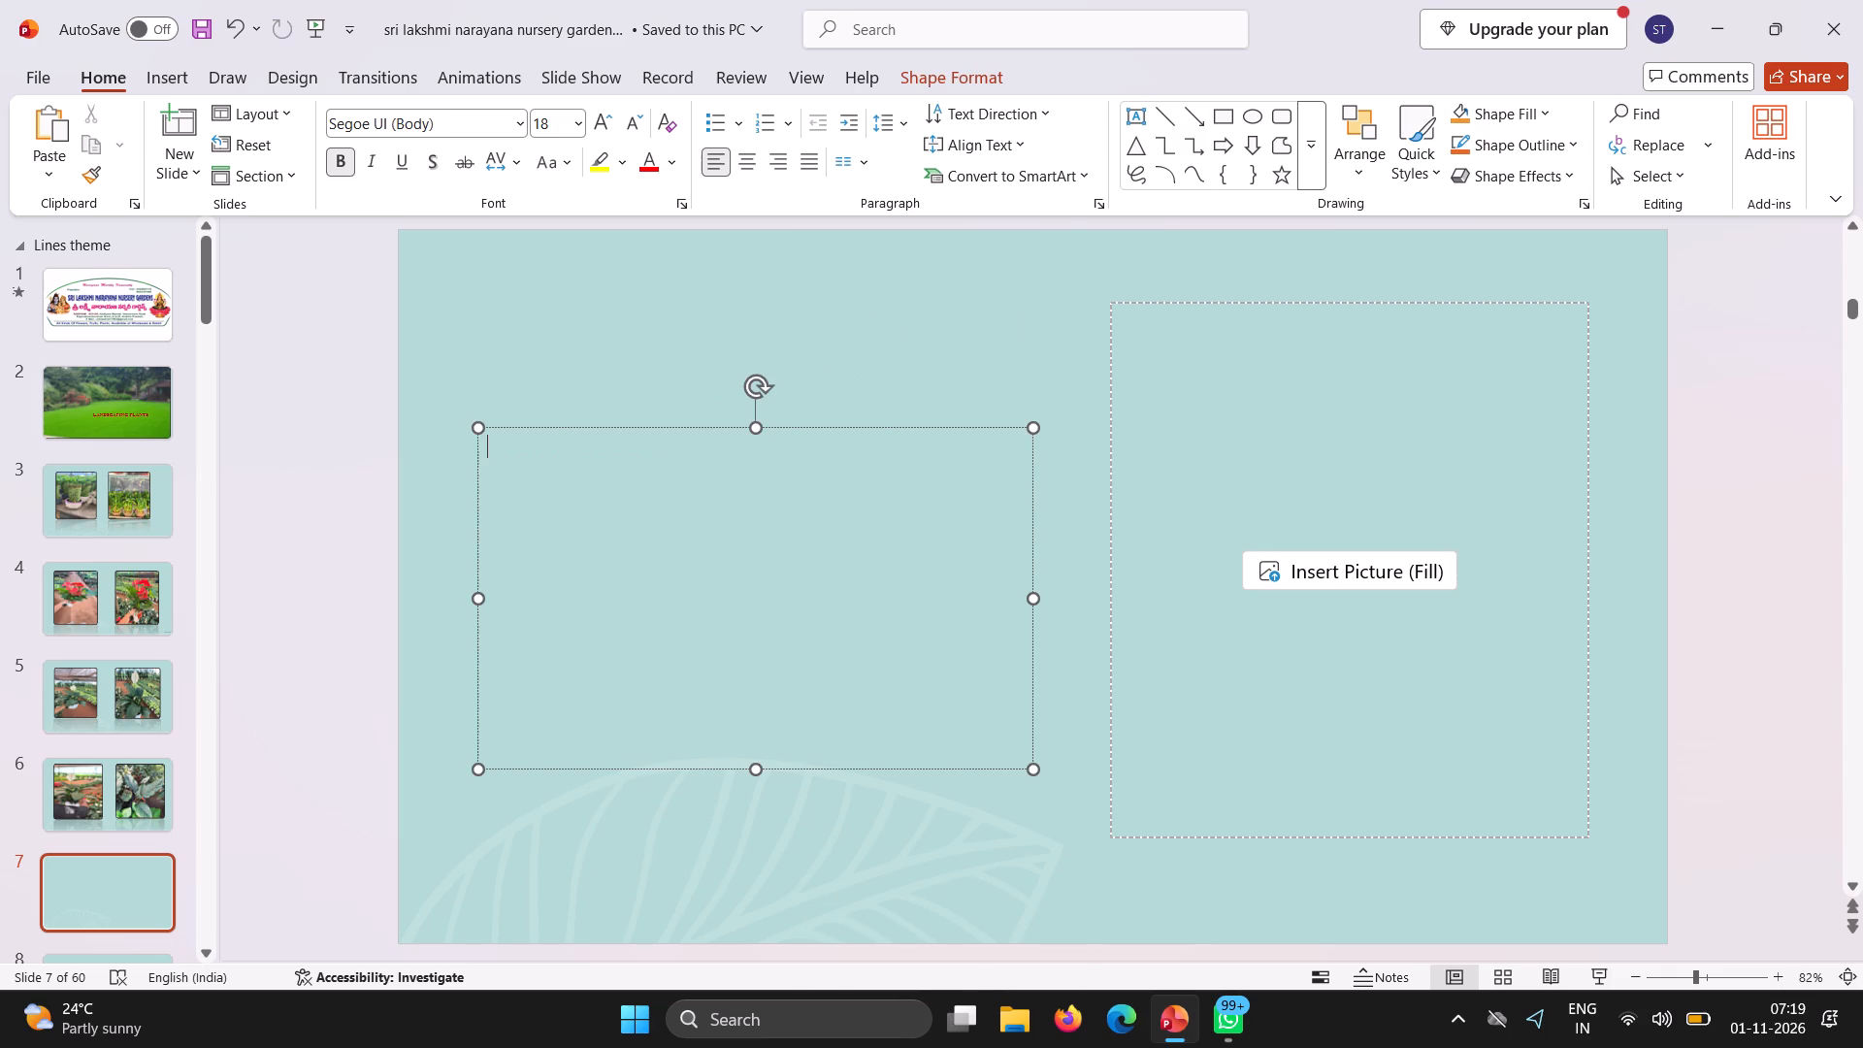
right_click(621, 423)
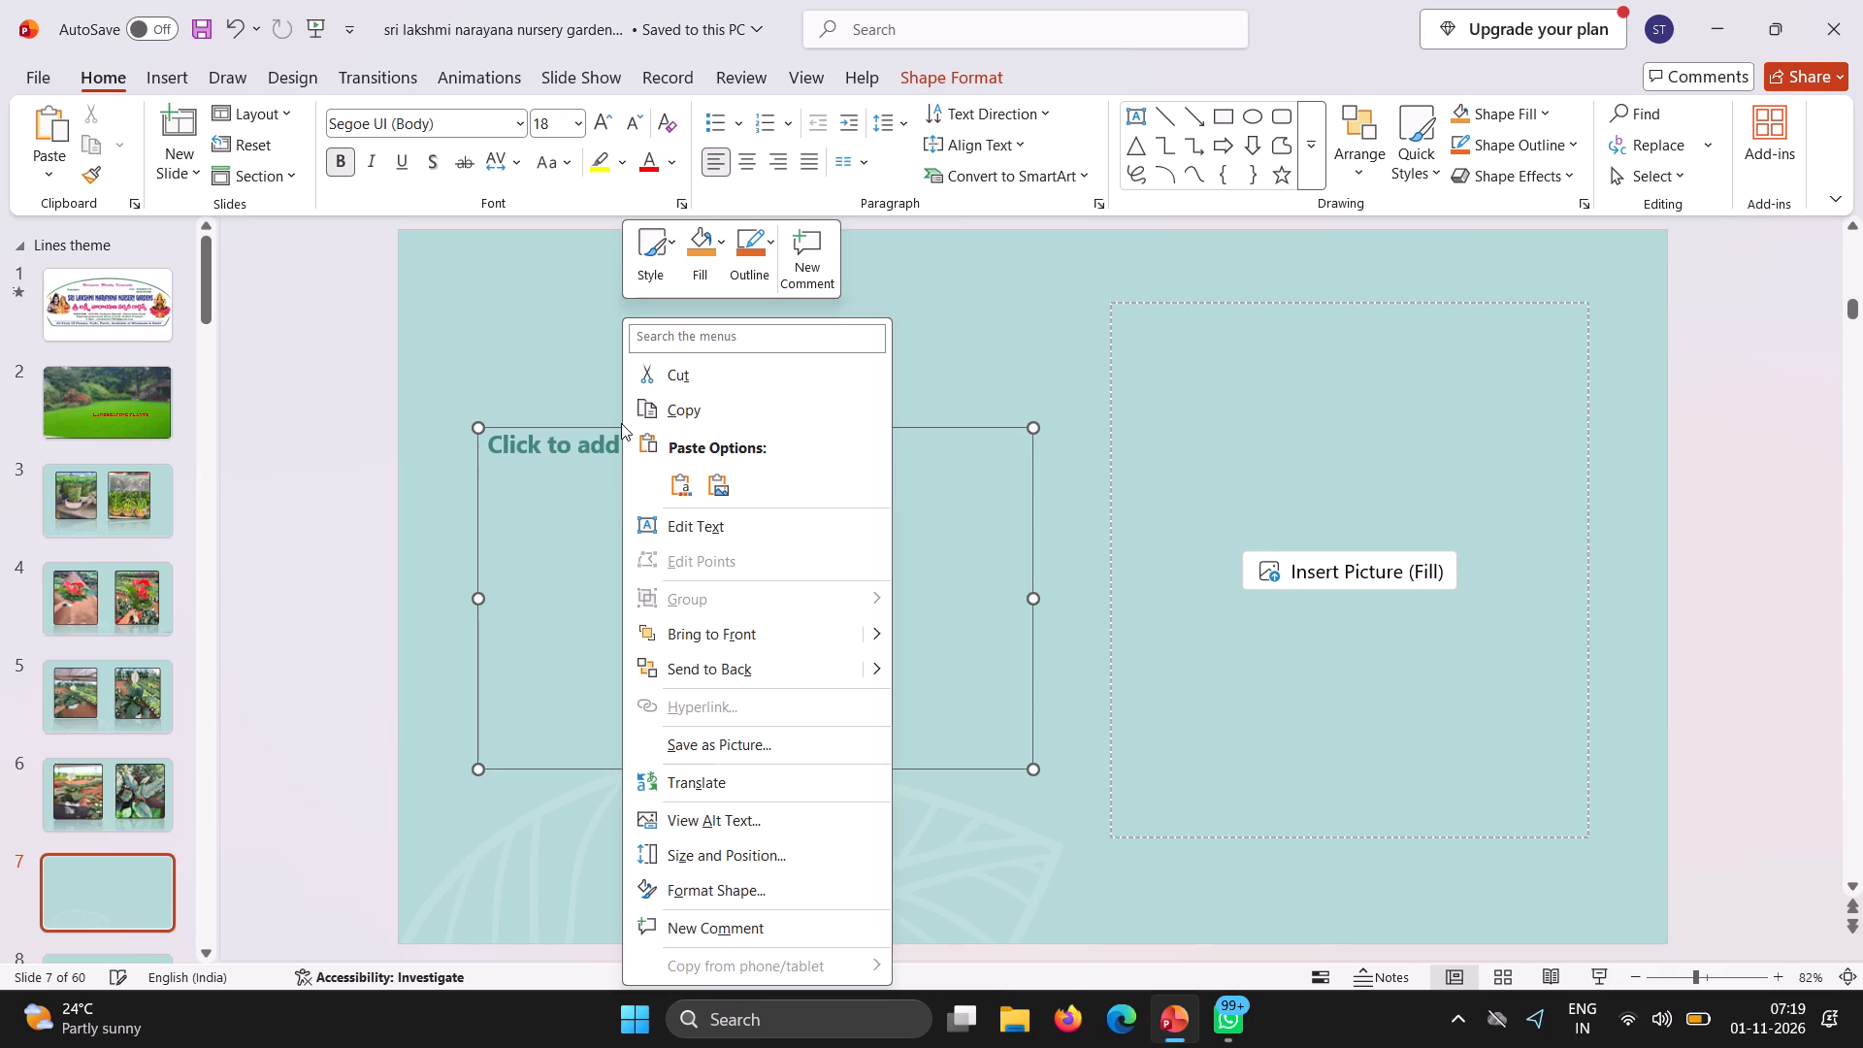
click(675, 371)
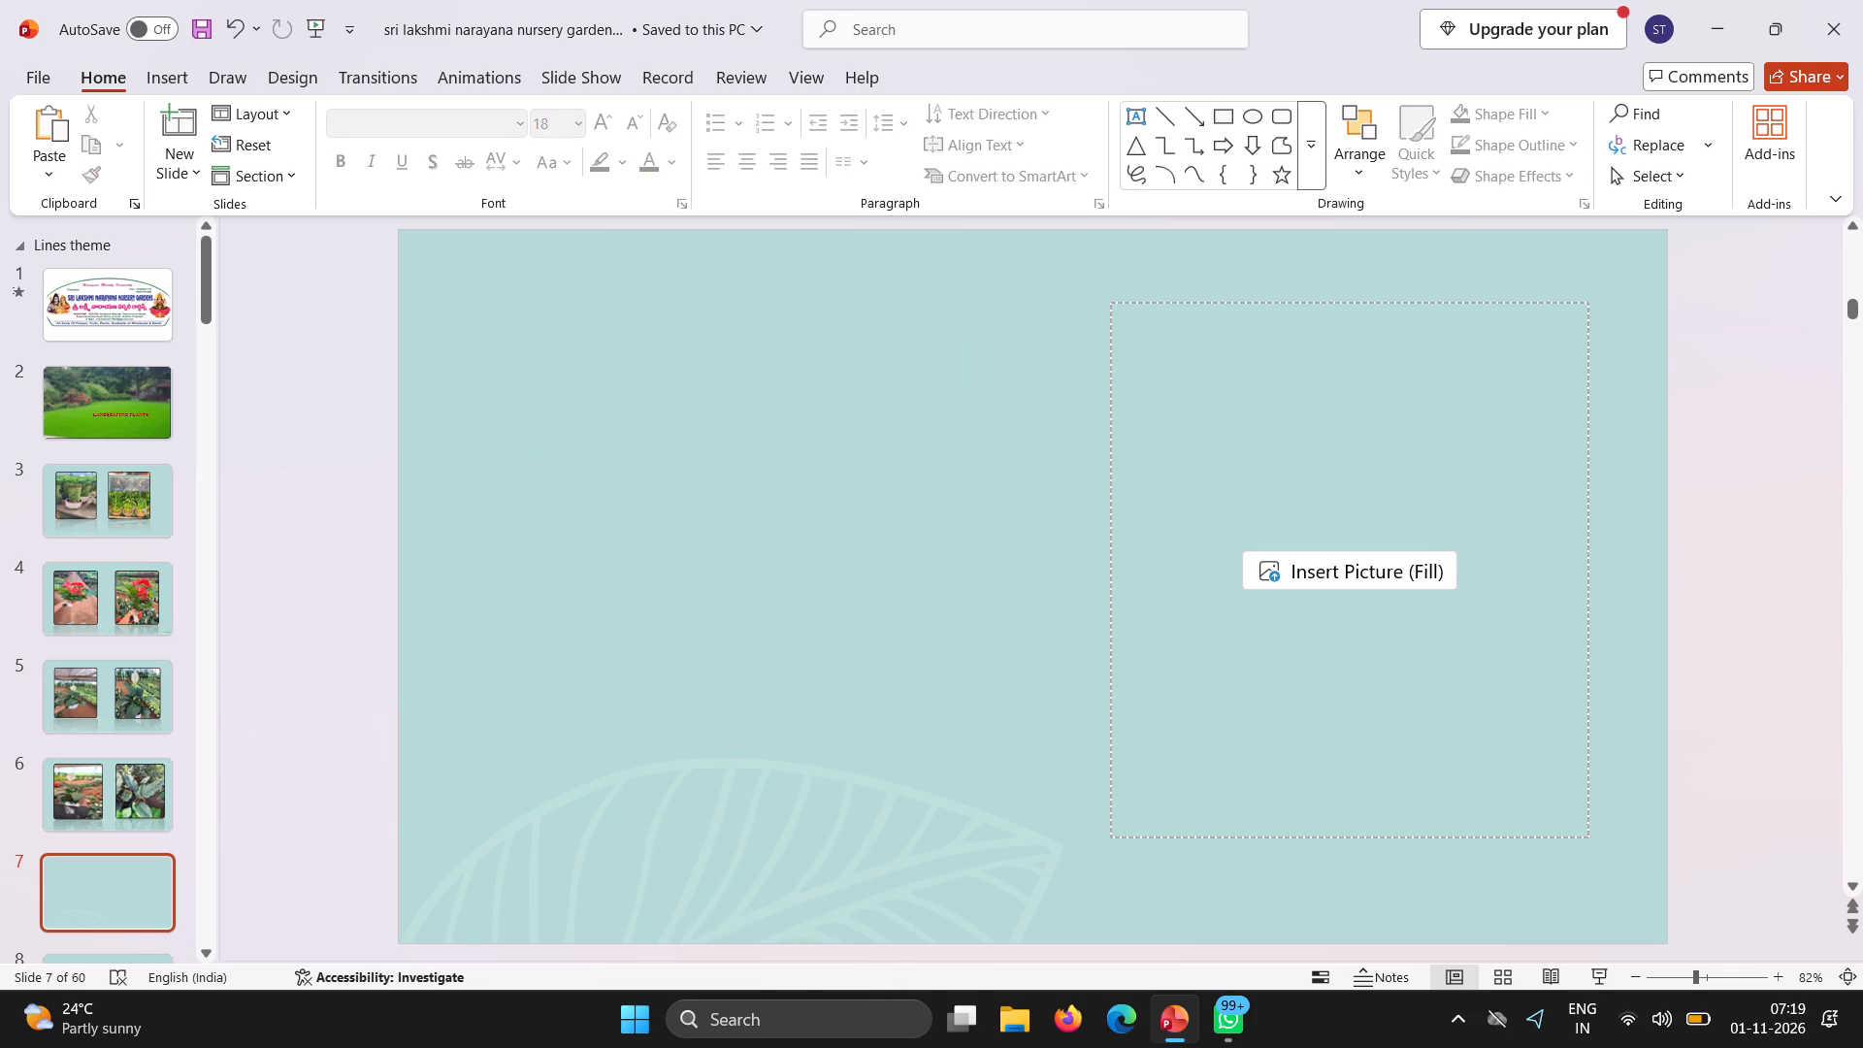
right_click(1117, 296)
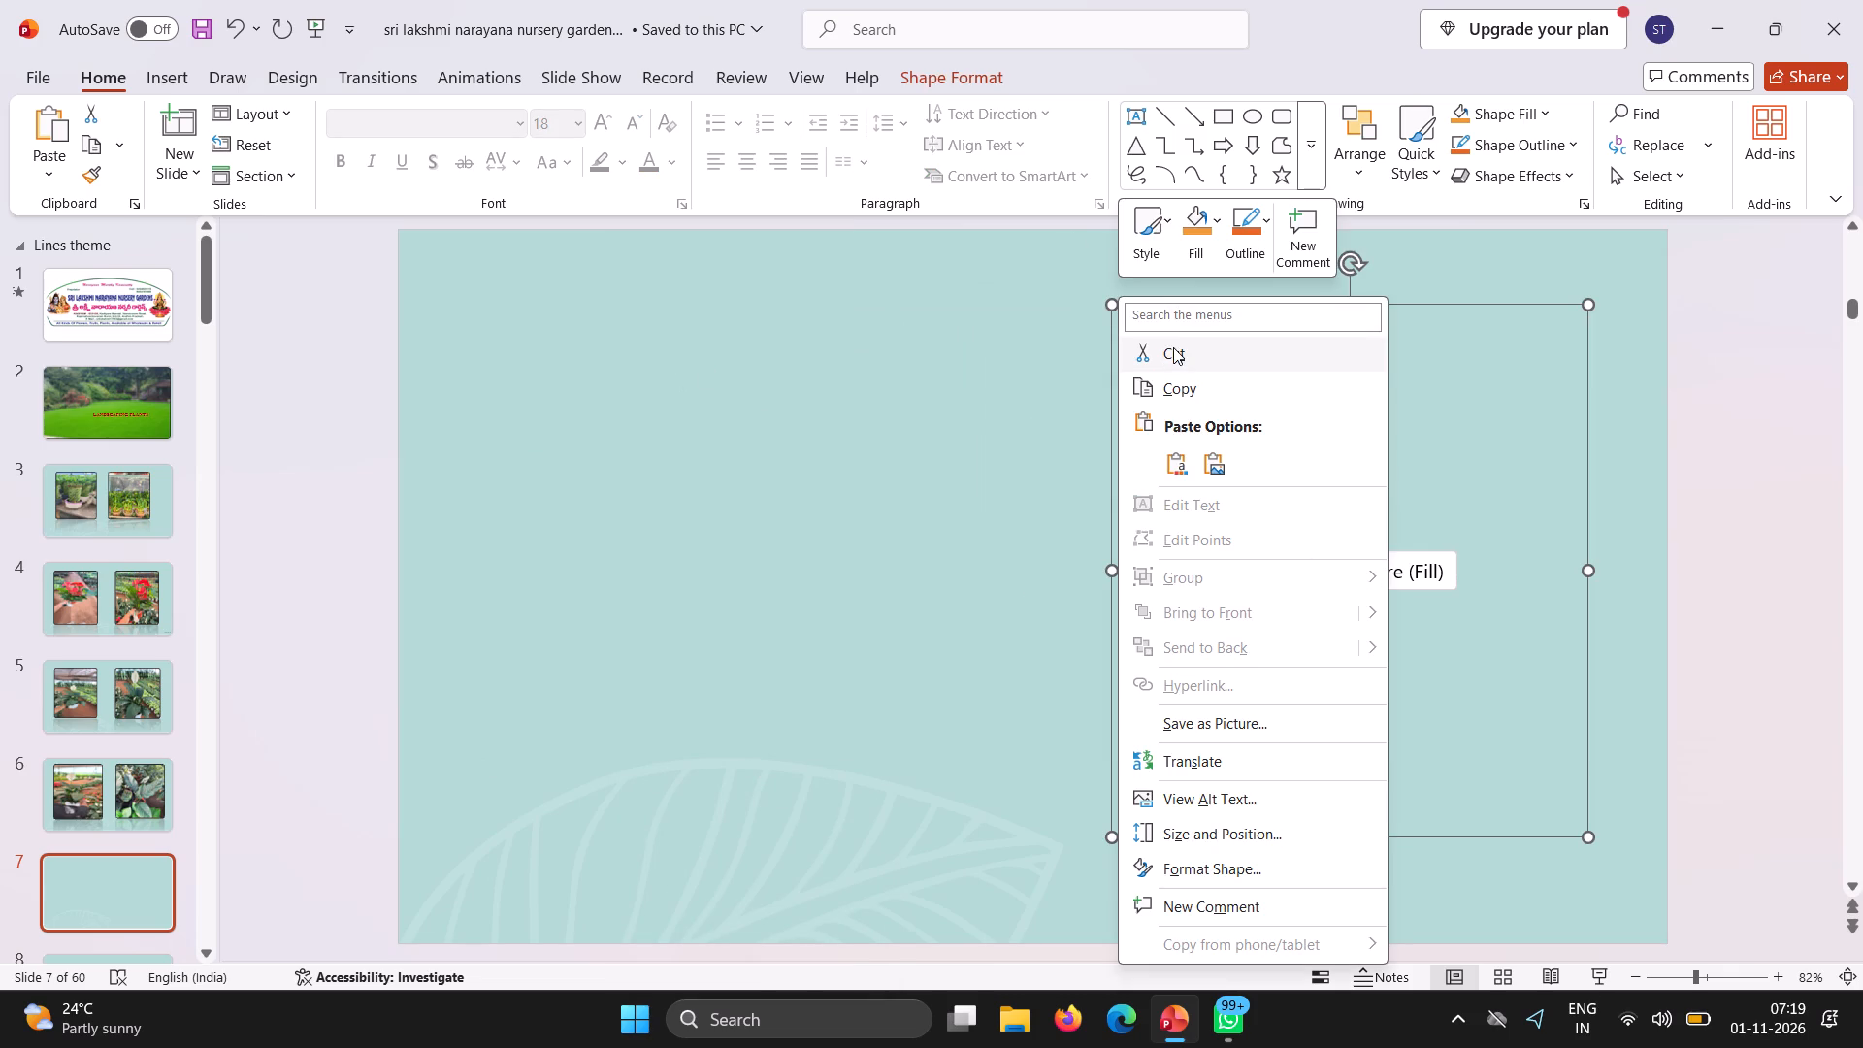
click(1173, 347)
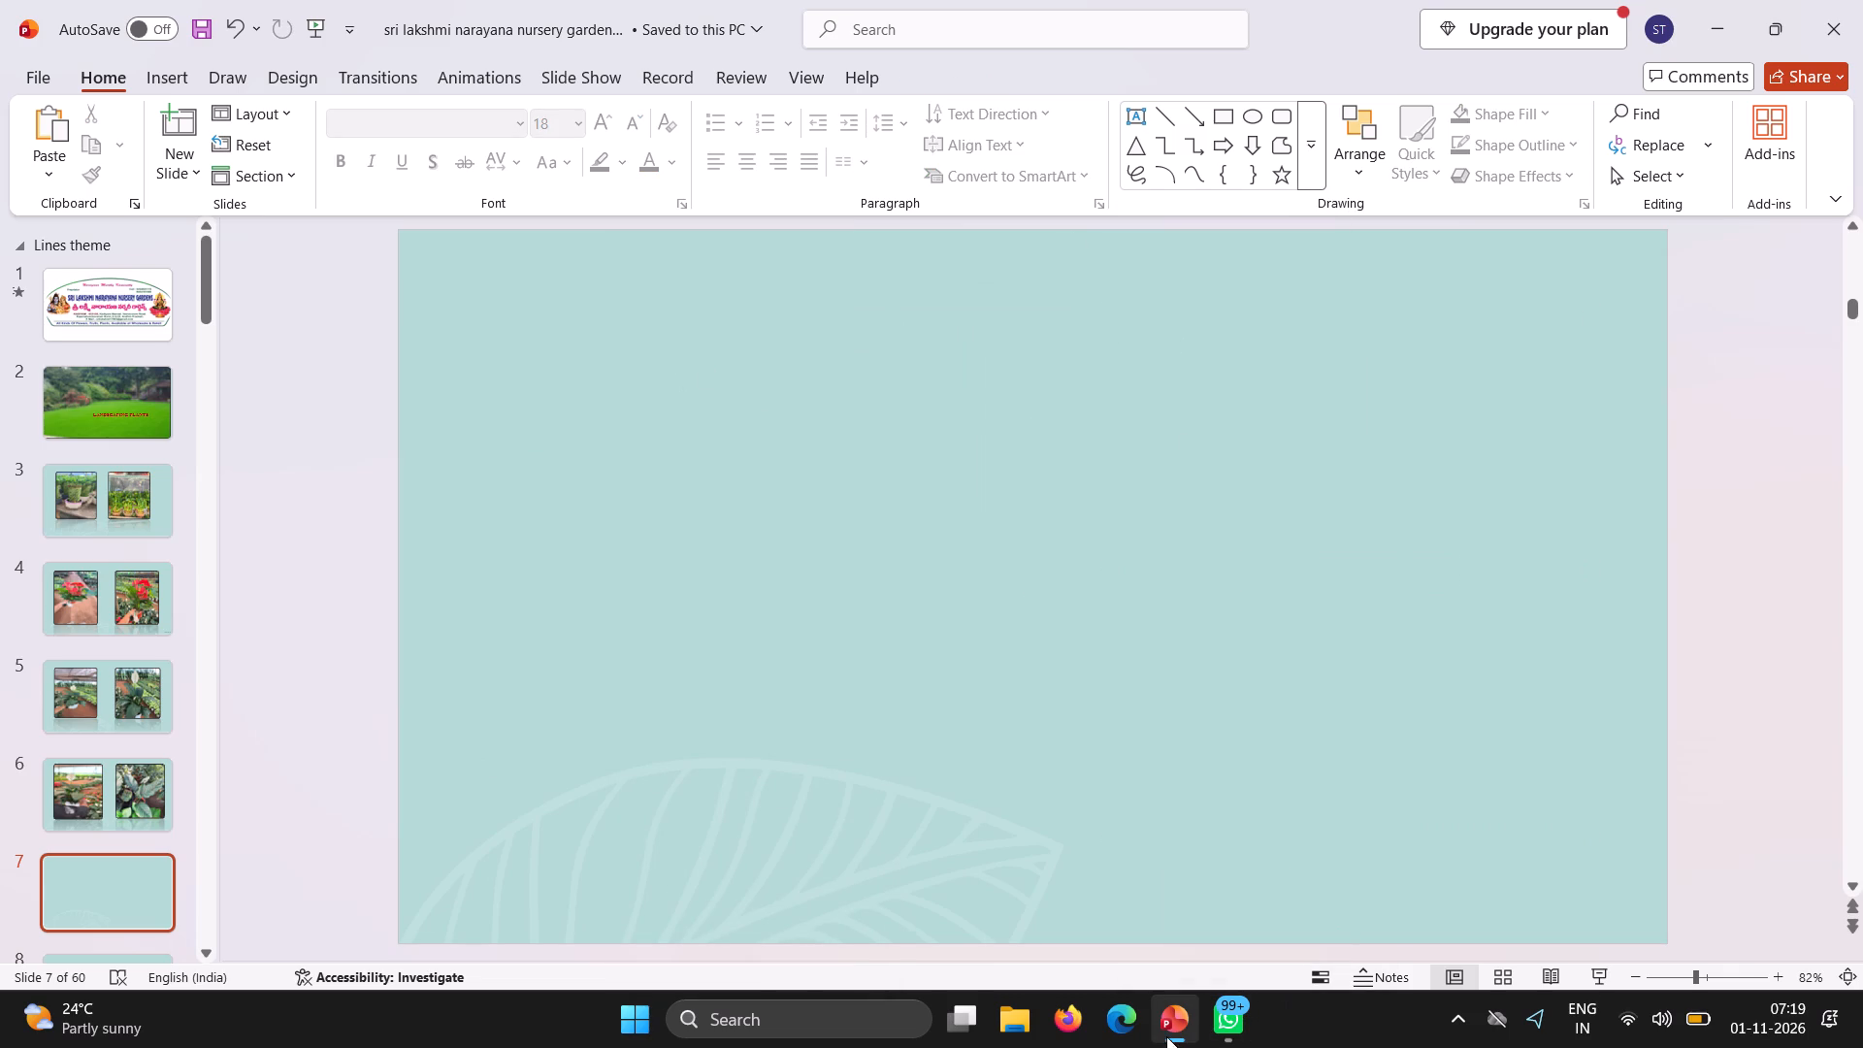
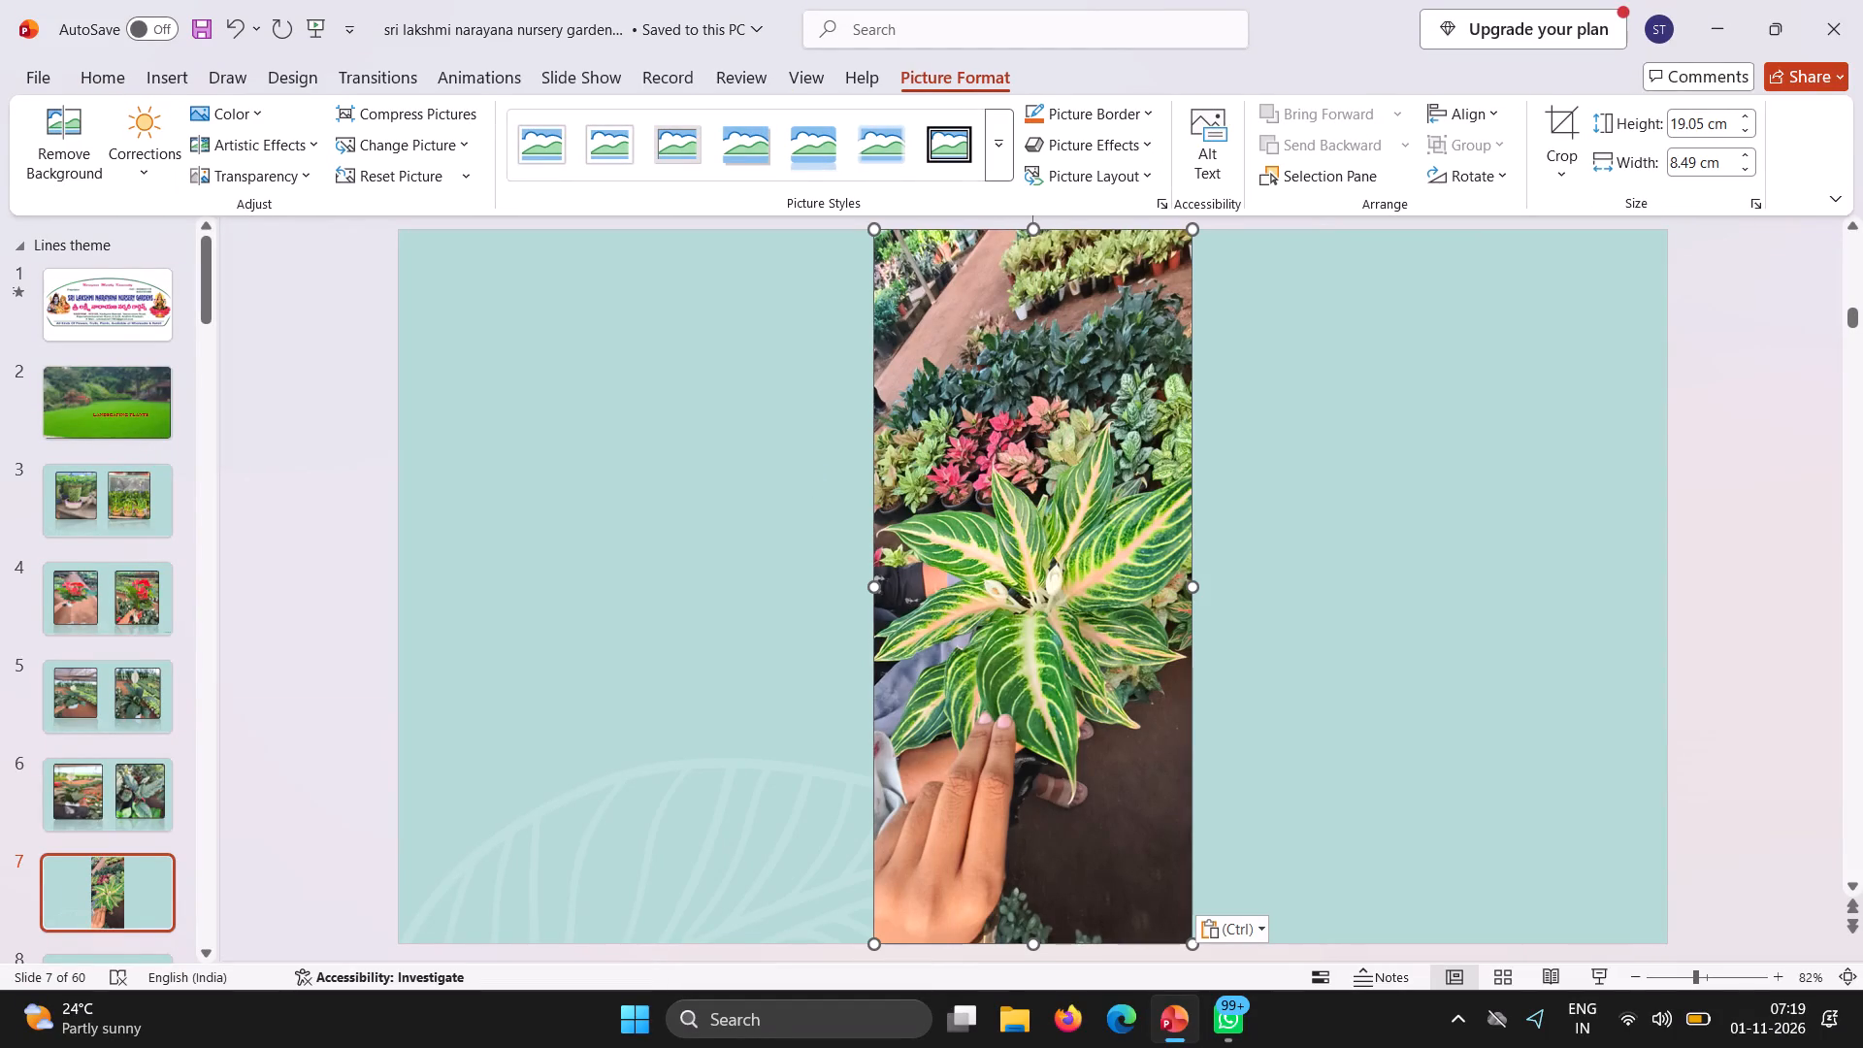
Apply the black rounded frame picture style with a reflection to the striped-leaf plant picture on slide 7.
click(1011, 157)
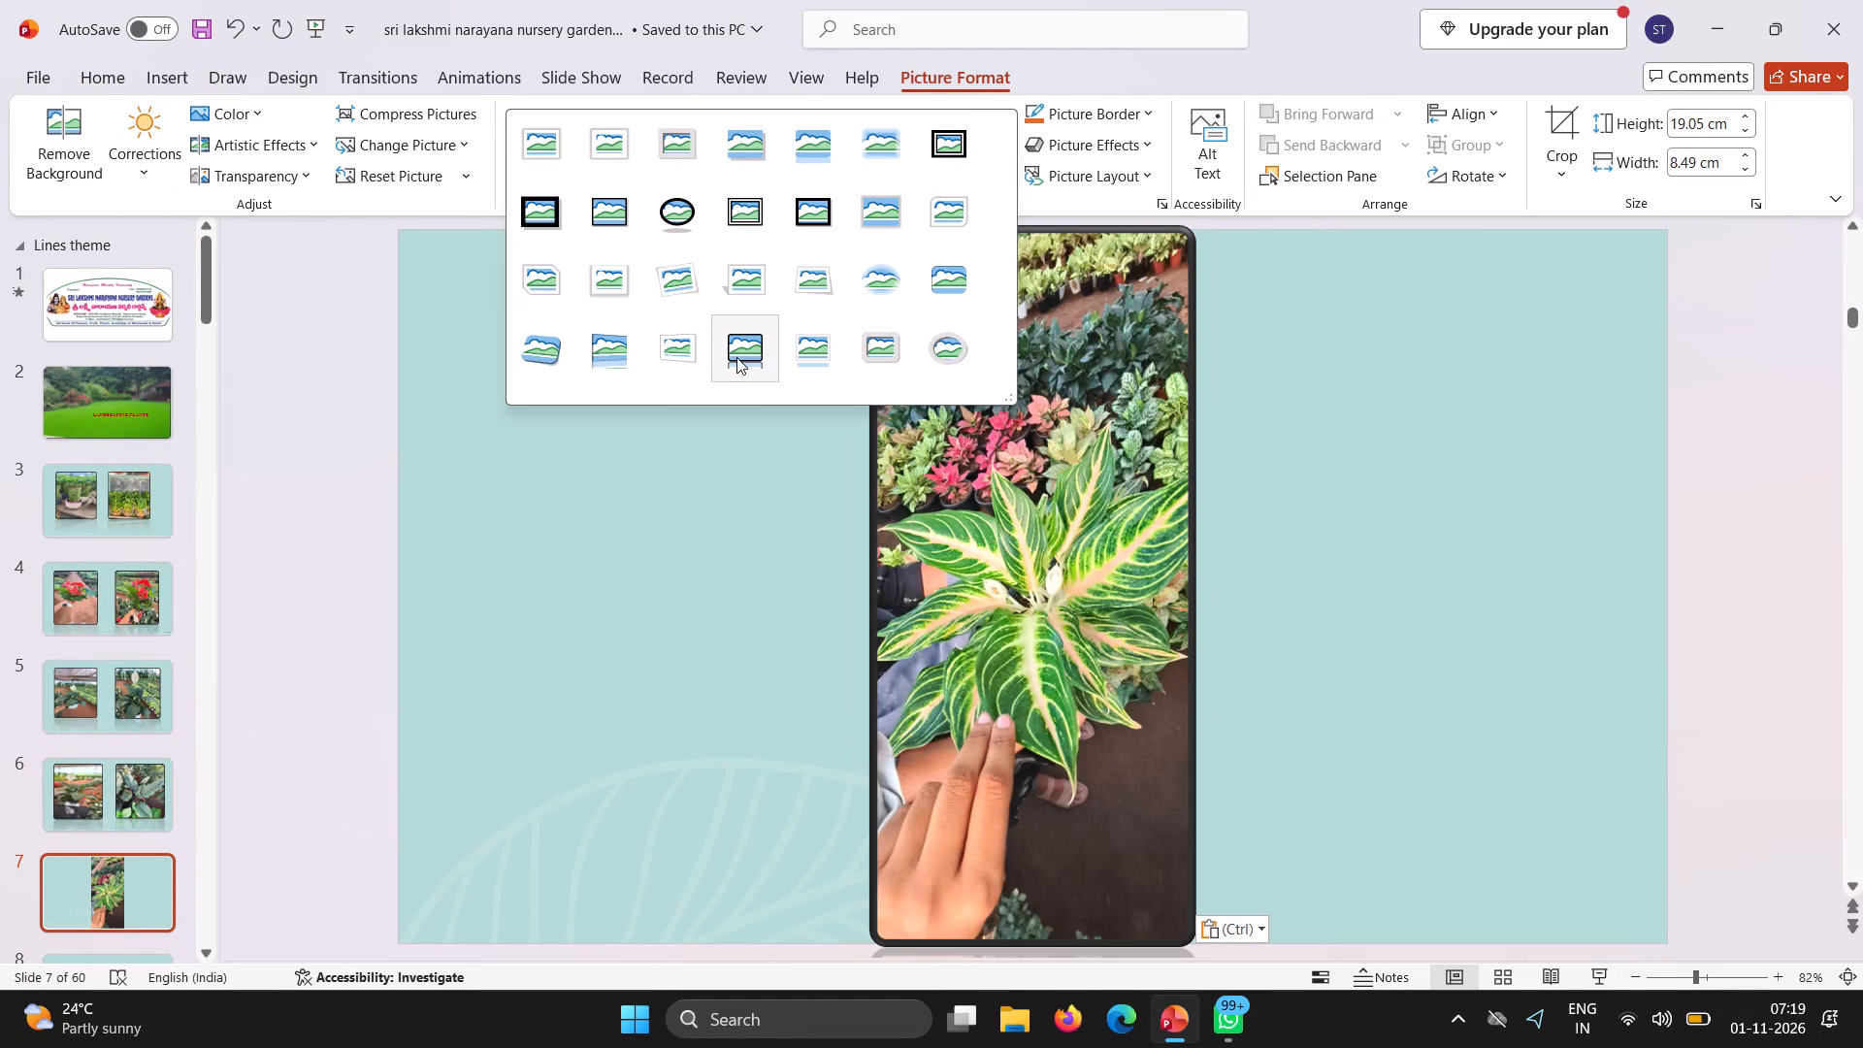
click(736, 357)
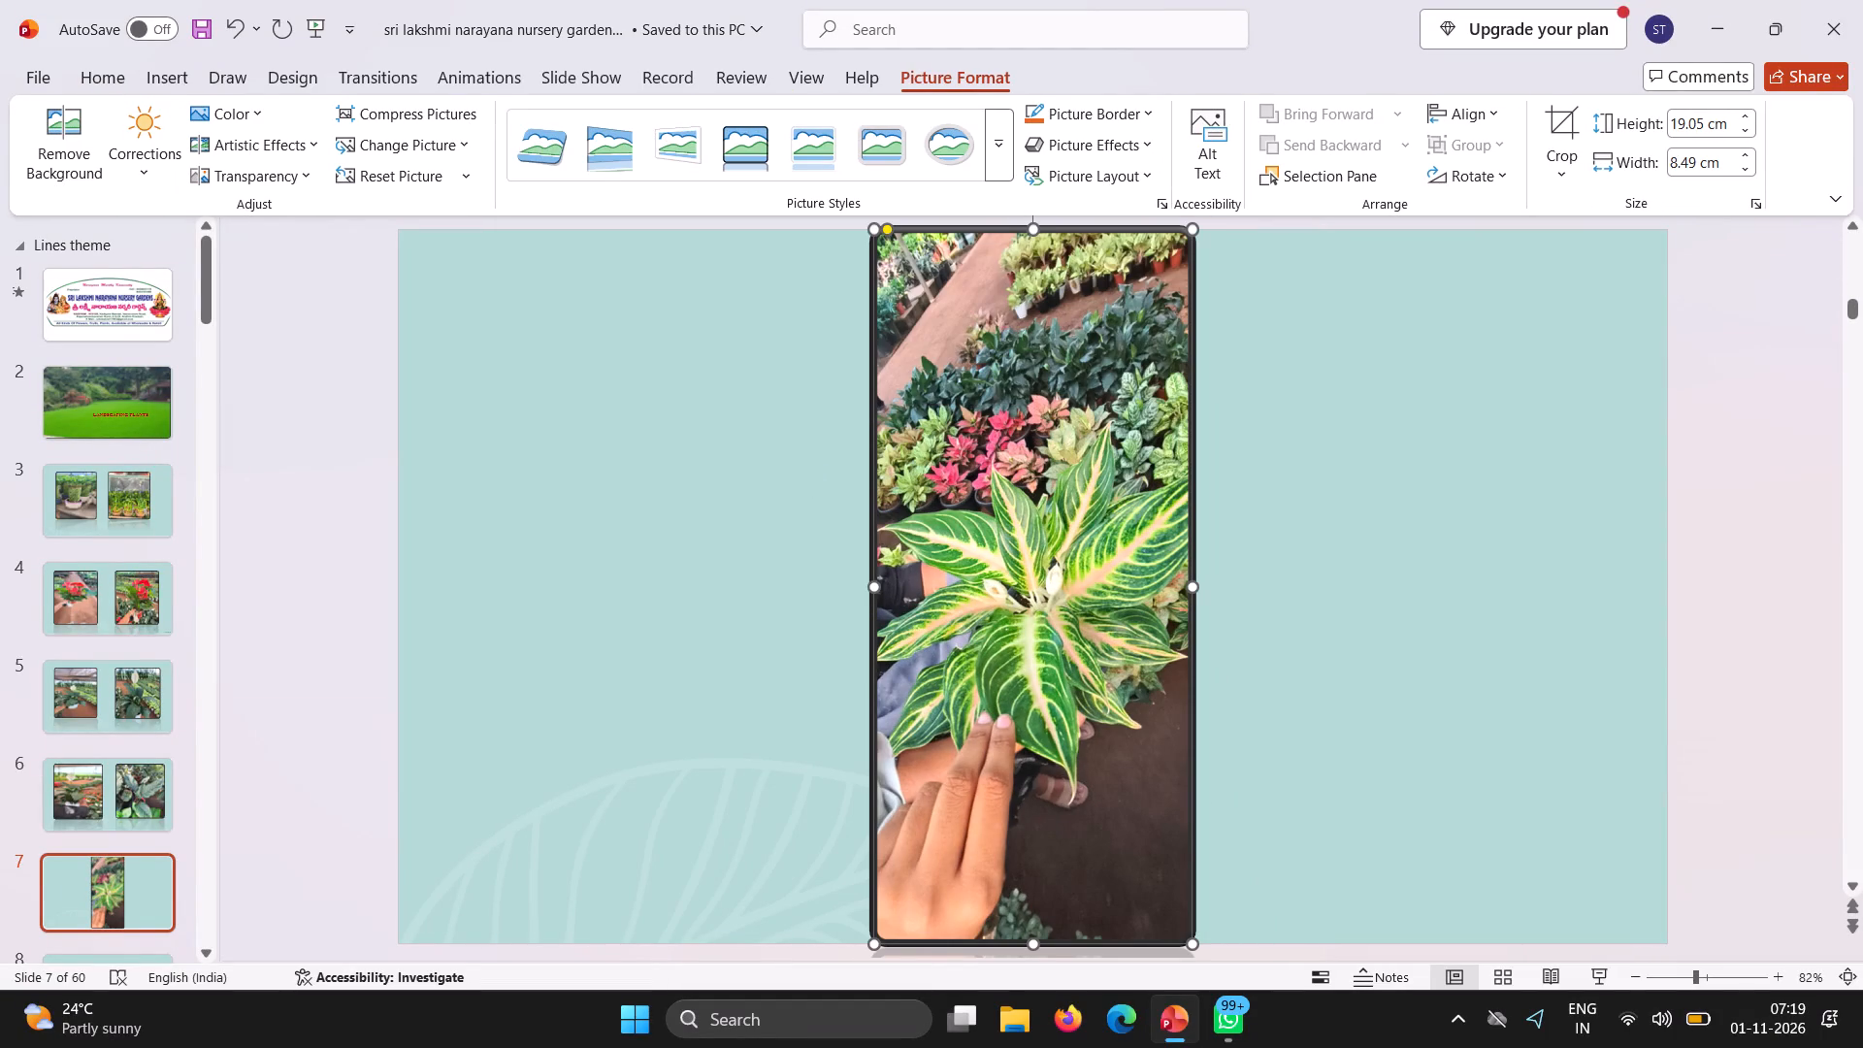
Resize the framed plant picture to about 13 cm high by 11.9 cm wide and place it on the left half of slide 7.
drag(1033, 232, 1061, 438)
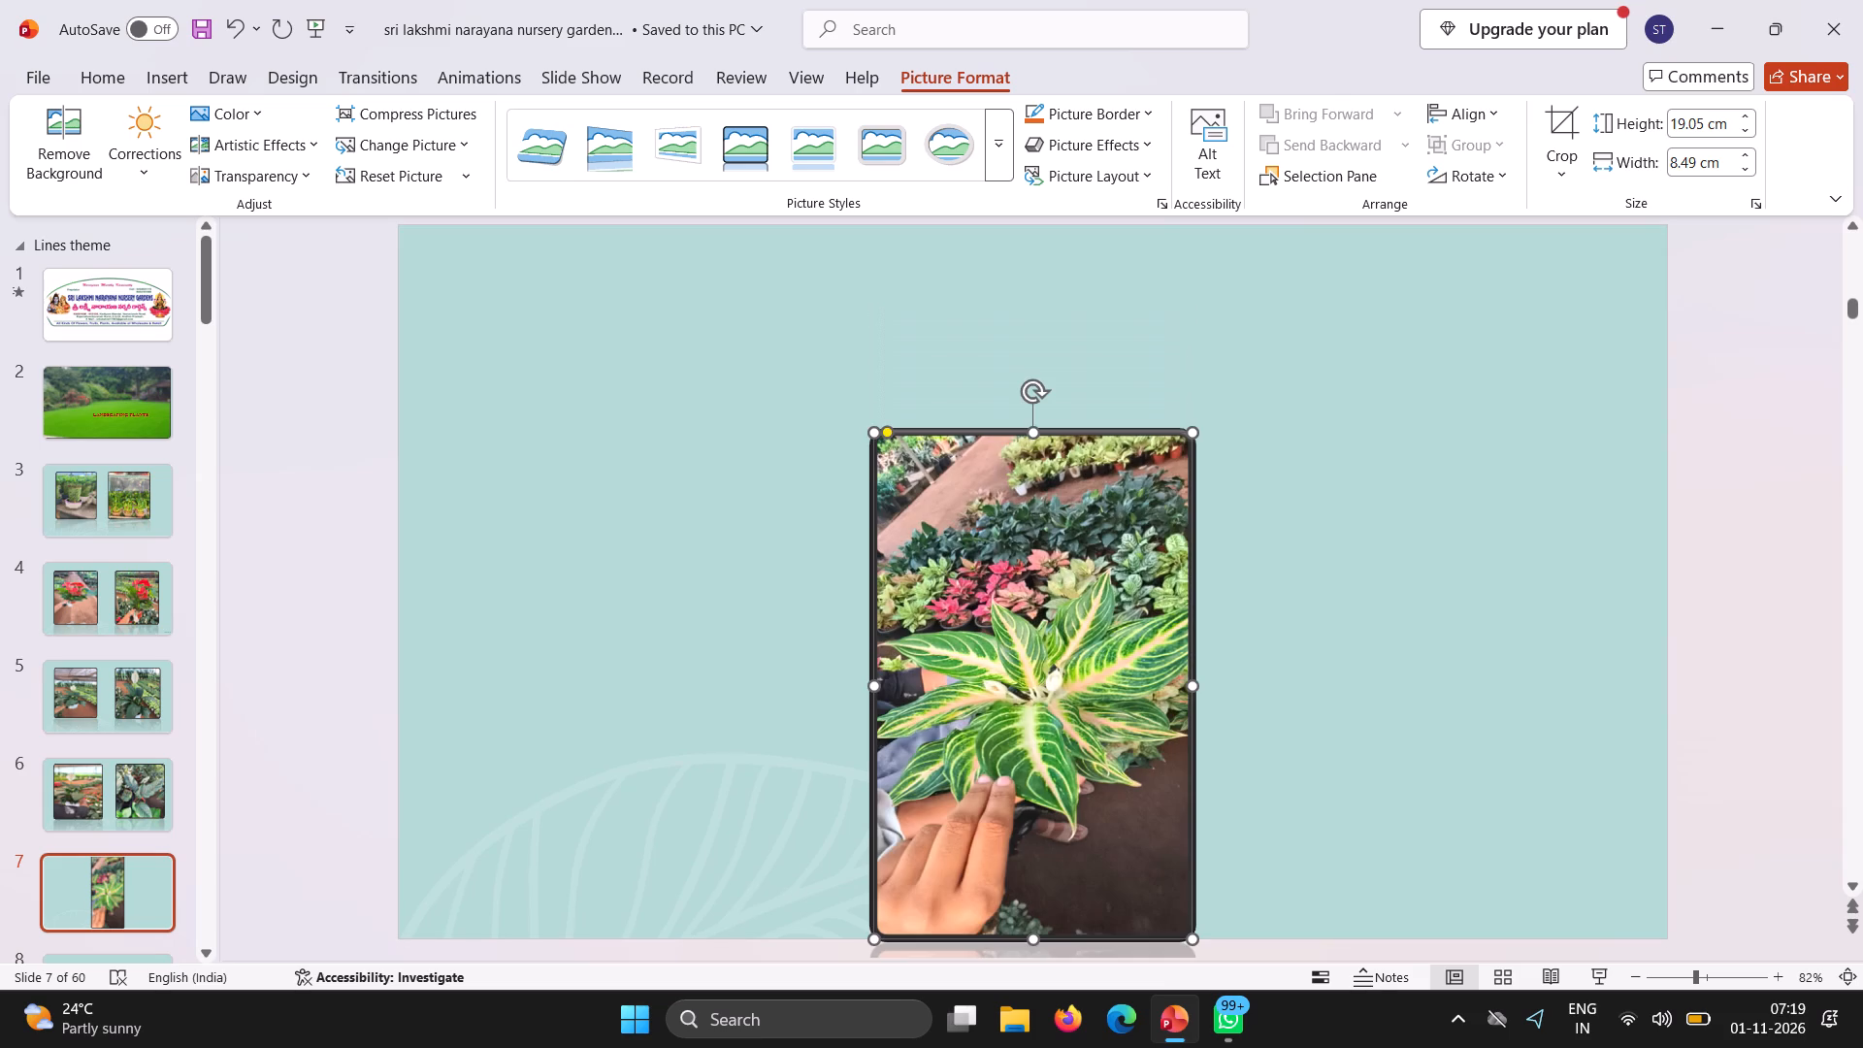
drag(1044, 671, 740, 560)
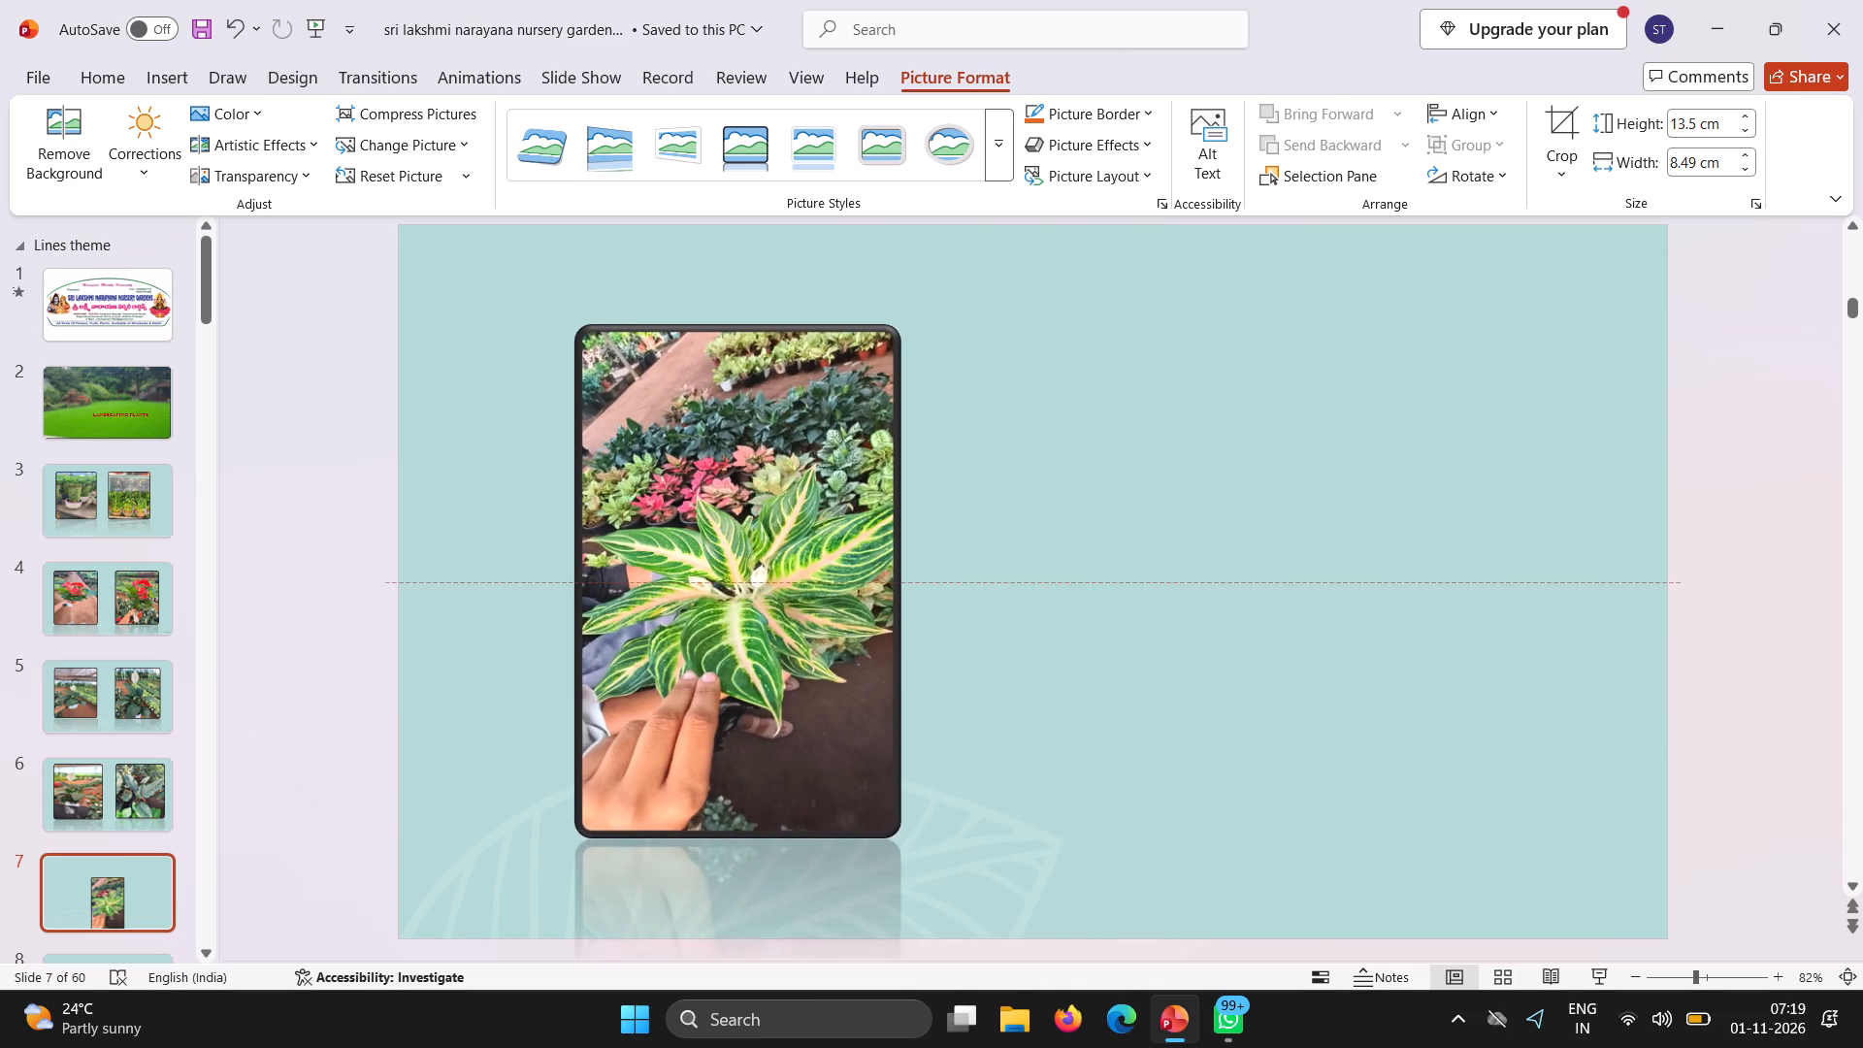
drag(740, 560, 682, 546)
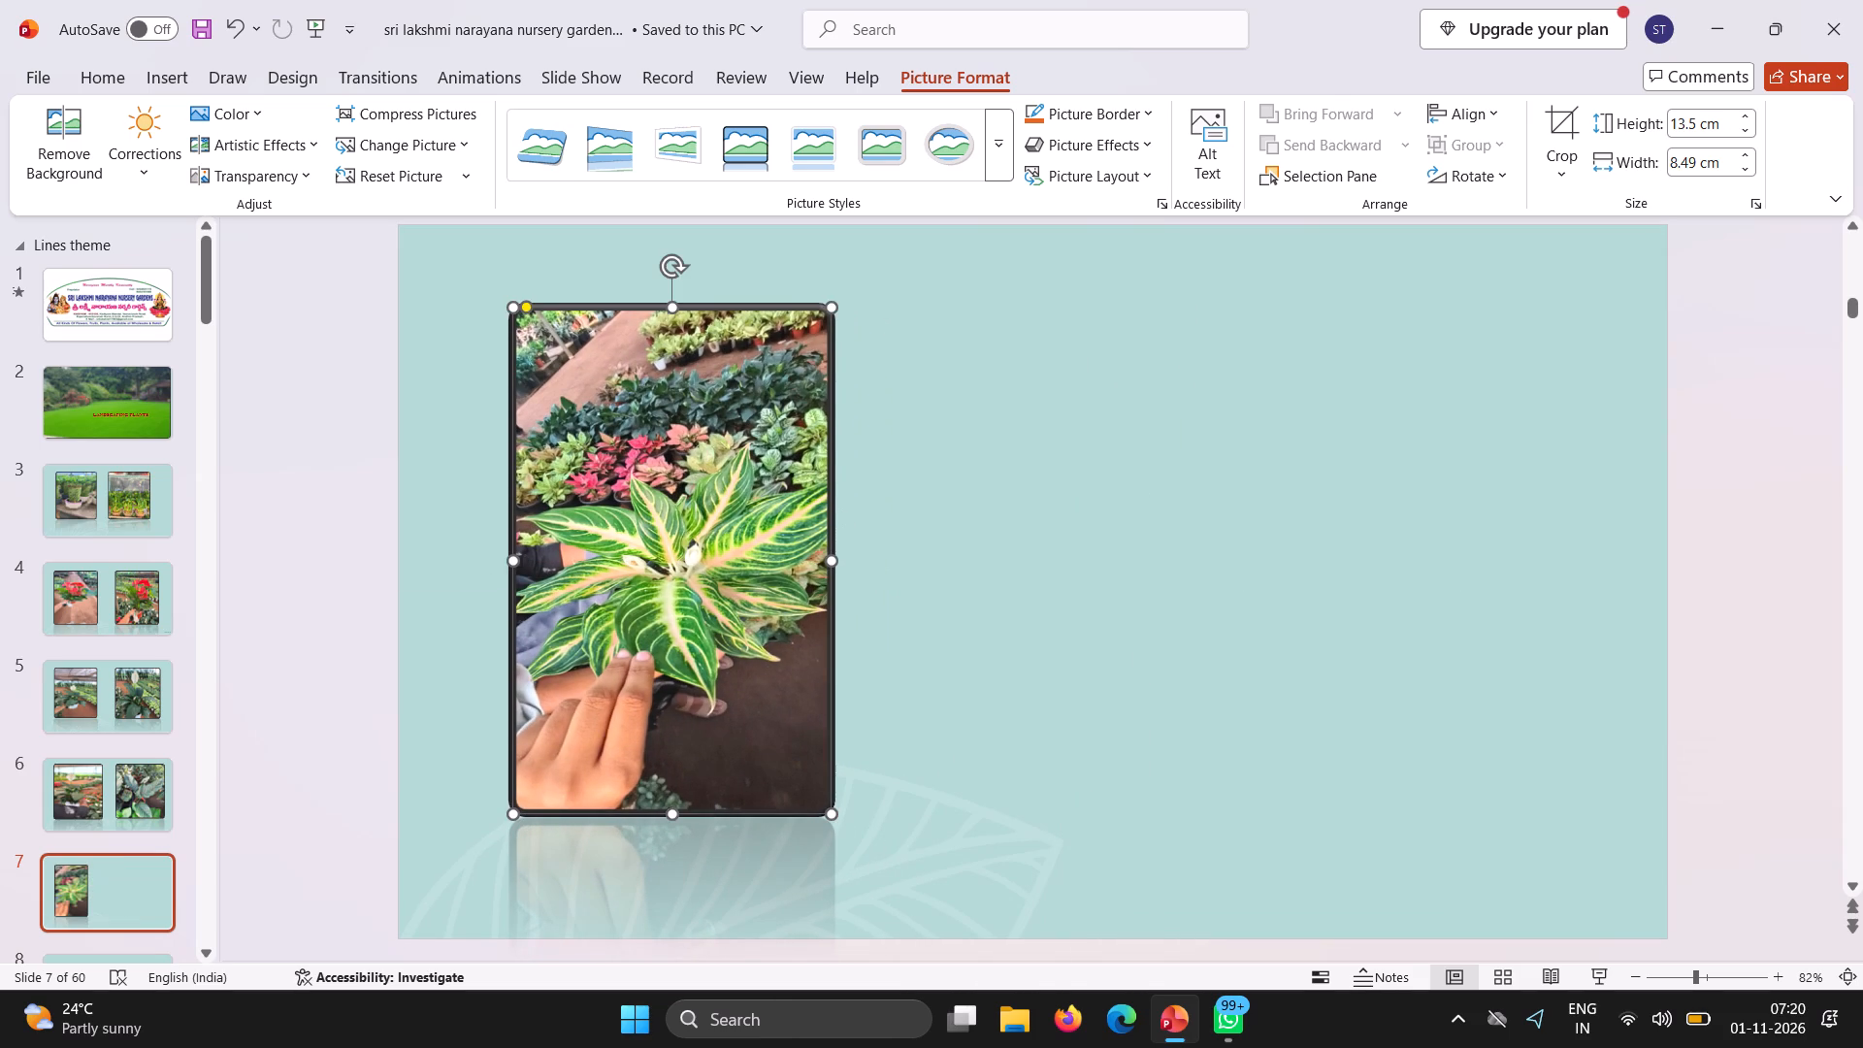
drag(835, 563, 841, 558)
drag(841, 558, 960, 525)
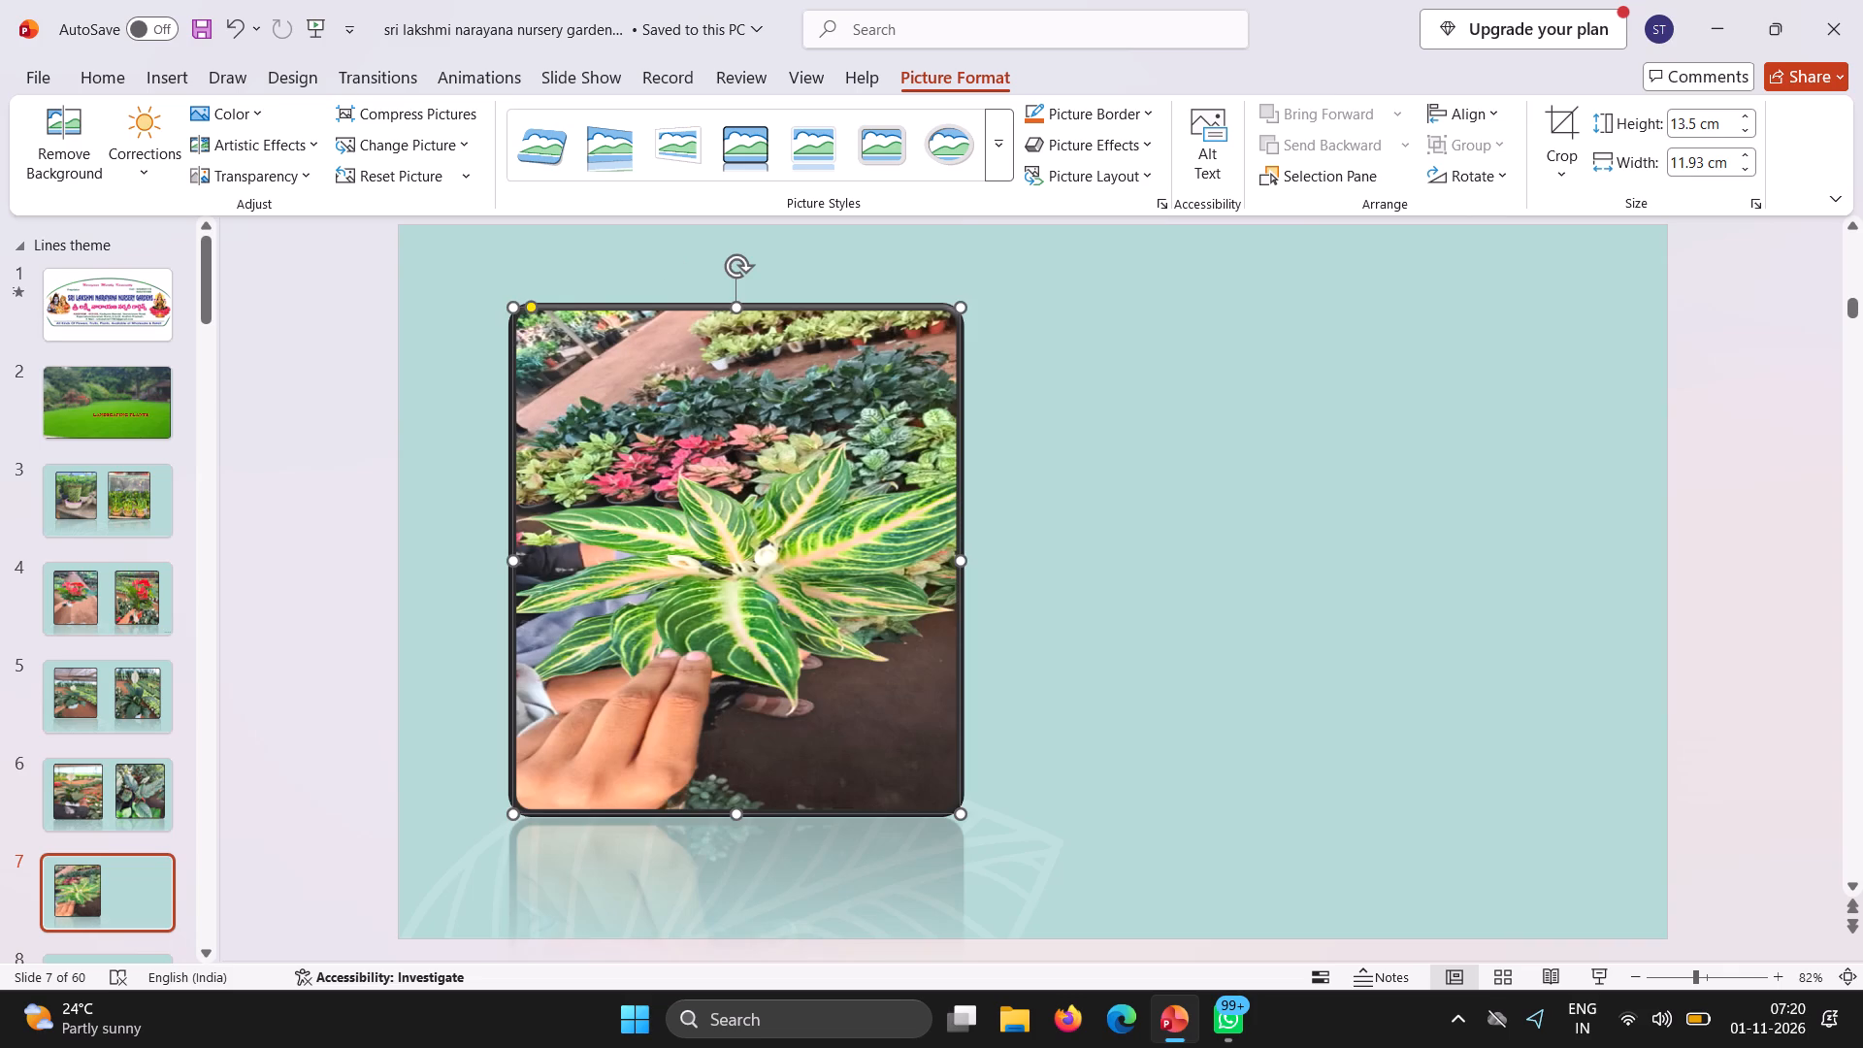
drag(735, 818, 743, 784)
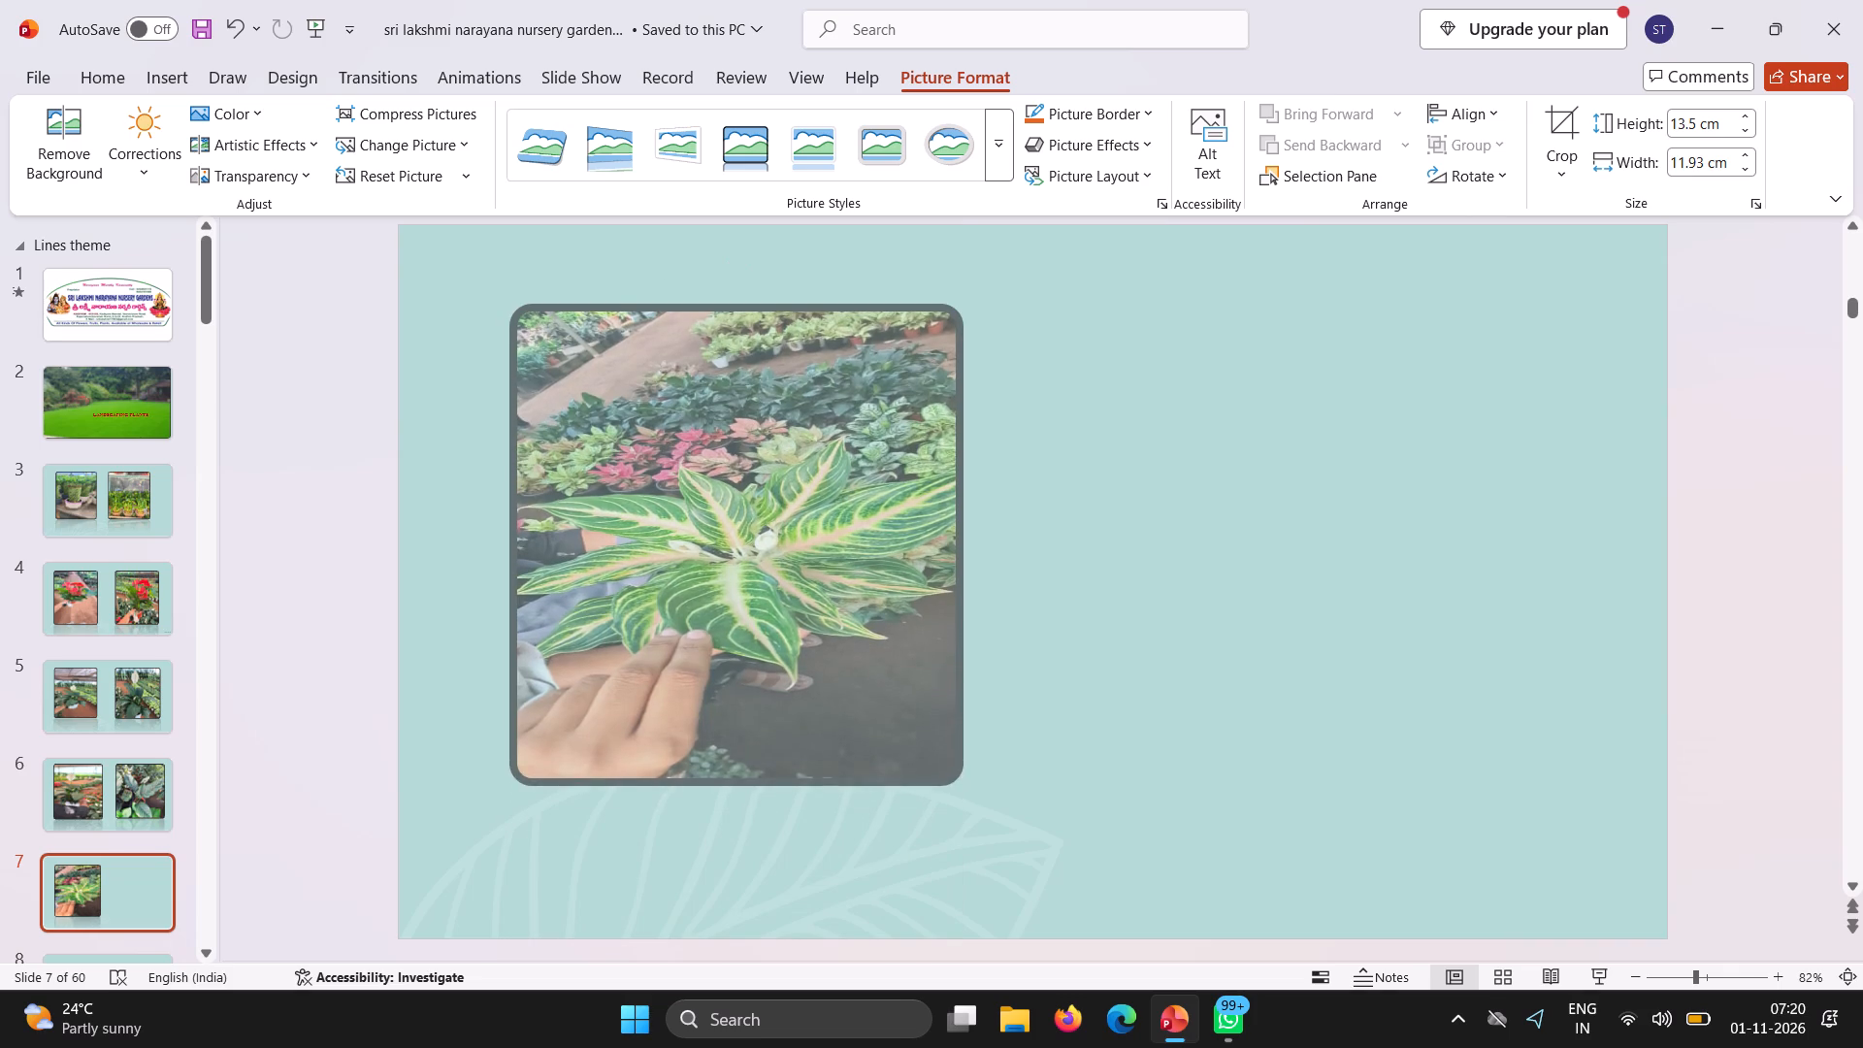
drag(743, 784, 744, 795)
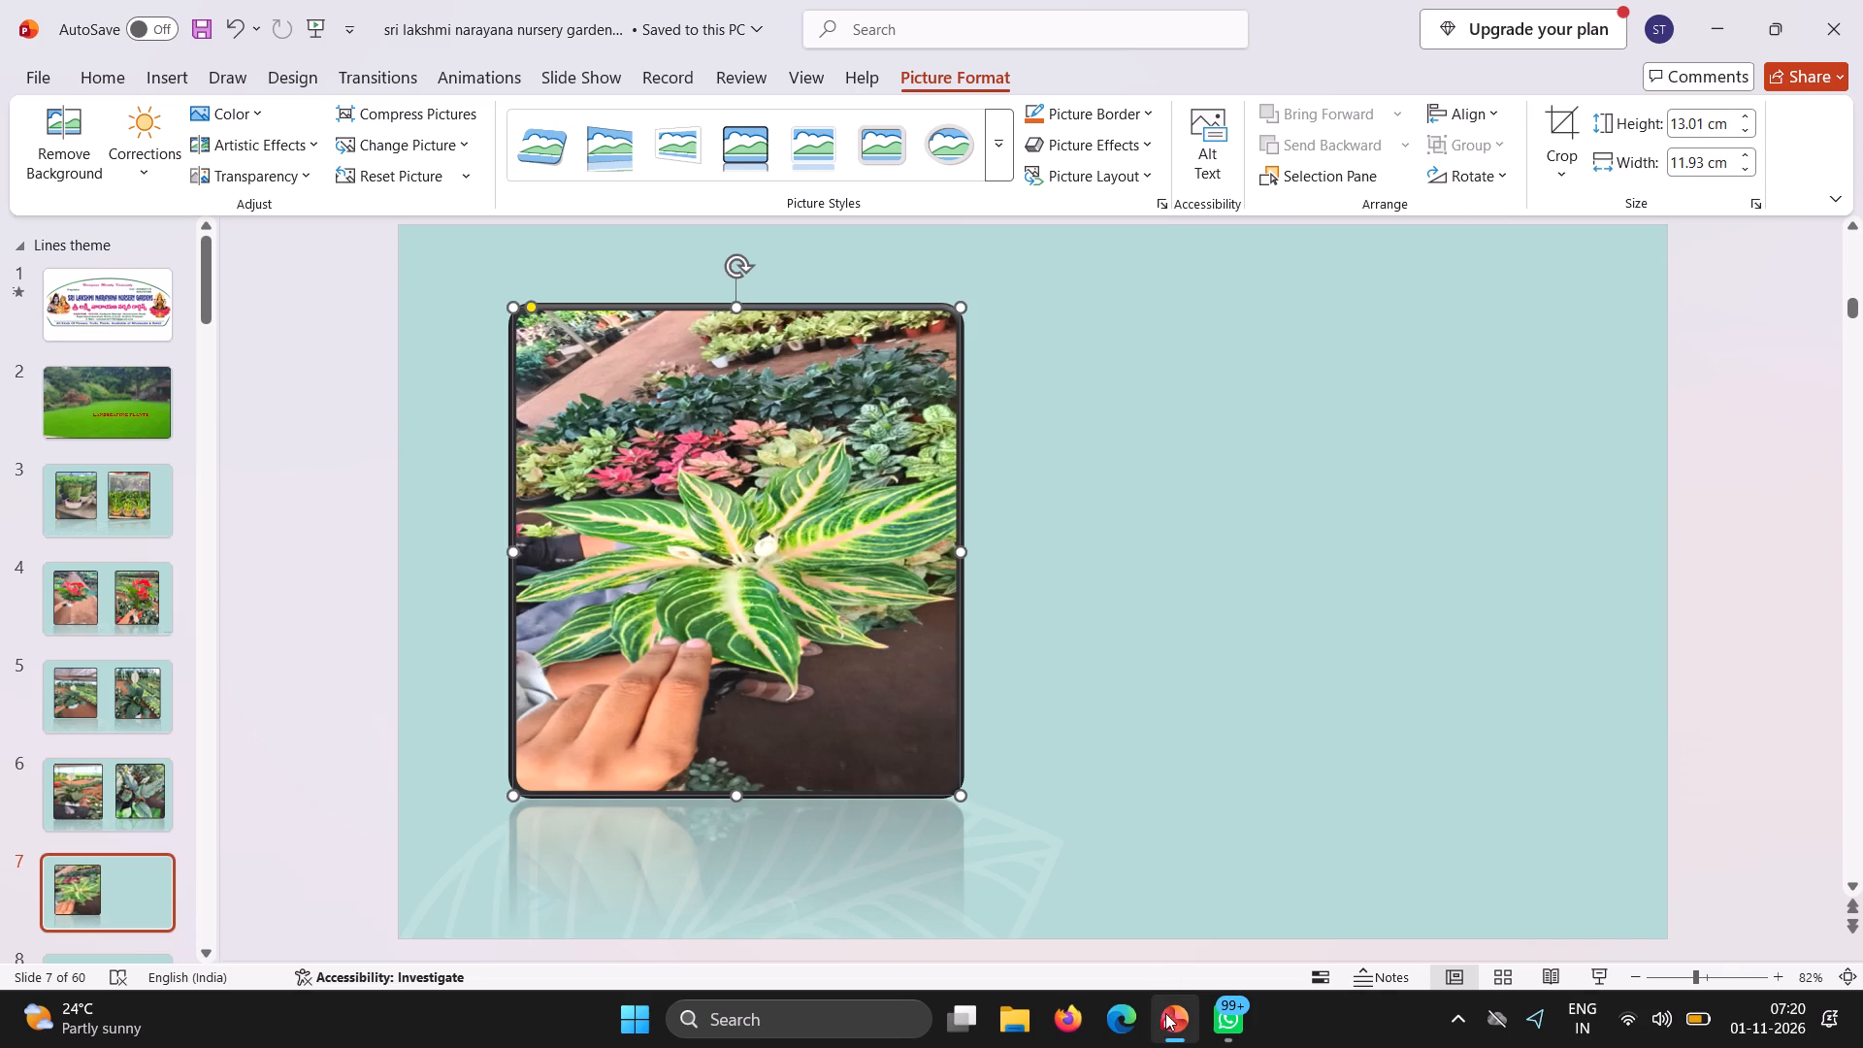
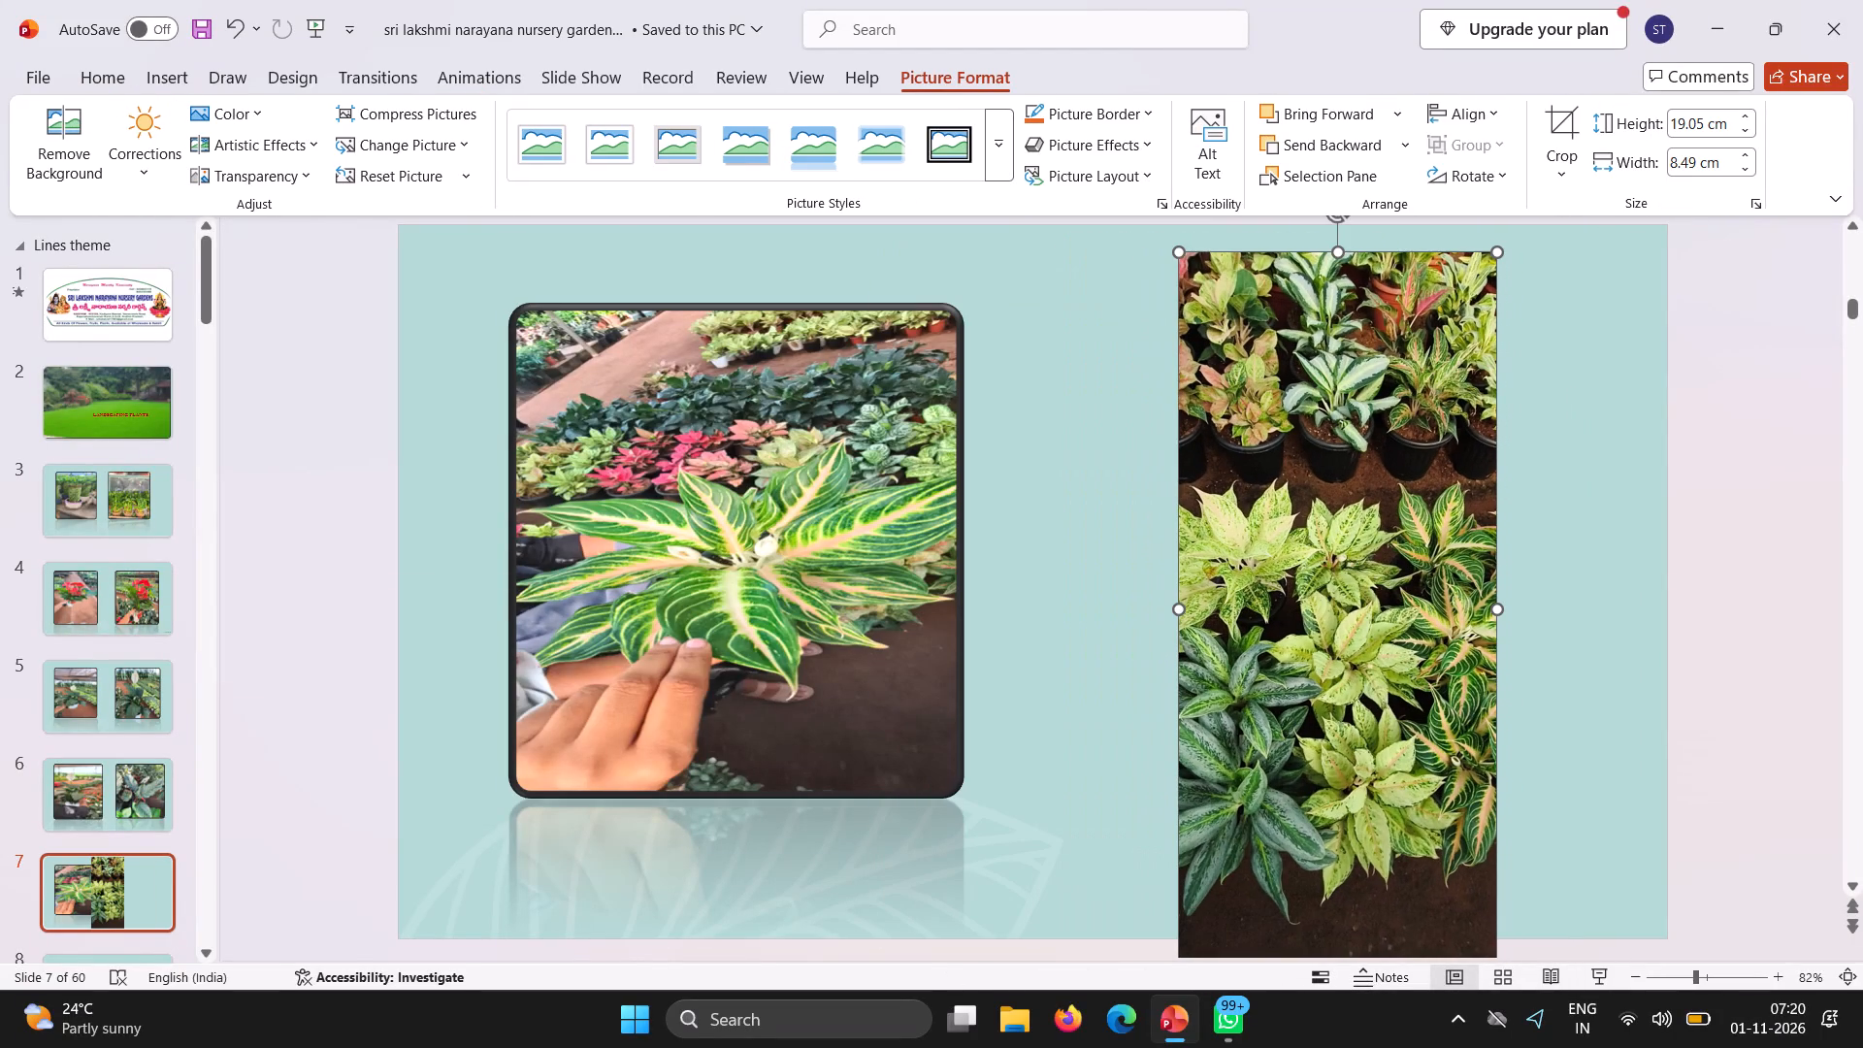
Apply the black rounded frame picture style with a reflection to the potted foliage plants picture on slide 7.
click(992, 144)
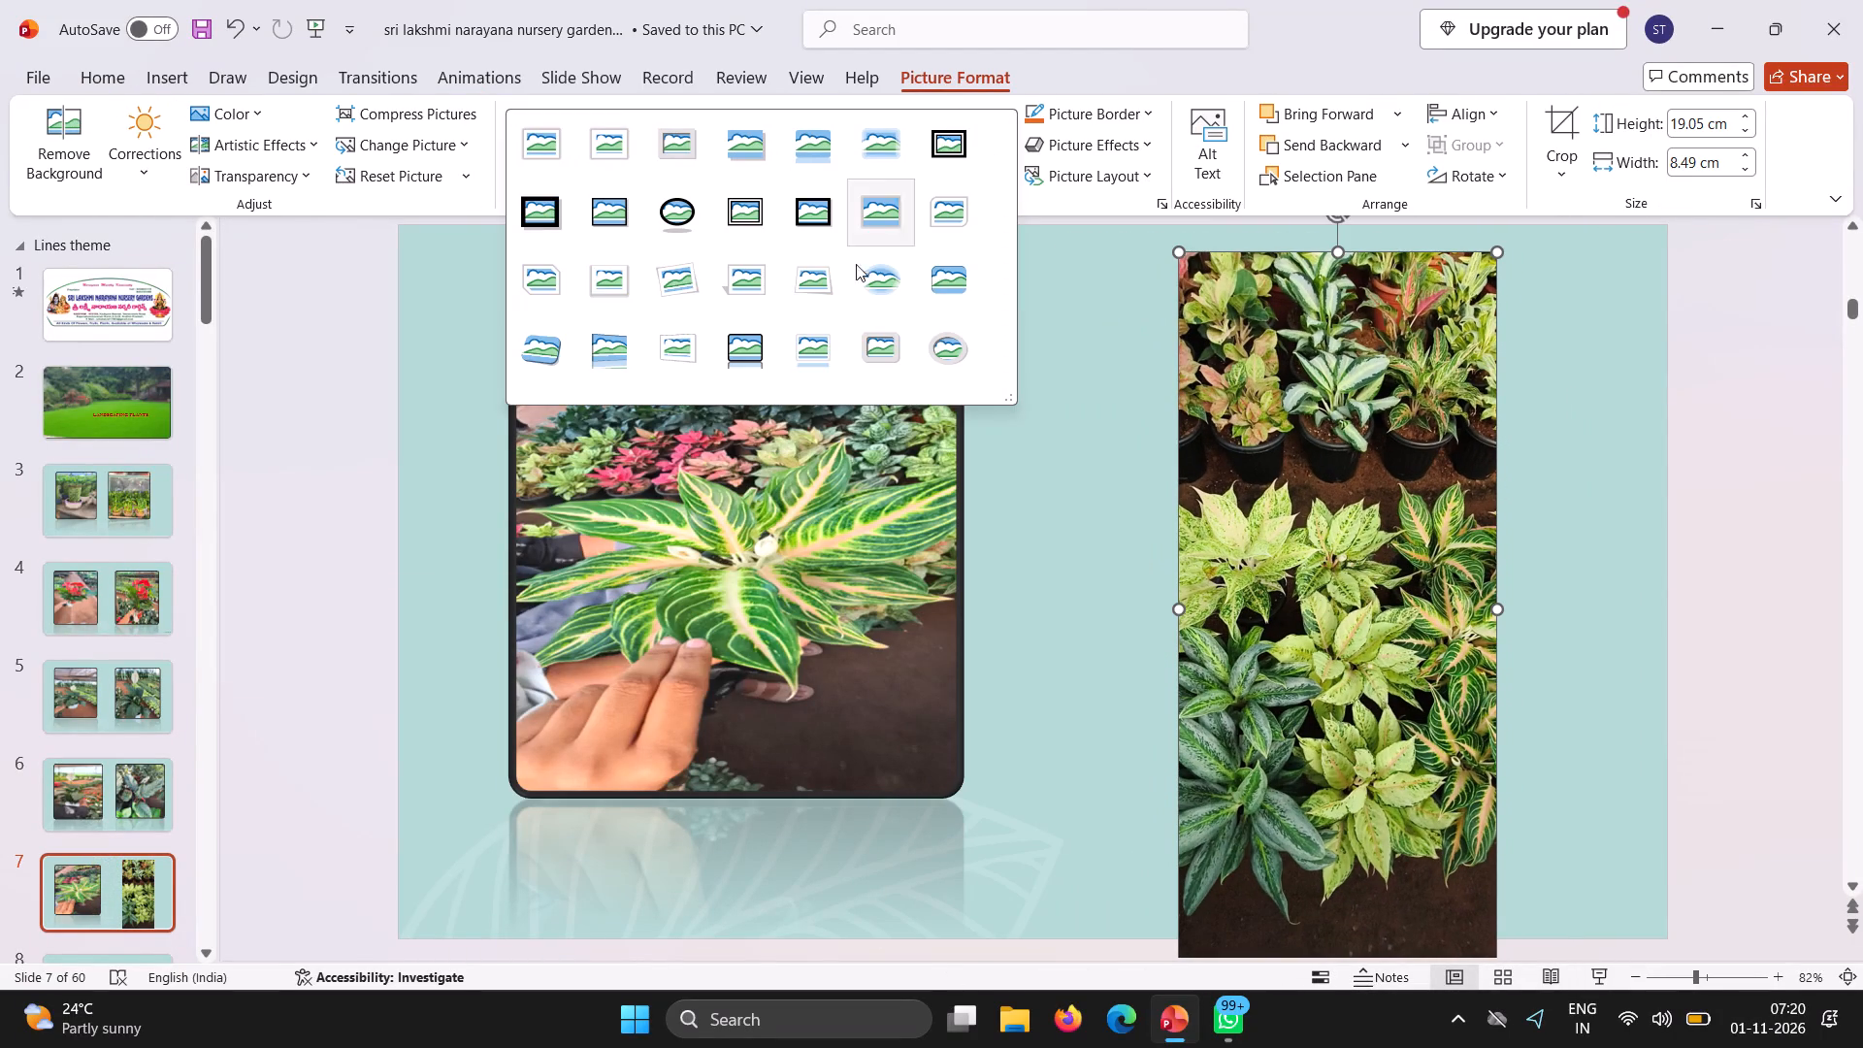
click(747, 340)
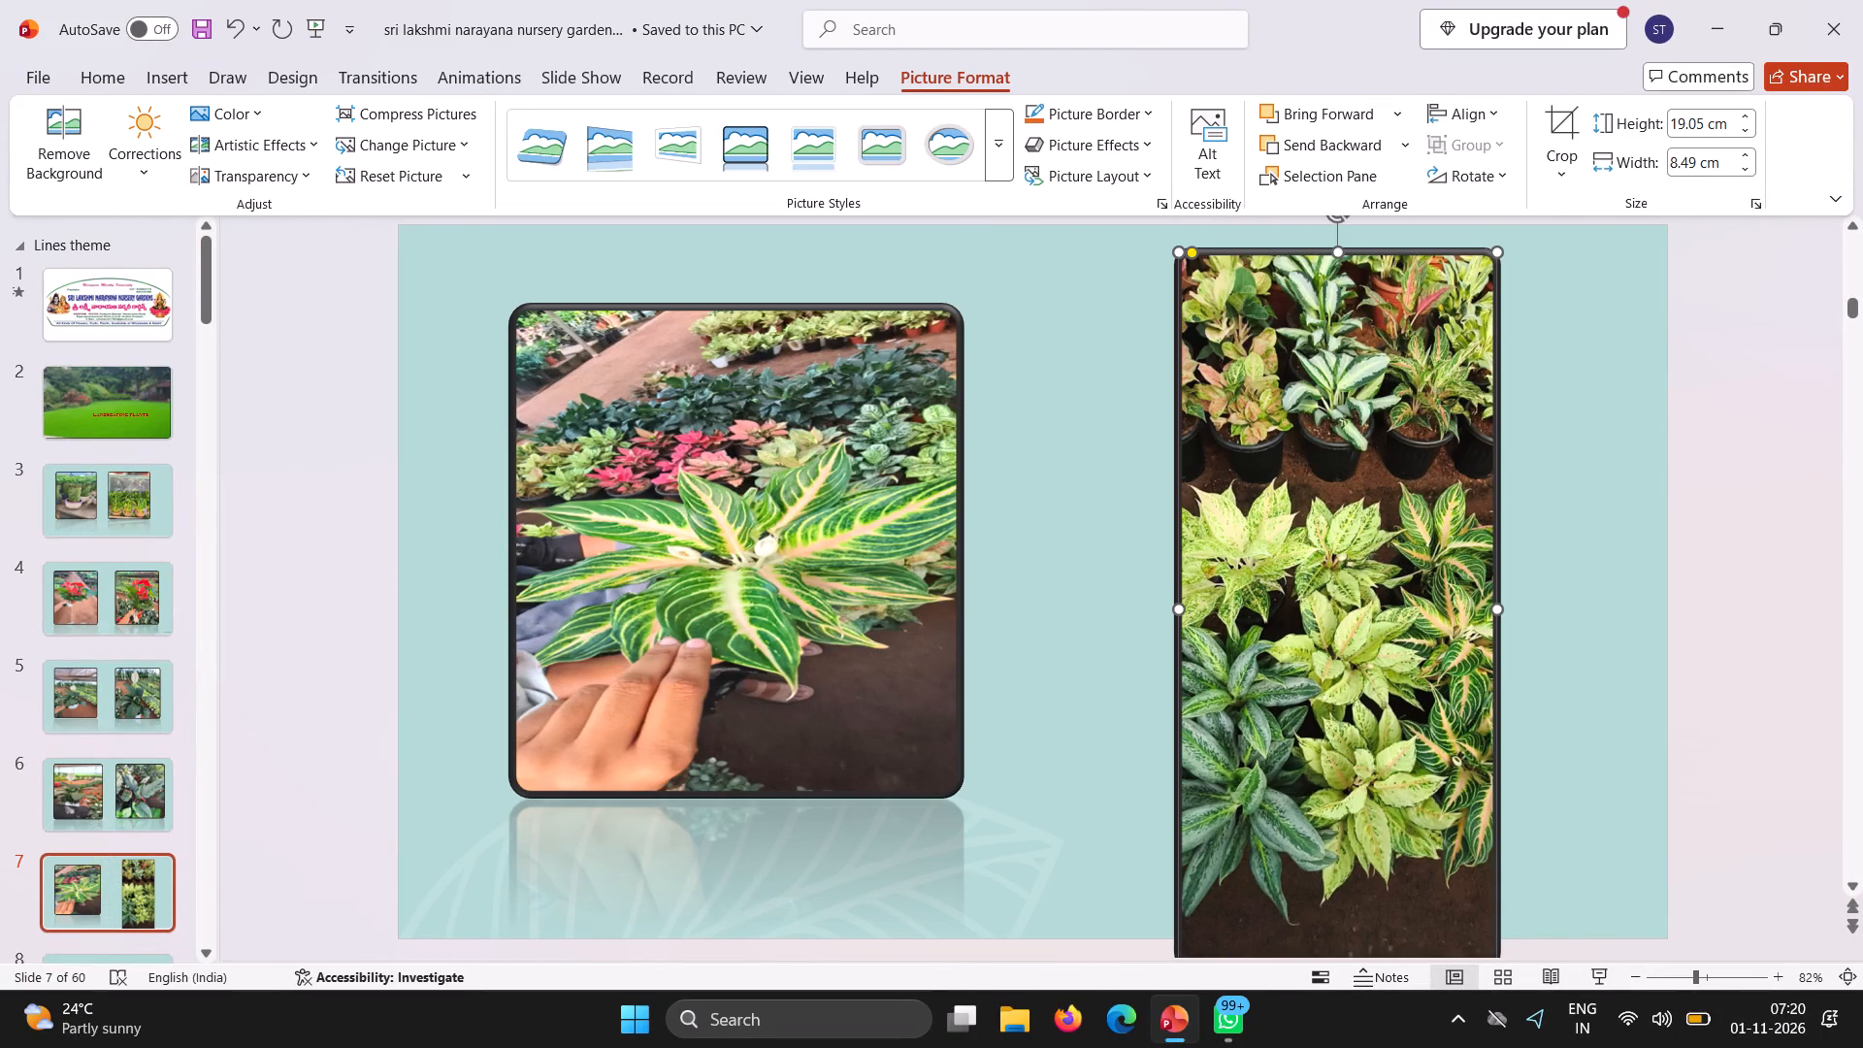
Move the framed potted-plants picture up and shorten it to about 12.5 cm high, with its top level with the striped-leaf picture.
drag(1387, 799, 1372, 715)
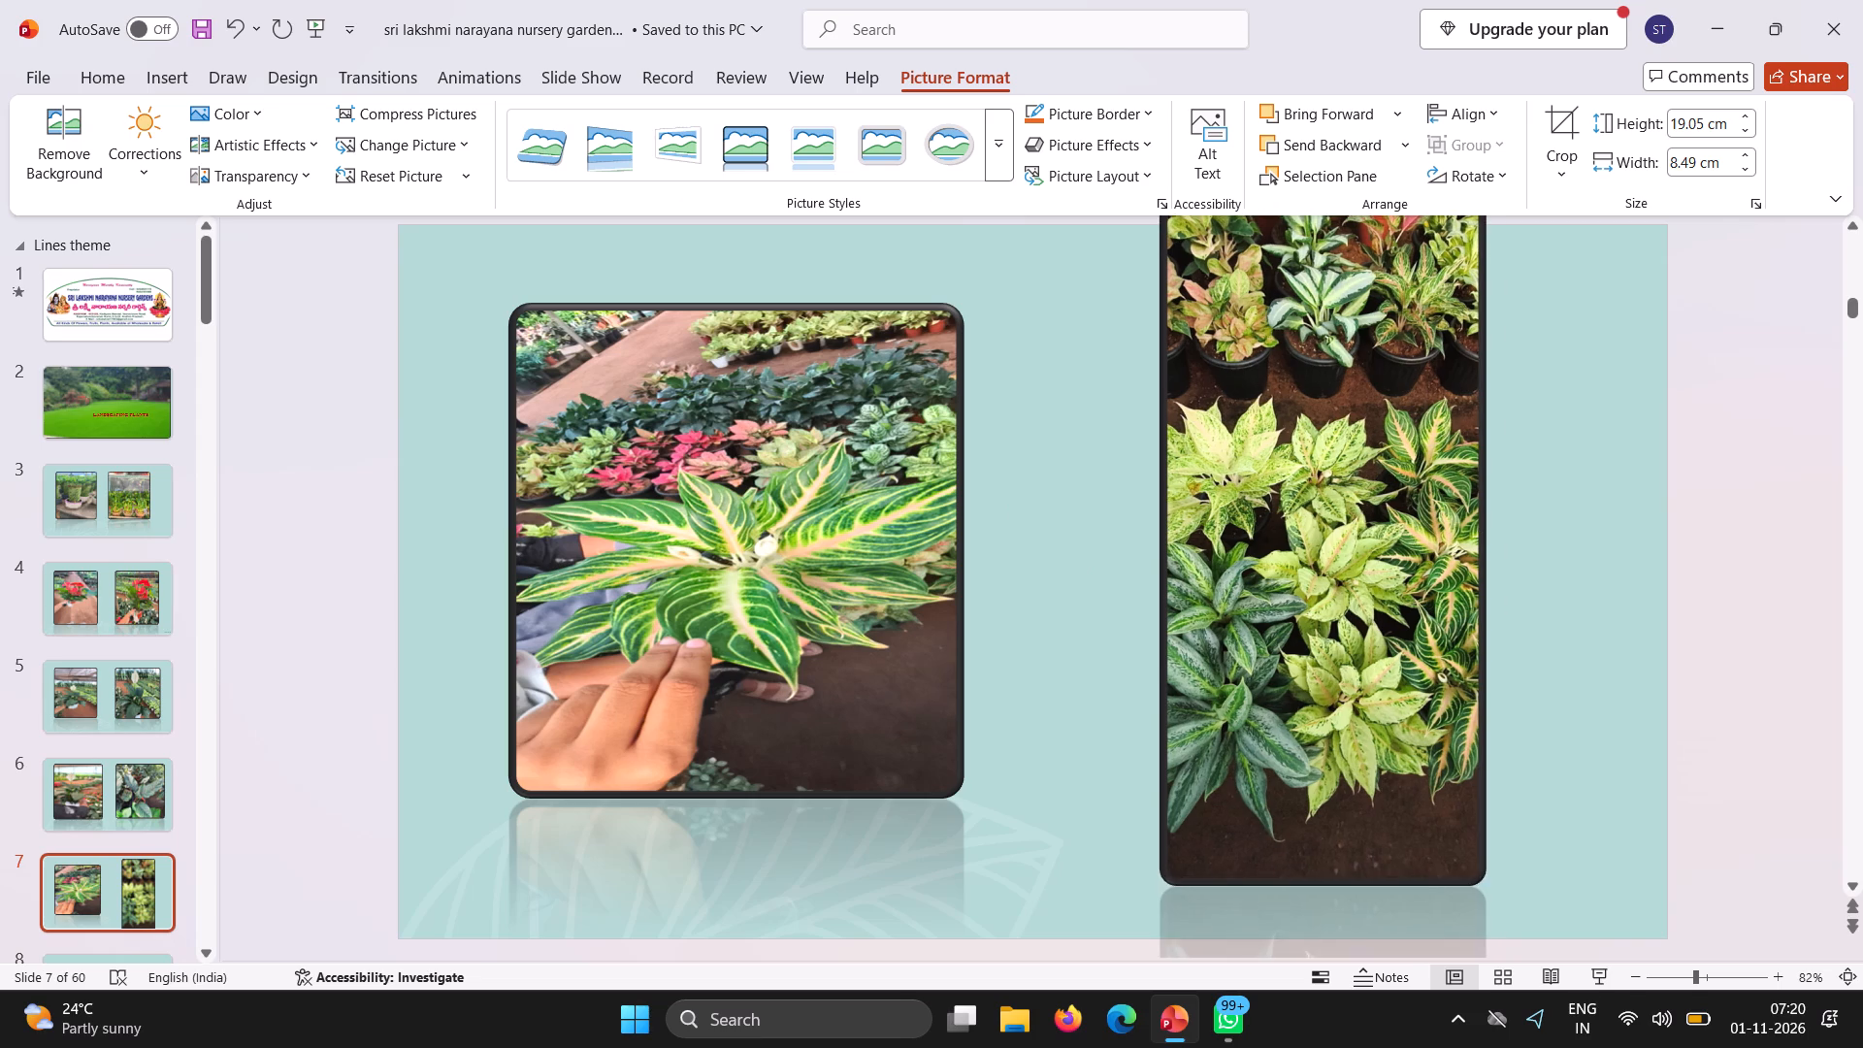
drag(1372, 715, 1367, 708)
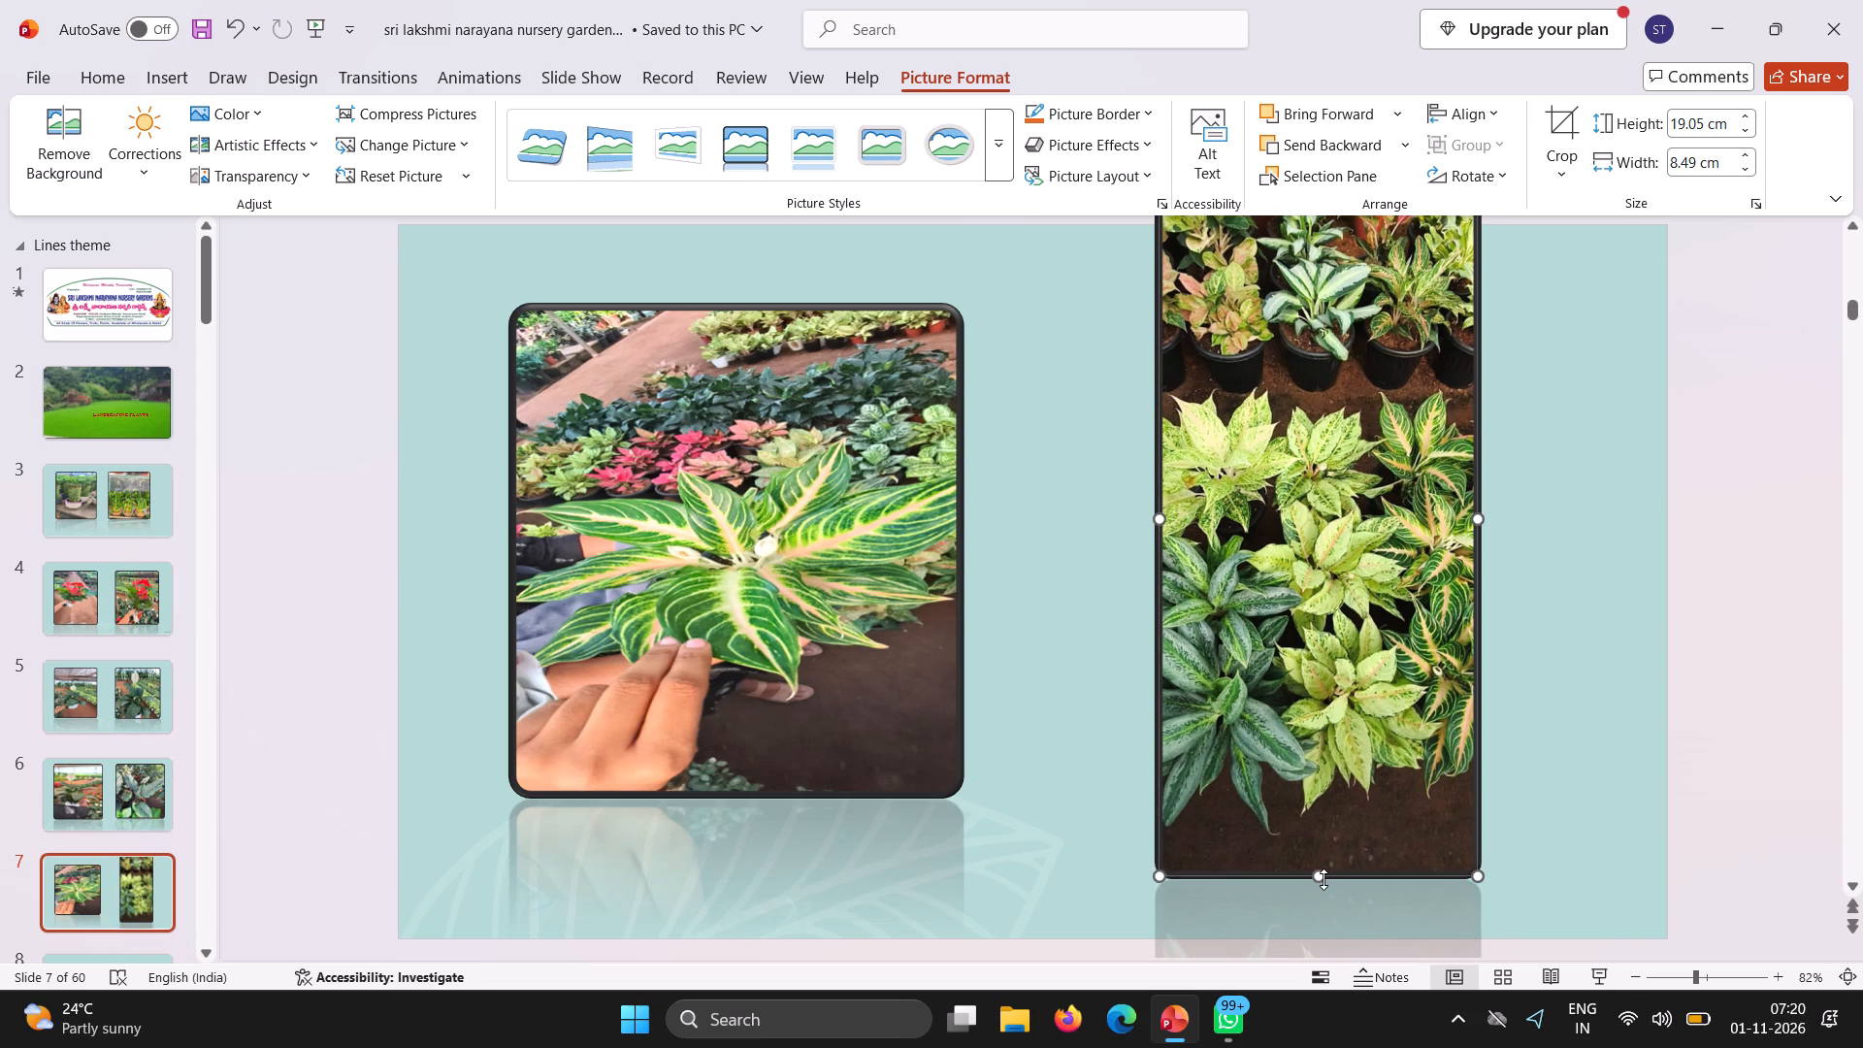
drag(1316, 869, 1316, 787)
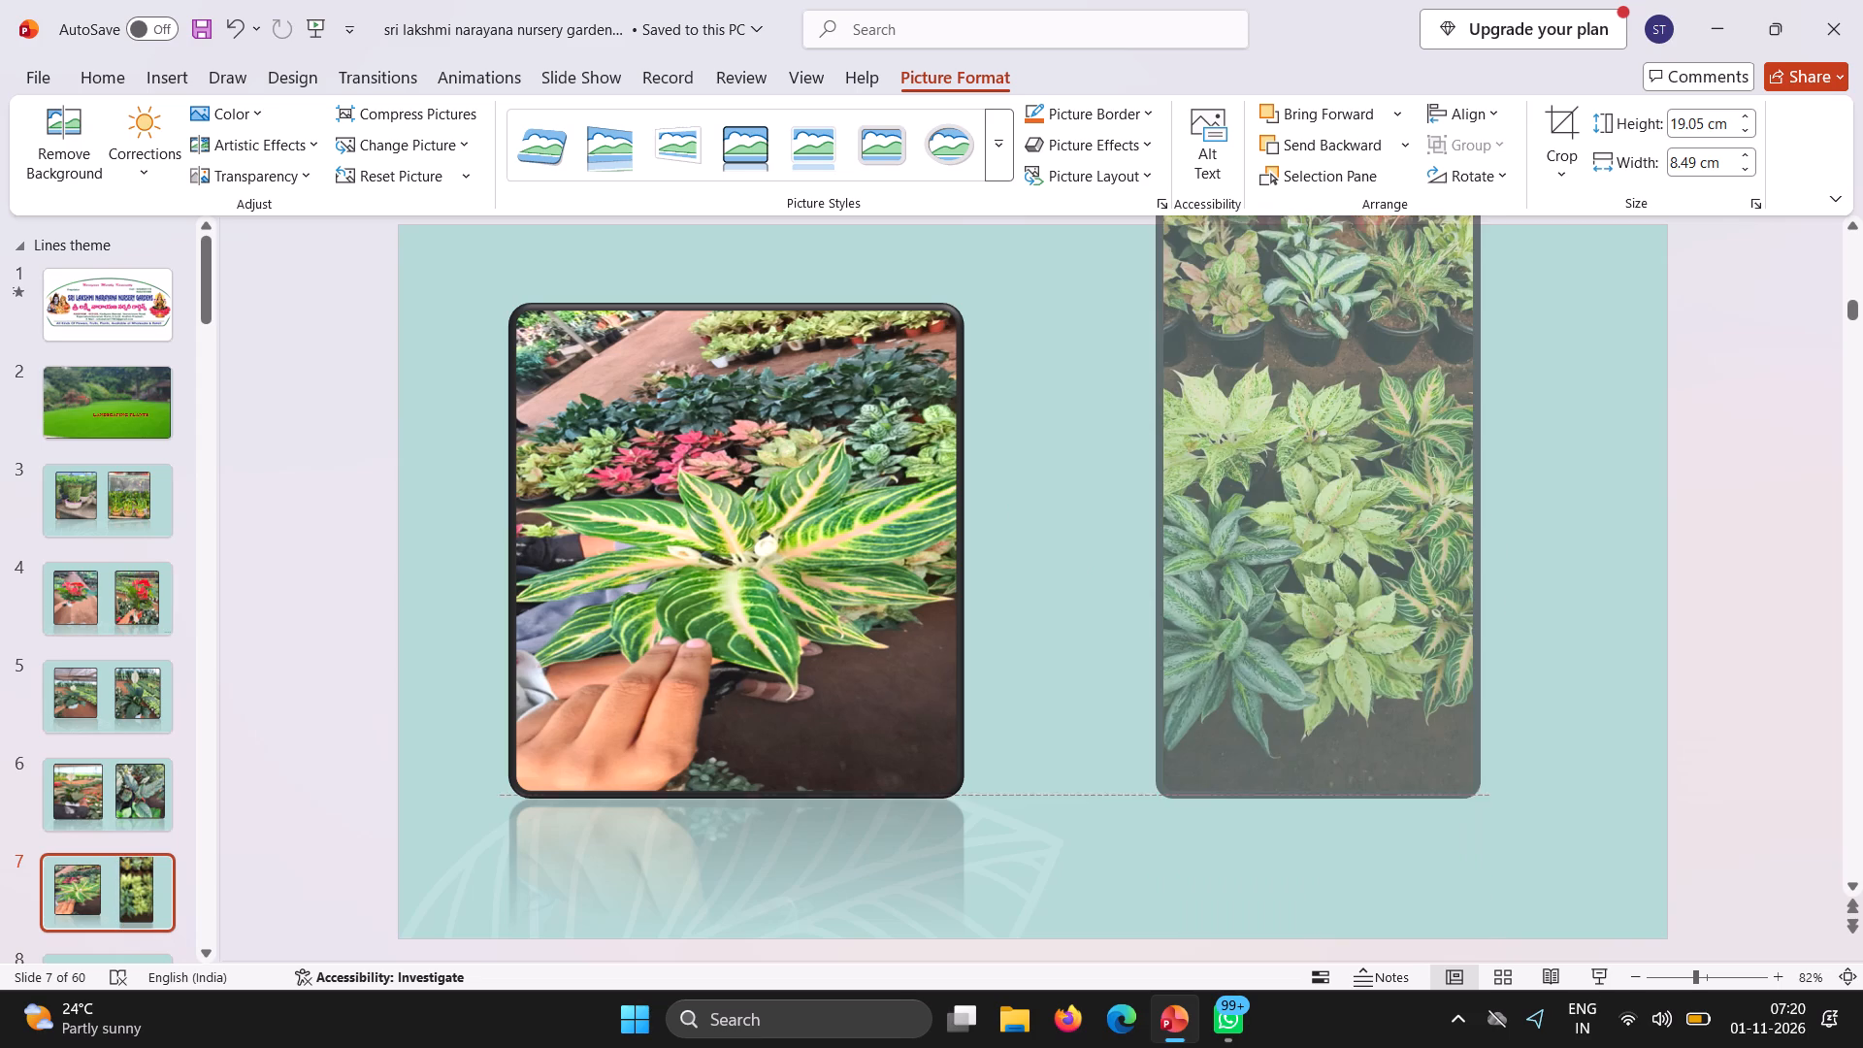
drag(1316, 787, 1316, 775)
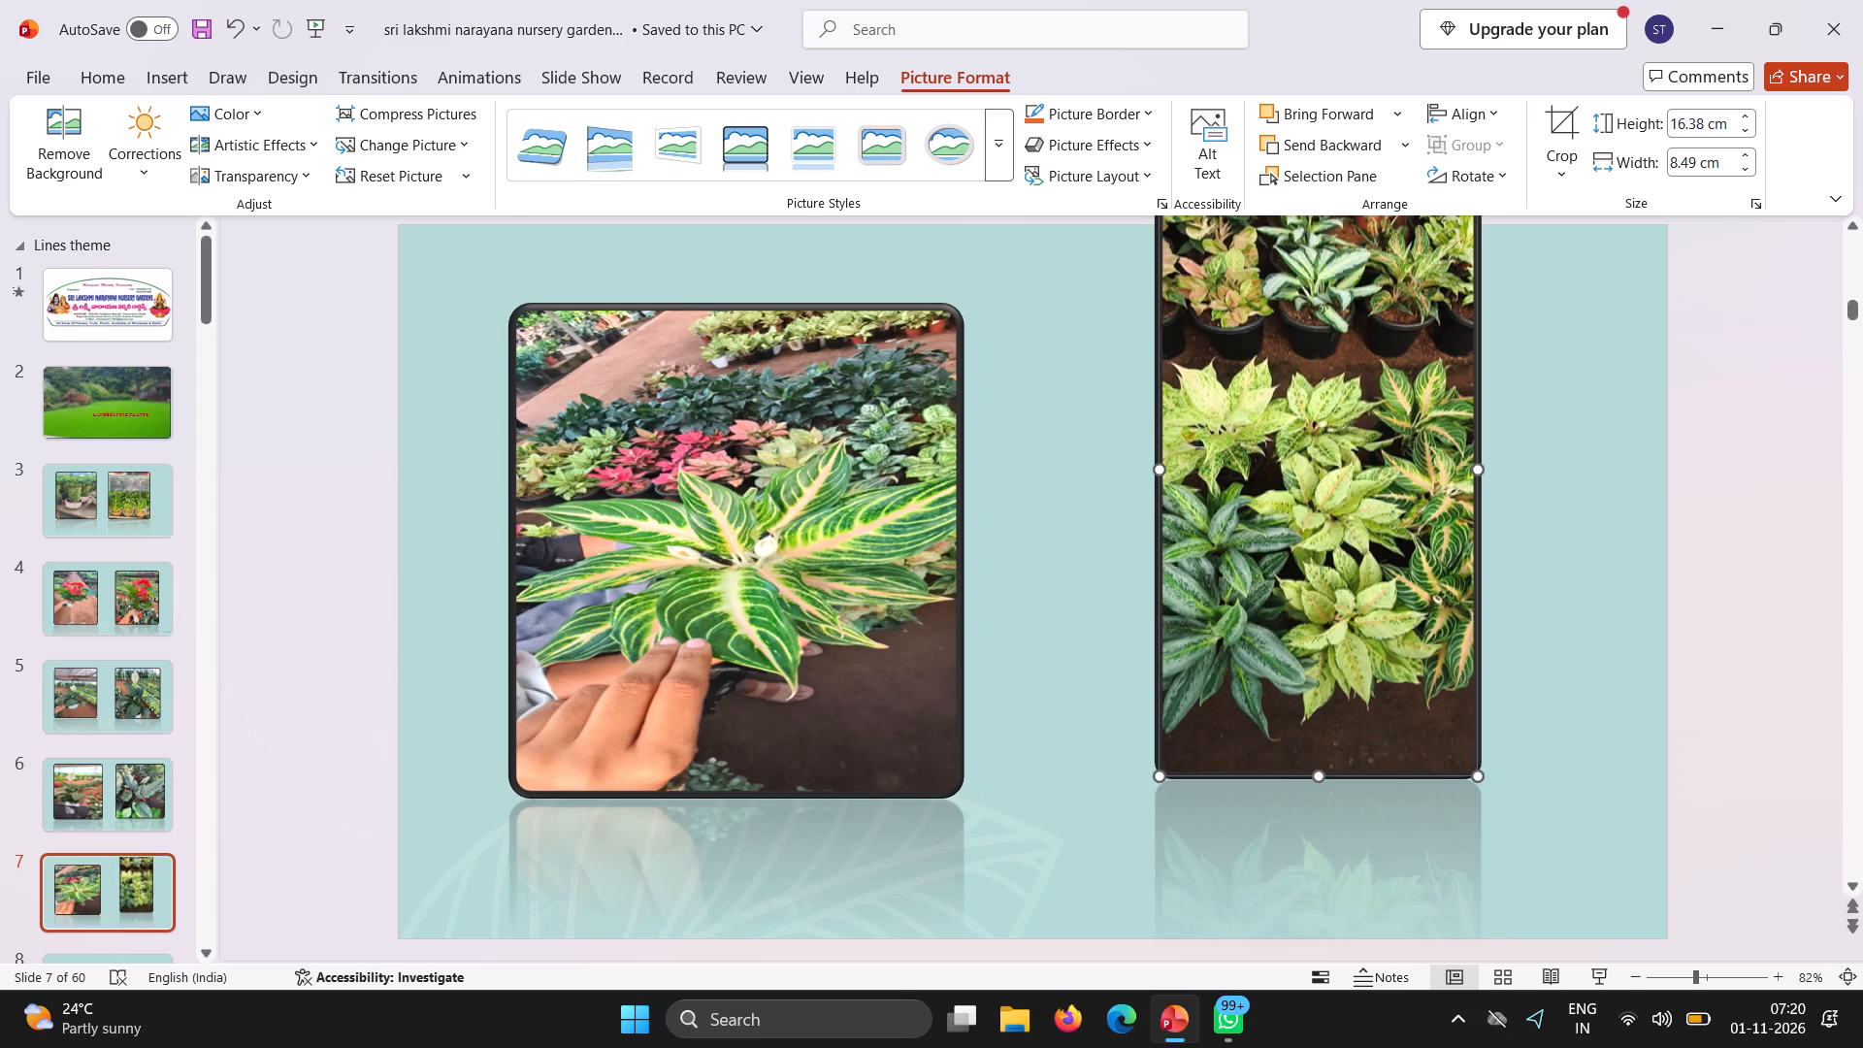
scroll(1277, 557, up, 1)
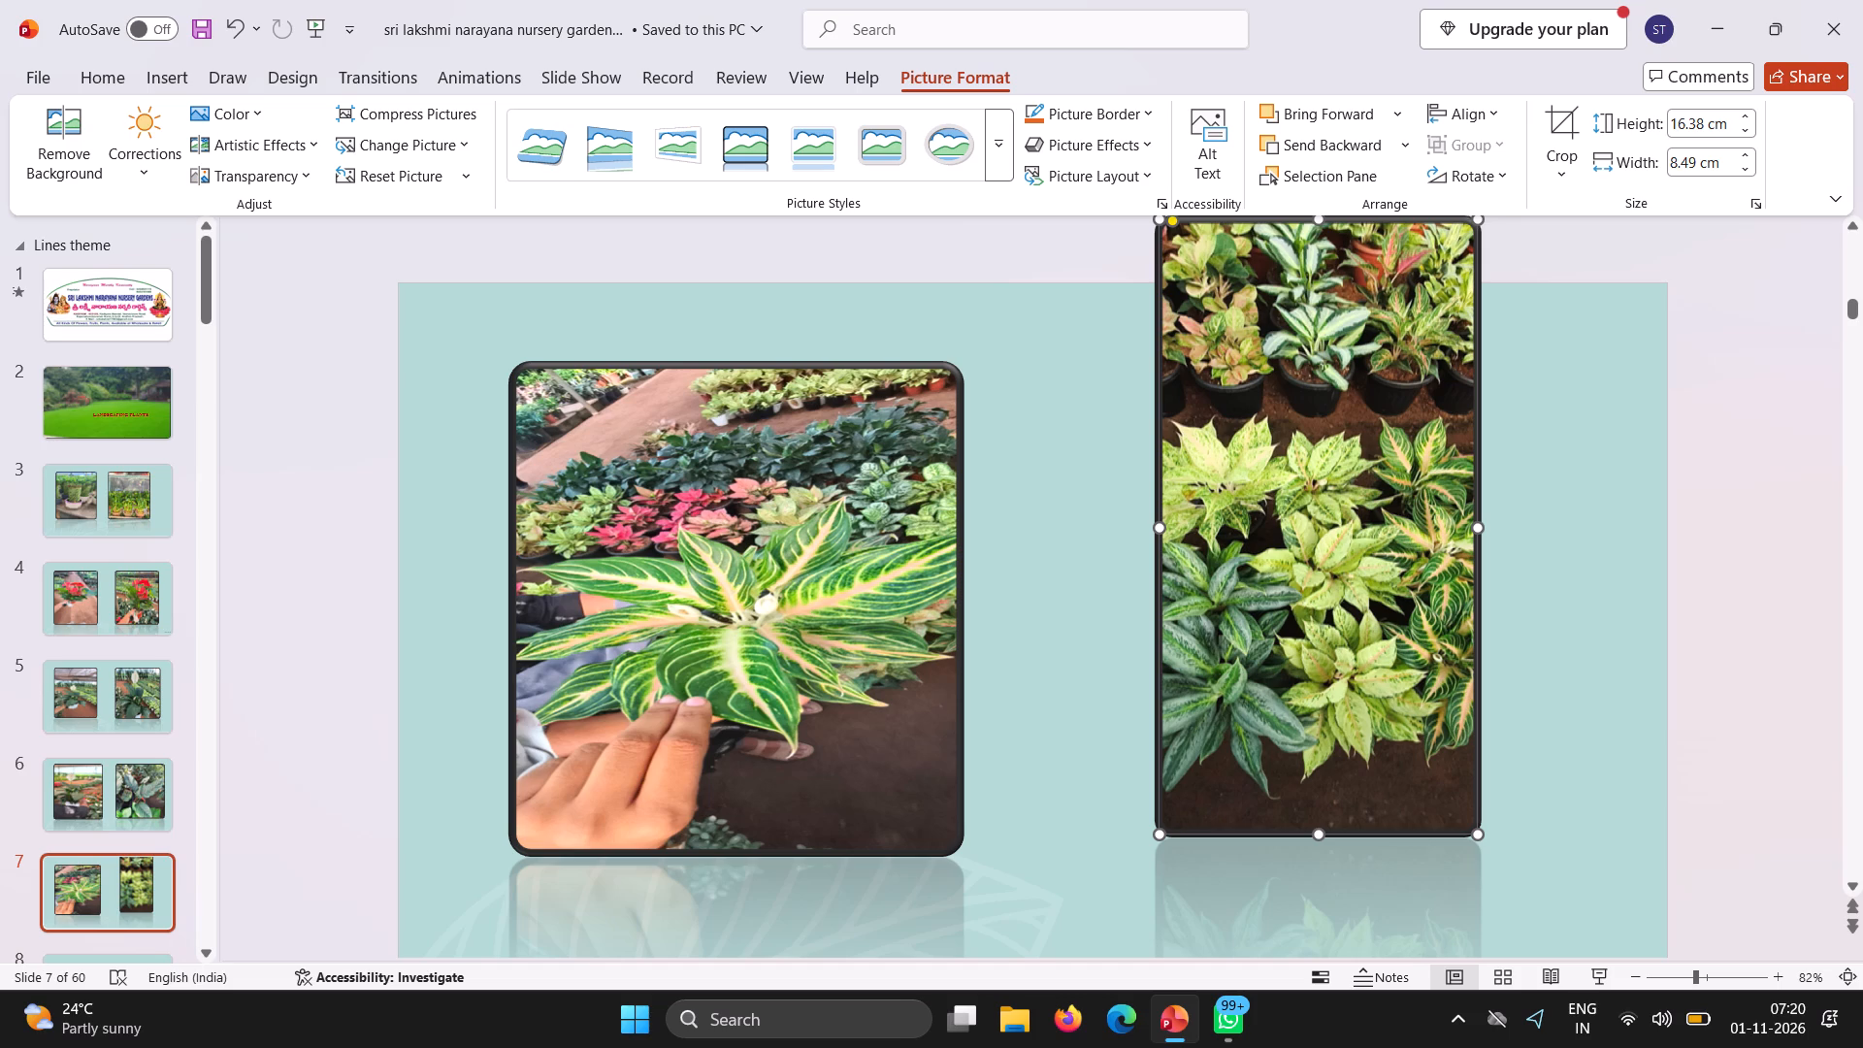
drag(1316, 218, 1340, 377)
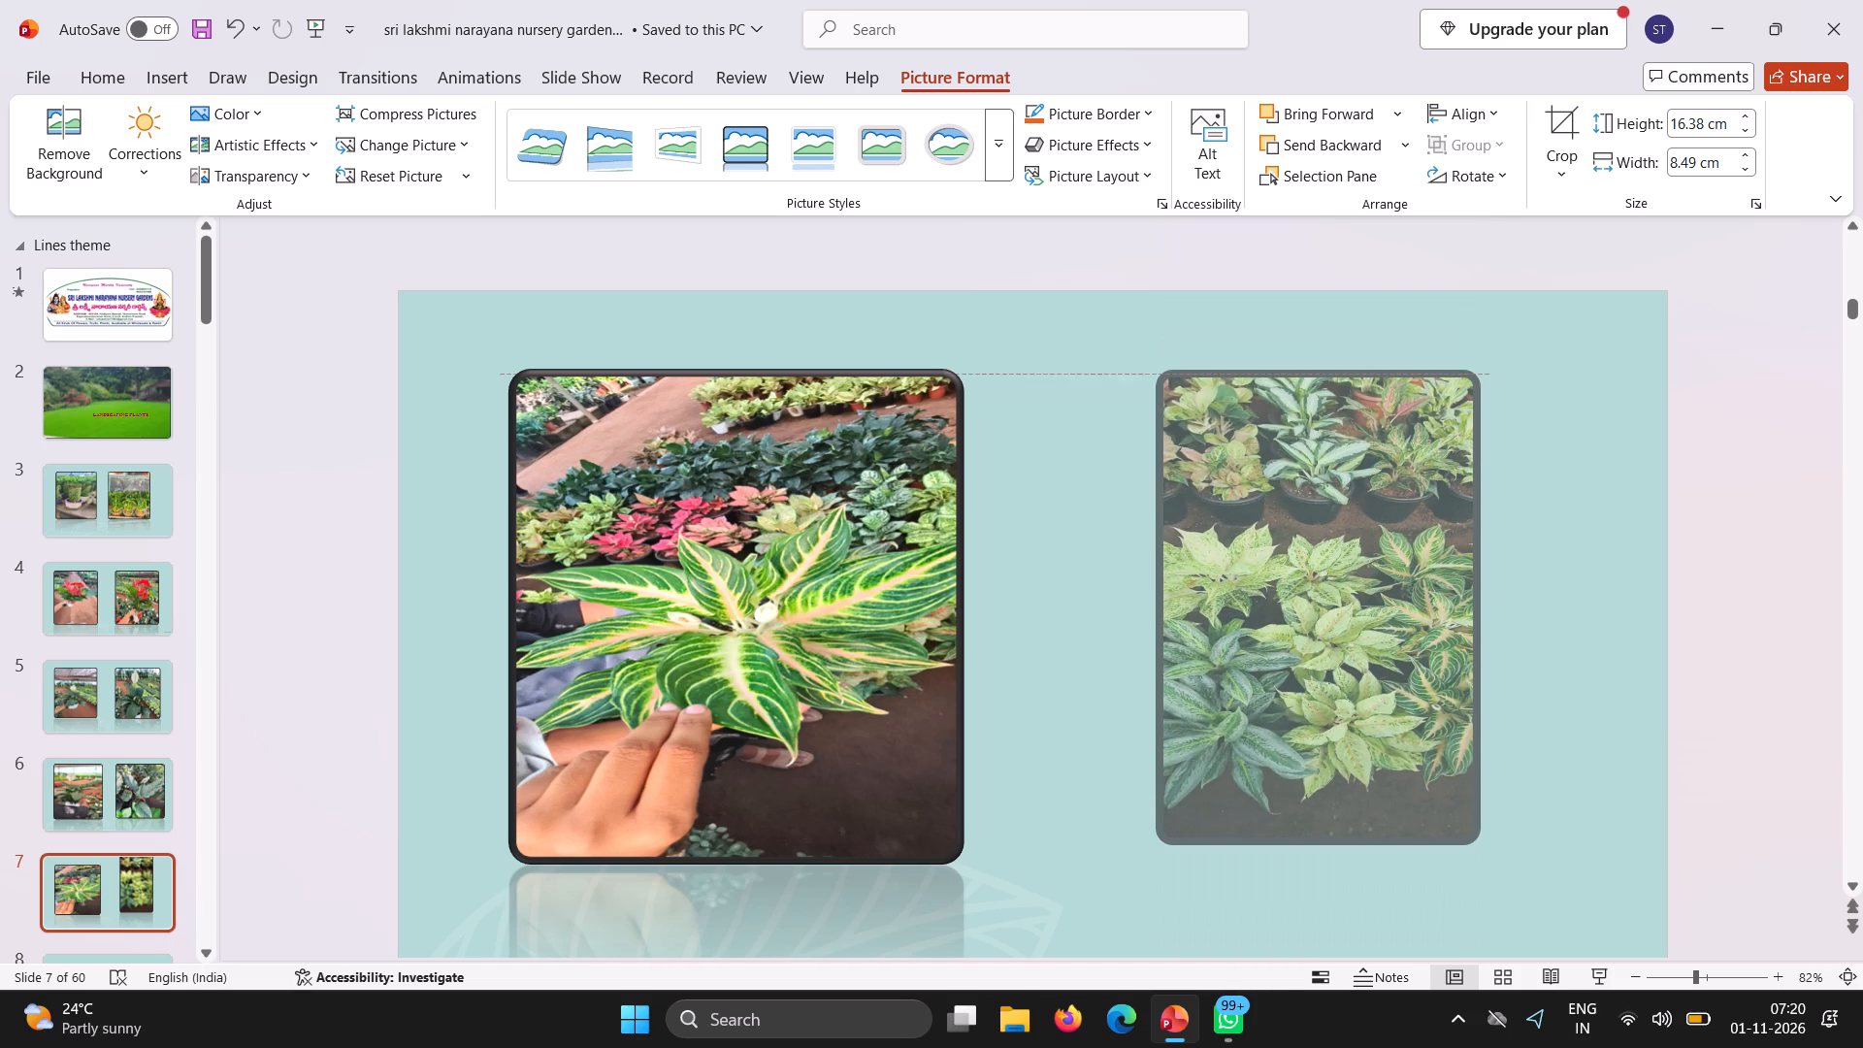
drag(1340, 377, 1341, 379)
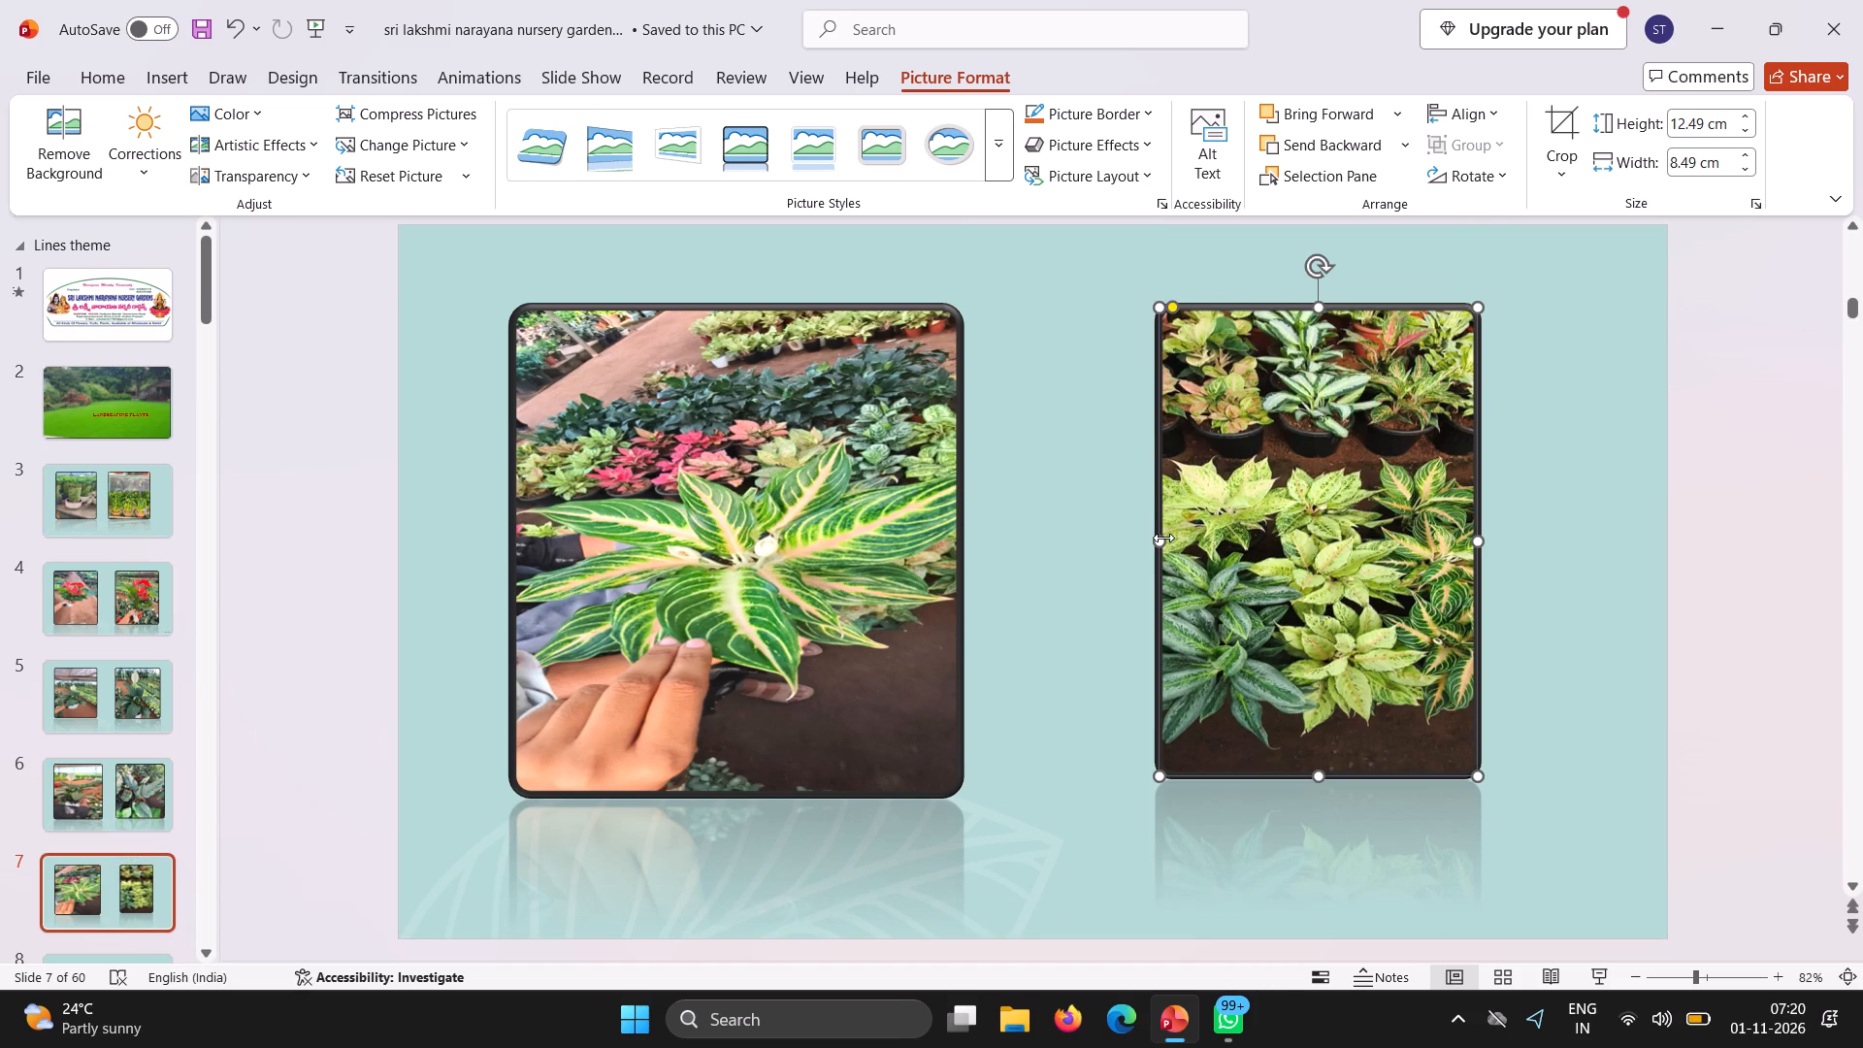
Resize the potted-plants picture to about 12.75 cm high by 10.8 cm wide and place it beside the striped-leaf picture.
drag(1163, 538, 1072, 557)
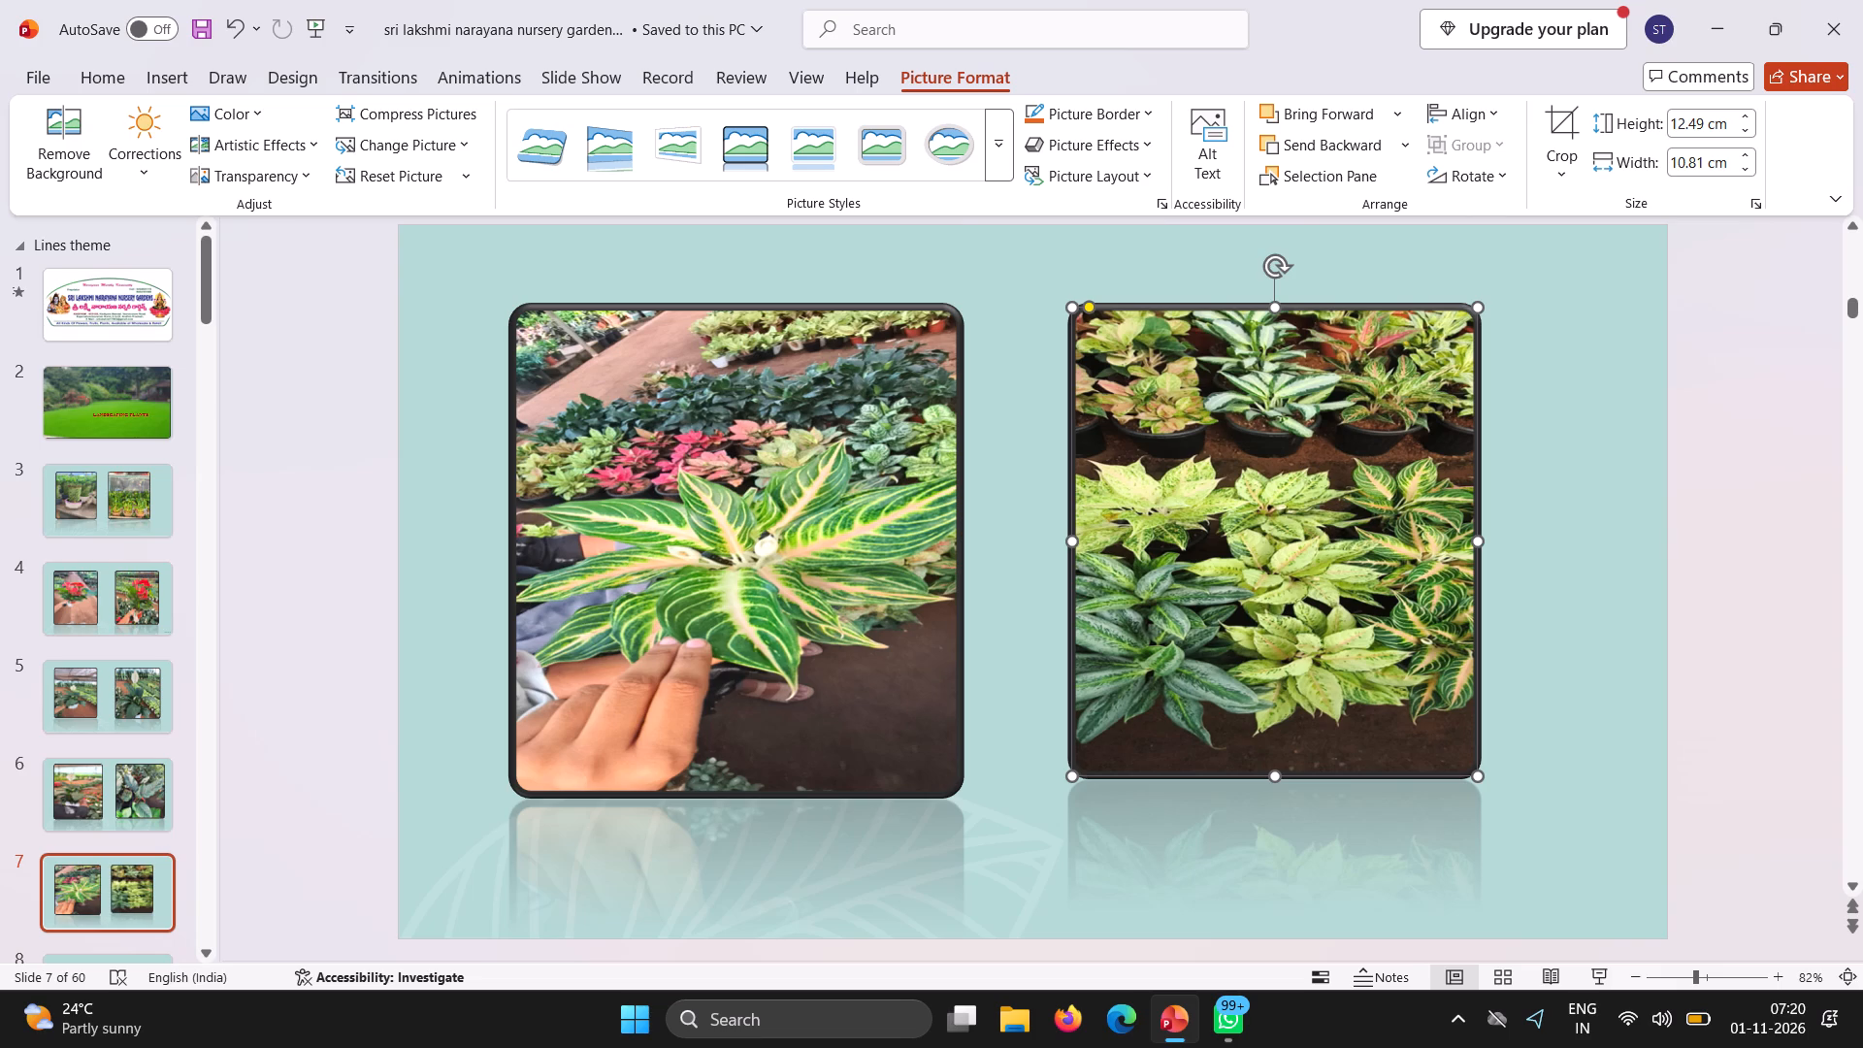
click(1171, 588)
drag(1482, 525, 1537, 509)
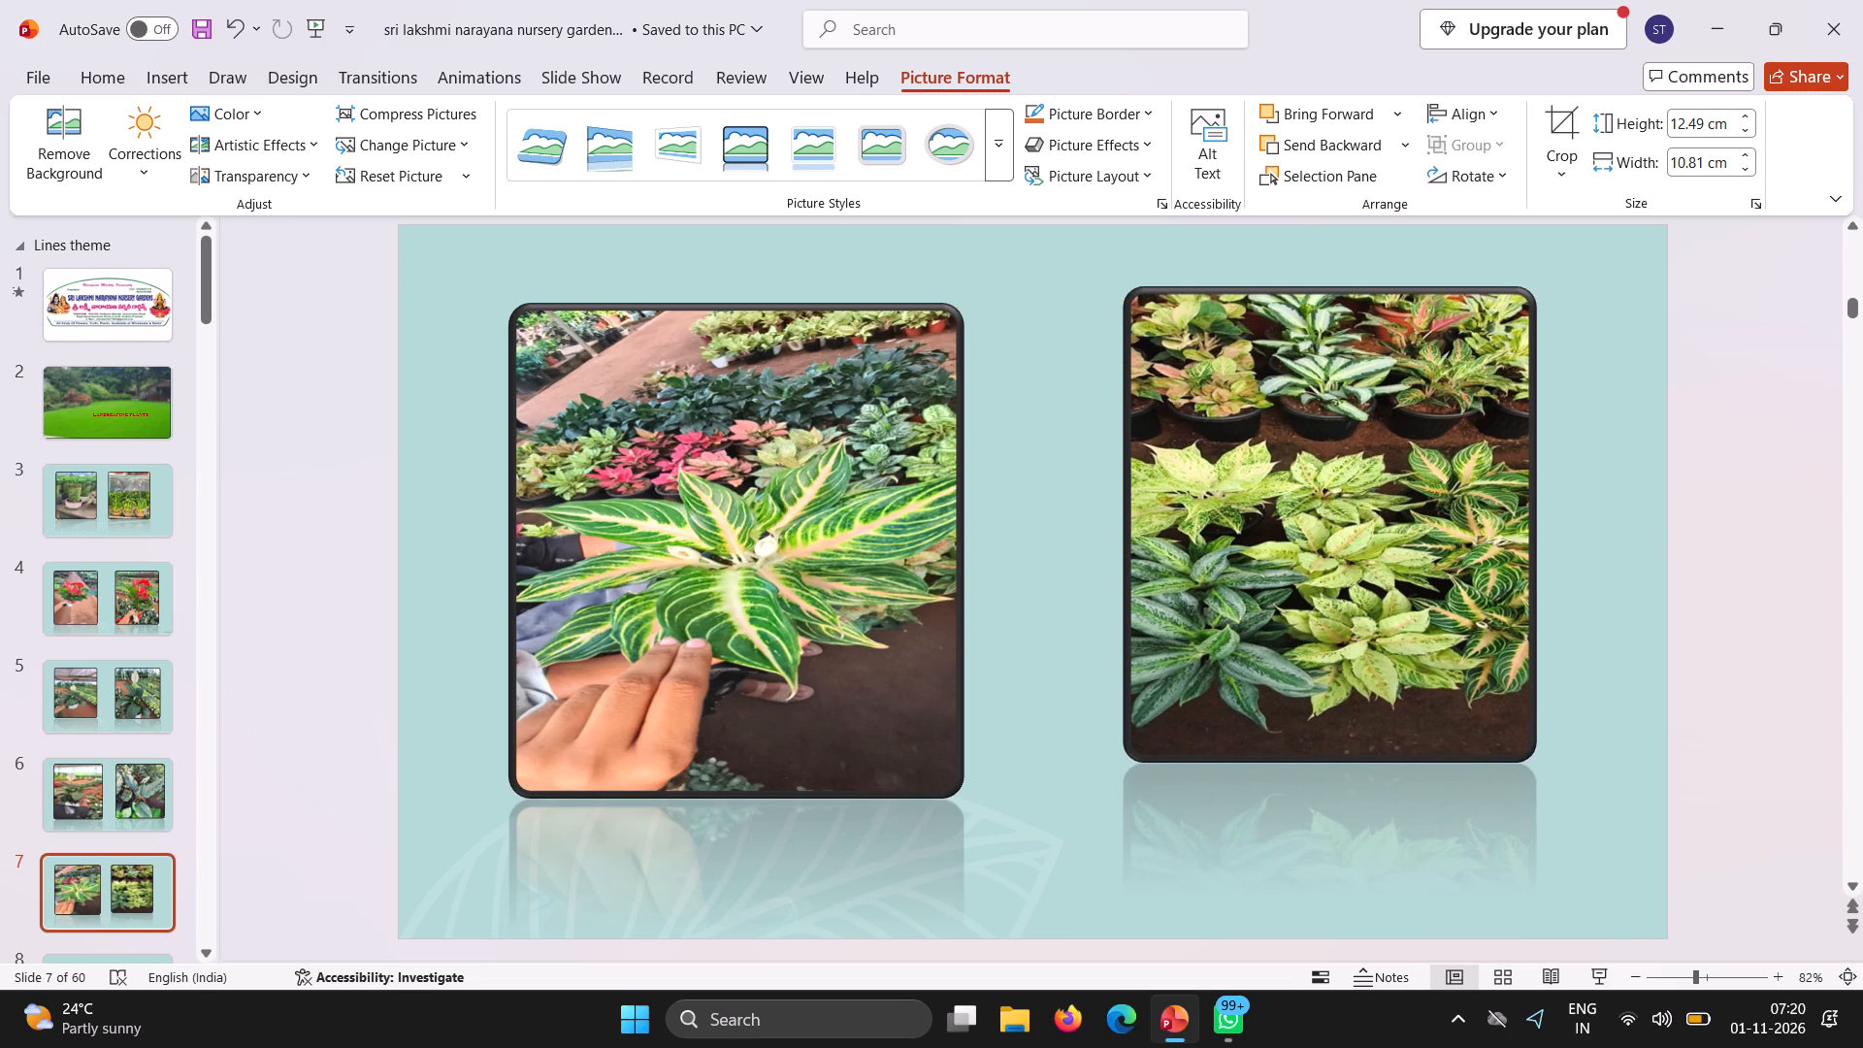
drag(1537, 509, 1522, 537)
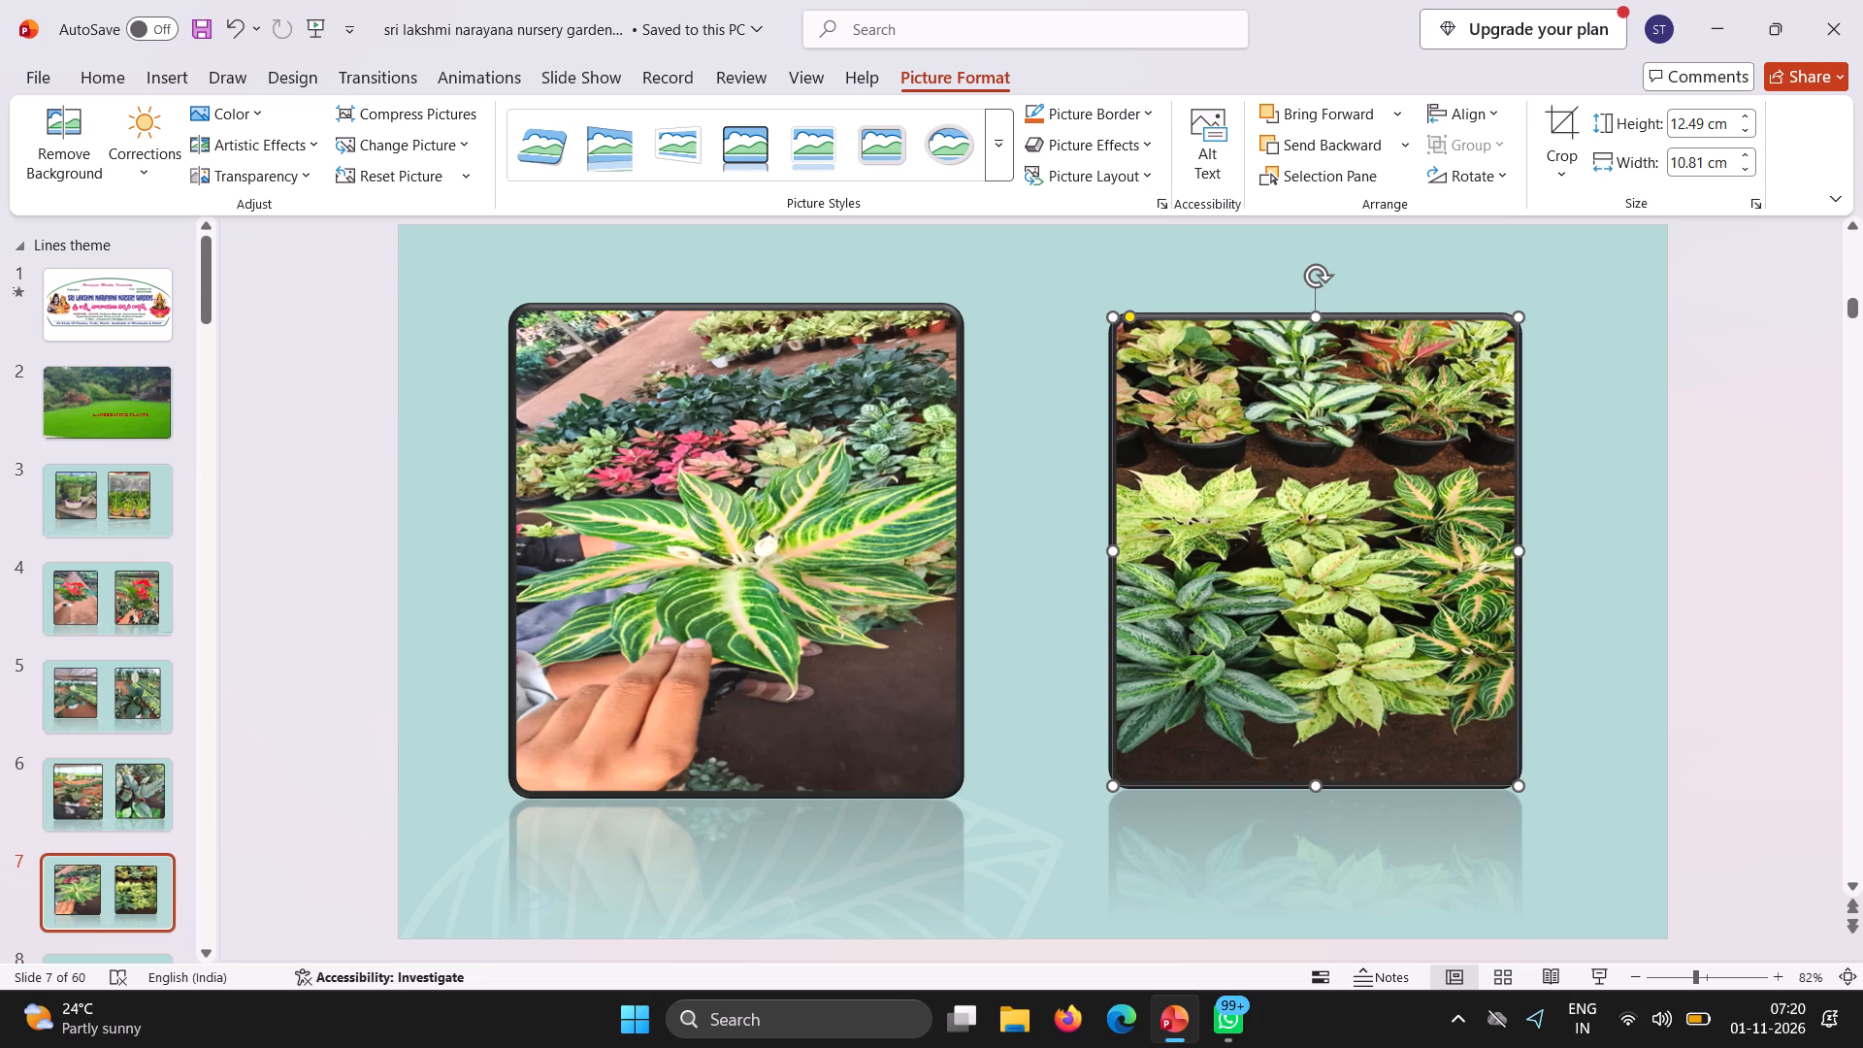
drag(1121, 522, 1089, 523)
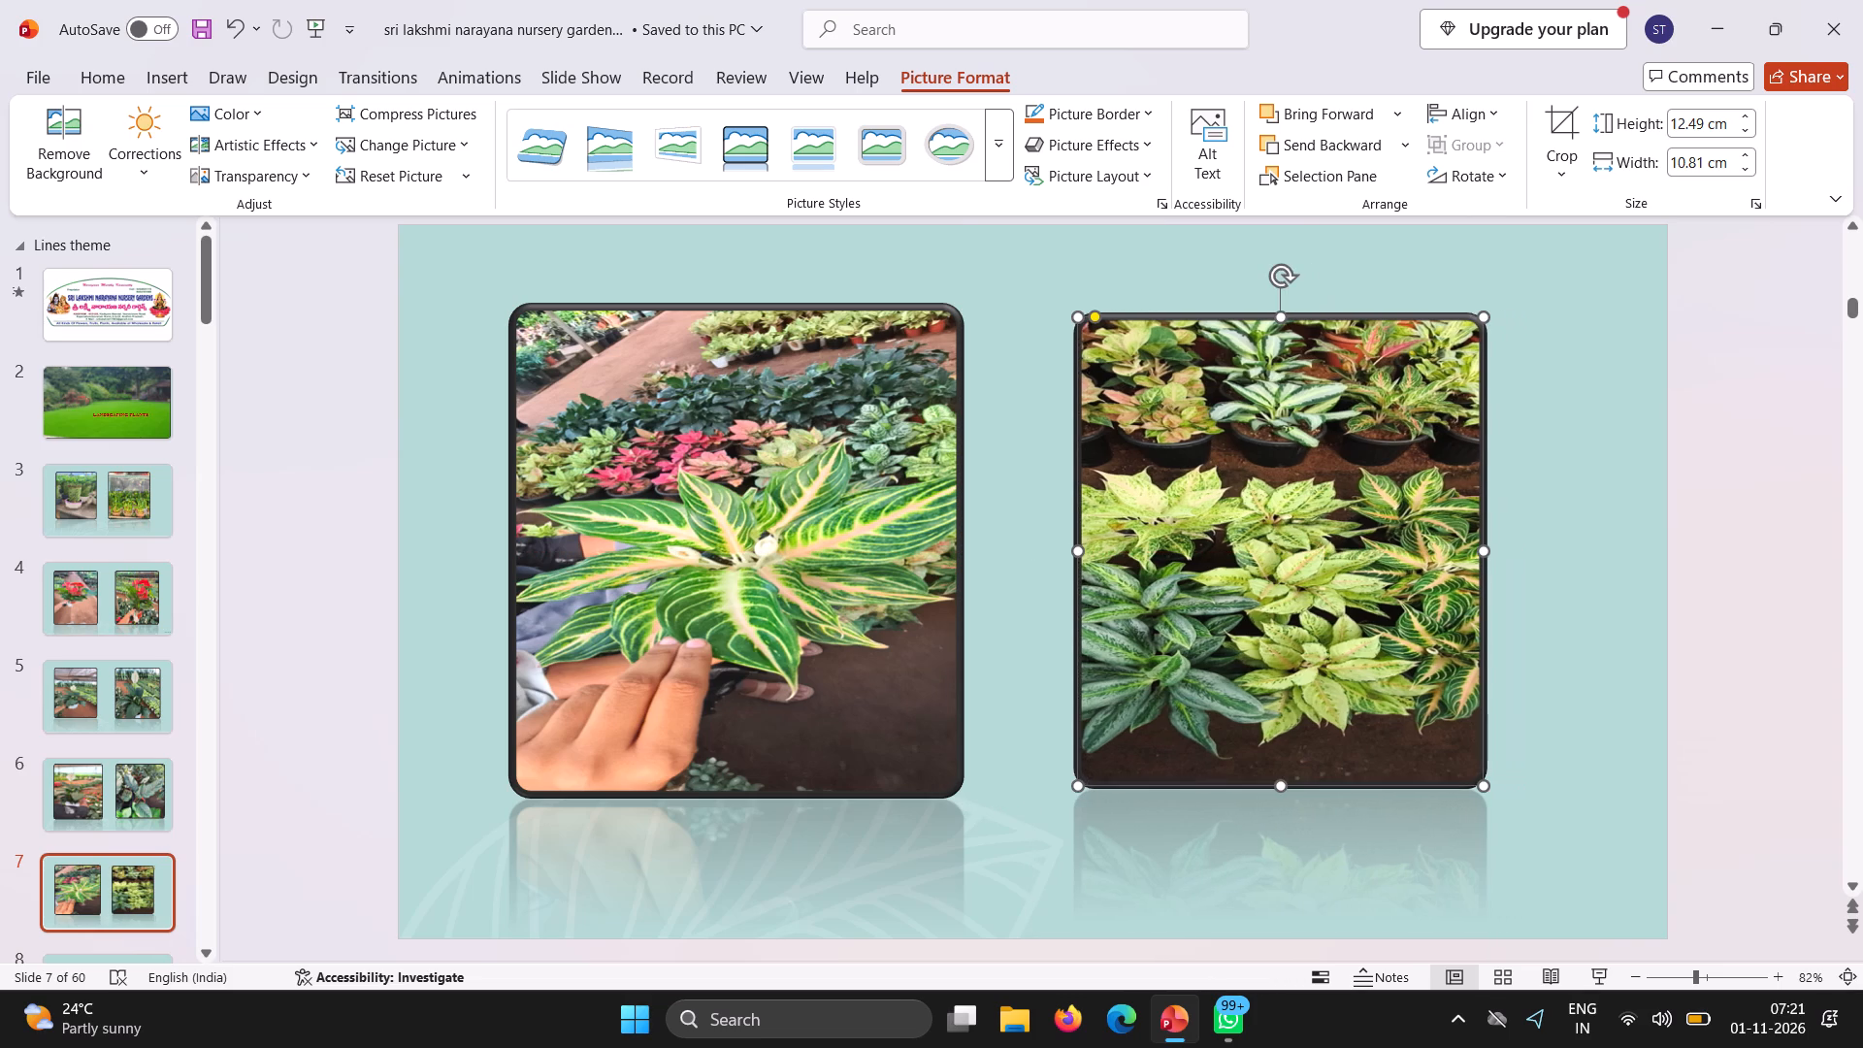
click(1279, 315)
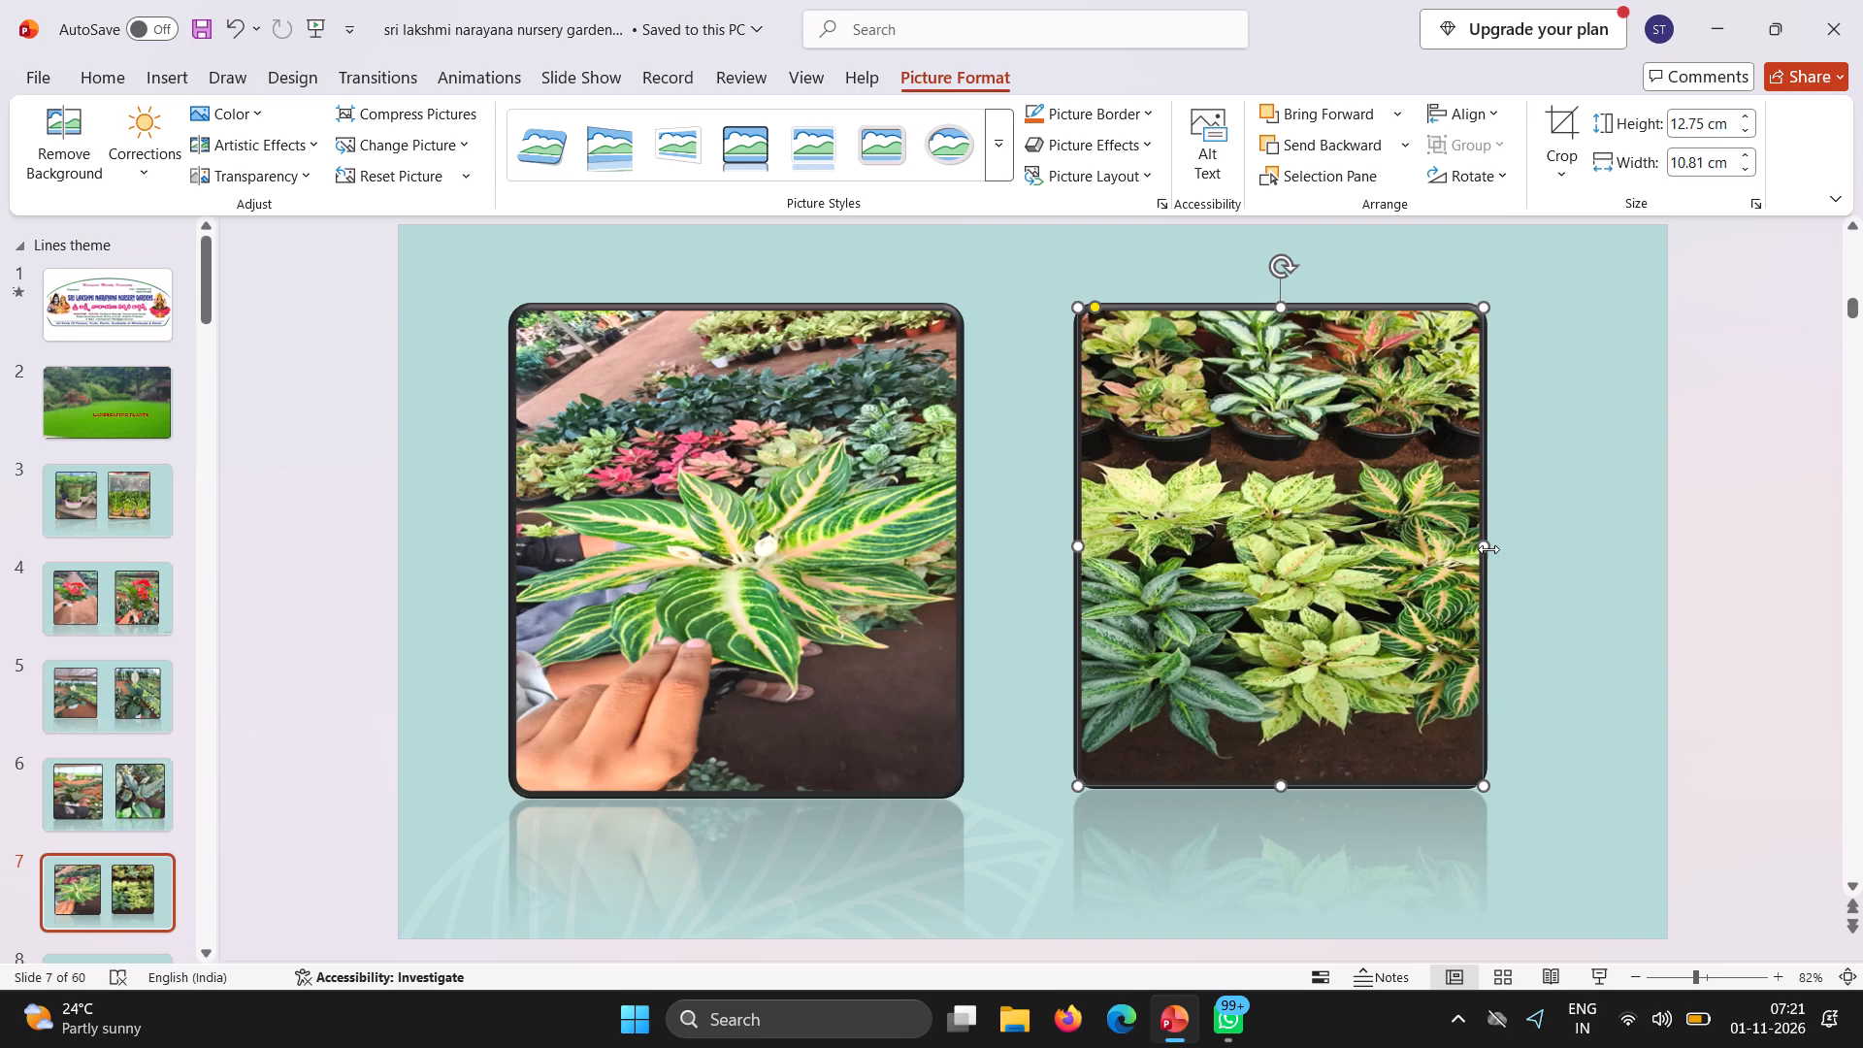
drag(1488, 548, 1497, 544)
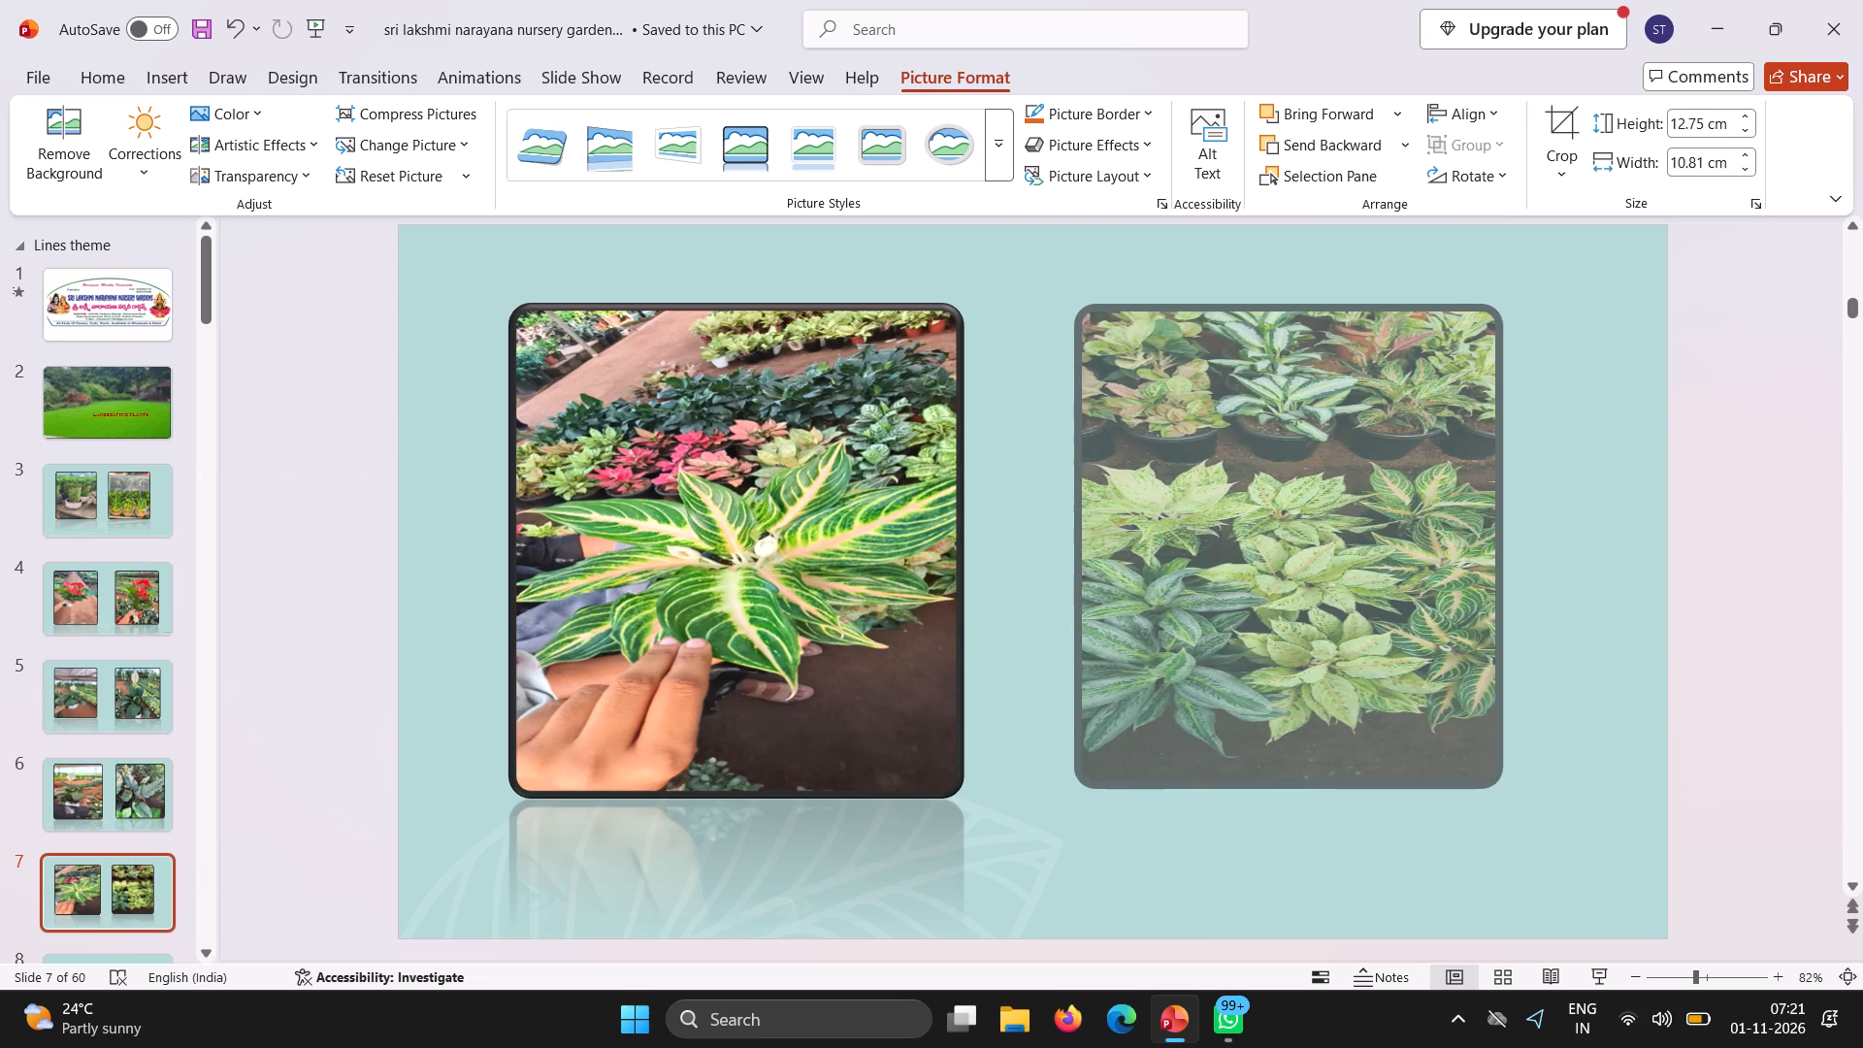
drag(1497, 544, 1480, 550)
Move the striped-leaf picture up slightly so its bottom edge lines up with the potted-plants picture.
click(869, 692)
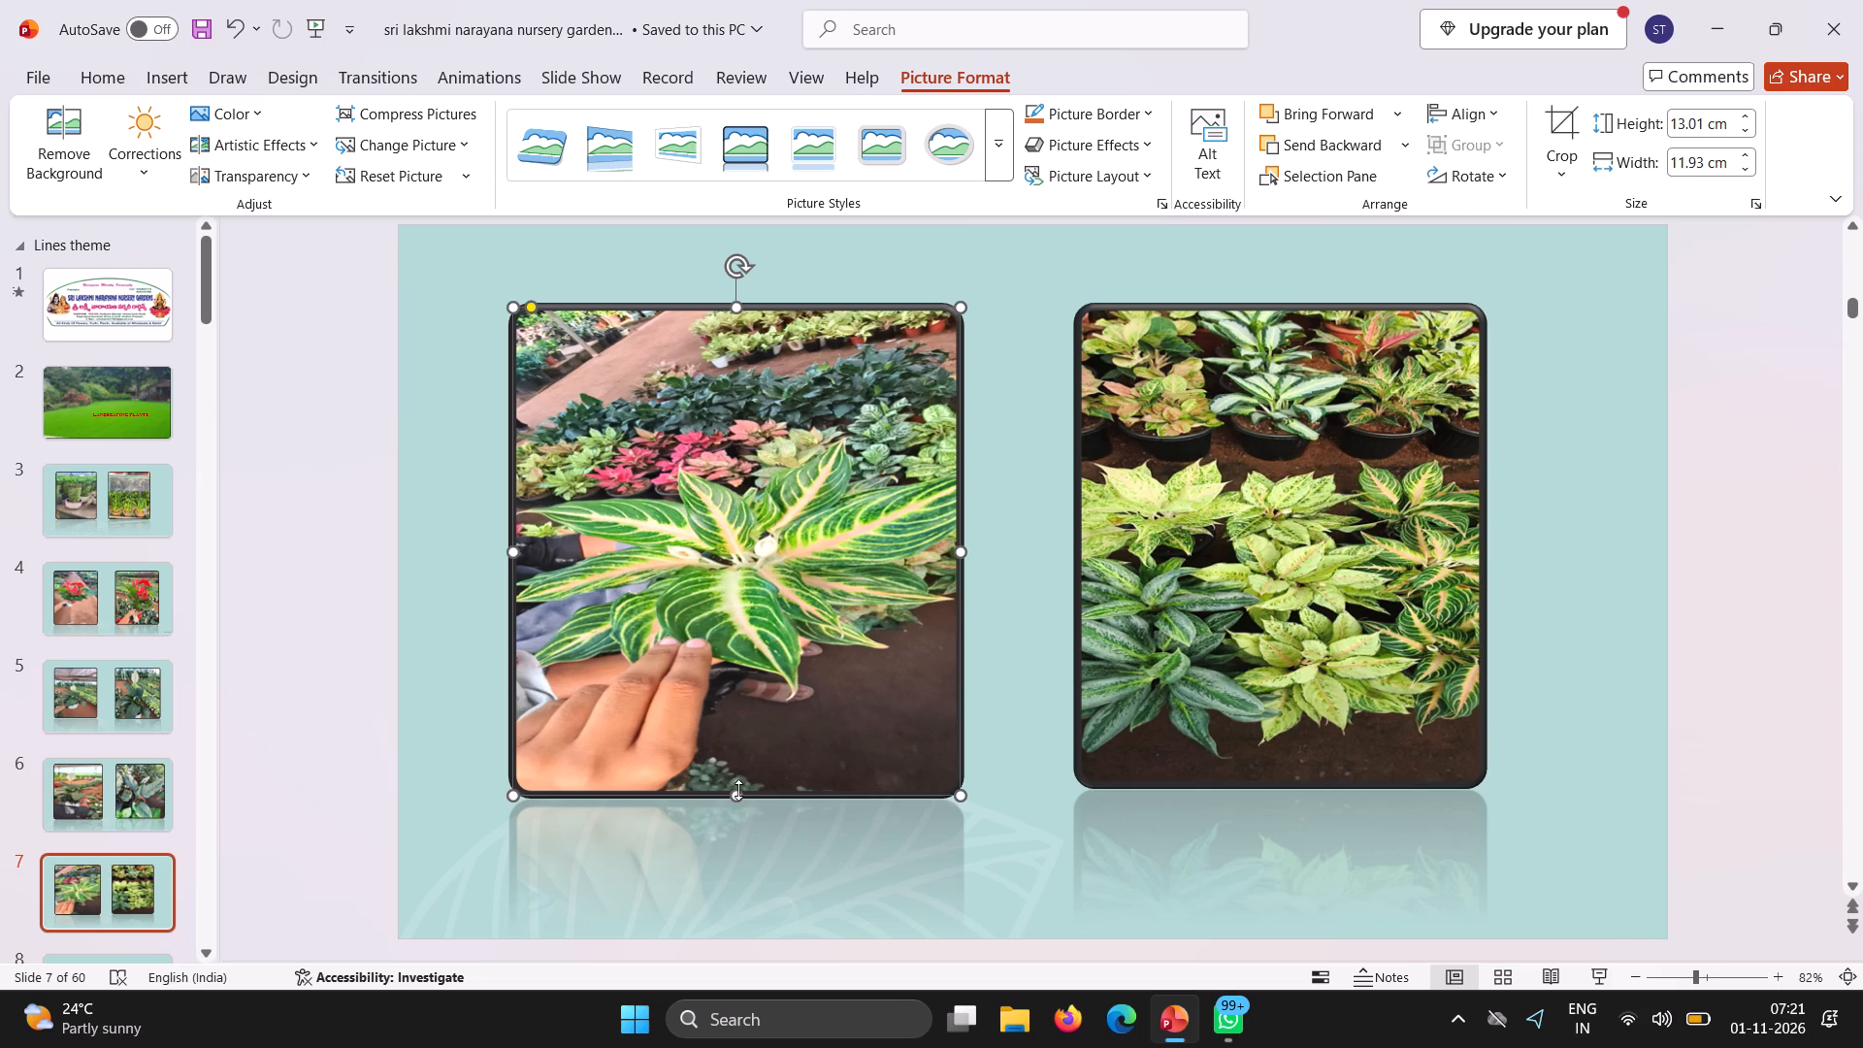
click(748, 760)
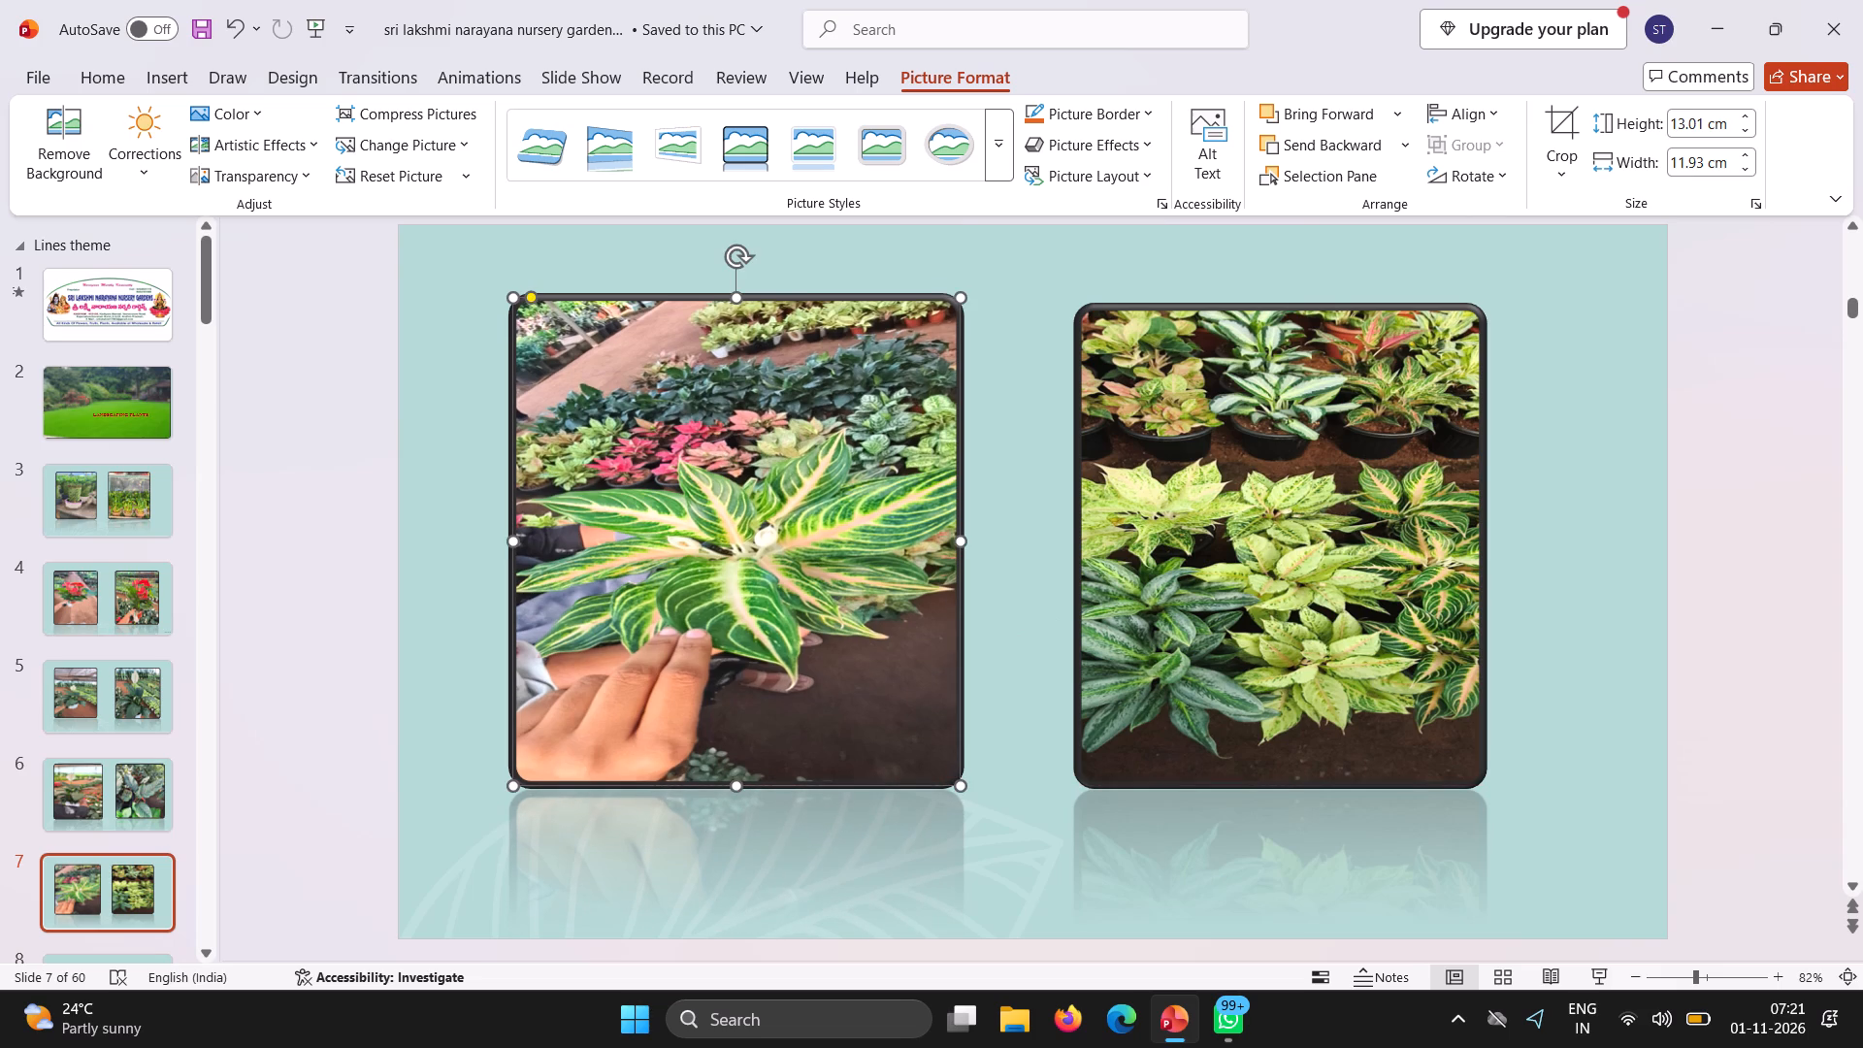
drag(740, 782, 740, 772)
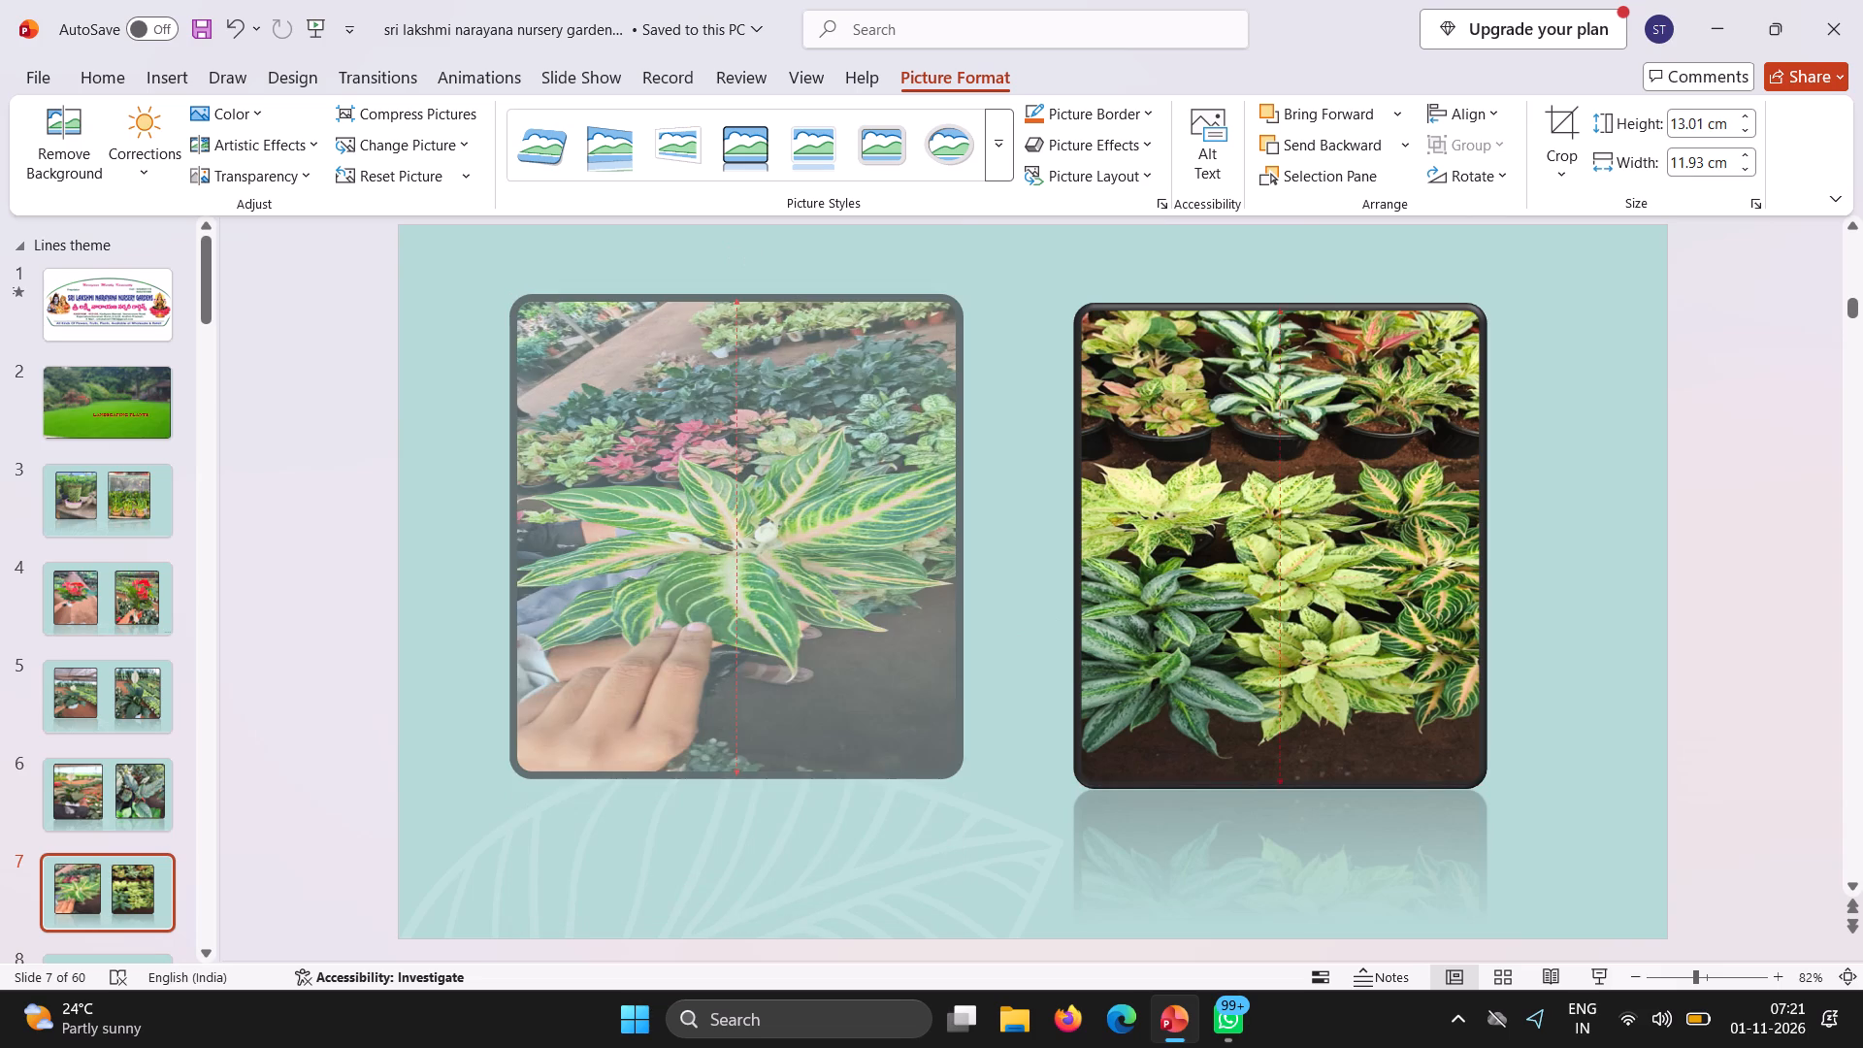
drag(740, 772, 740, 791)
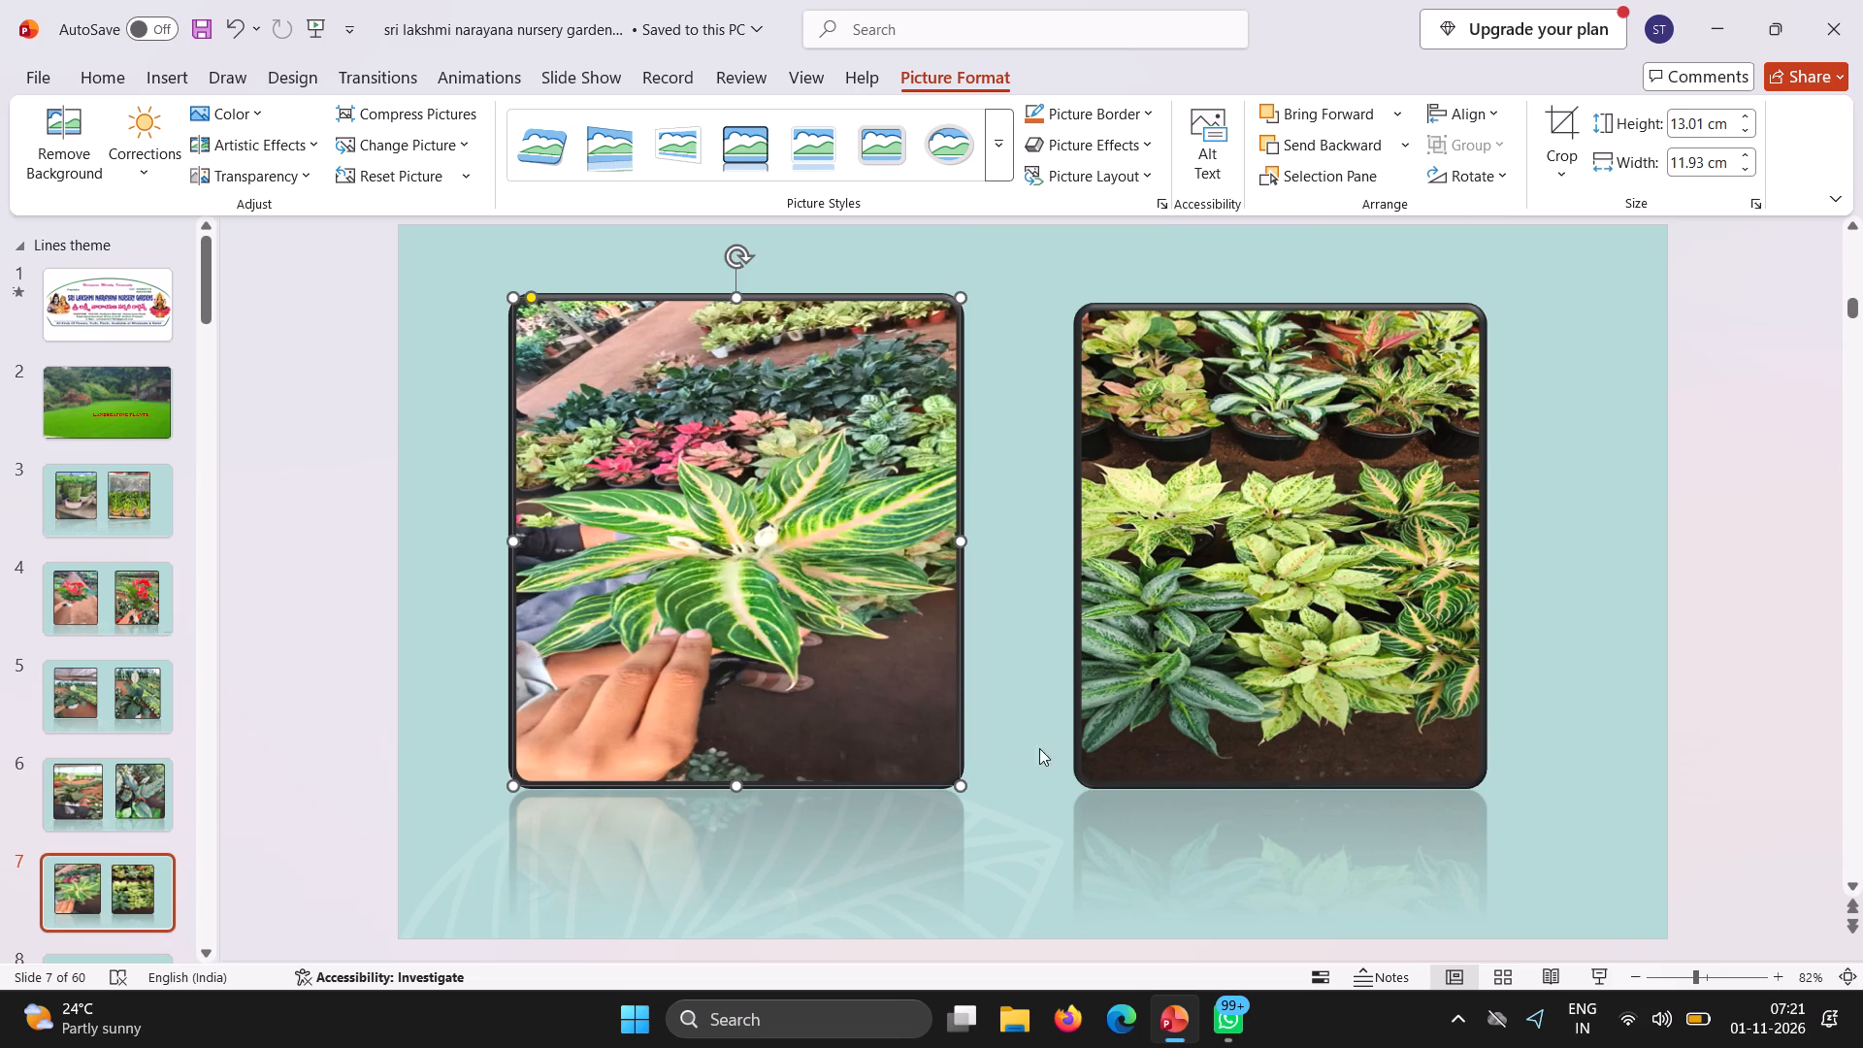
Enlarge the potted-plants picture to about 13 cm high by 11.9 cm wide to match the striped-leaf picture.
click(1230, 722)
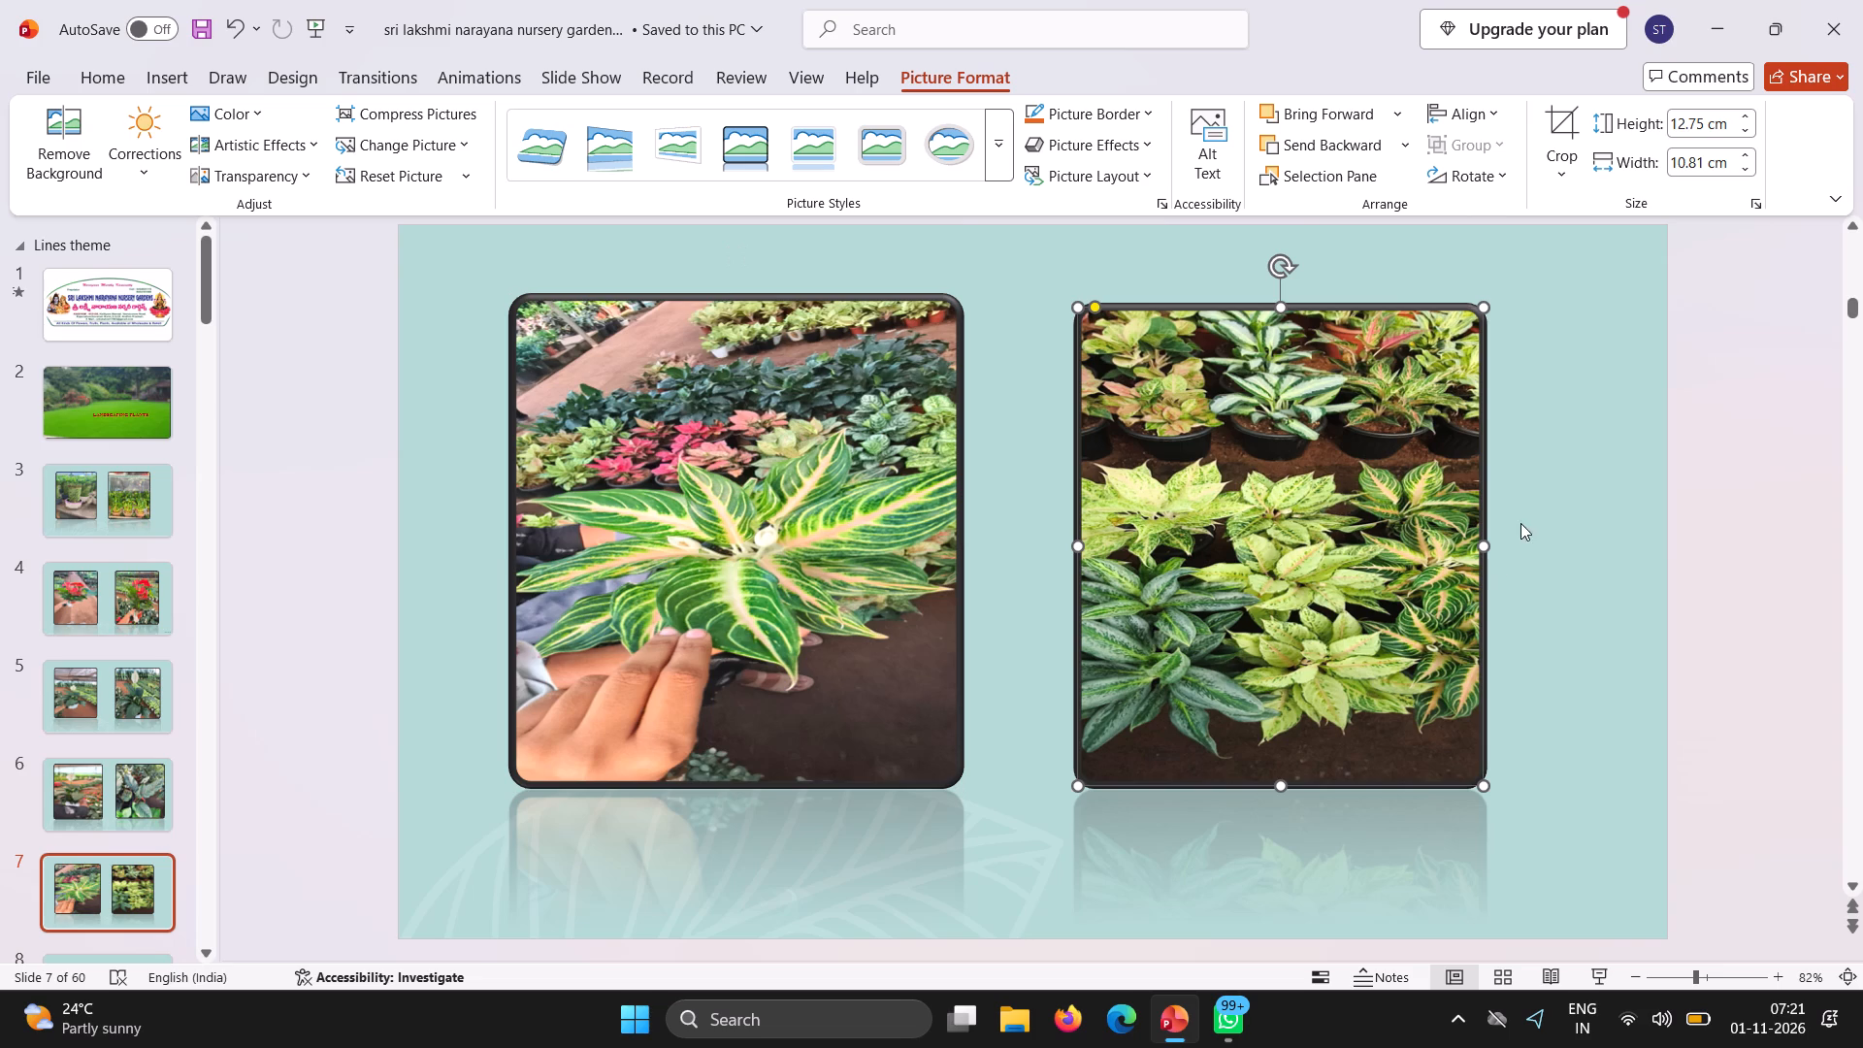
drag(1476, 546, 1482, 542)
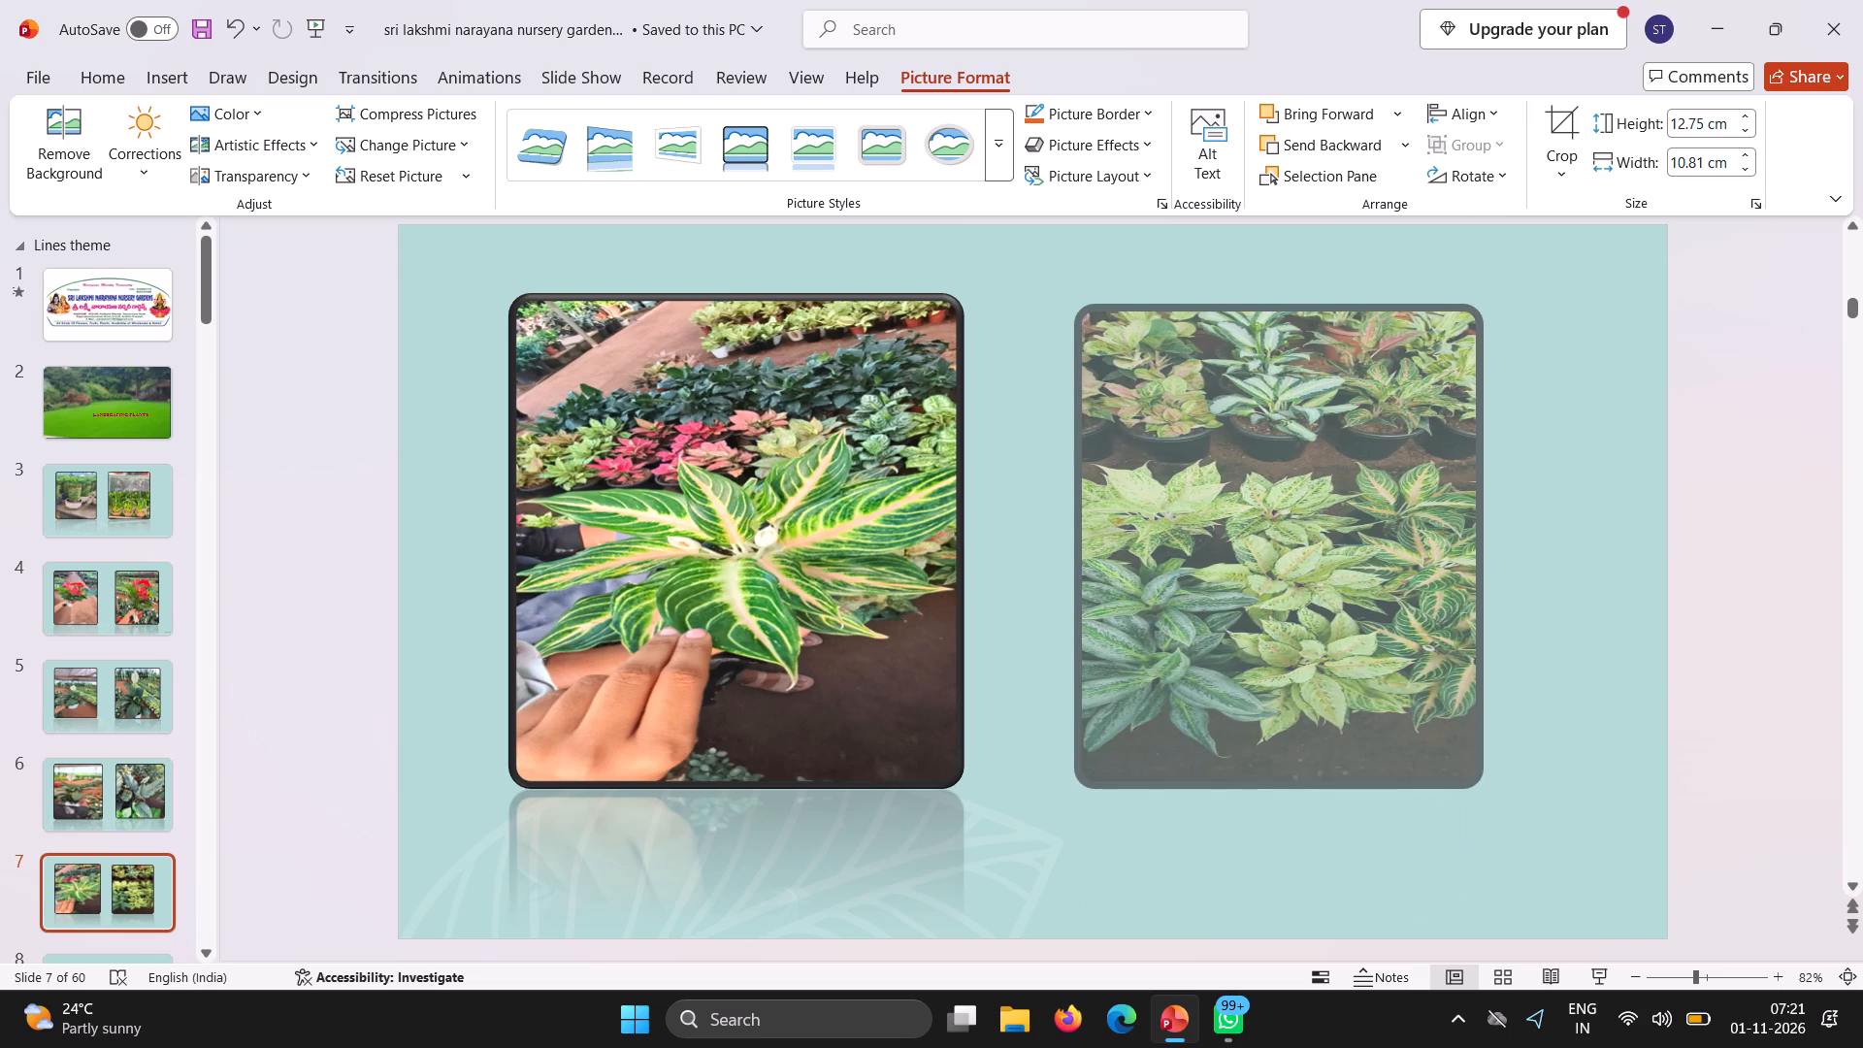
drag(1482, 542, 1530, 539)
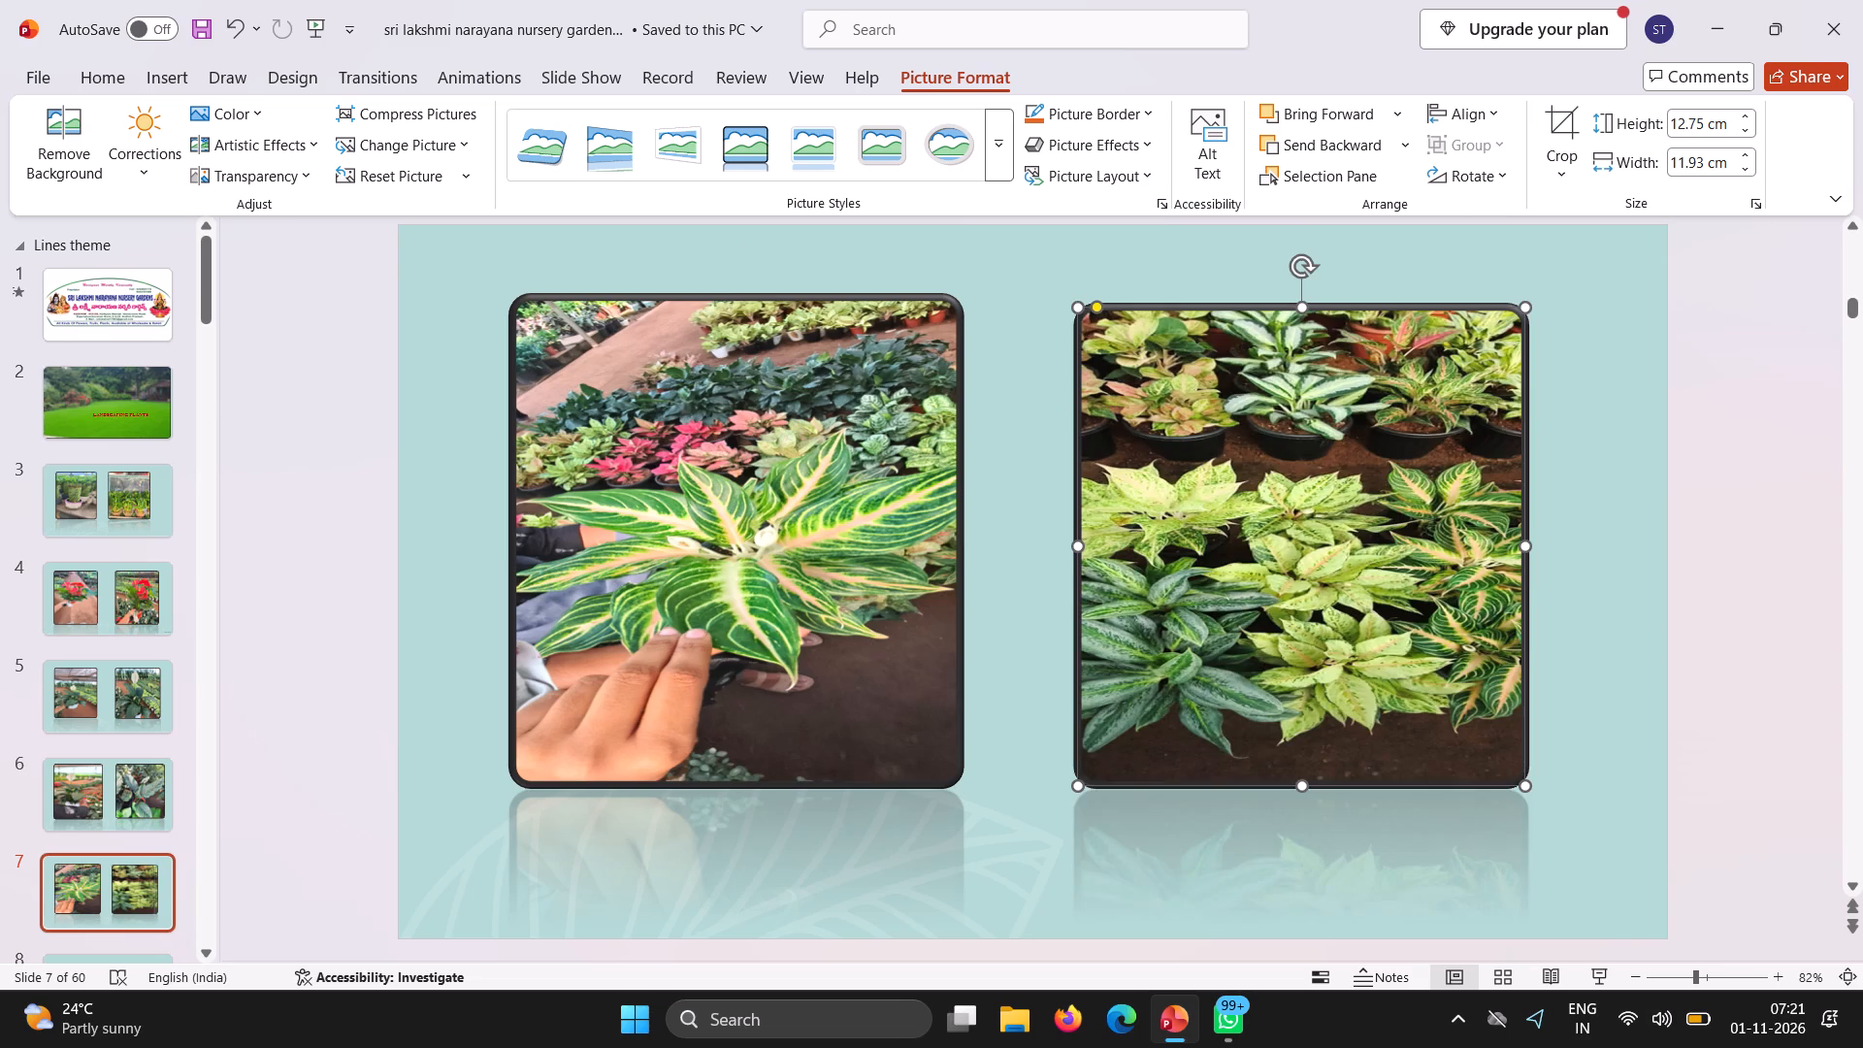
click(1299, 304)
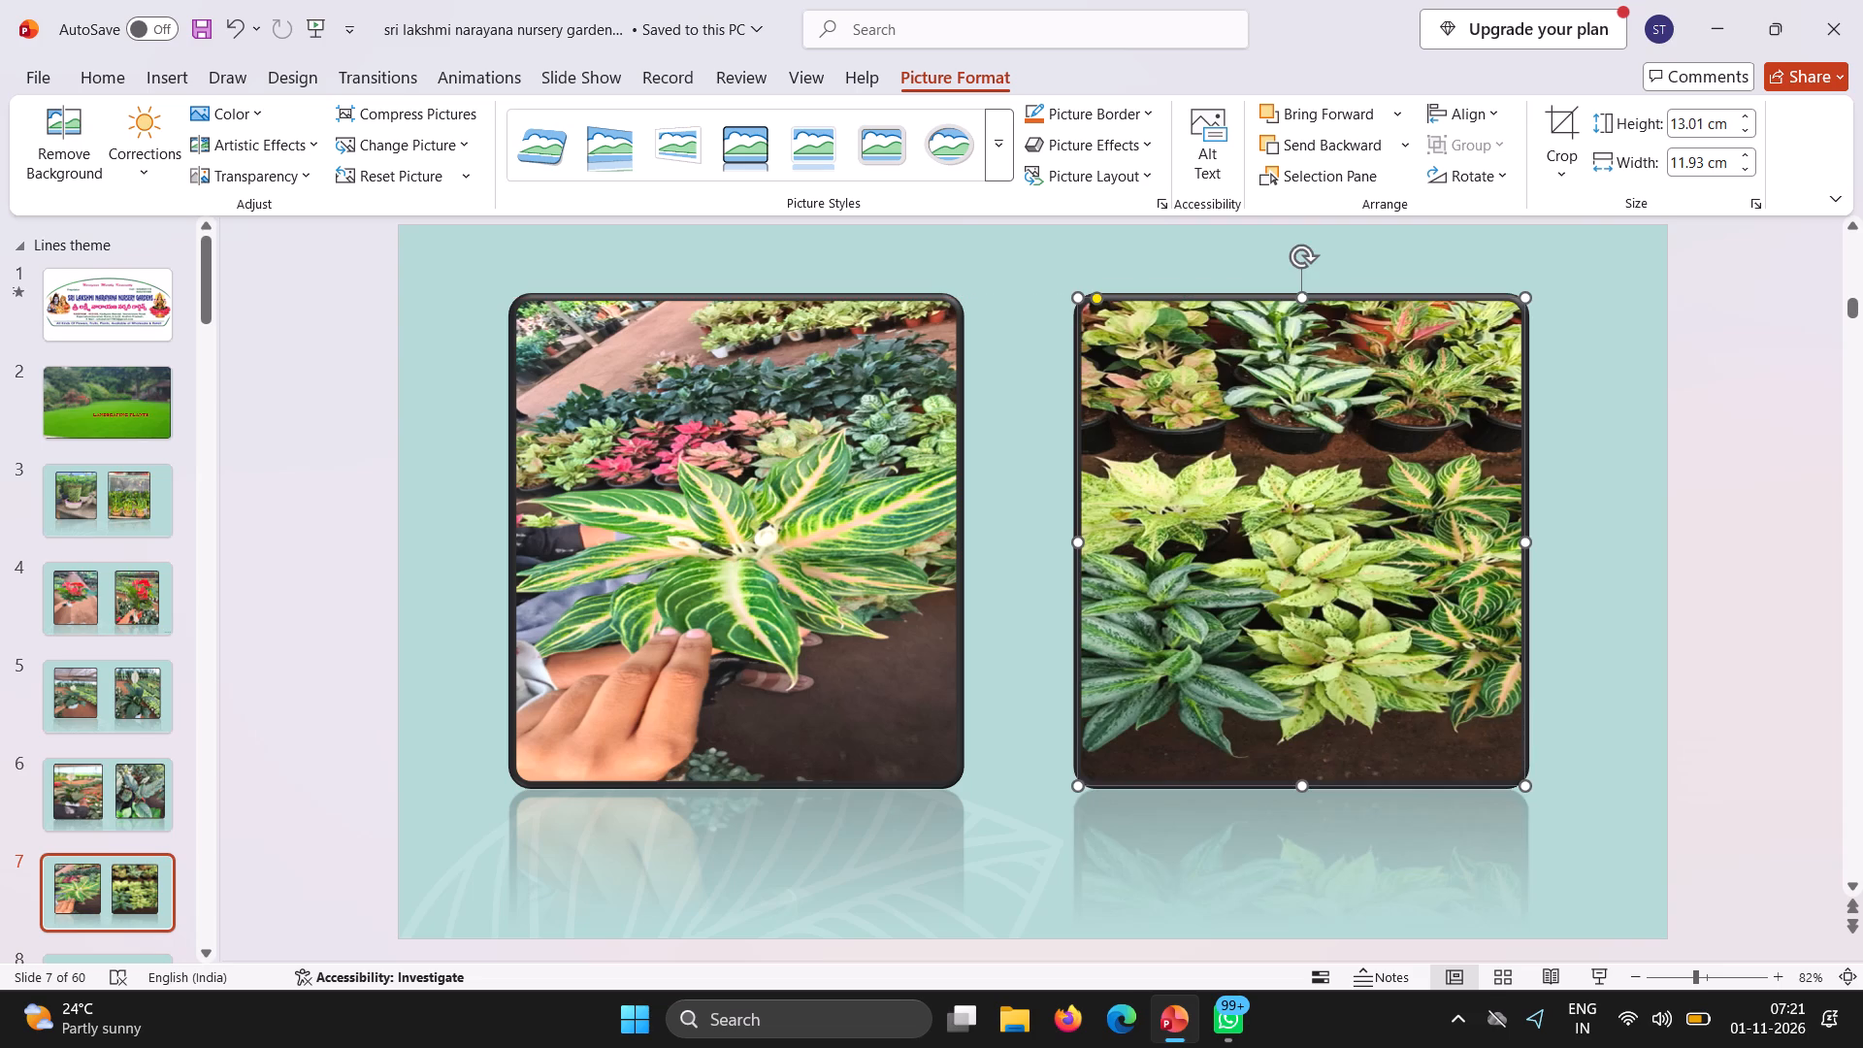
Compare the layout with slide 6 and narrow slide 7's potted-plants picture from its inner edge, widening the gap between the pictures.
click(147, 802)
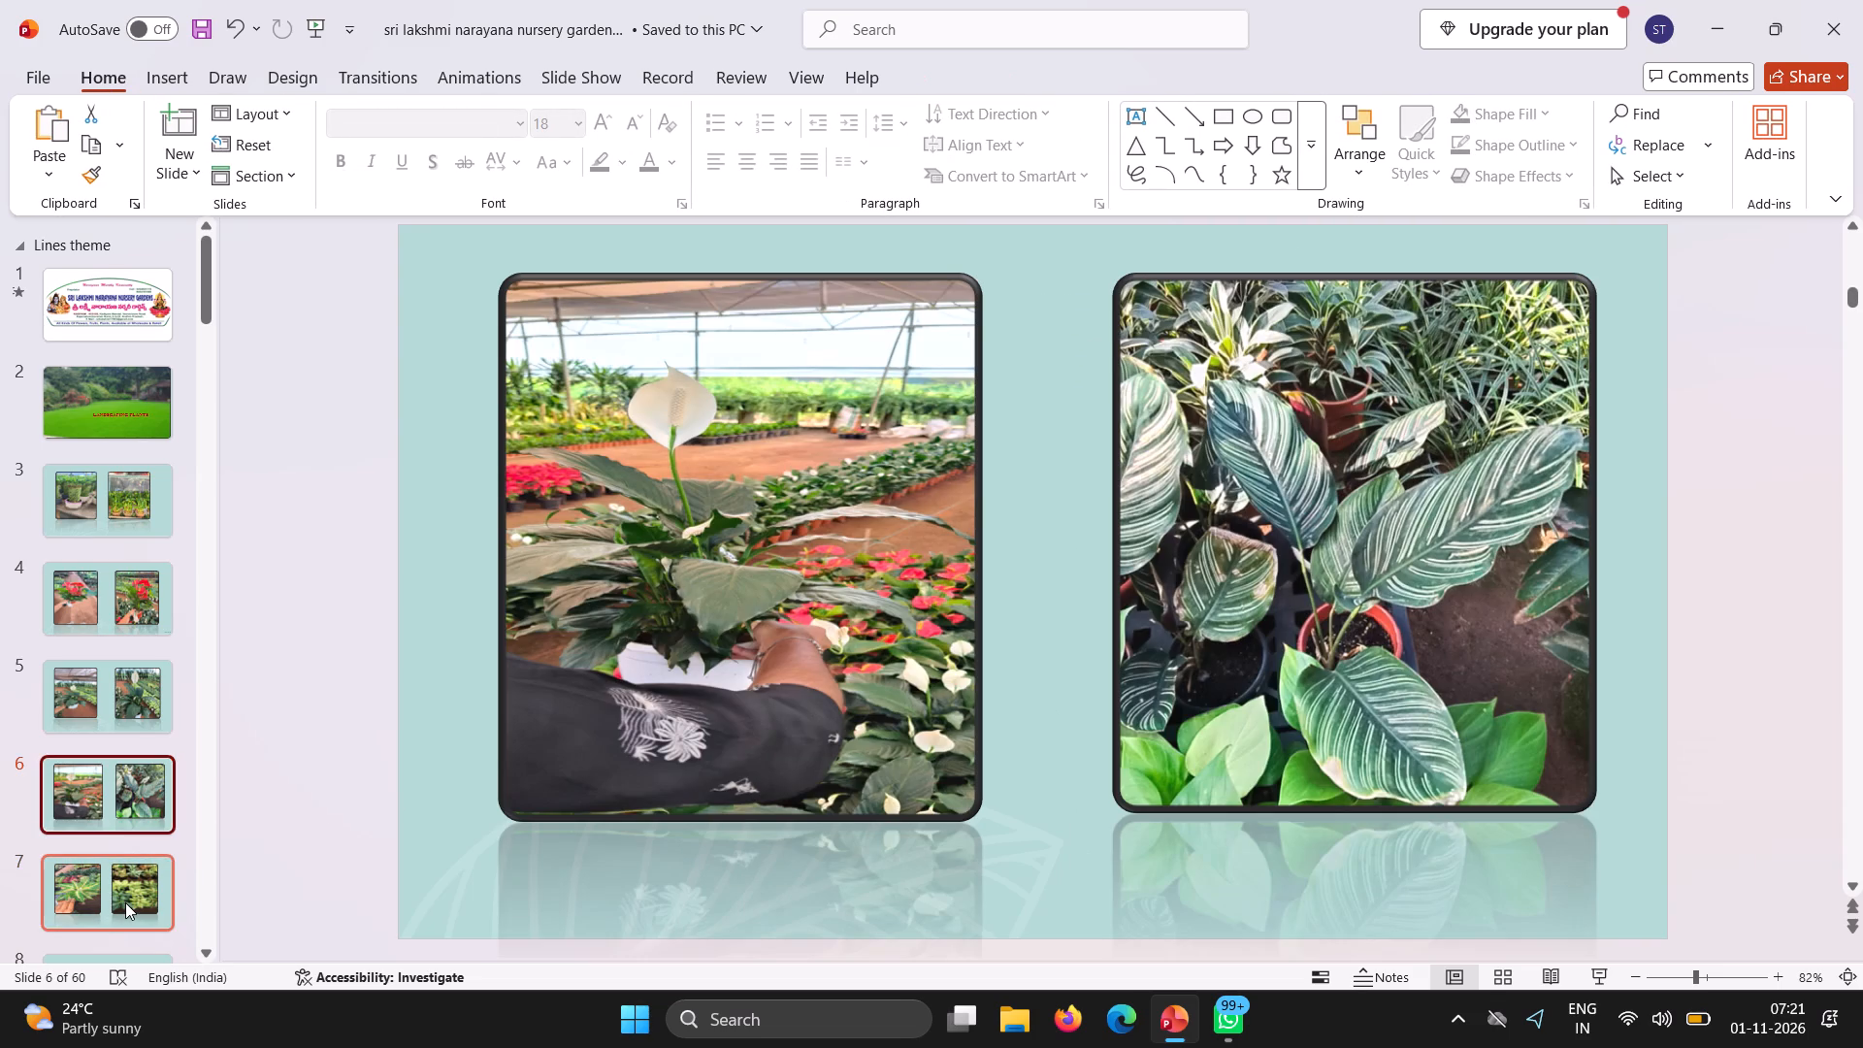
click(125, 902)
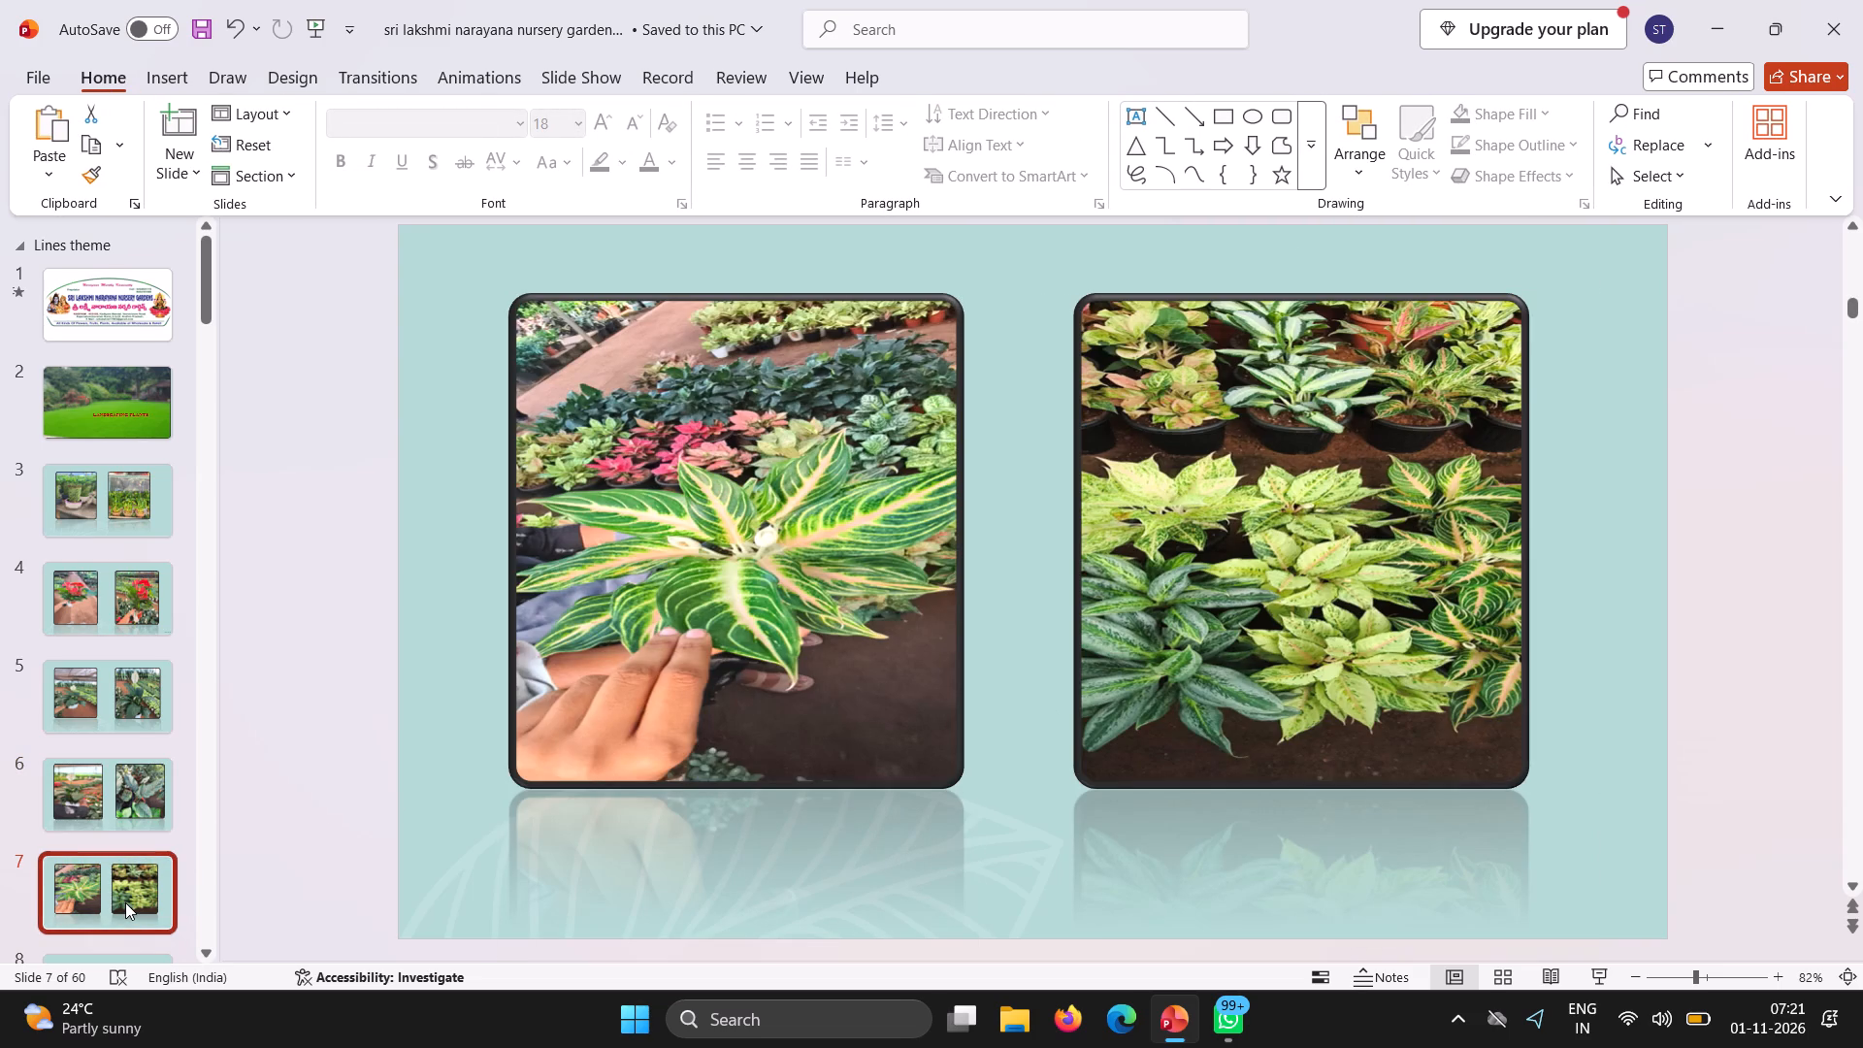
click(1212, 530)
drag(1082, 537, 1166, 517)
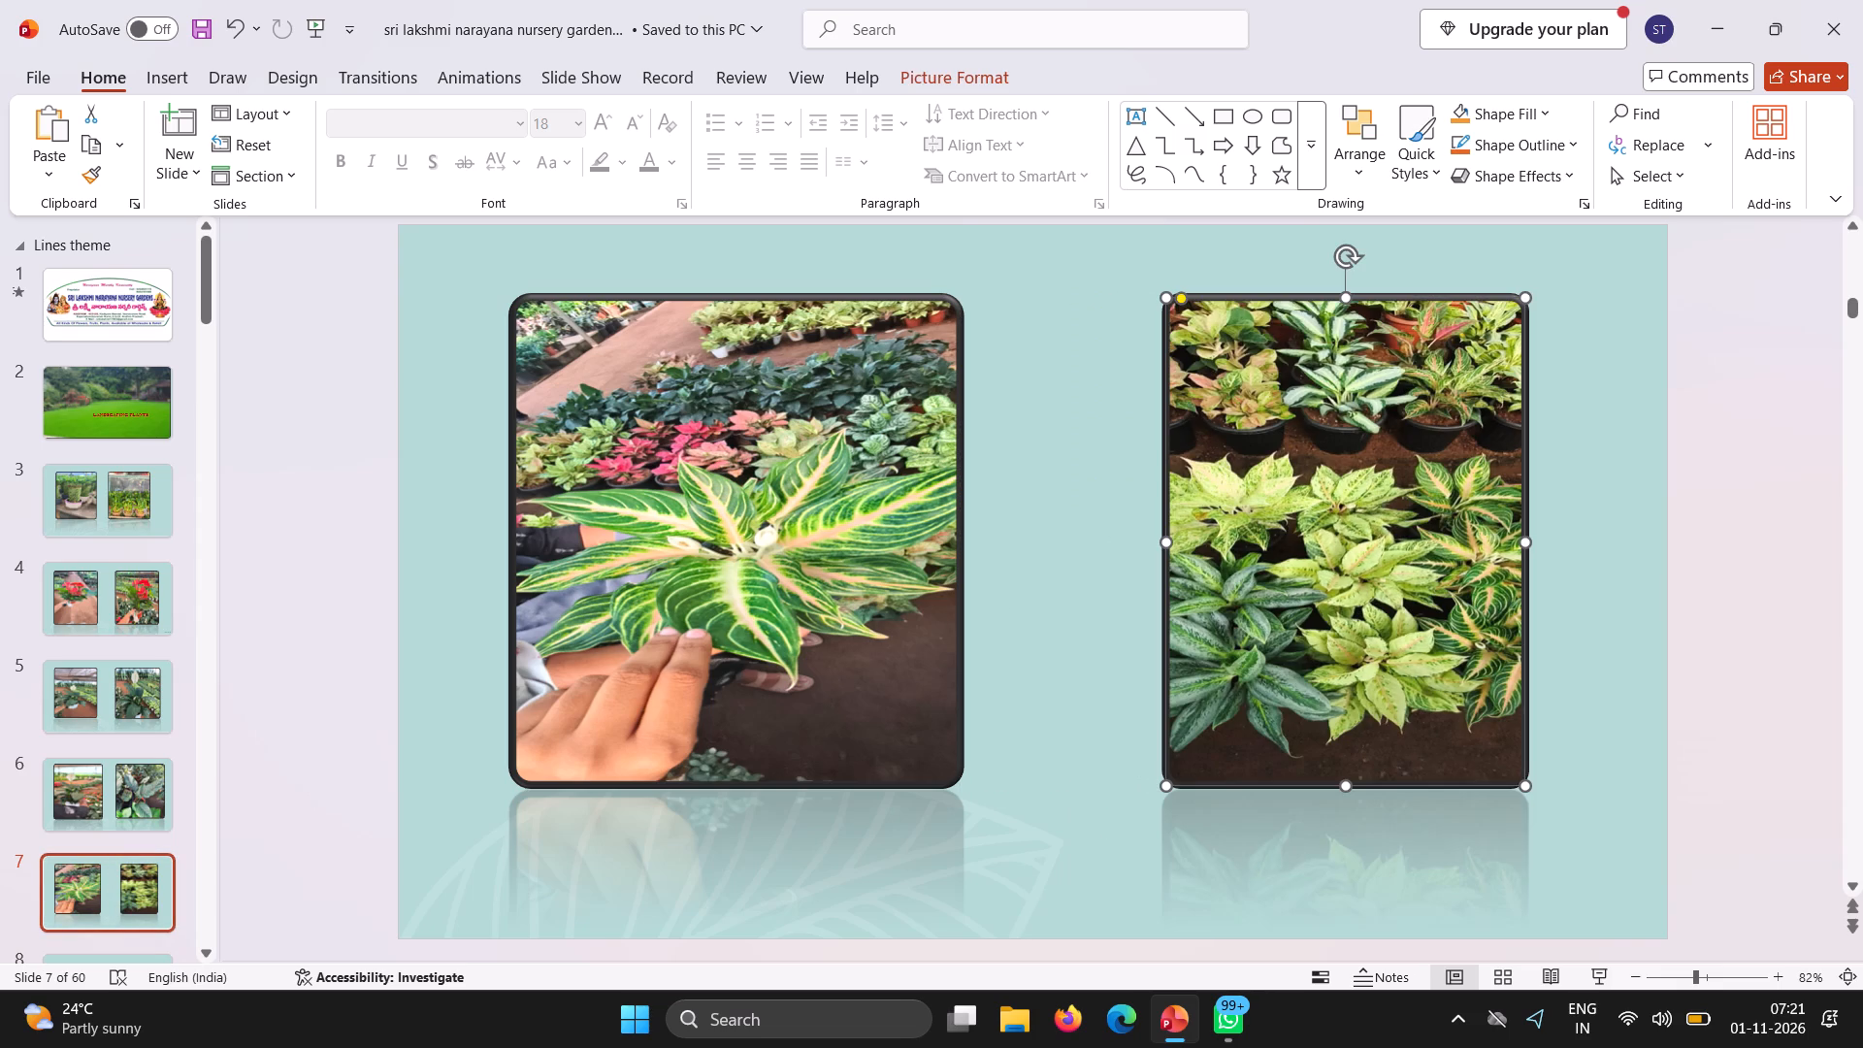
Narrow the striped-leaf picture to about two-thirds as wide as it is high and shift it toward the slide's centre.
click(877, 499)
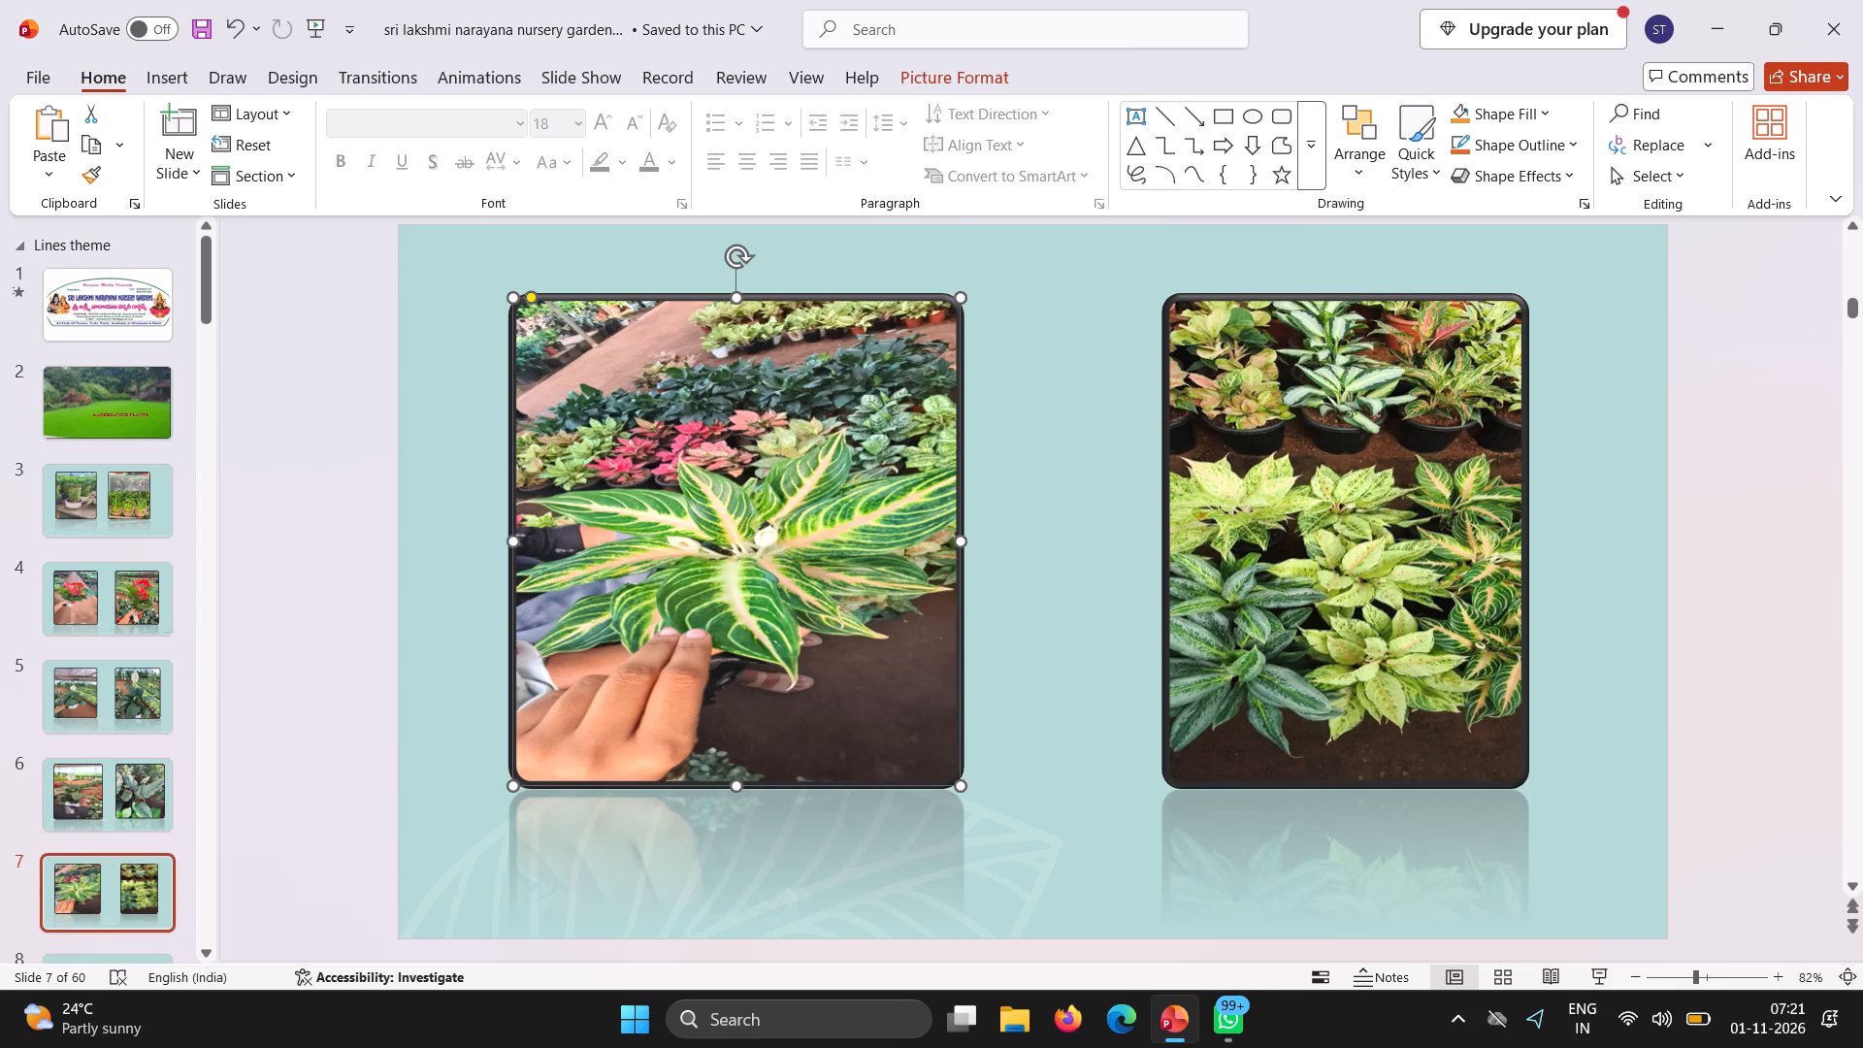
drag(966, 547, 1011, 551)
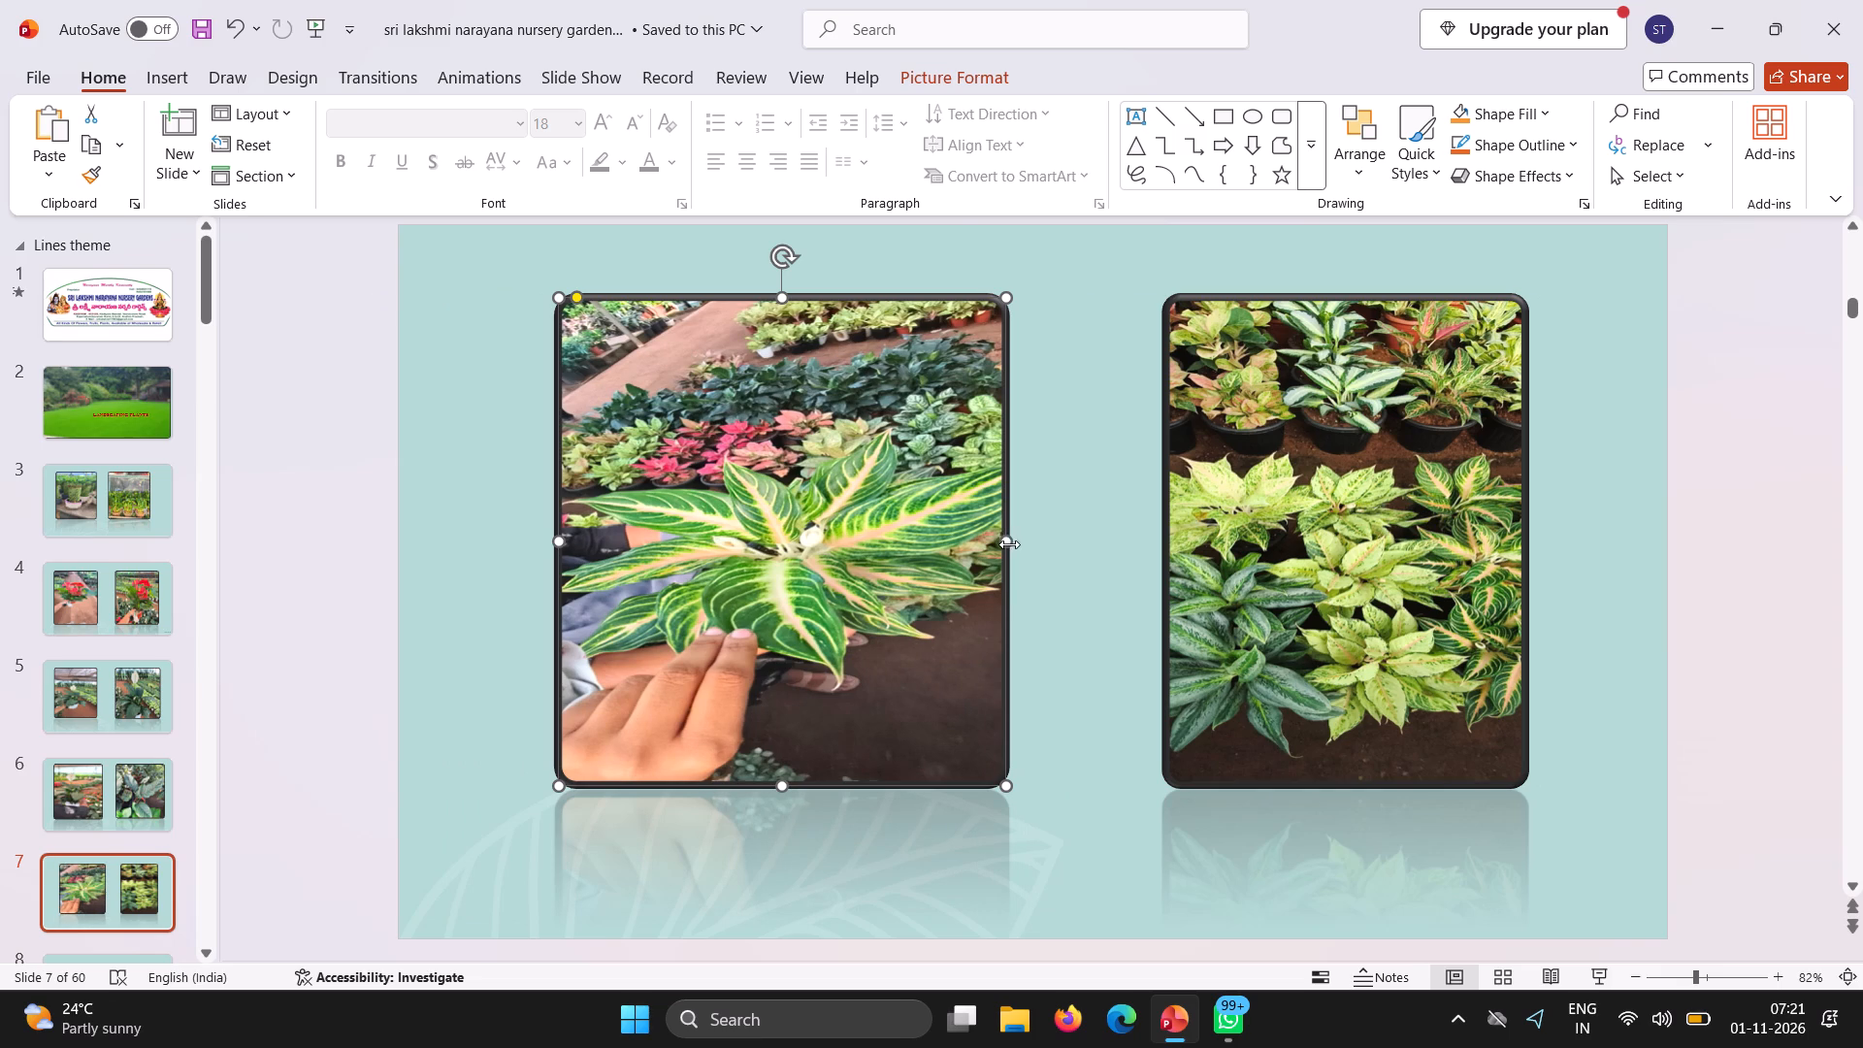
click(1009, 544)
drag(1009, 544, 878, 525)
drag(770, 528, 844, 495)
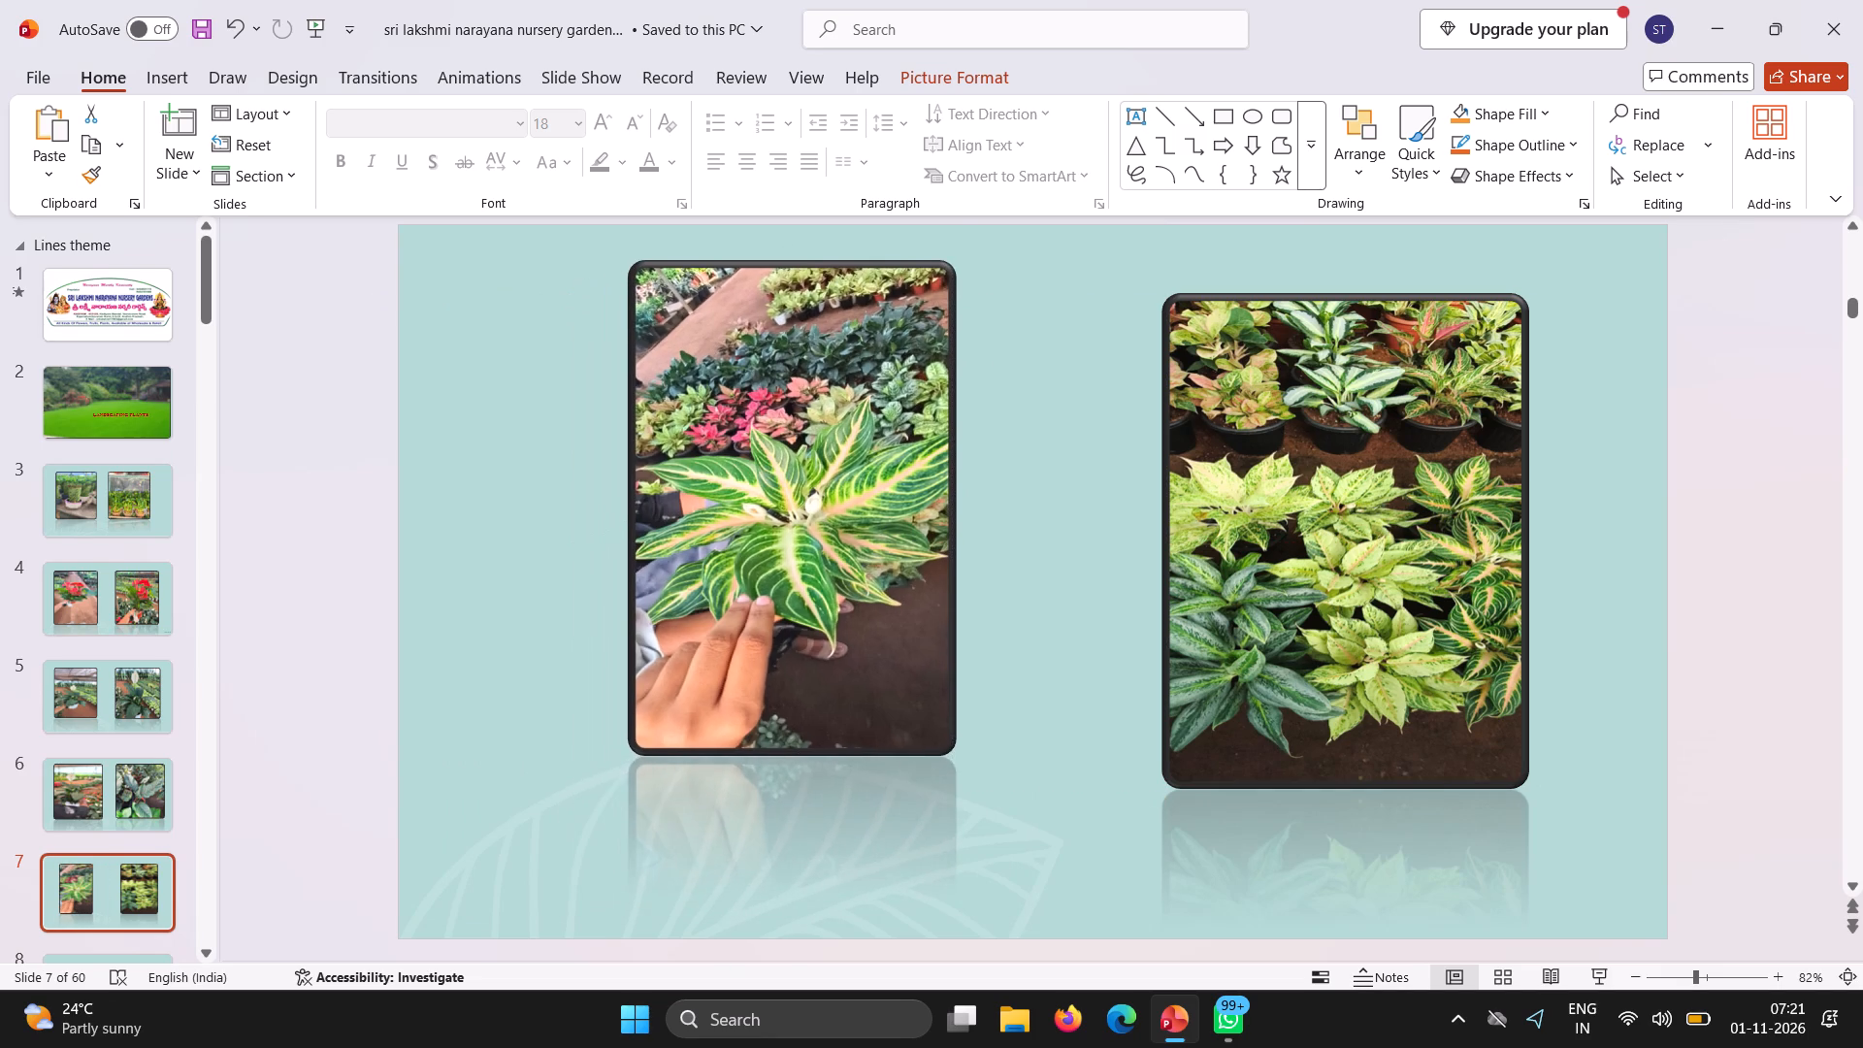
drag(844, 495, 828, 523)
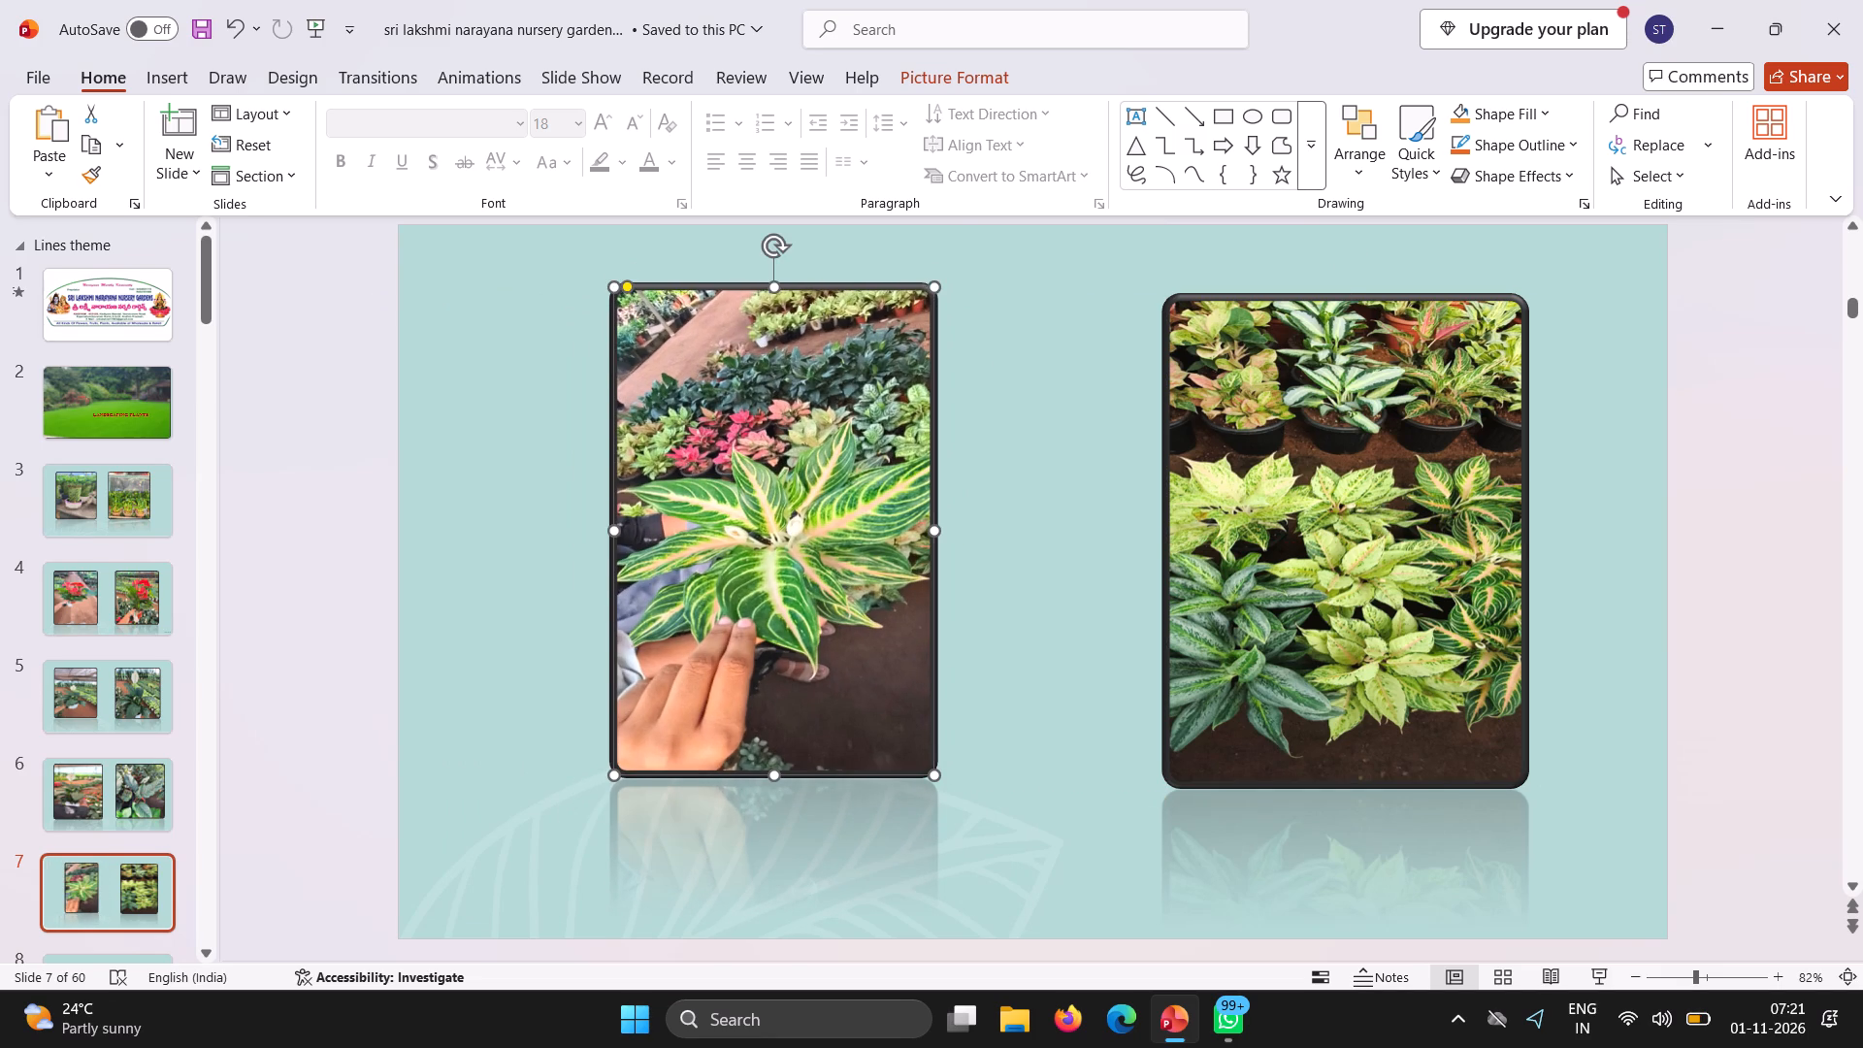
Narrow the potted-plants picture slightly and move it inward, aligning its top and bottom edges with the striped-leaf picture.
click(1351, 484)
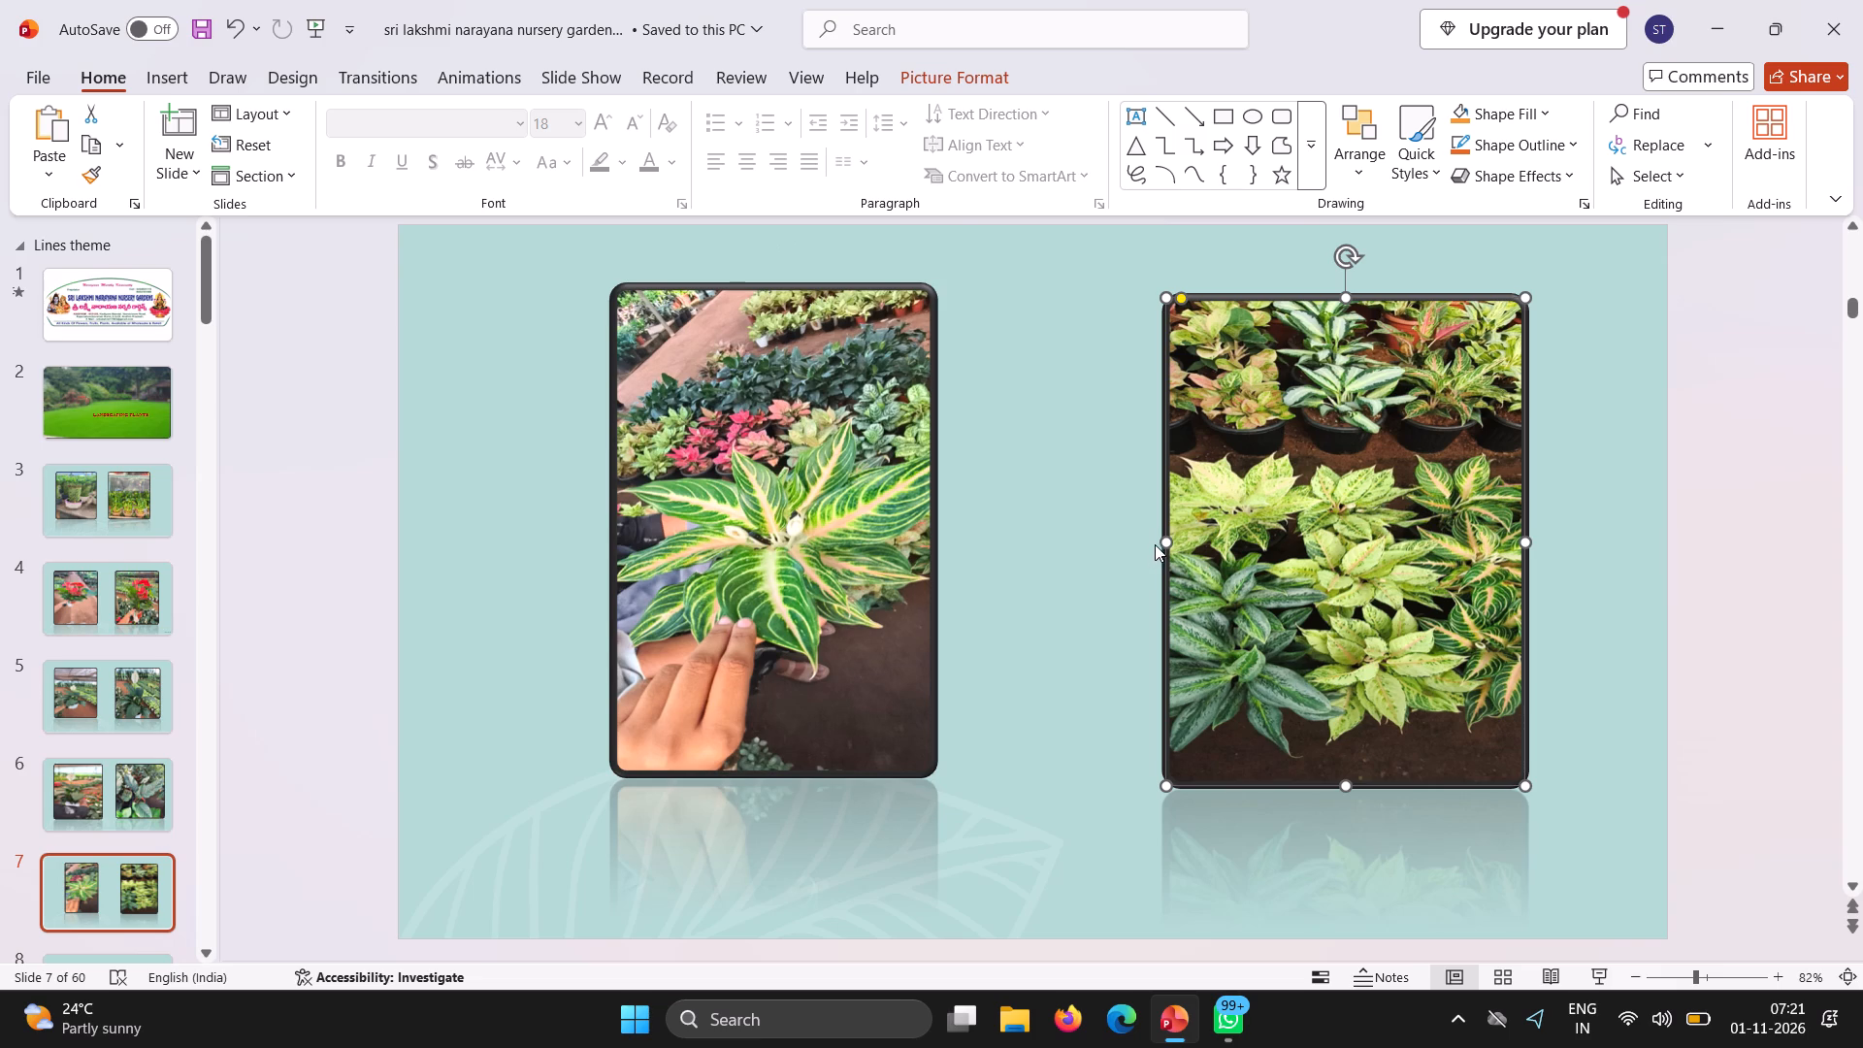
drag(1163, 540, 1192, 535)
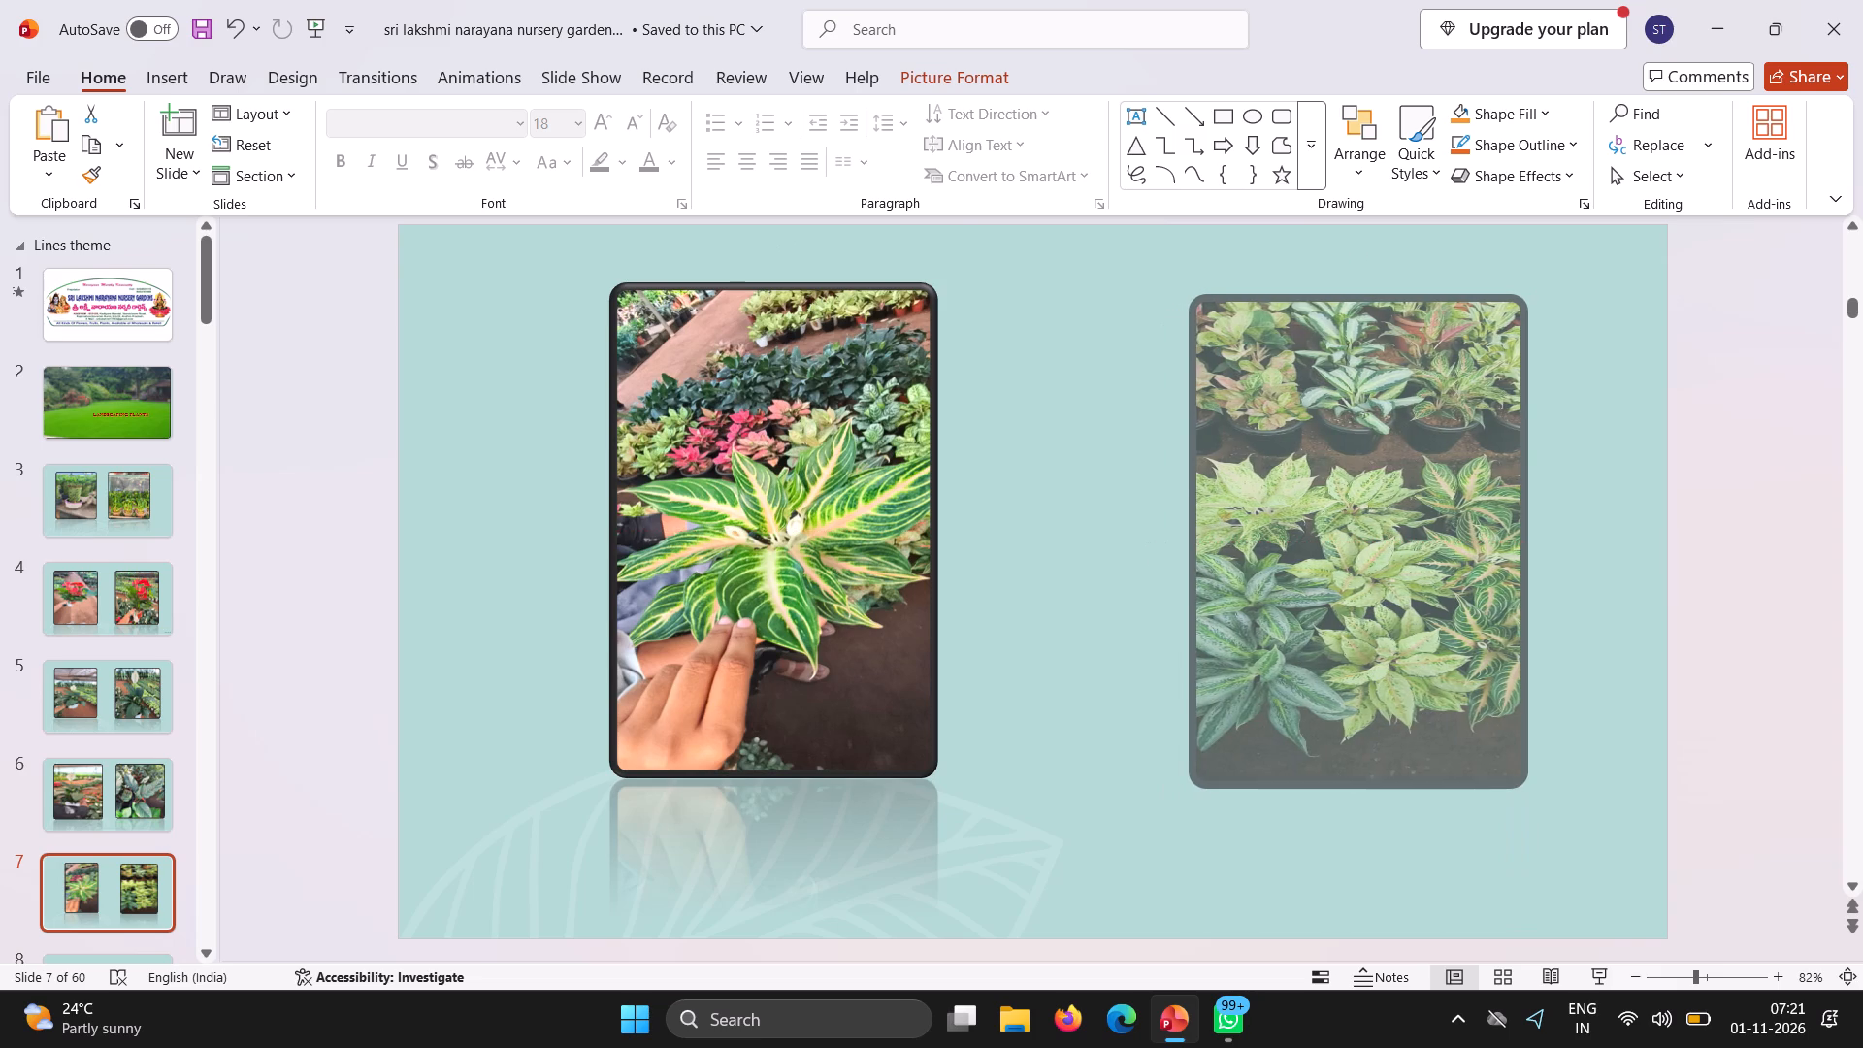
drag(1192, 535, 1191, 535)
drag(1272, 523, 1223, 513)
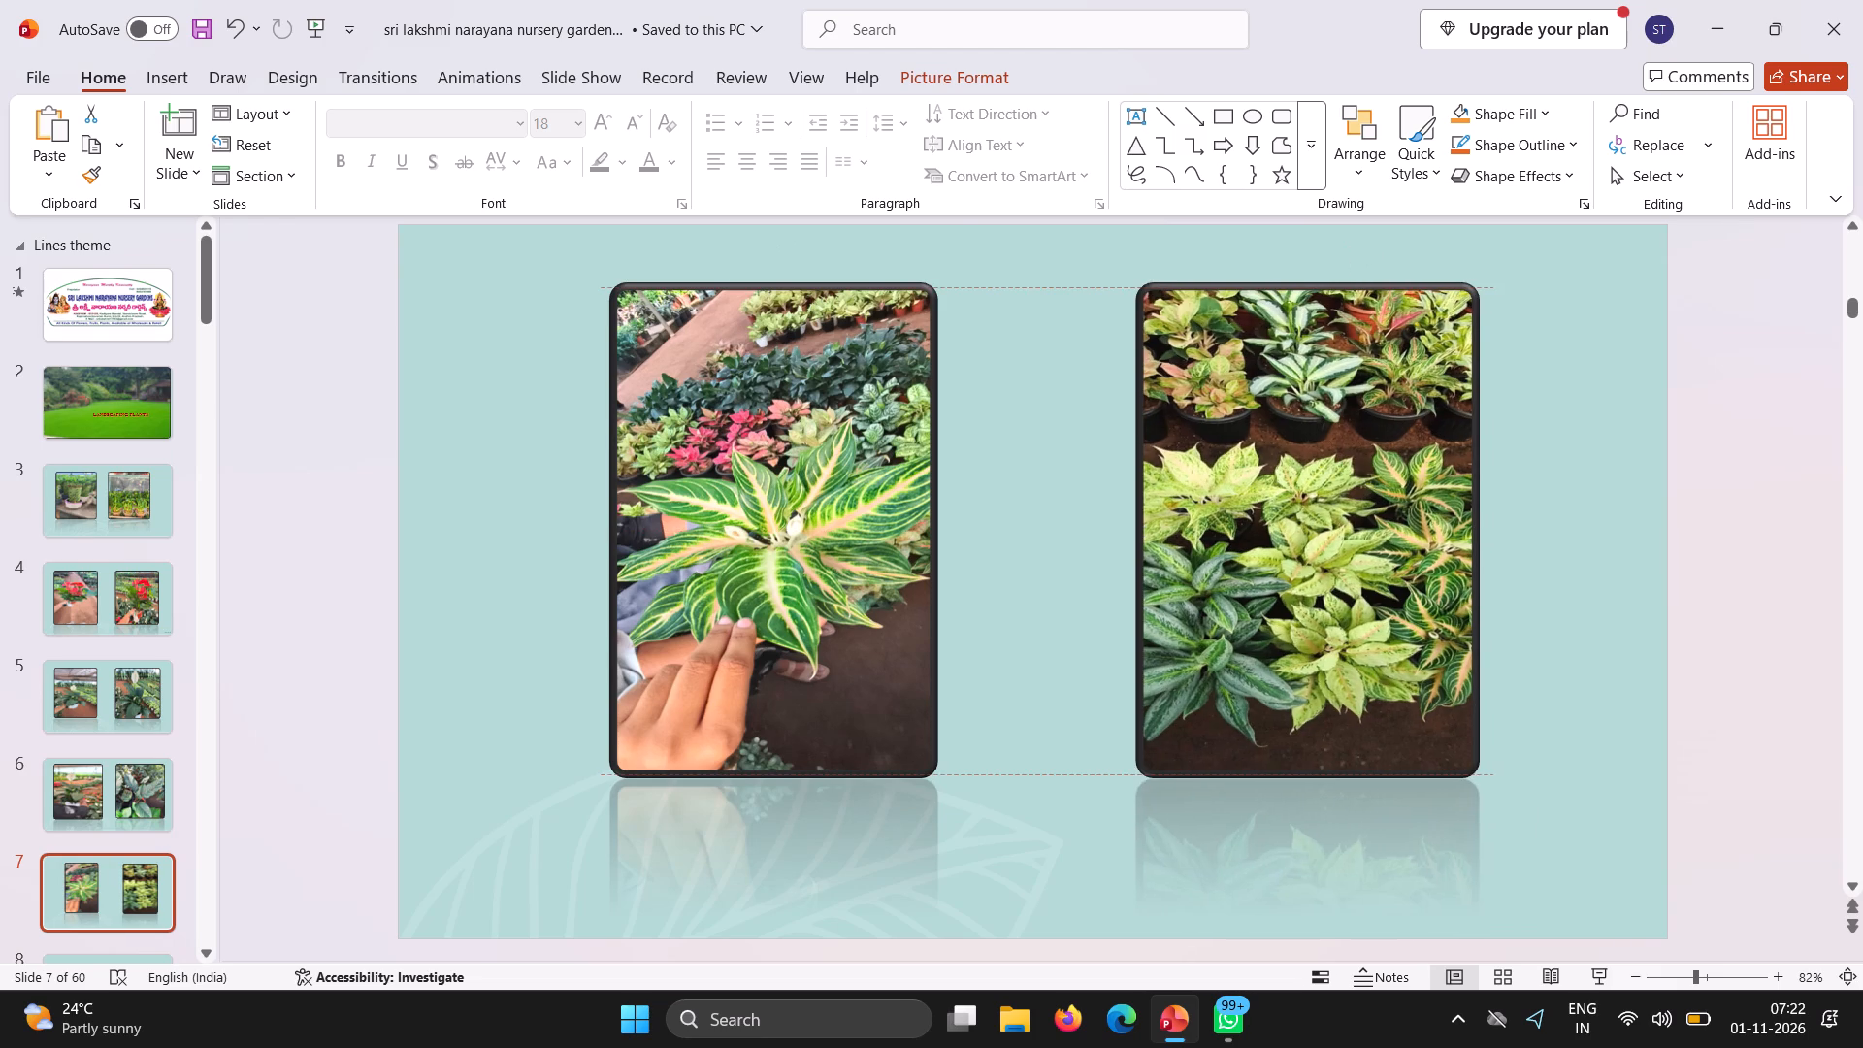
drag(1223, 513, 1212, 515)
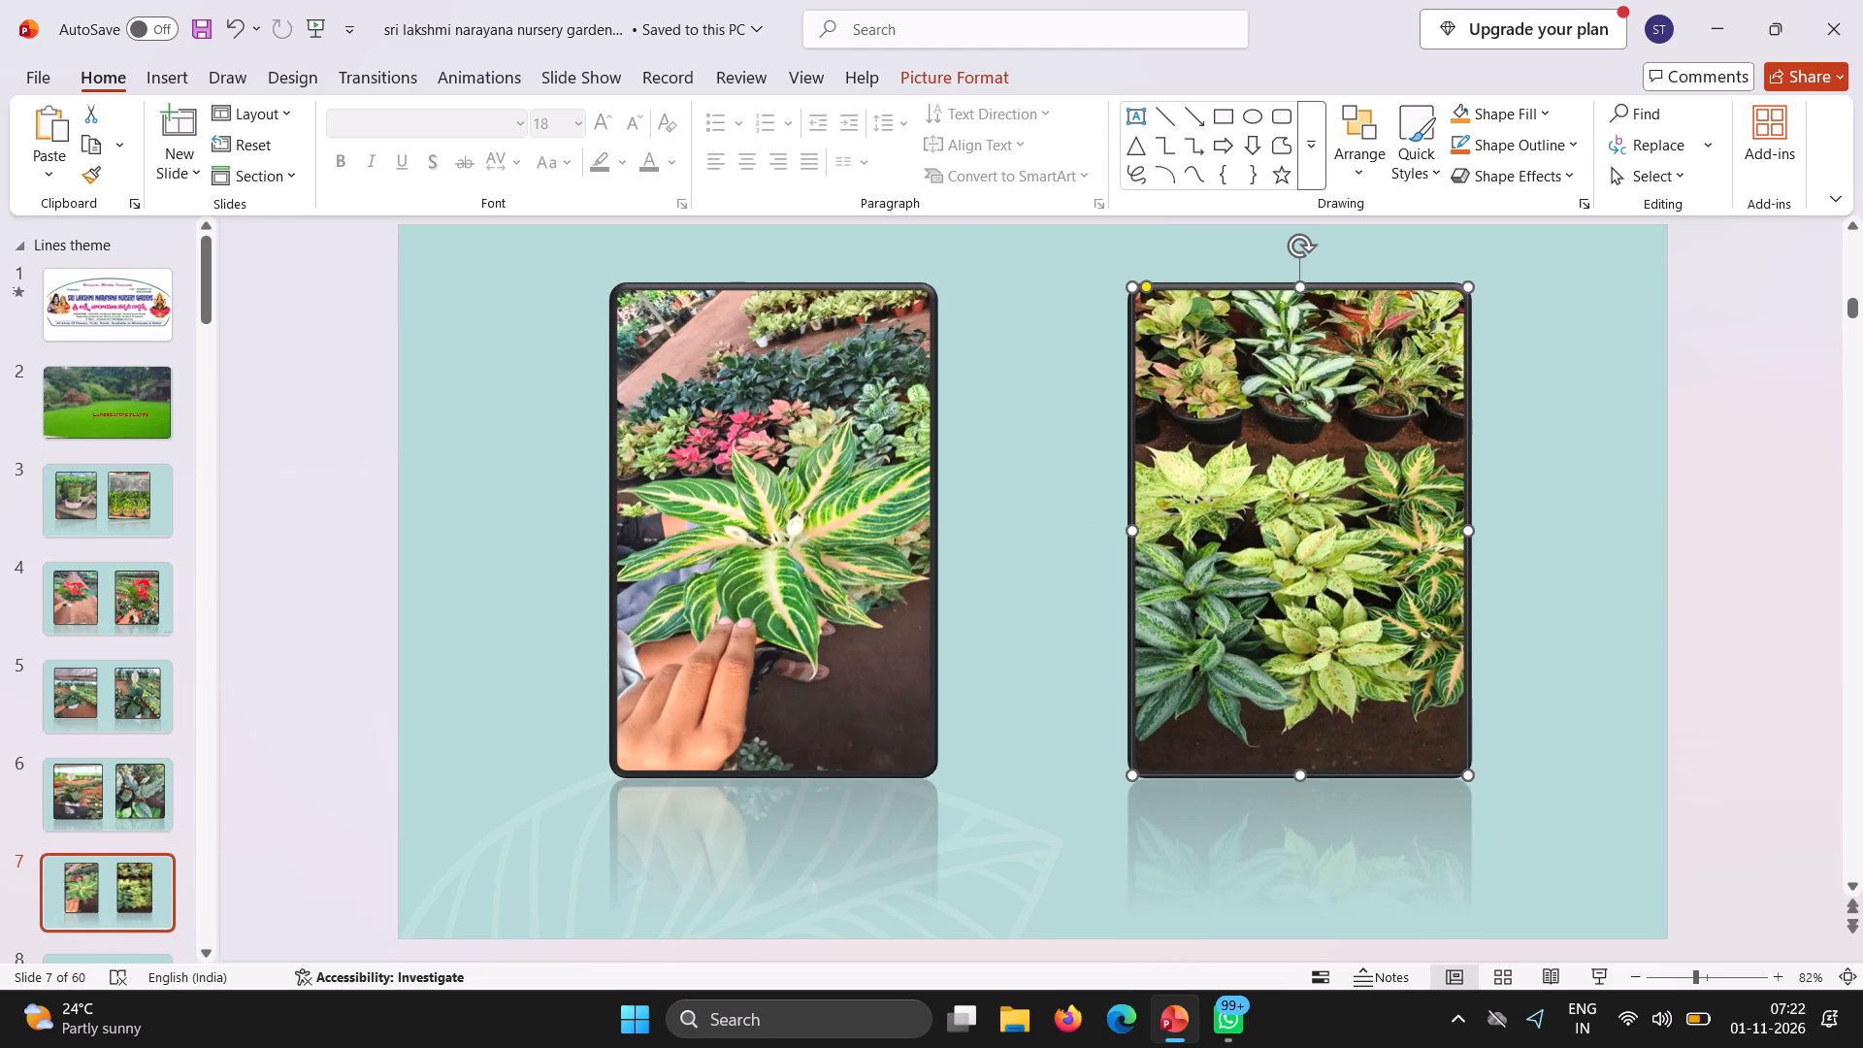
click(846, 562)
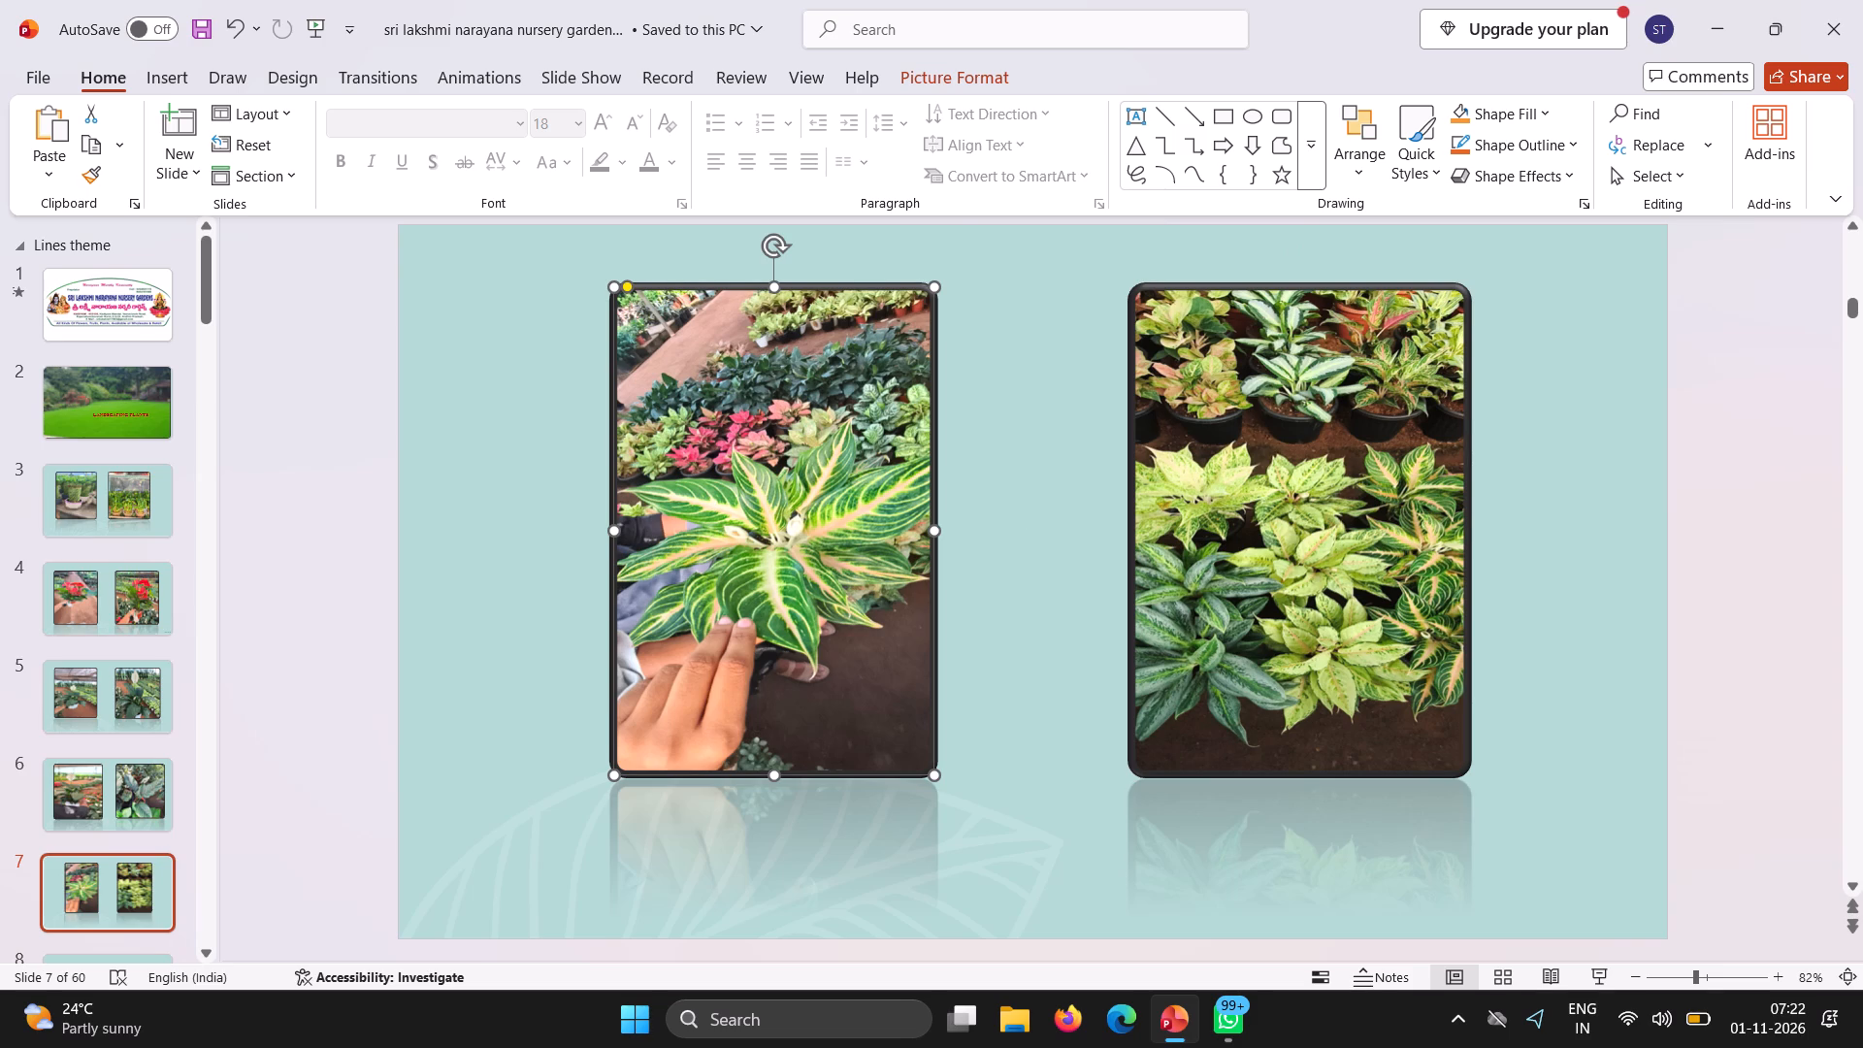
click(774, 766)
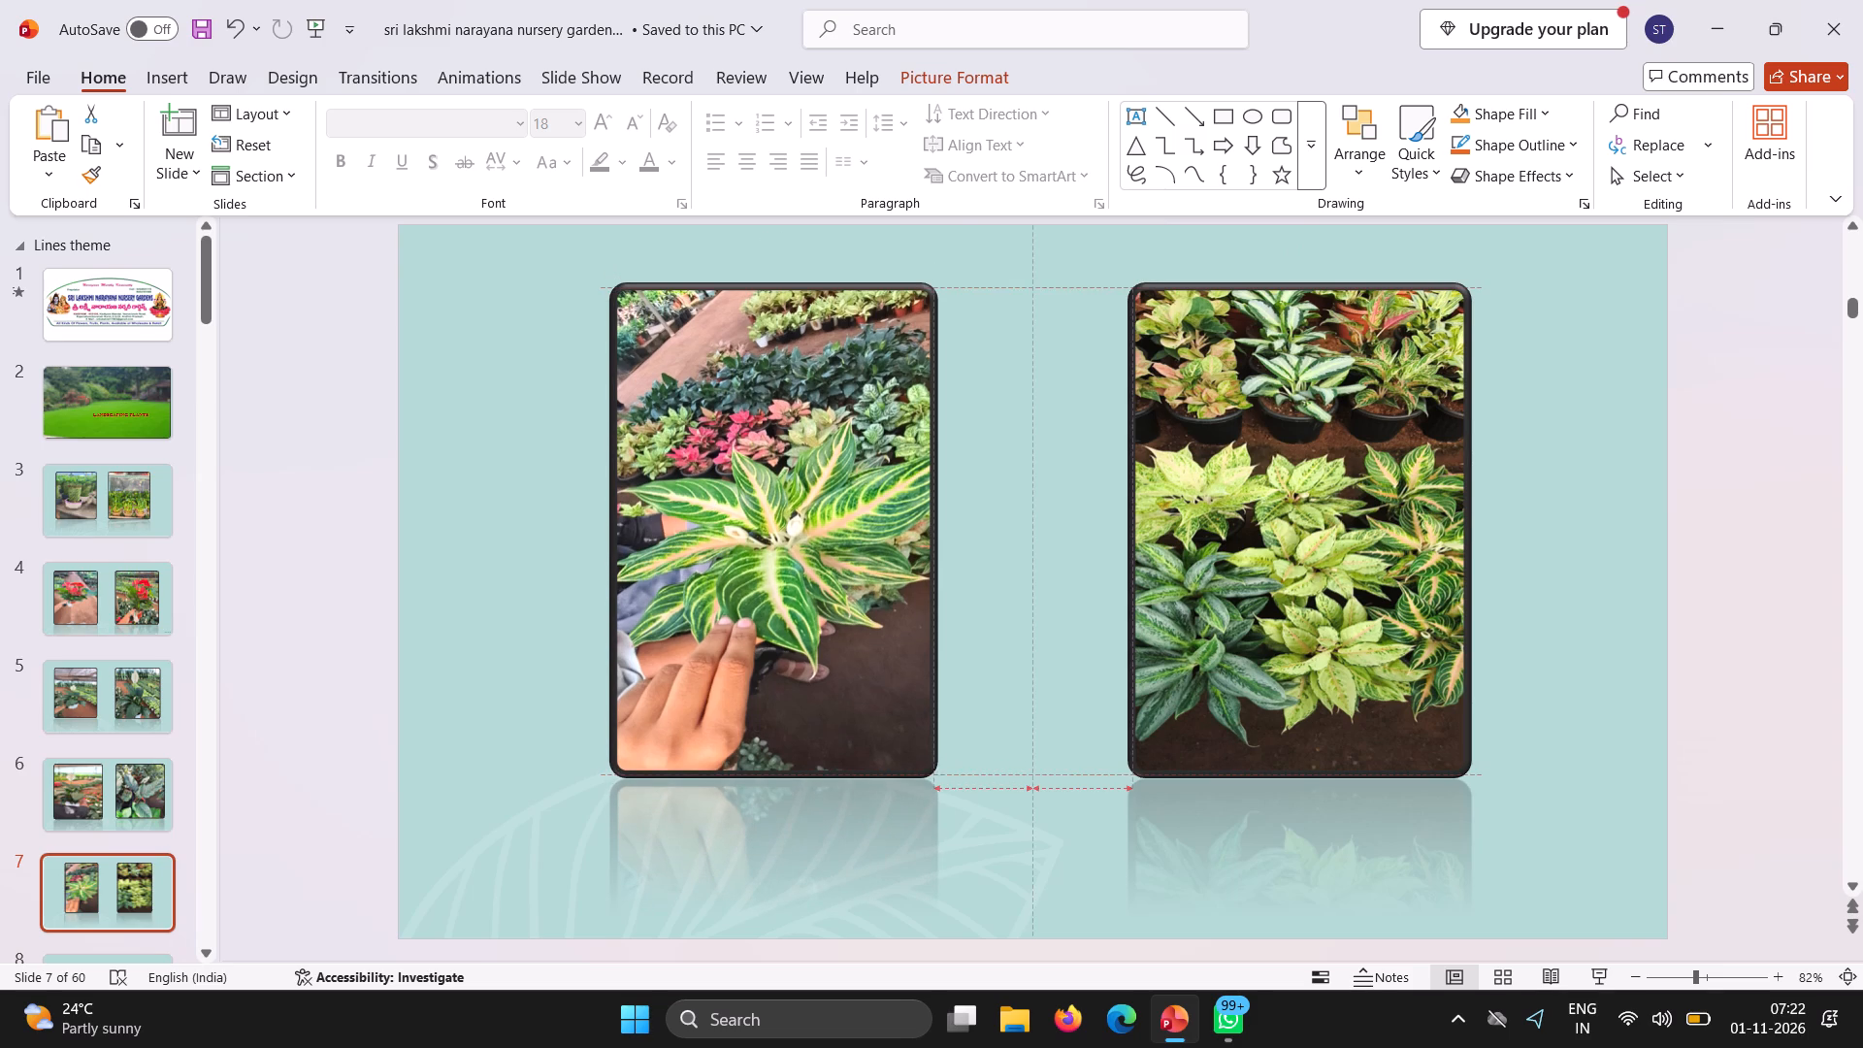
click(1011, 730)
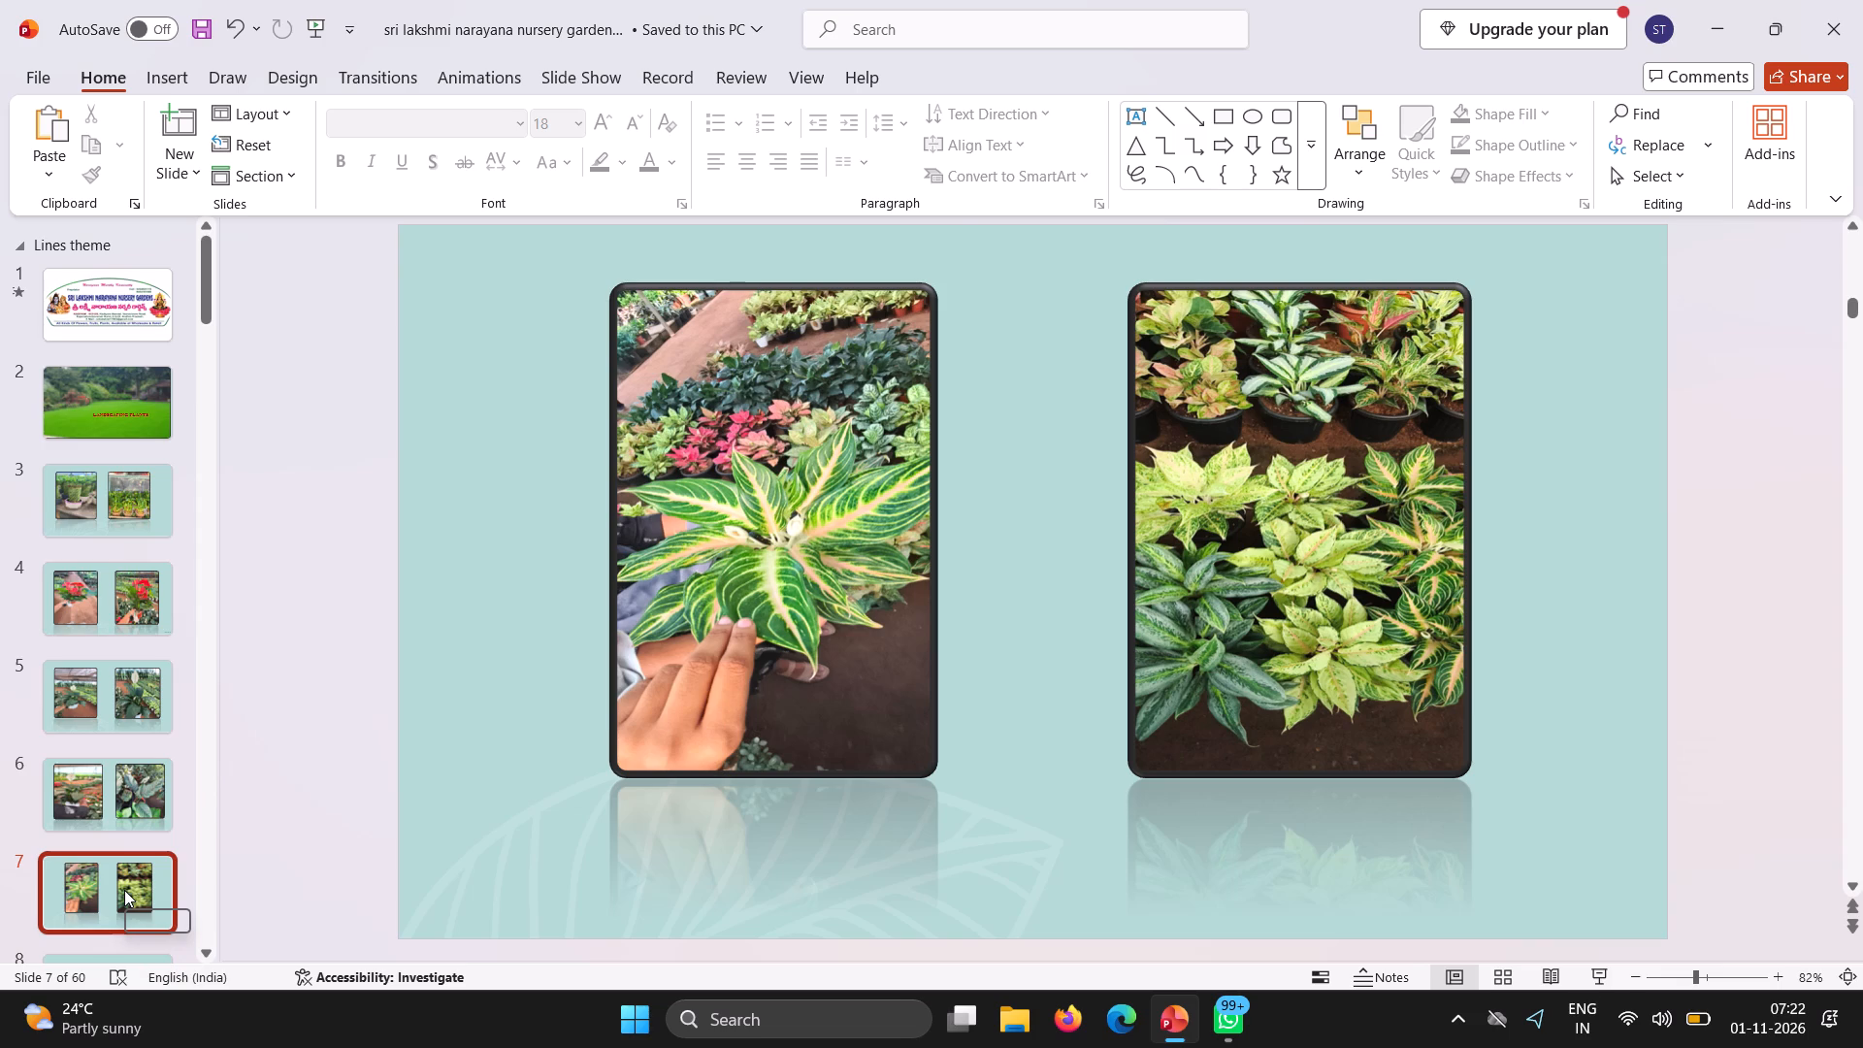
Insert a new slide directly after slide 7.
key(Return)
key(Return)
key(Return)
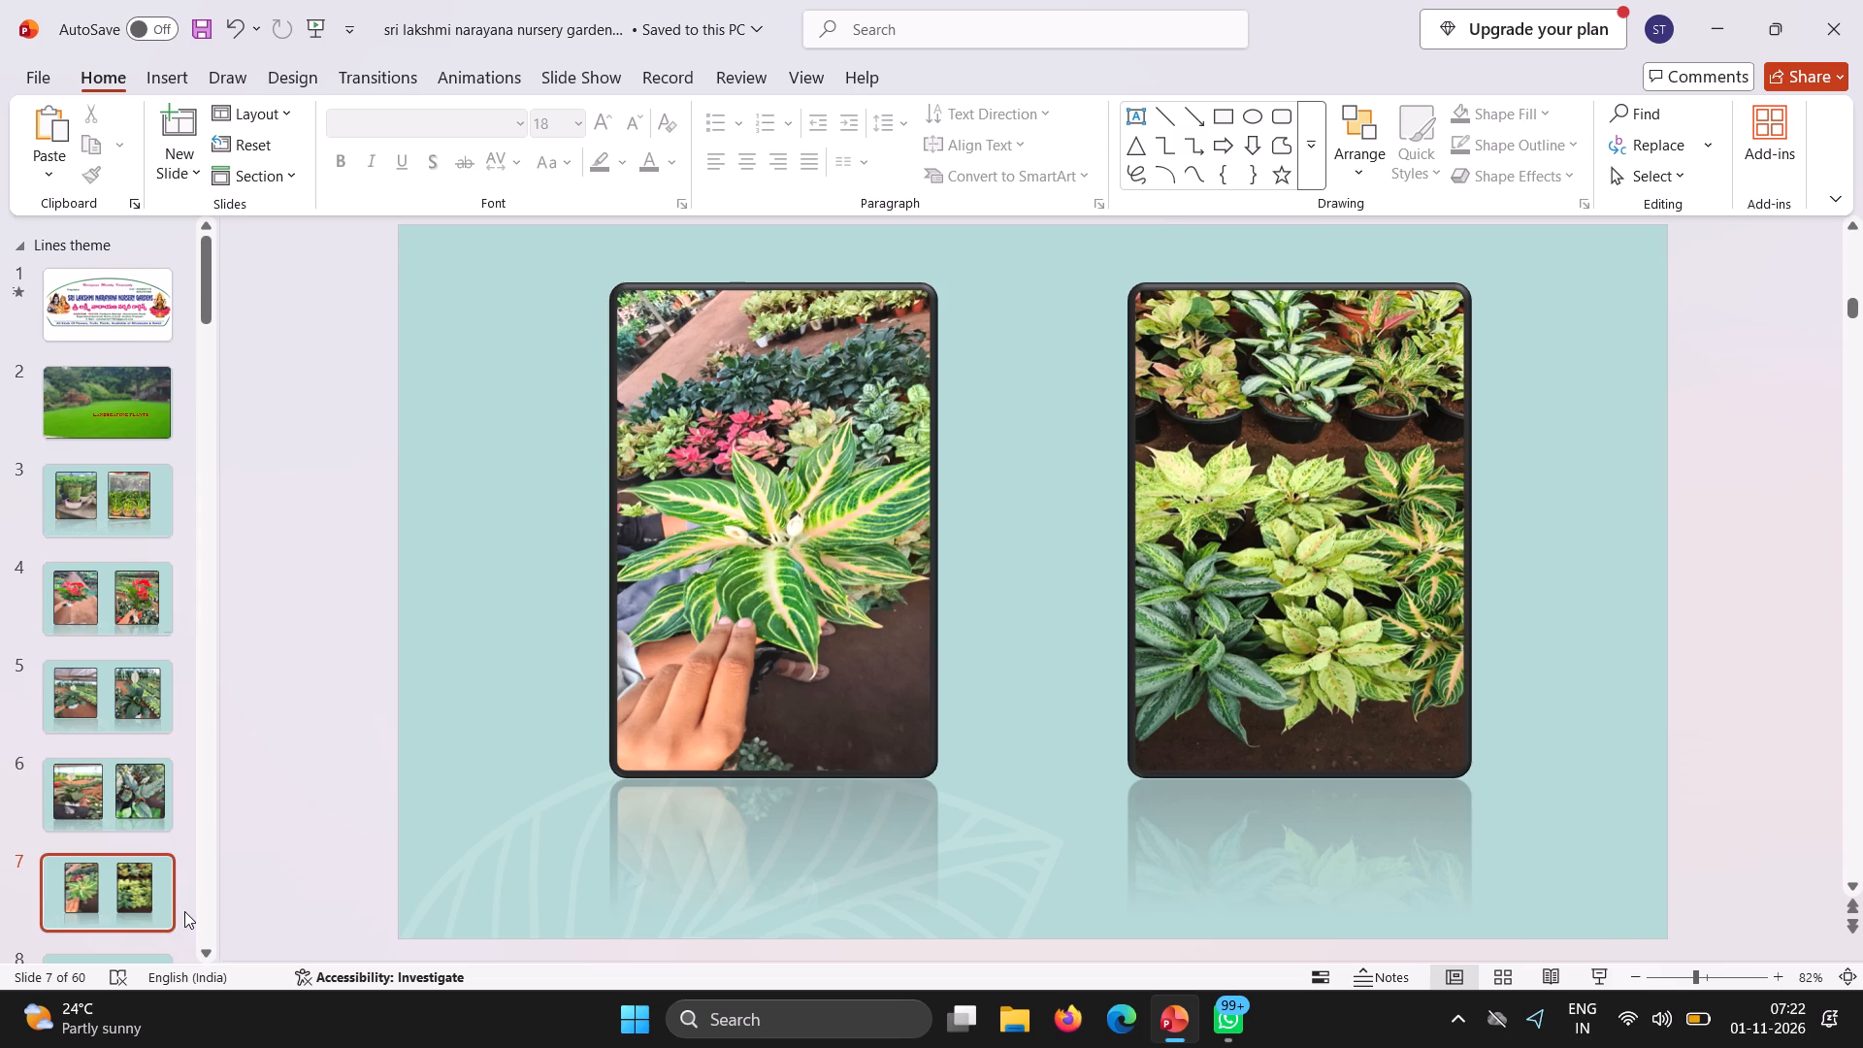
click(184, 911)
key(Return)
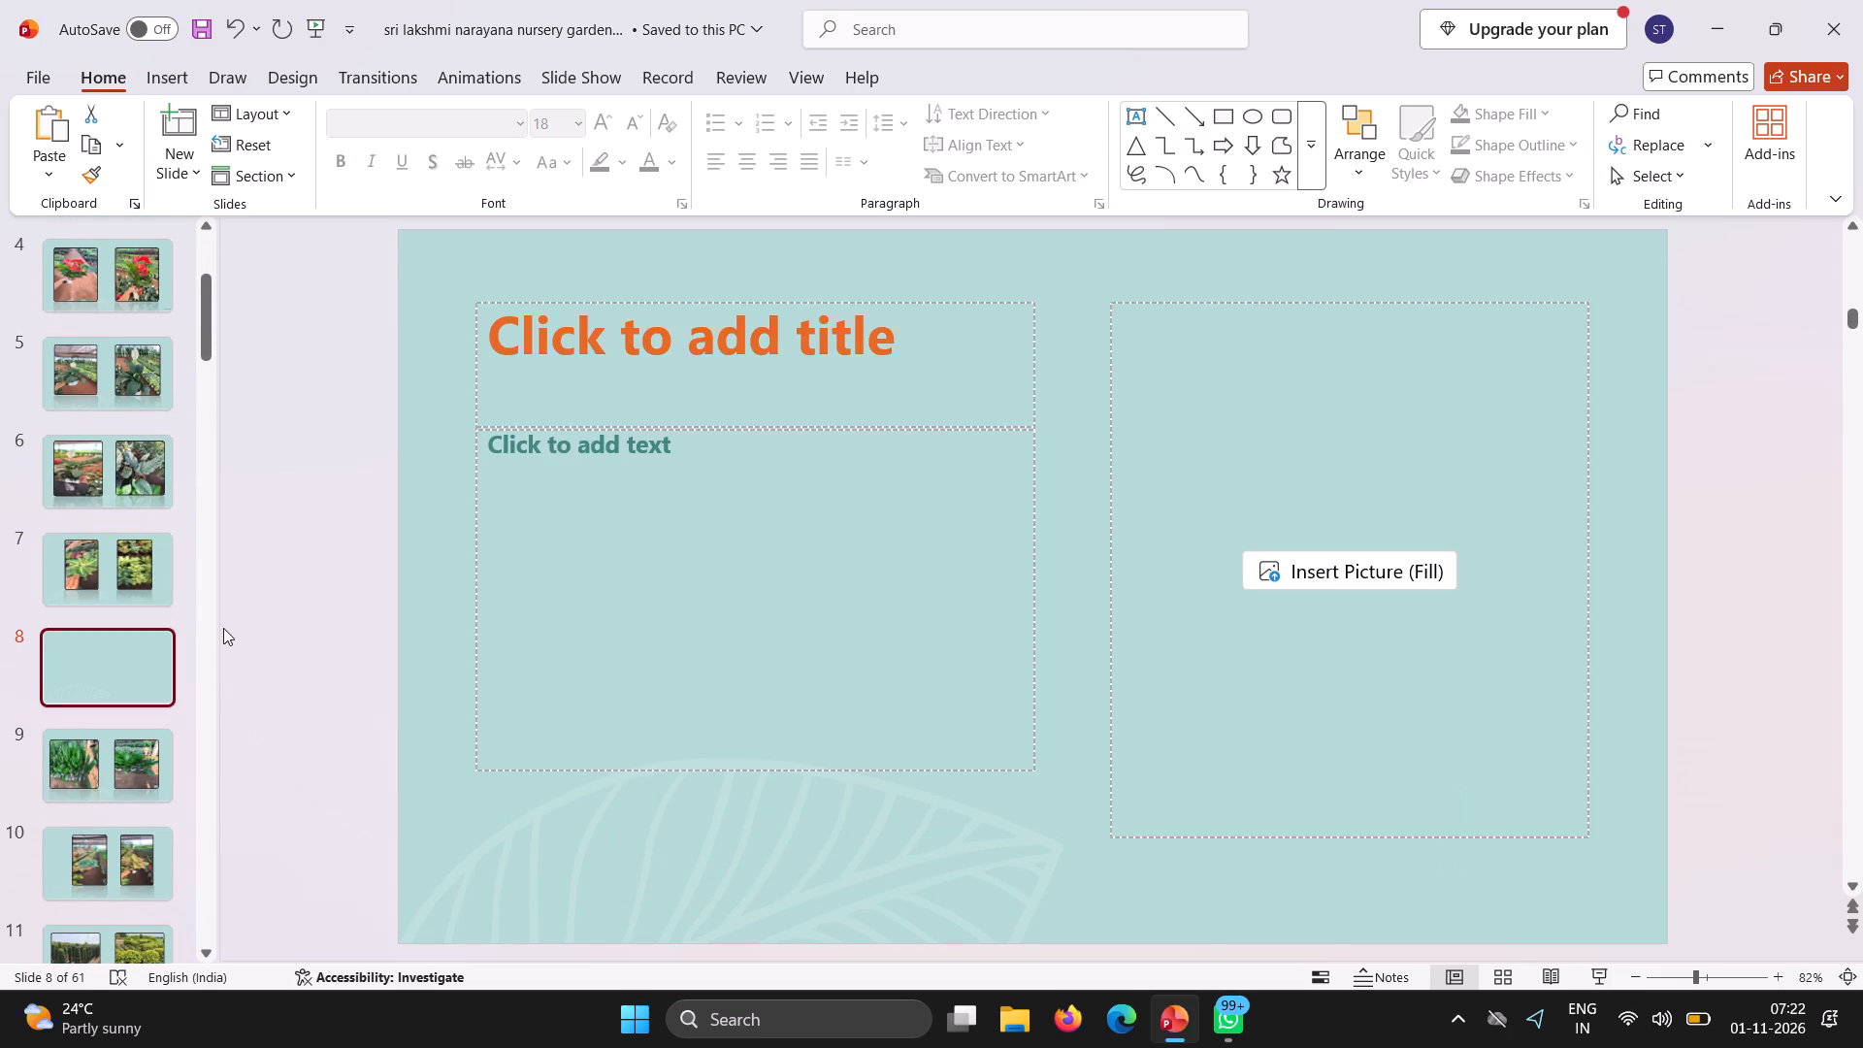
Cut the title, text and picture placeholders from the new slide 8, leaving only the leaf background.
right_click(527, 290)
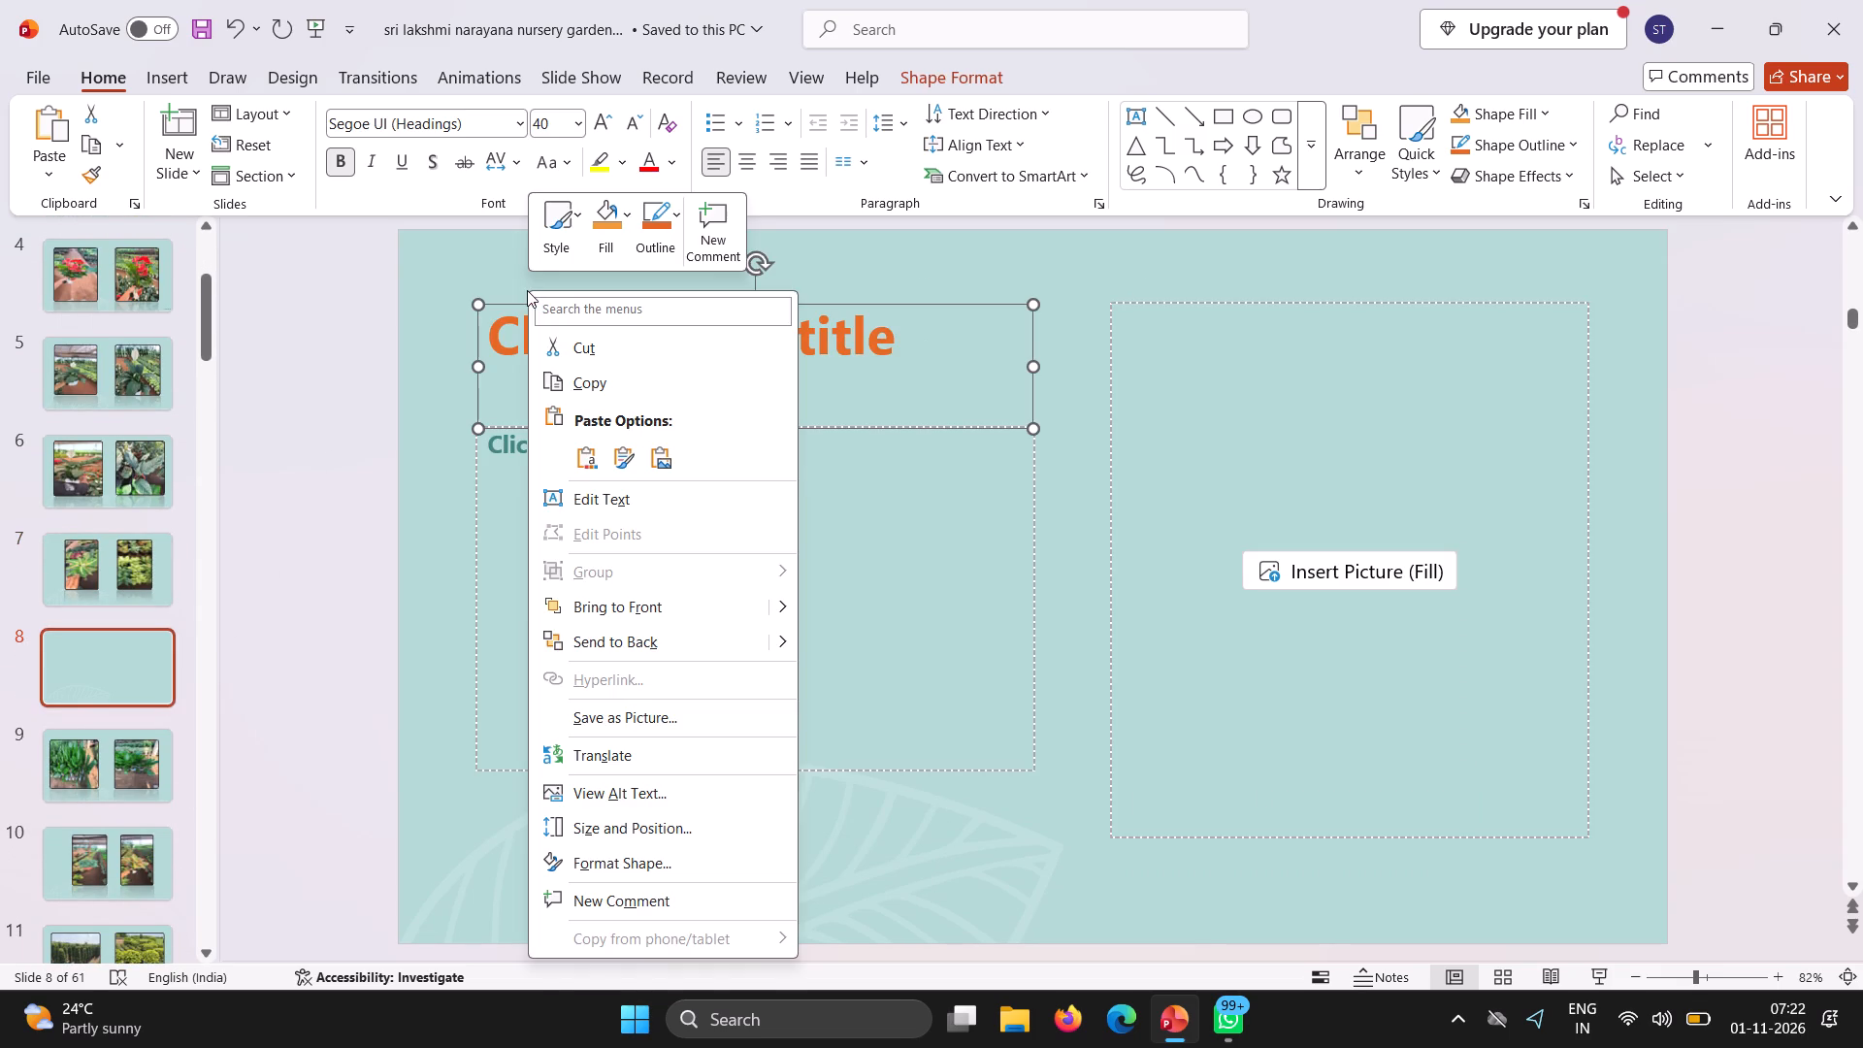
click(579, 360)
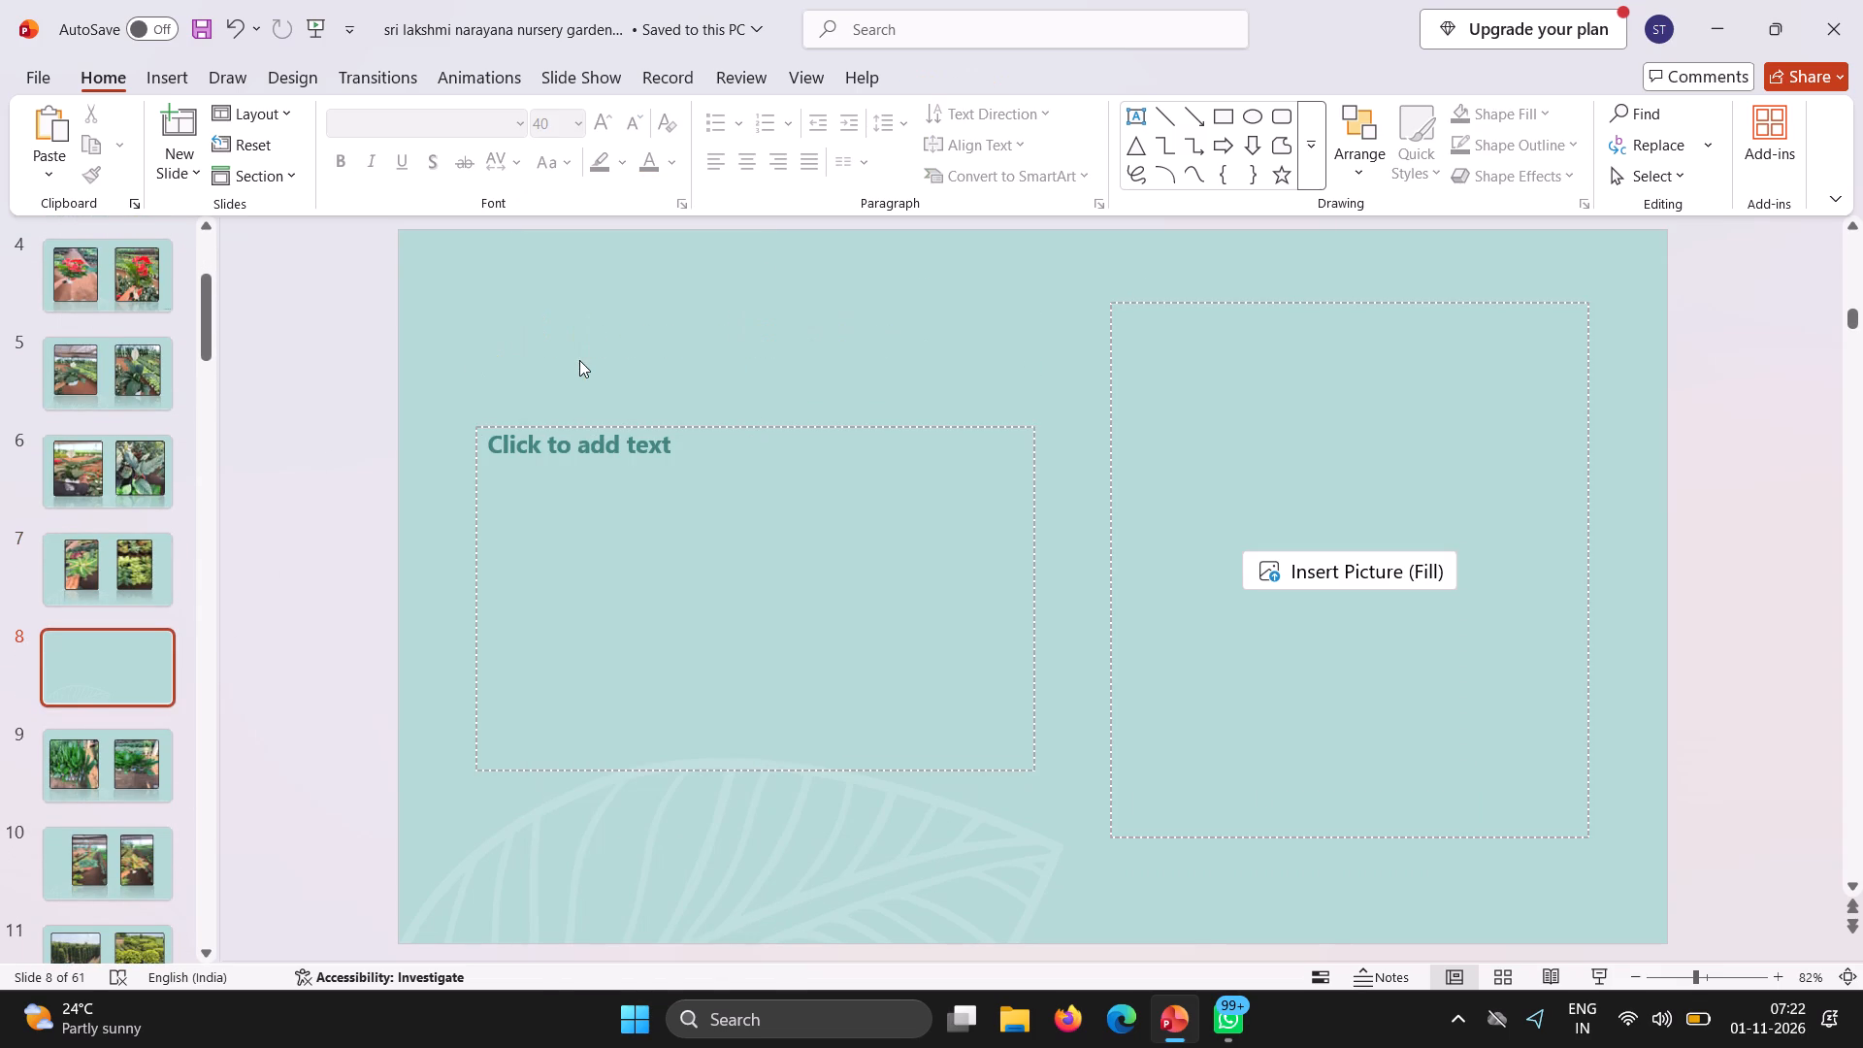
right_click(613, 433)
right_click(539, 418)
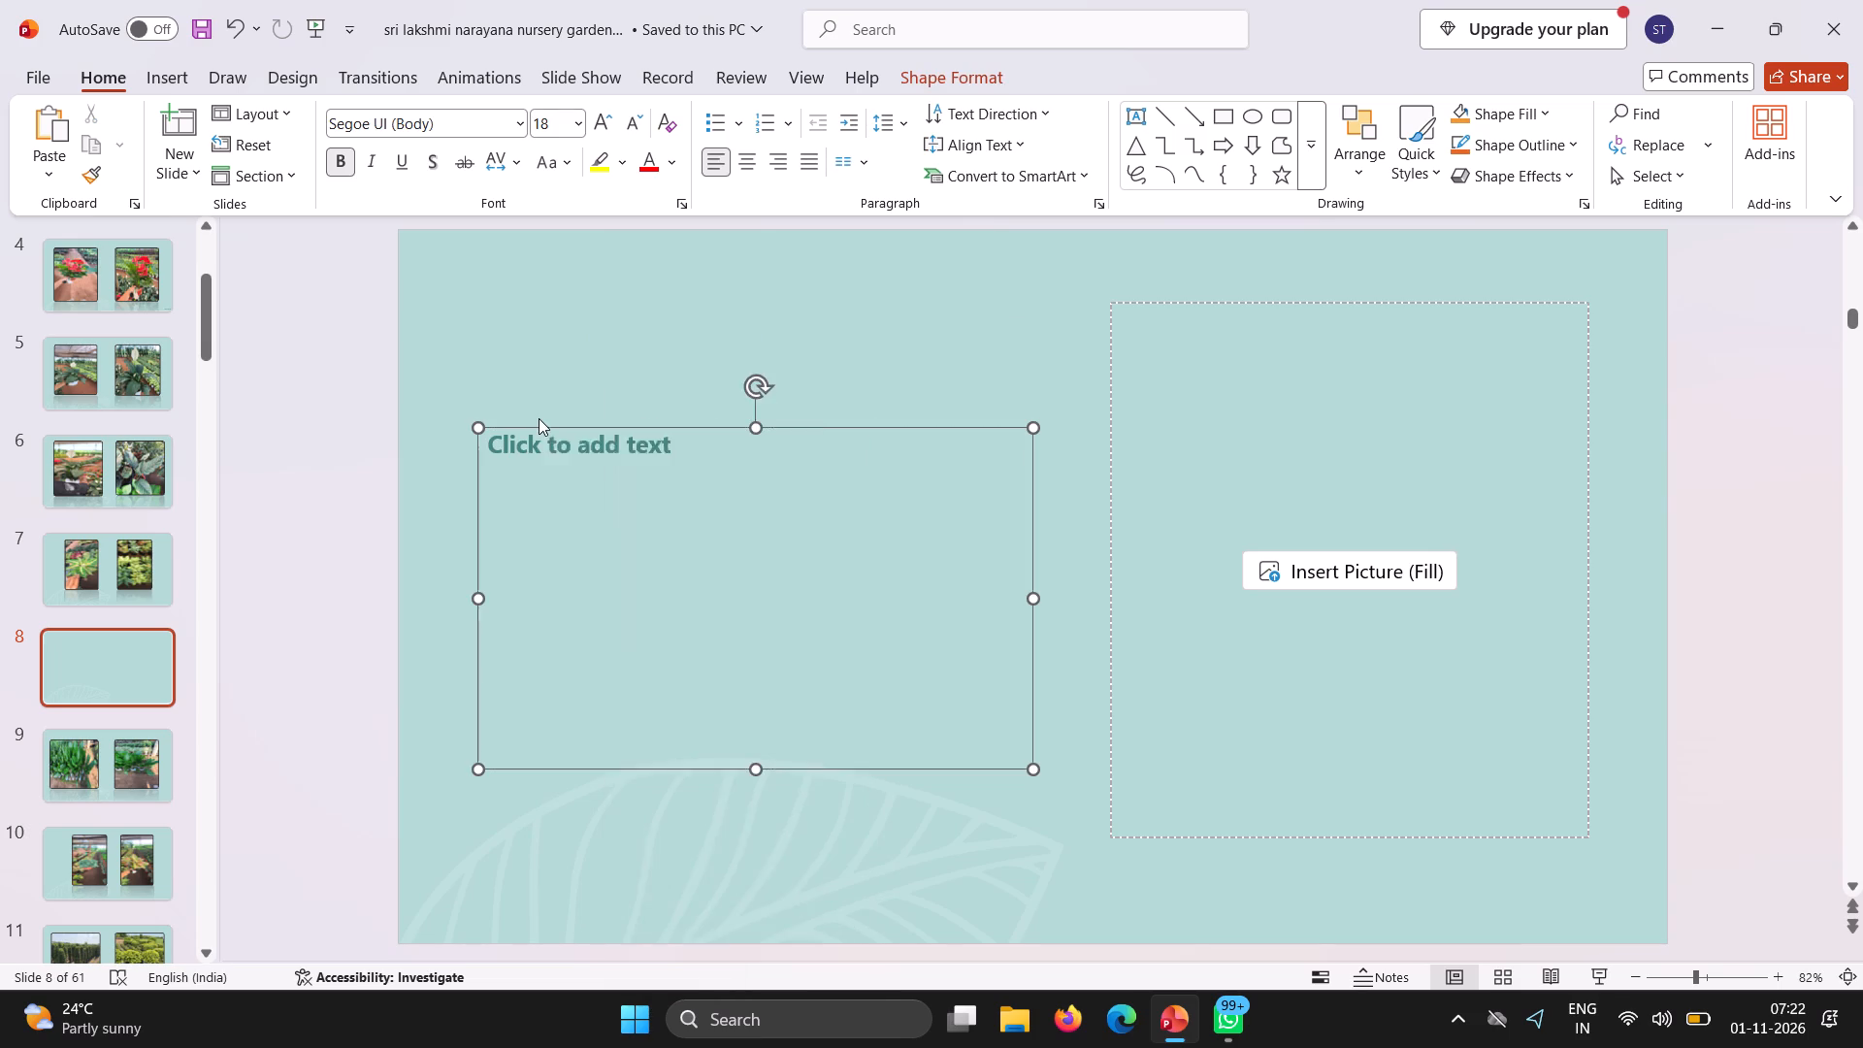
click(585, 366)
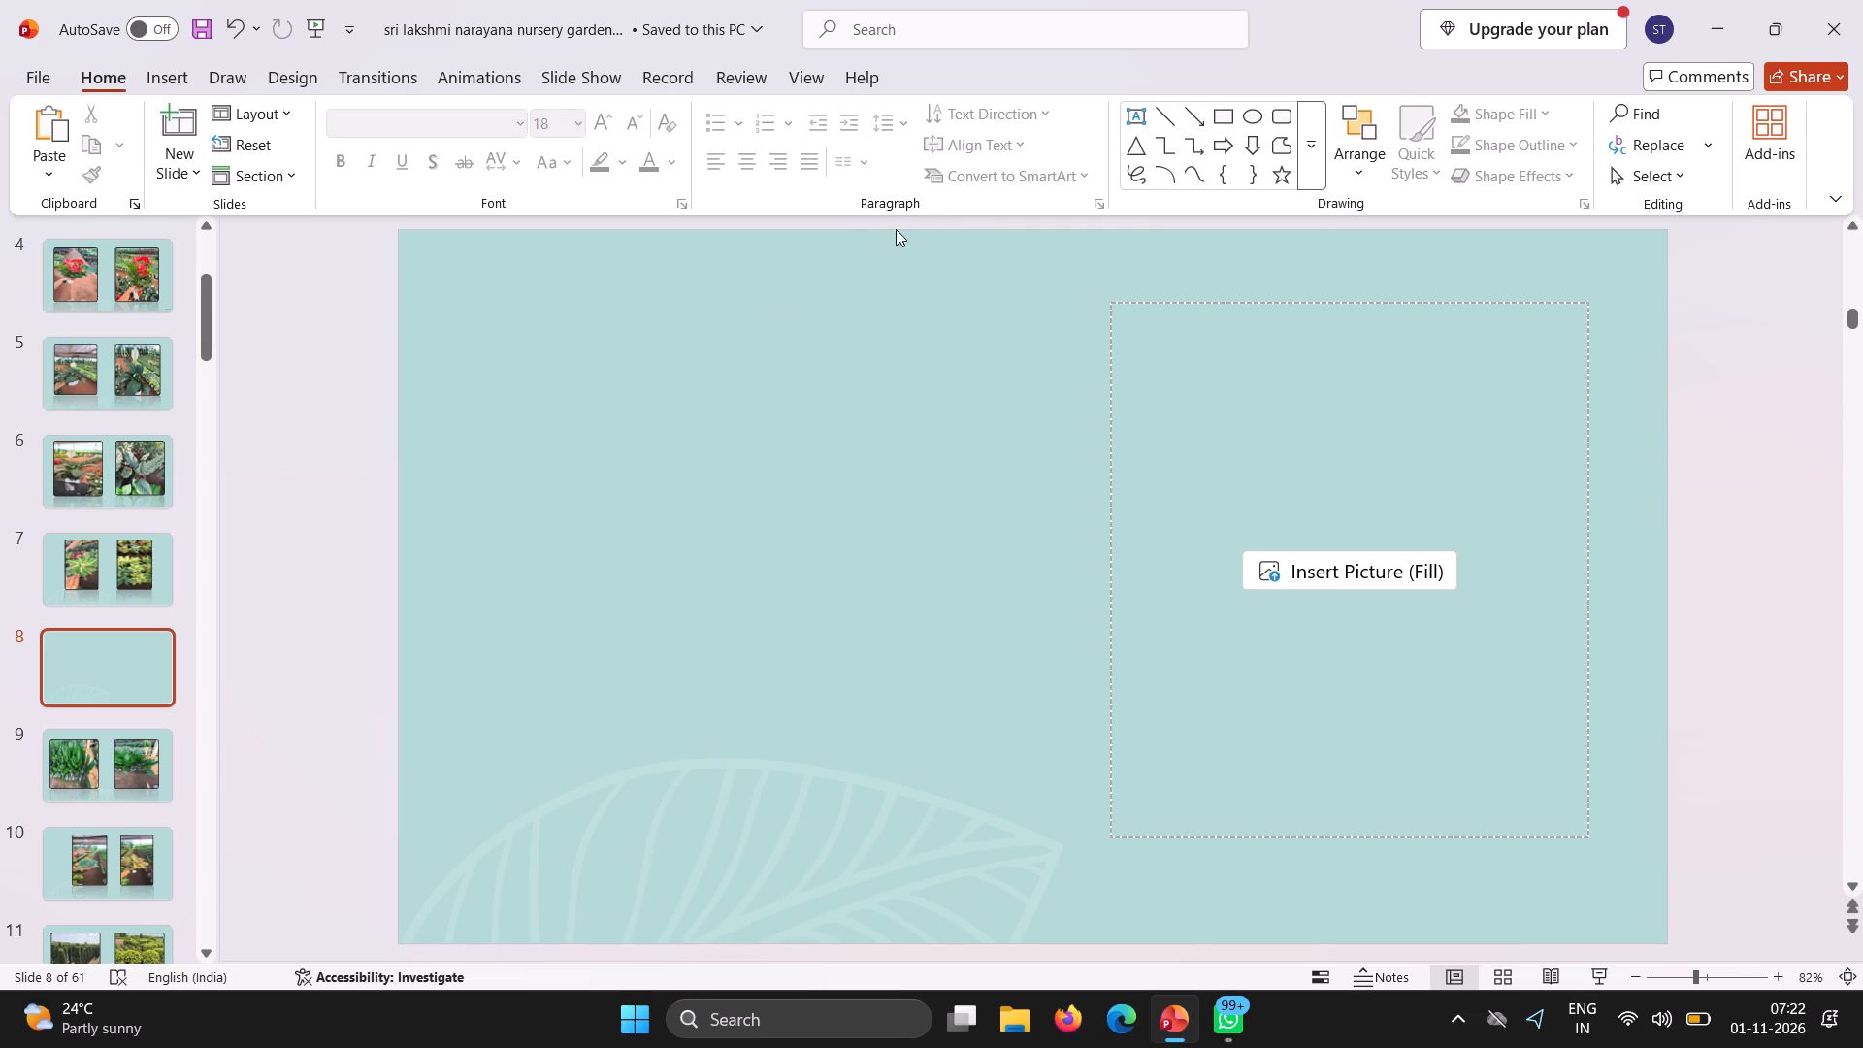
right_click(1159, 295)
click(1216, 349)
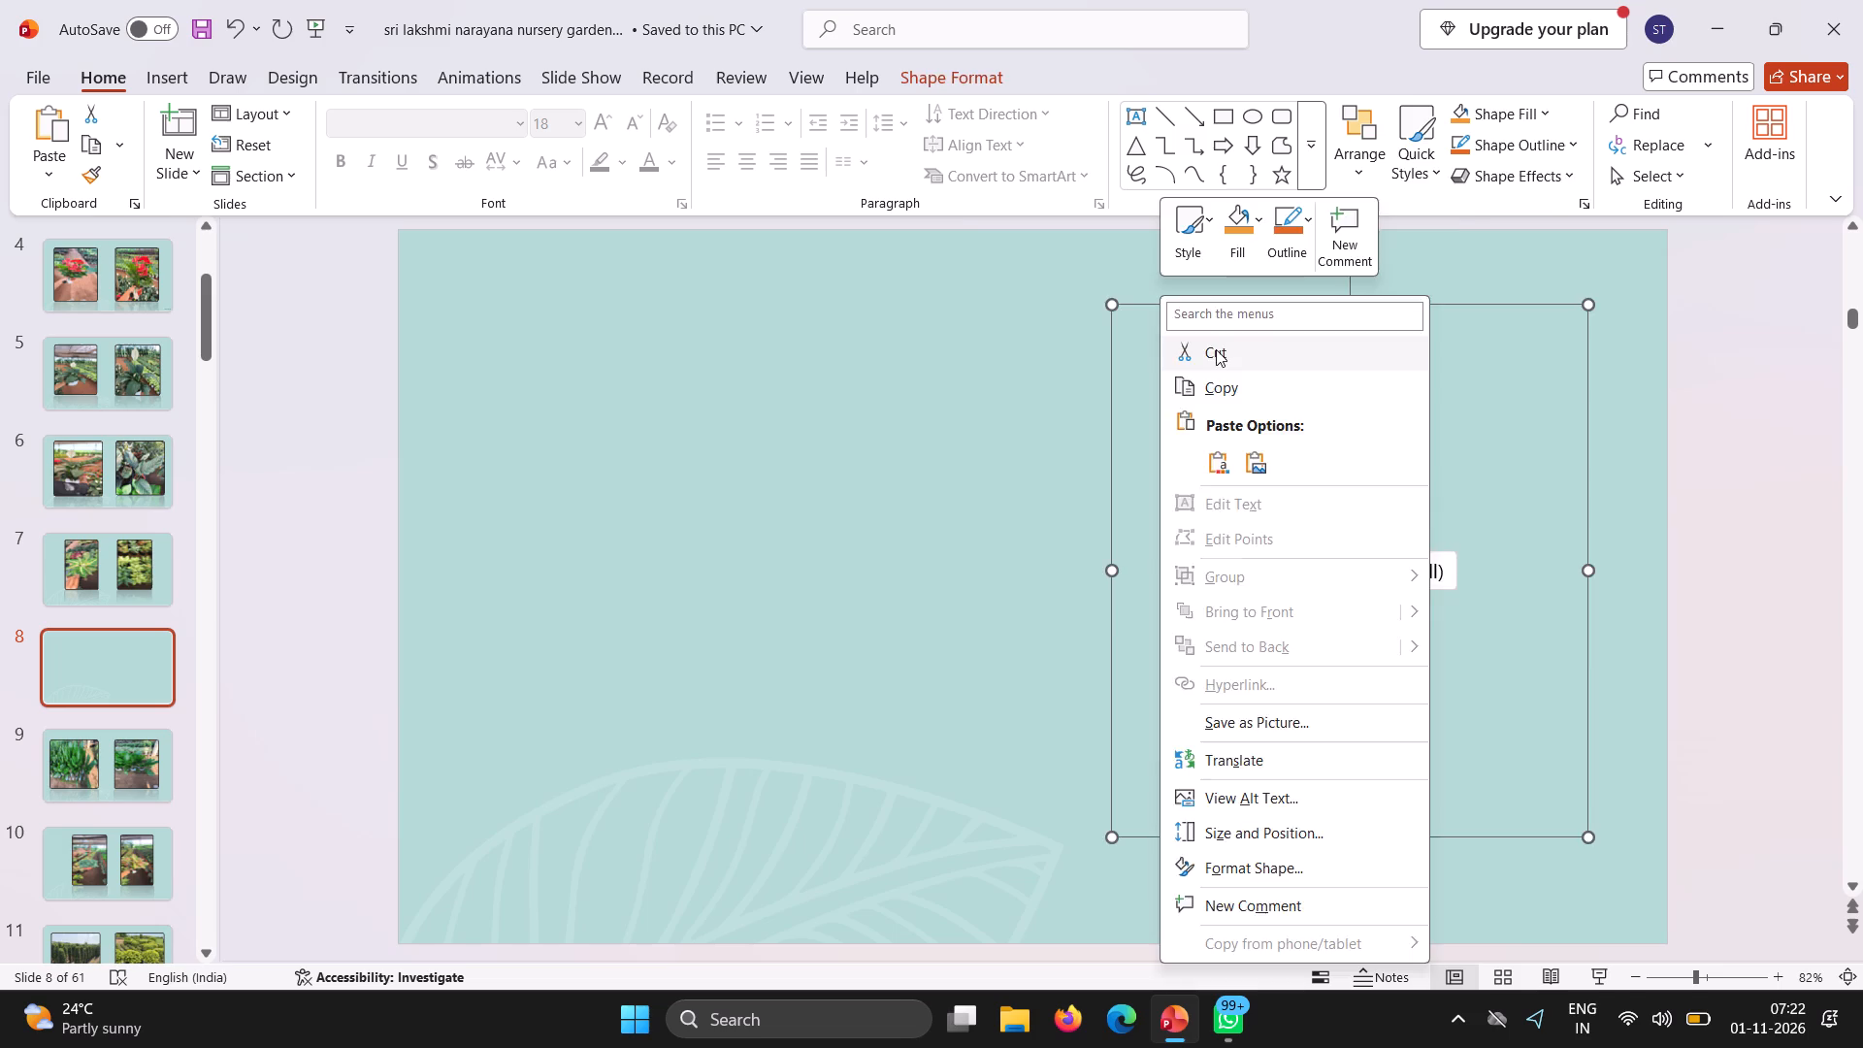
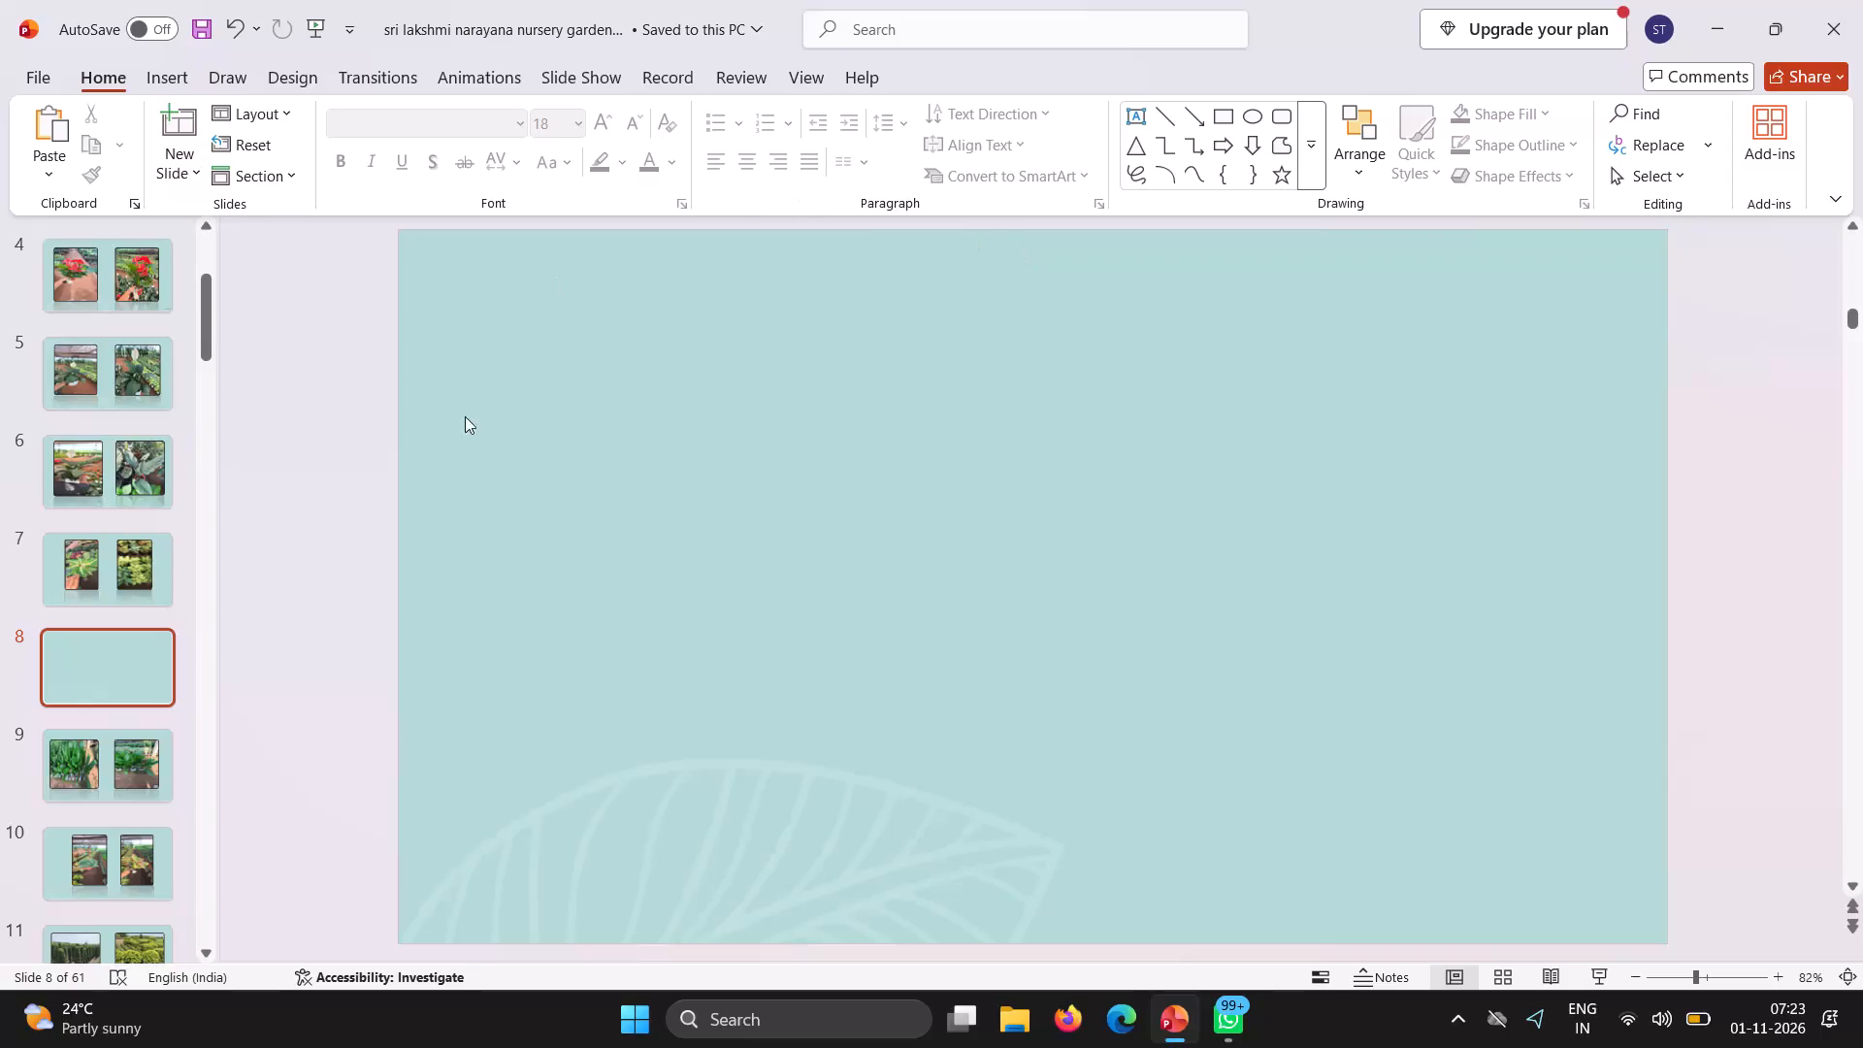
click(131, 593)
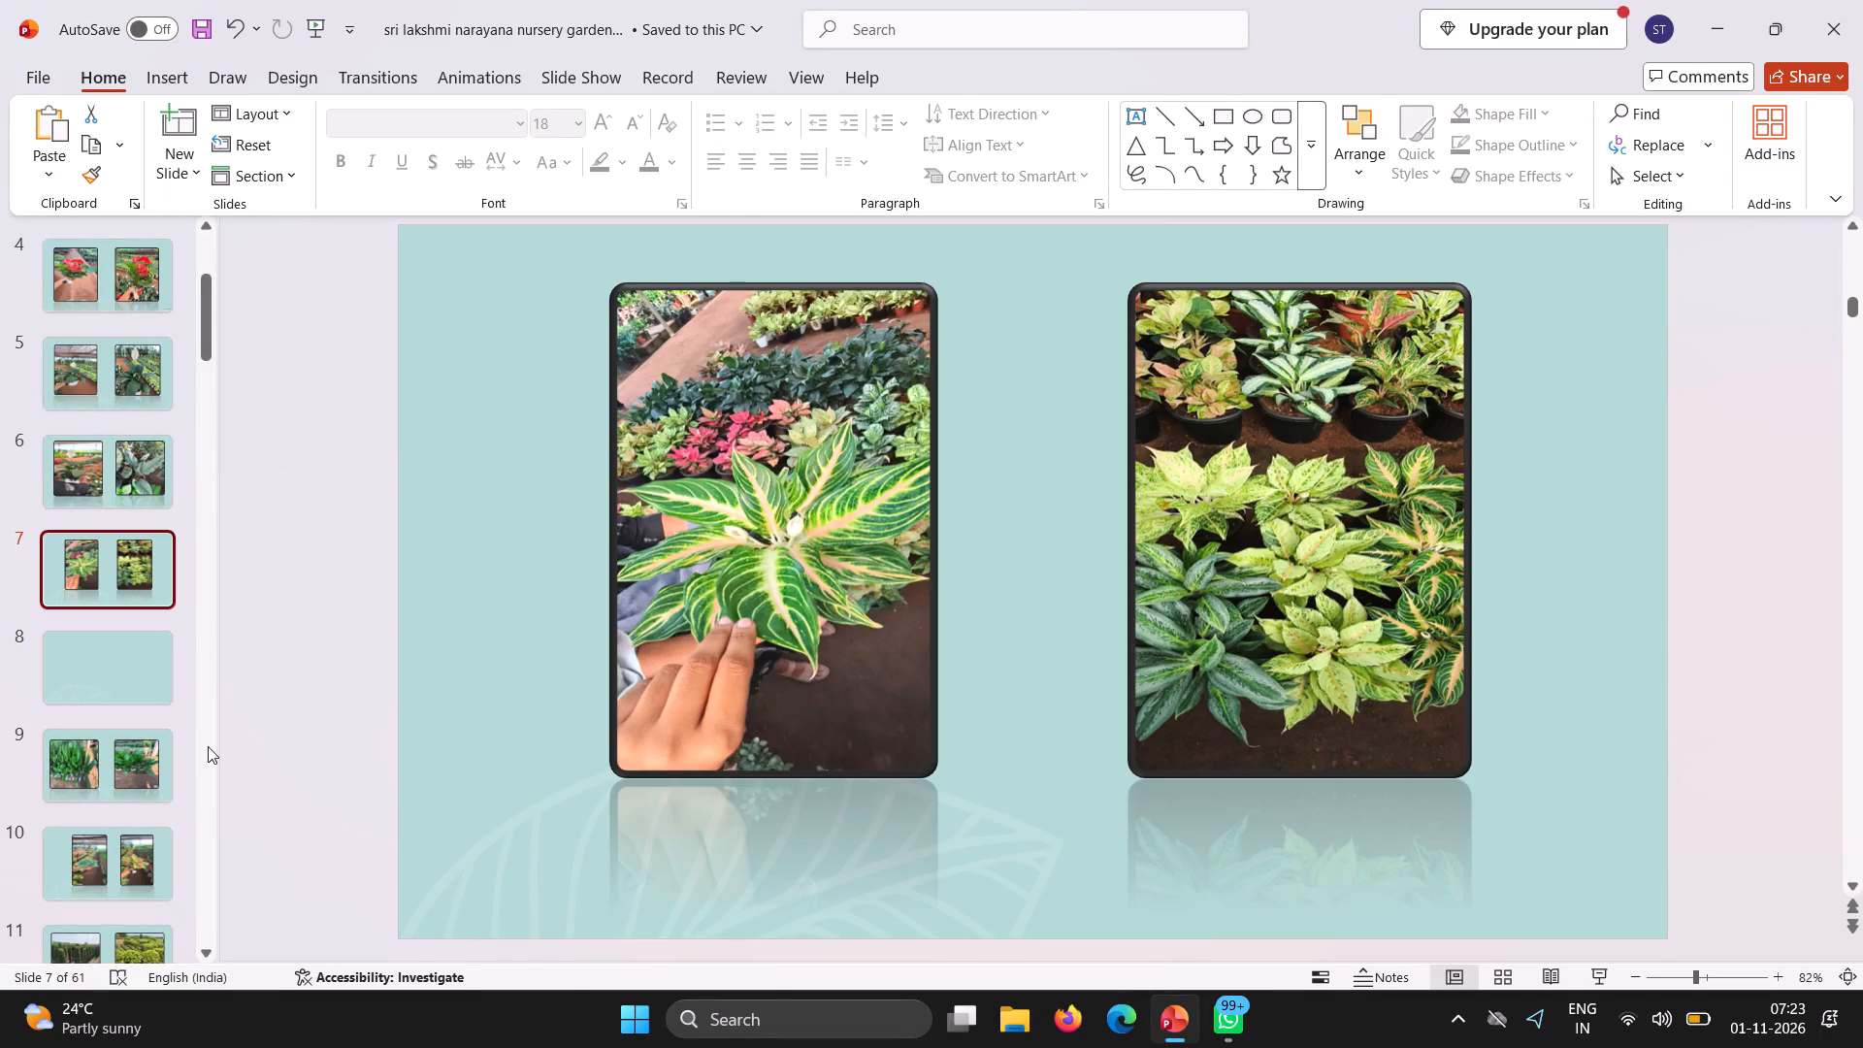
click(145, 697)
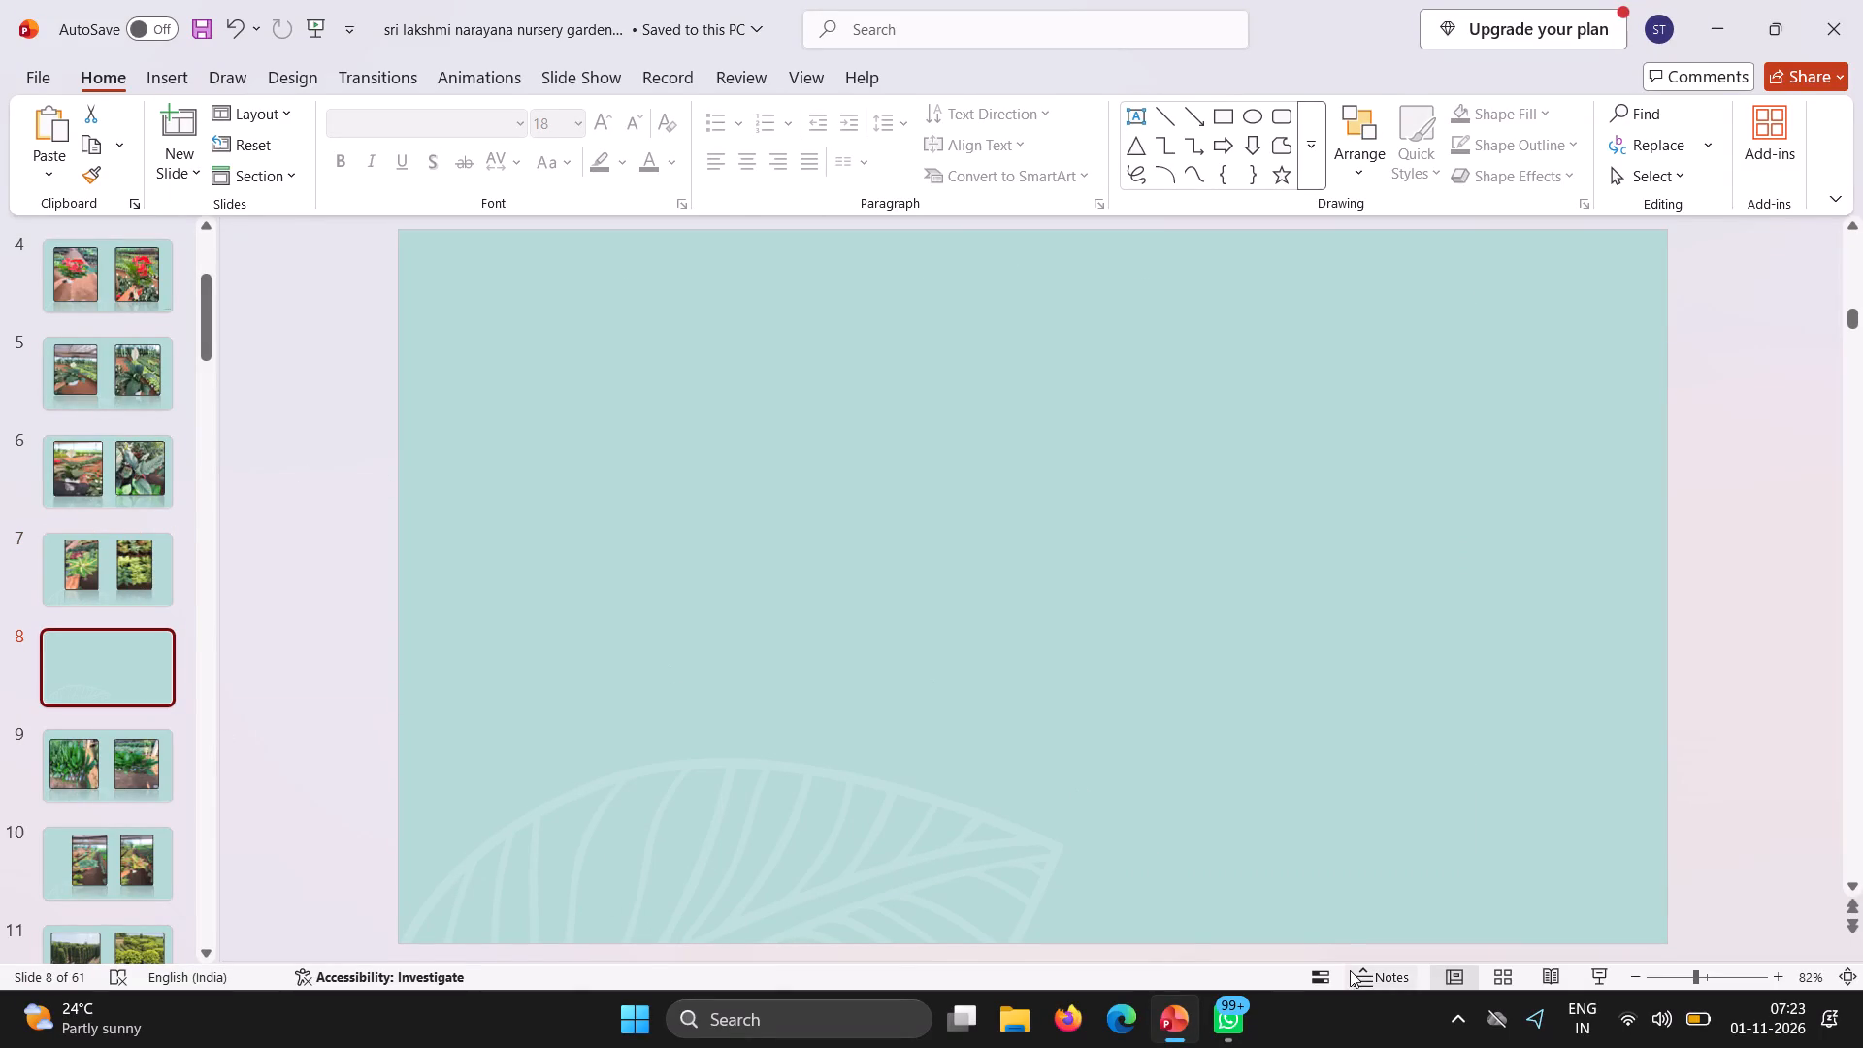
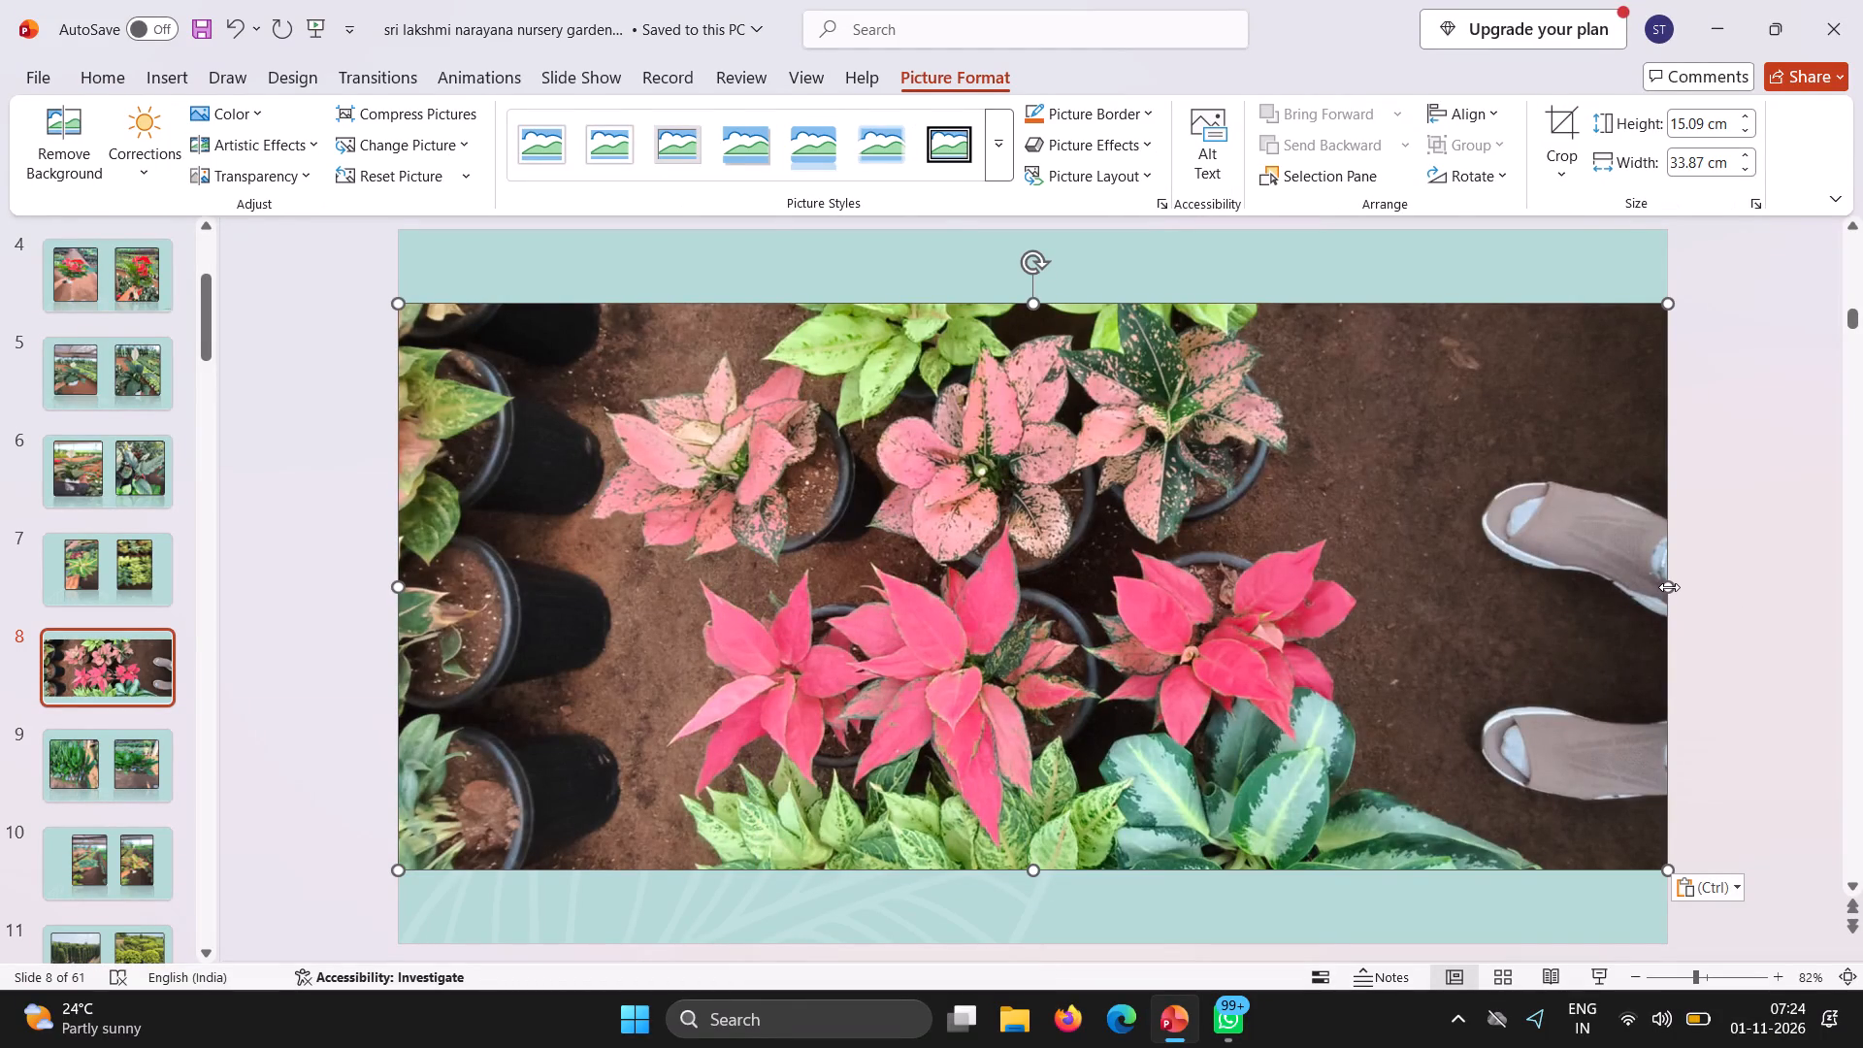
Narrow the pasted plant picture on slide 8 to about 16.07 cm wide and move it toward the slide's centre.
drag(1669, 587, 1000, 654)
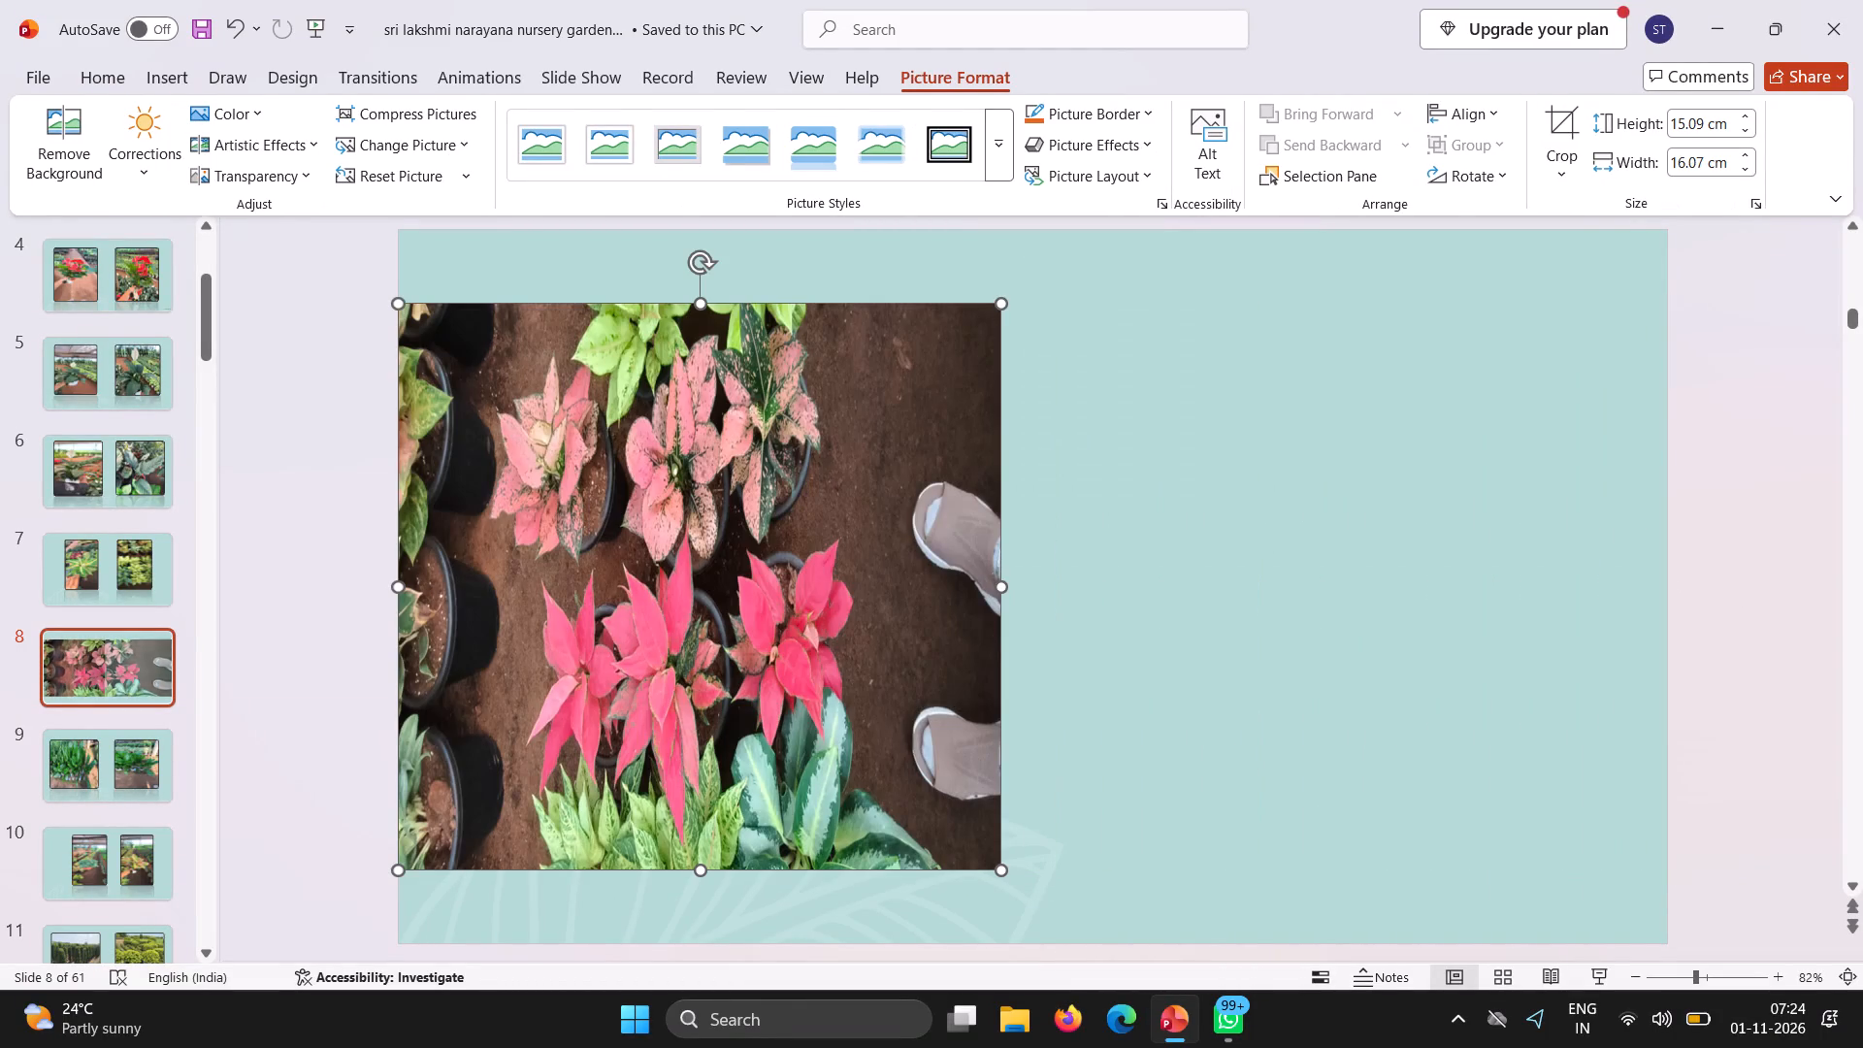
drag(666, 658, 859, 634)
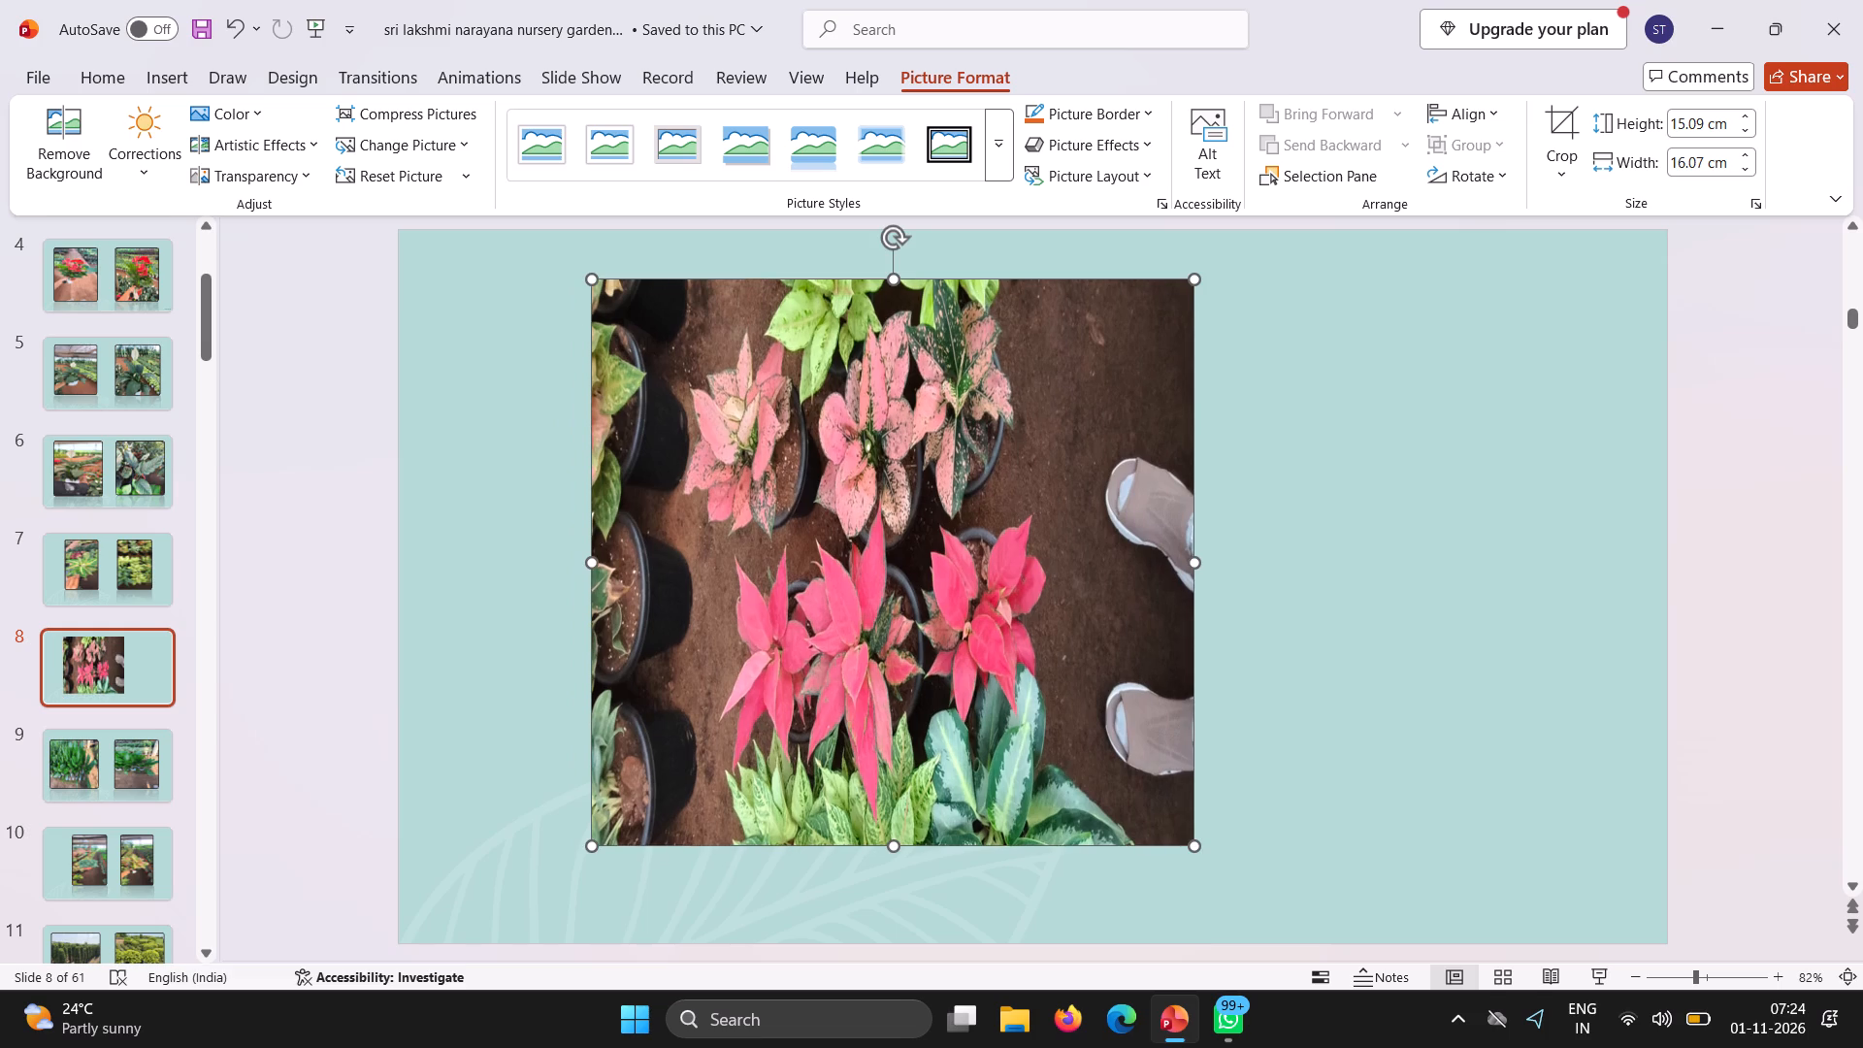
Crop the shoes off the plant picture's right side, leaving the picture about 14.93 cm wide.
click(1091, 631)
right_click(934, 471)
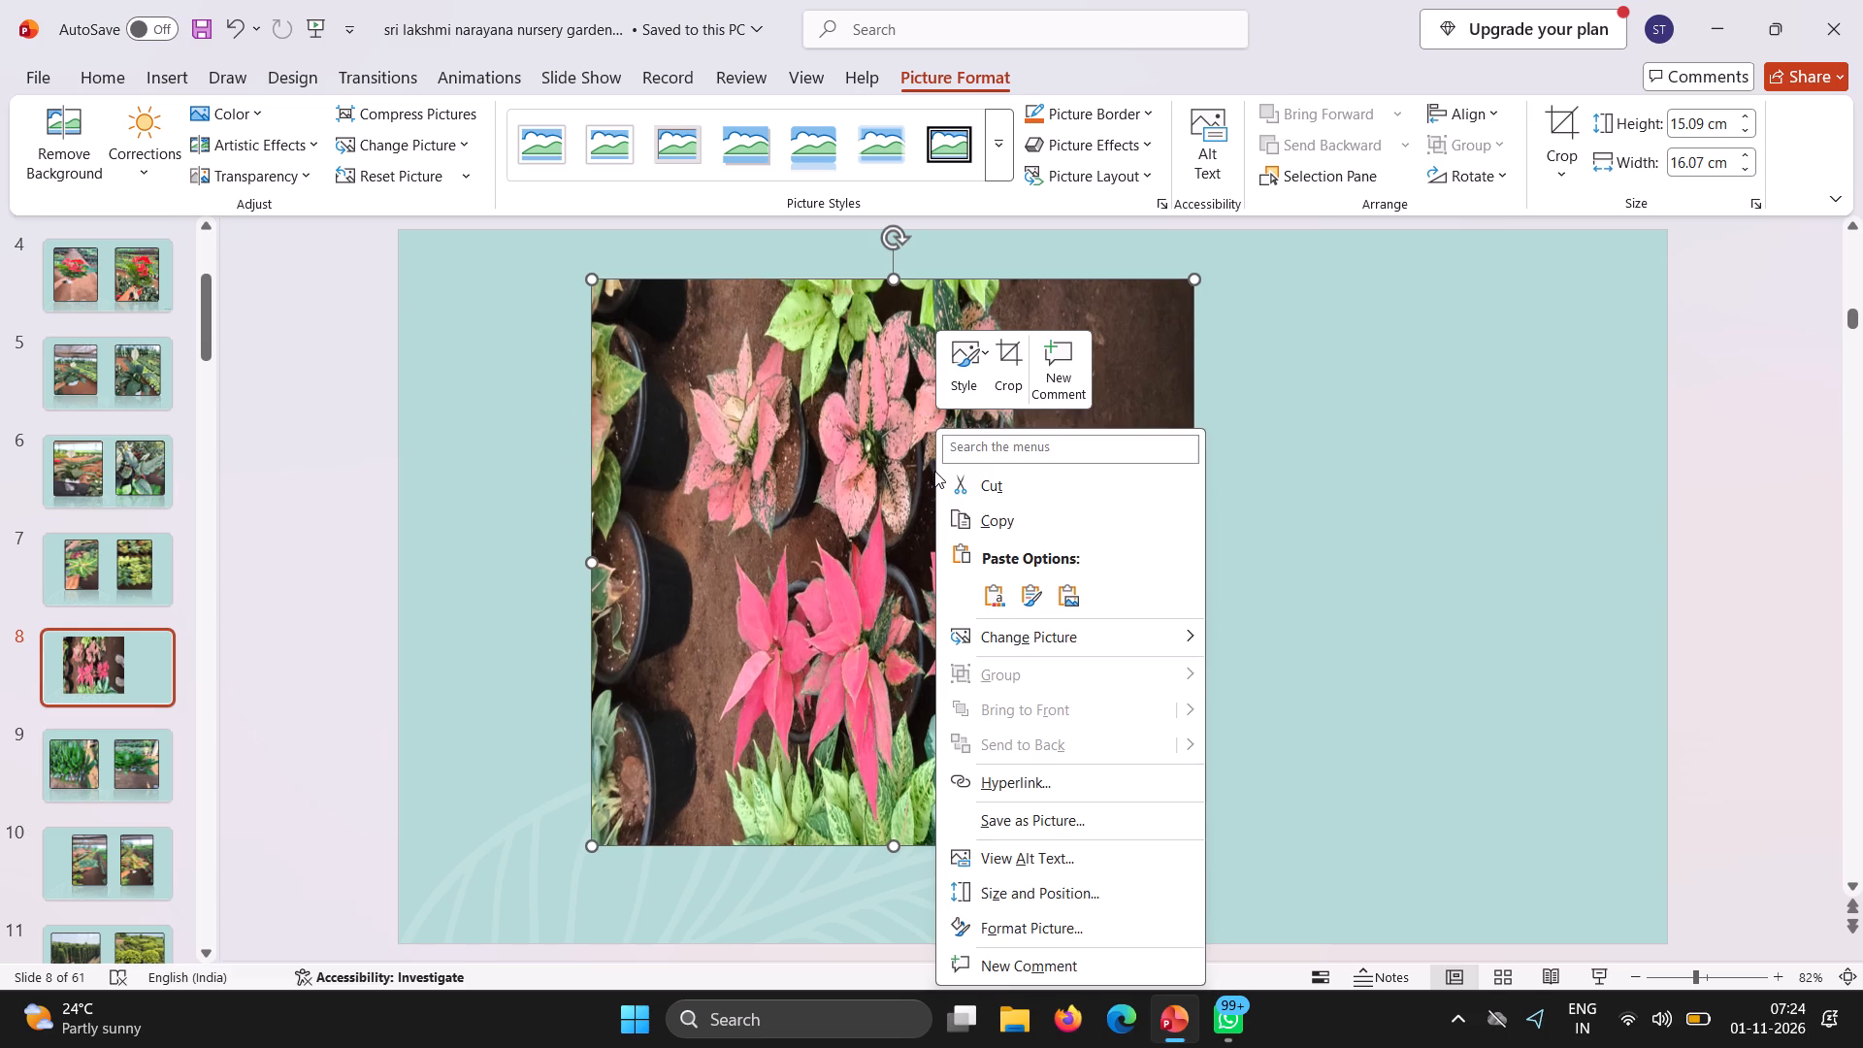
click(1006, 342)
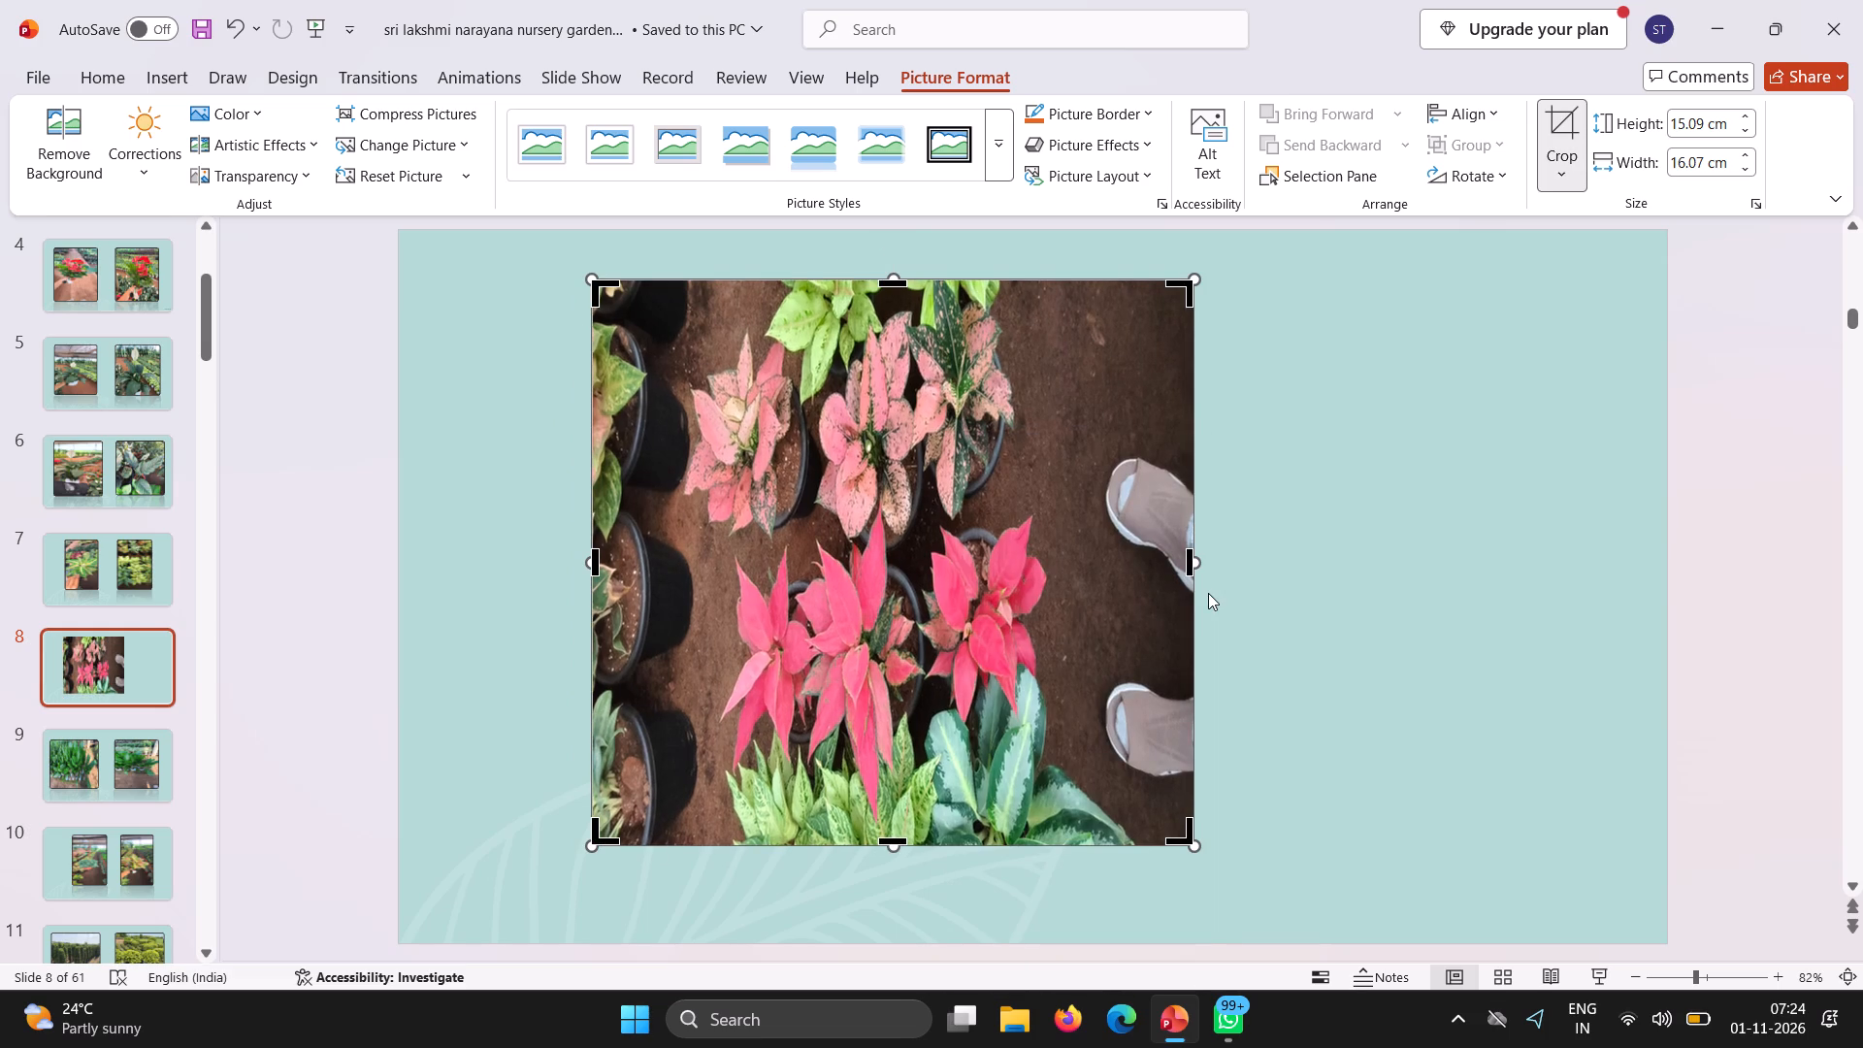
drag(1197, 565, 1134, 577)
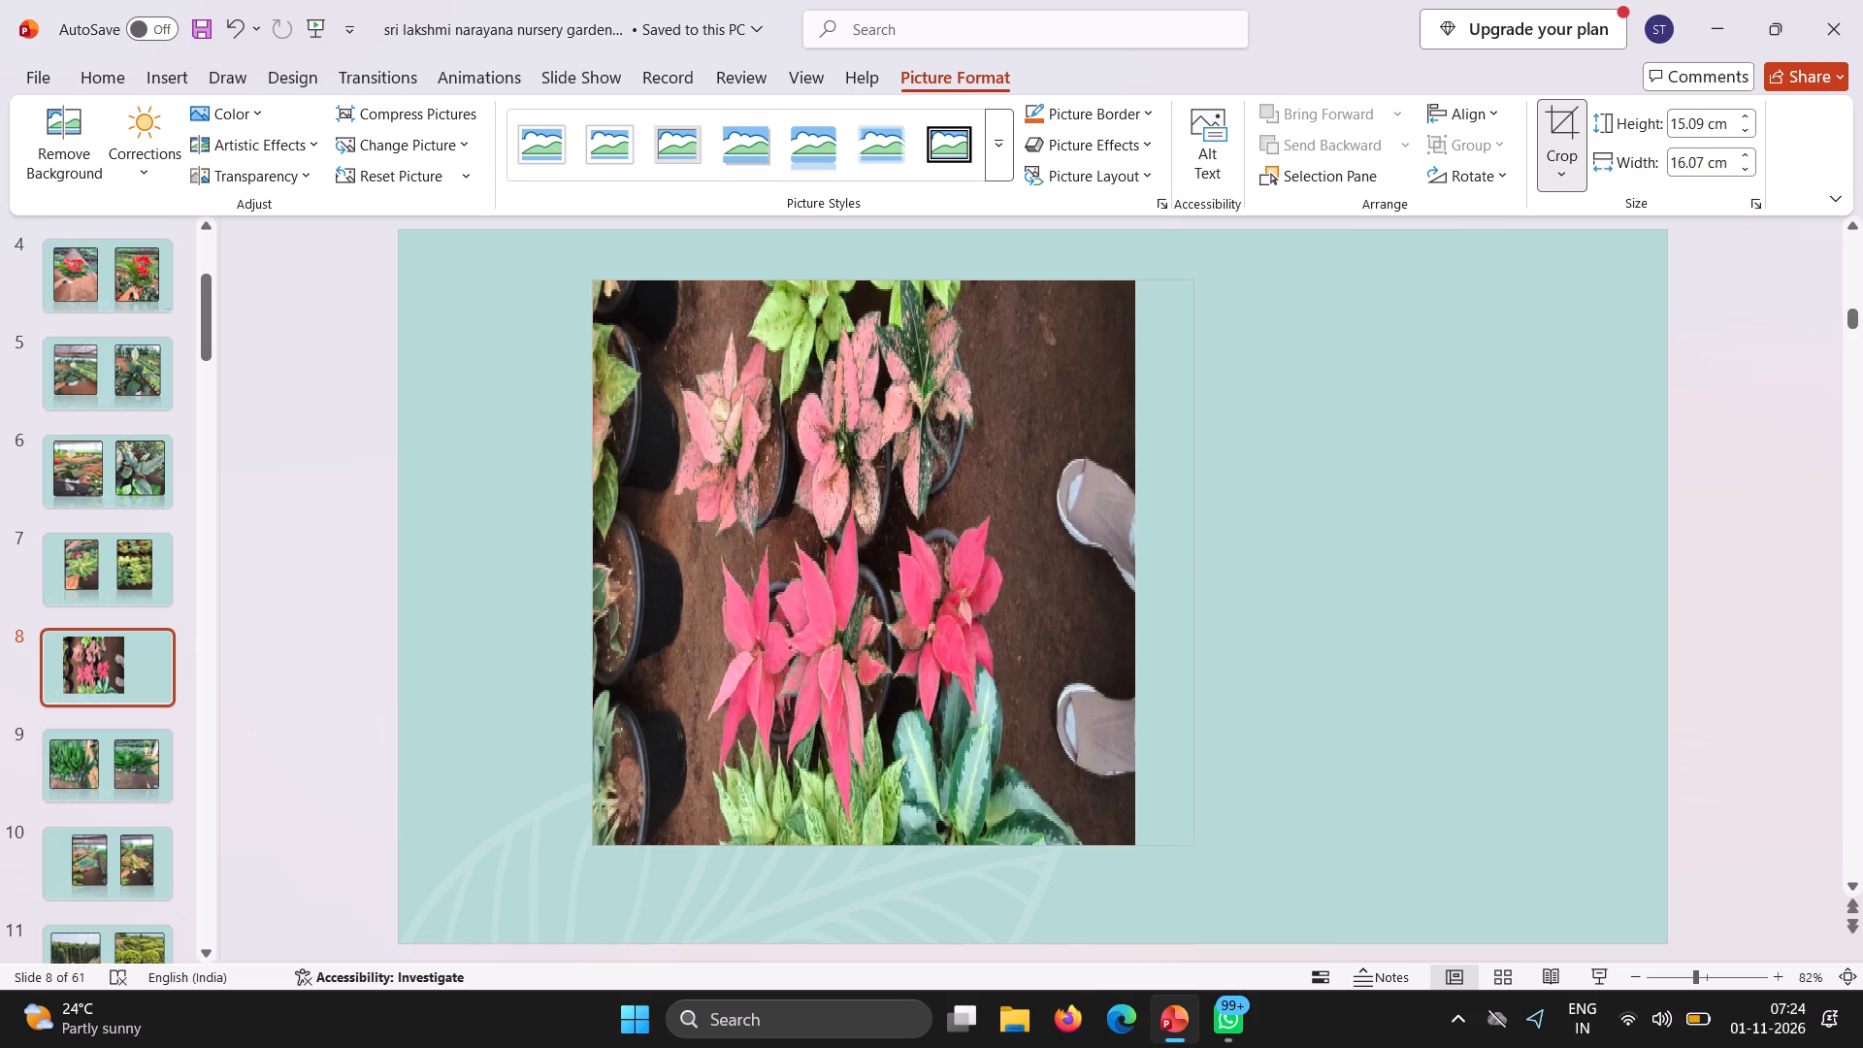
drag(1134, 577, 1130, 577)
click(1130, 563)
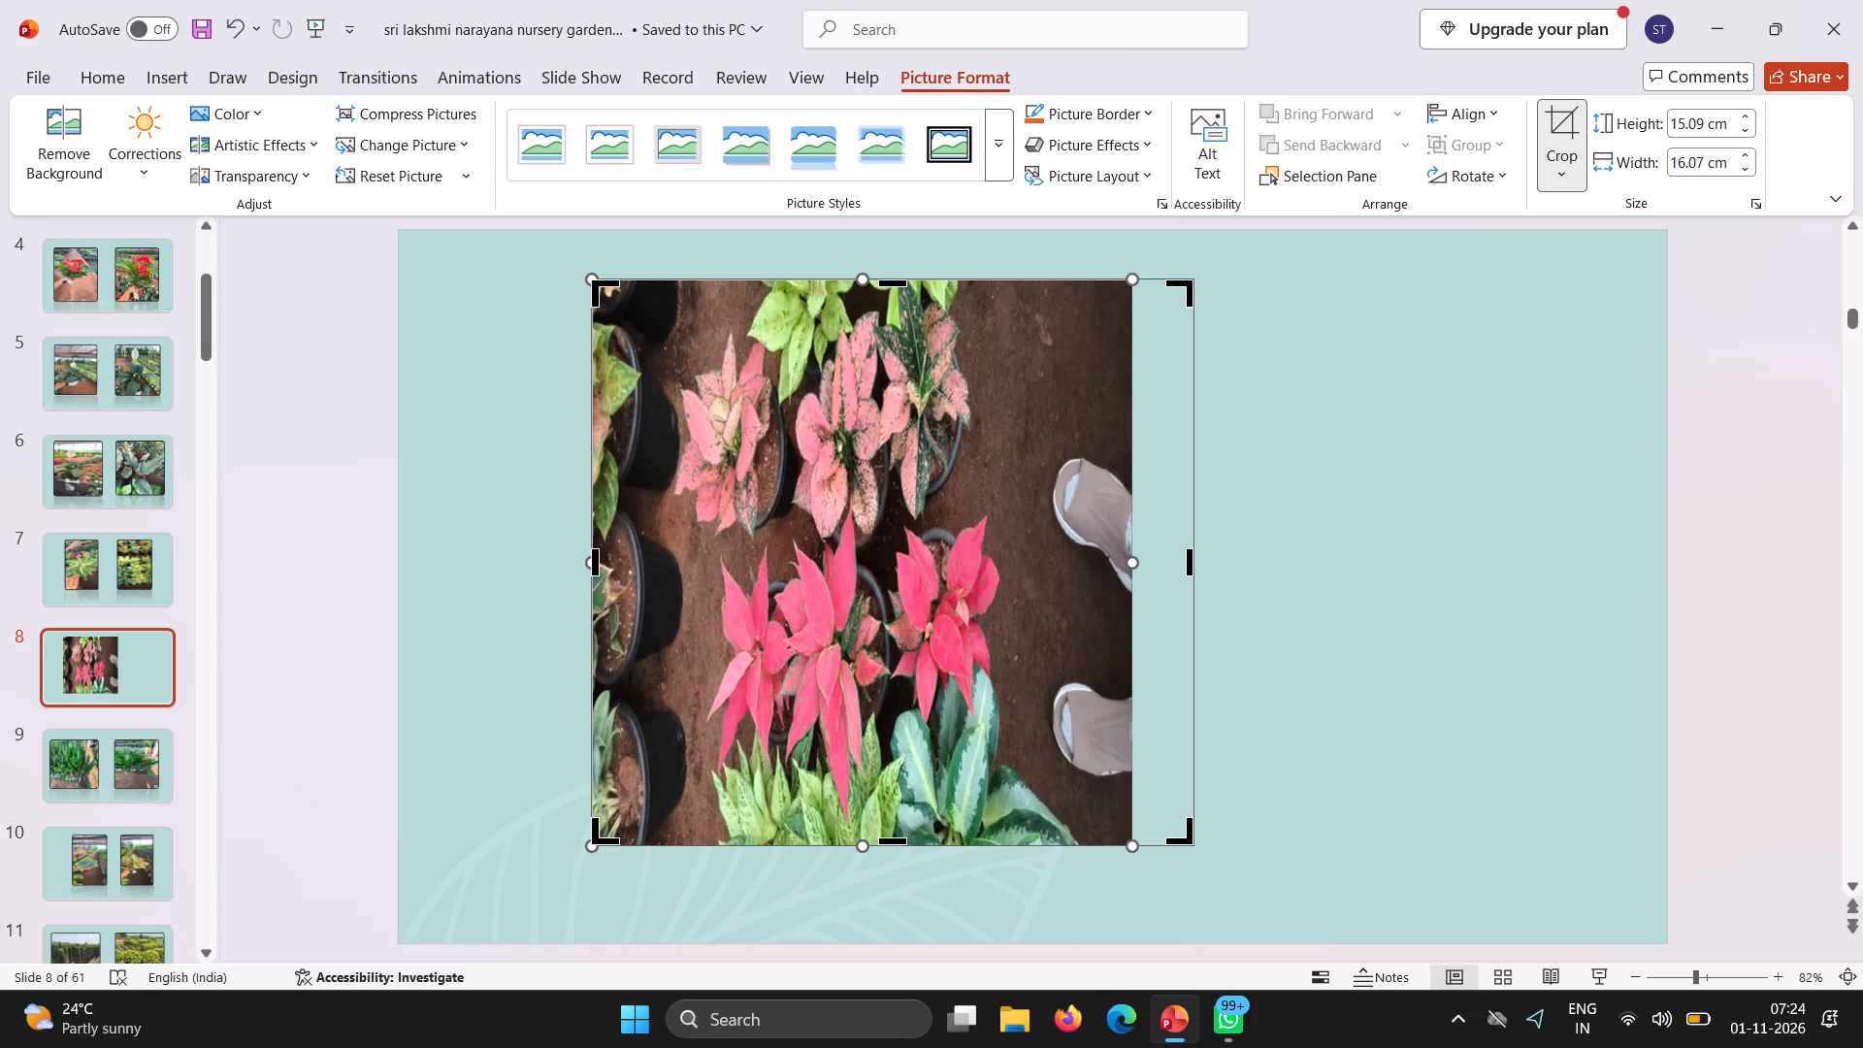
drag(1130, 563, 1257, 540)
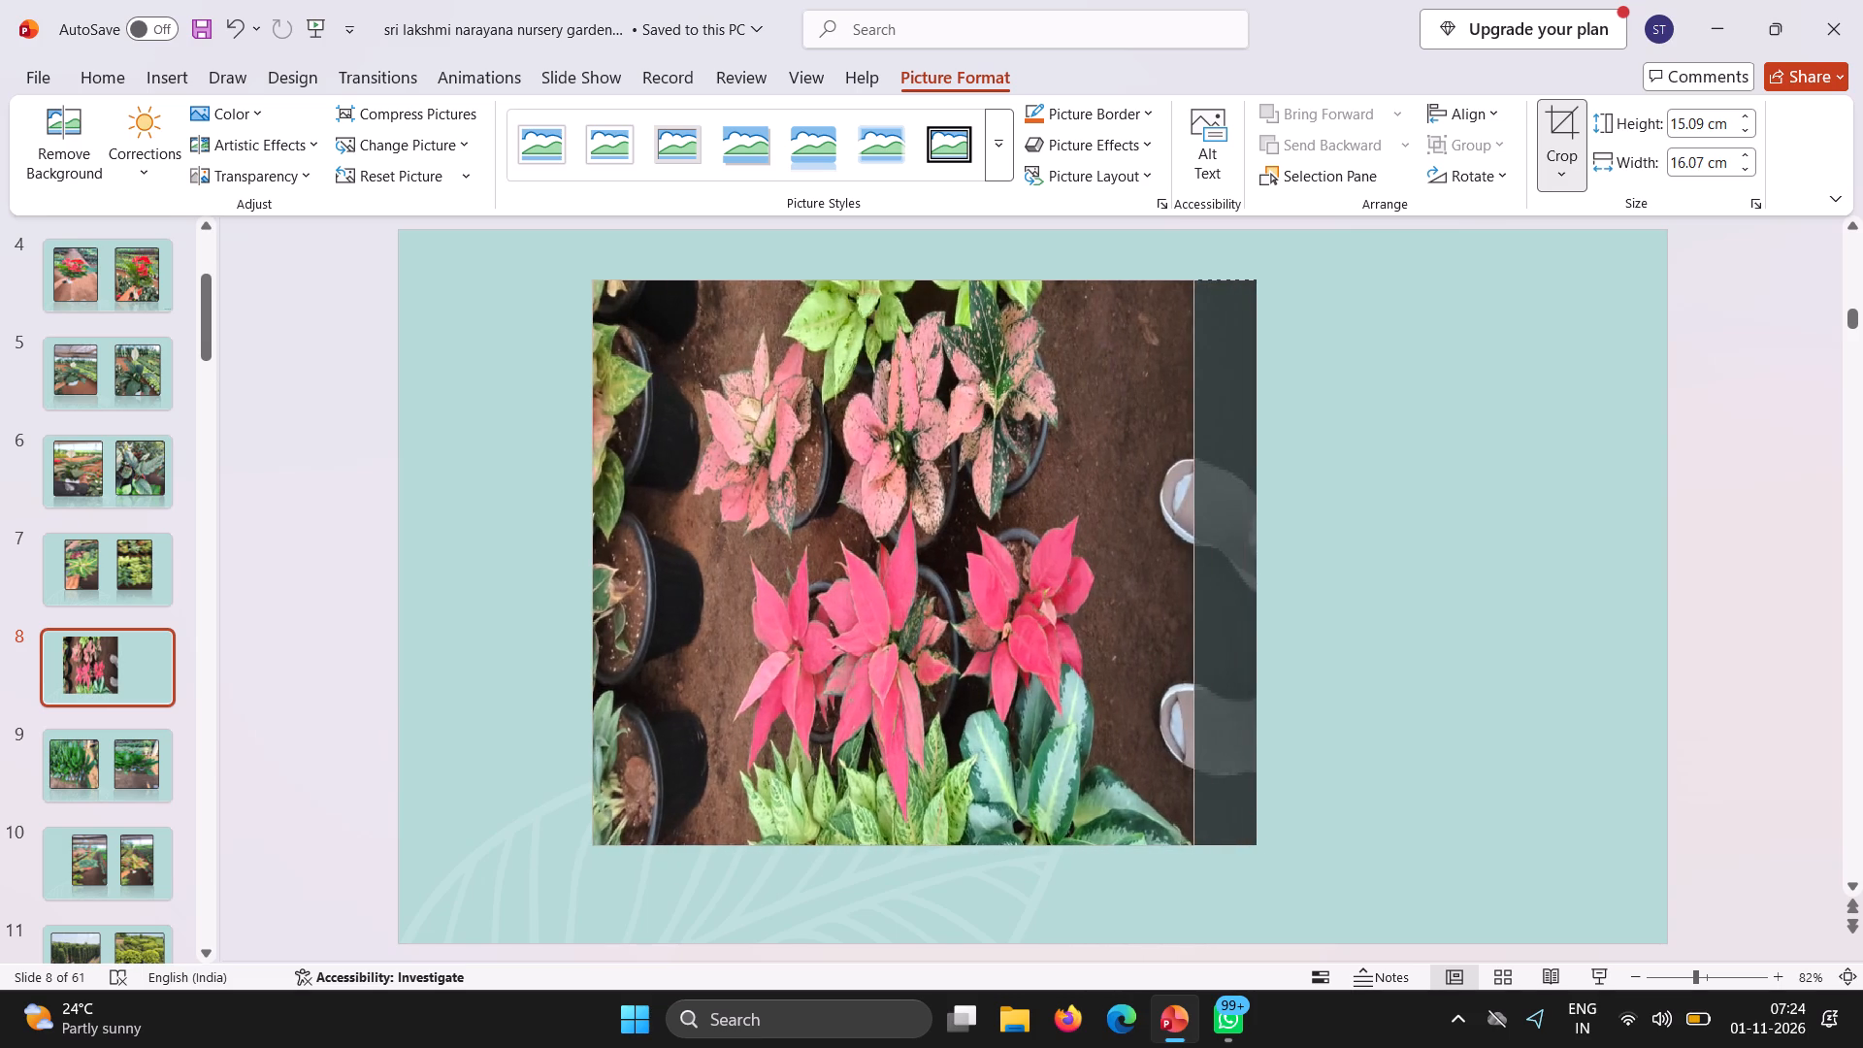
click(1025, 542)
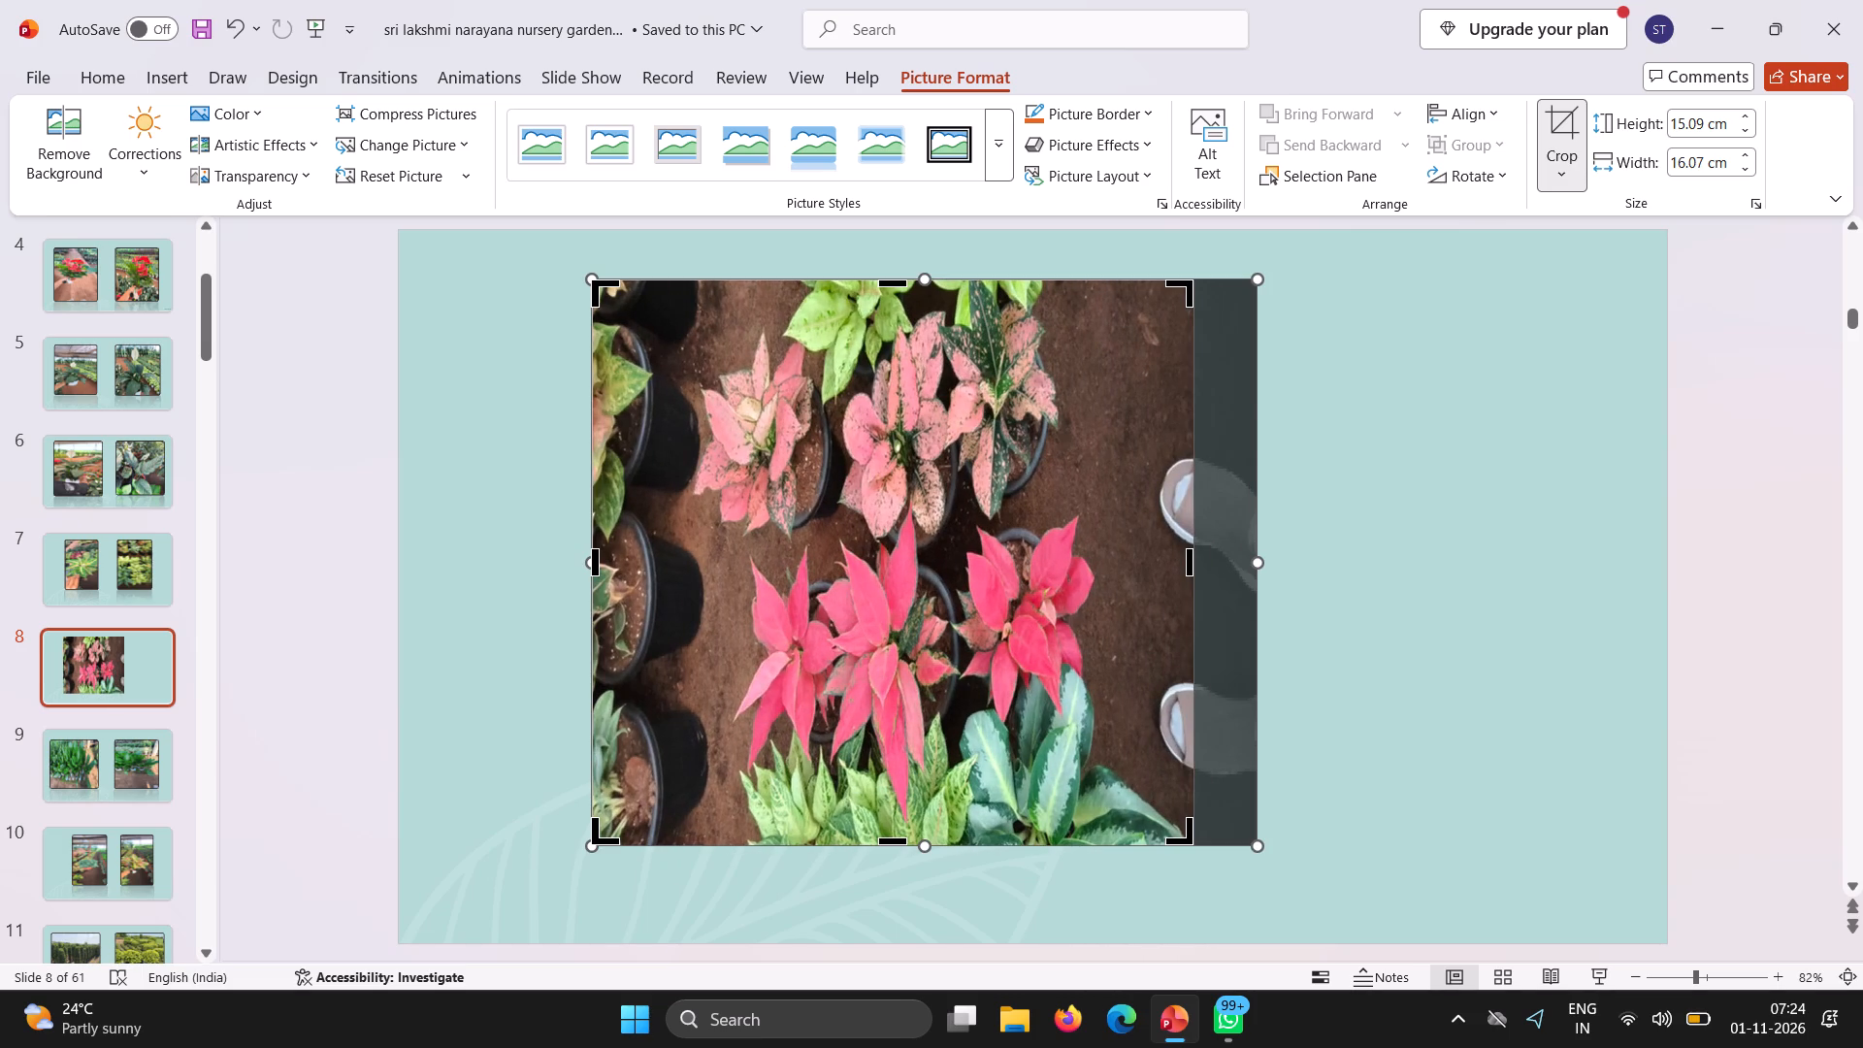
drag(1192, 560, 1151, 581)
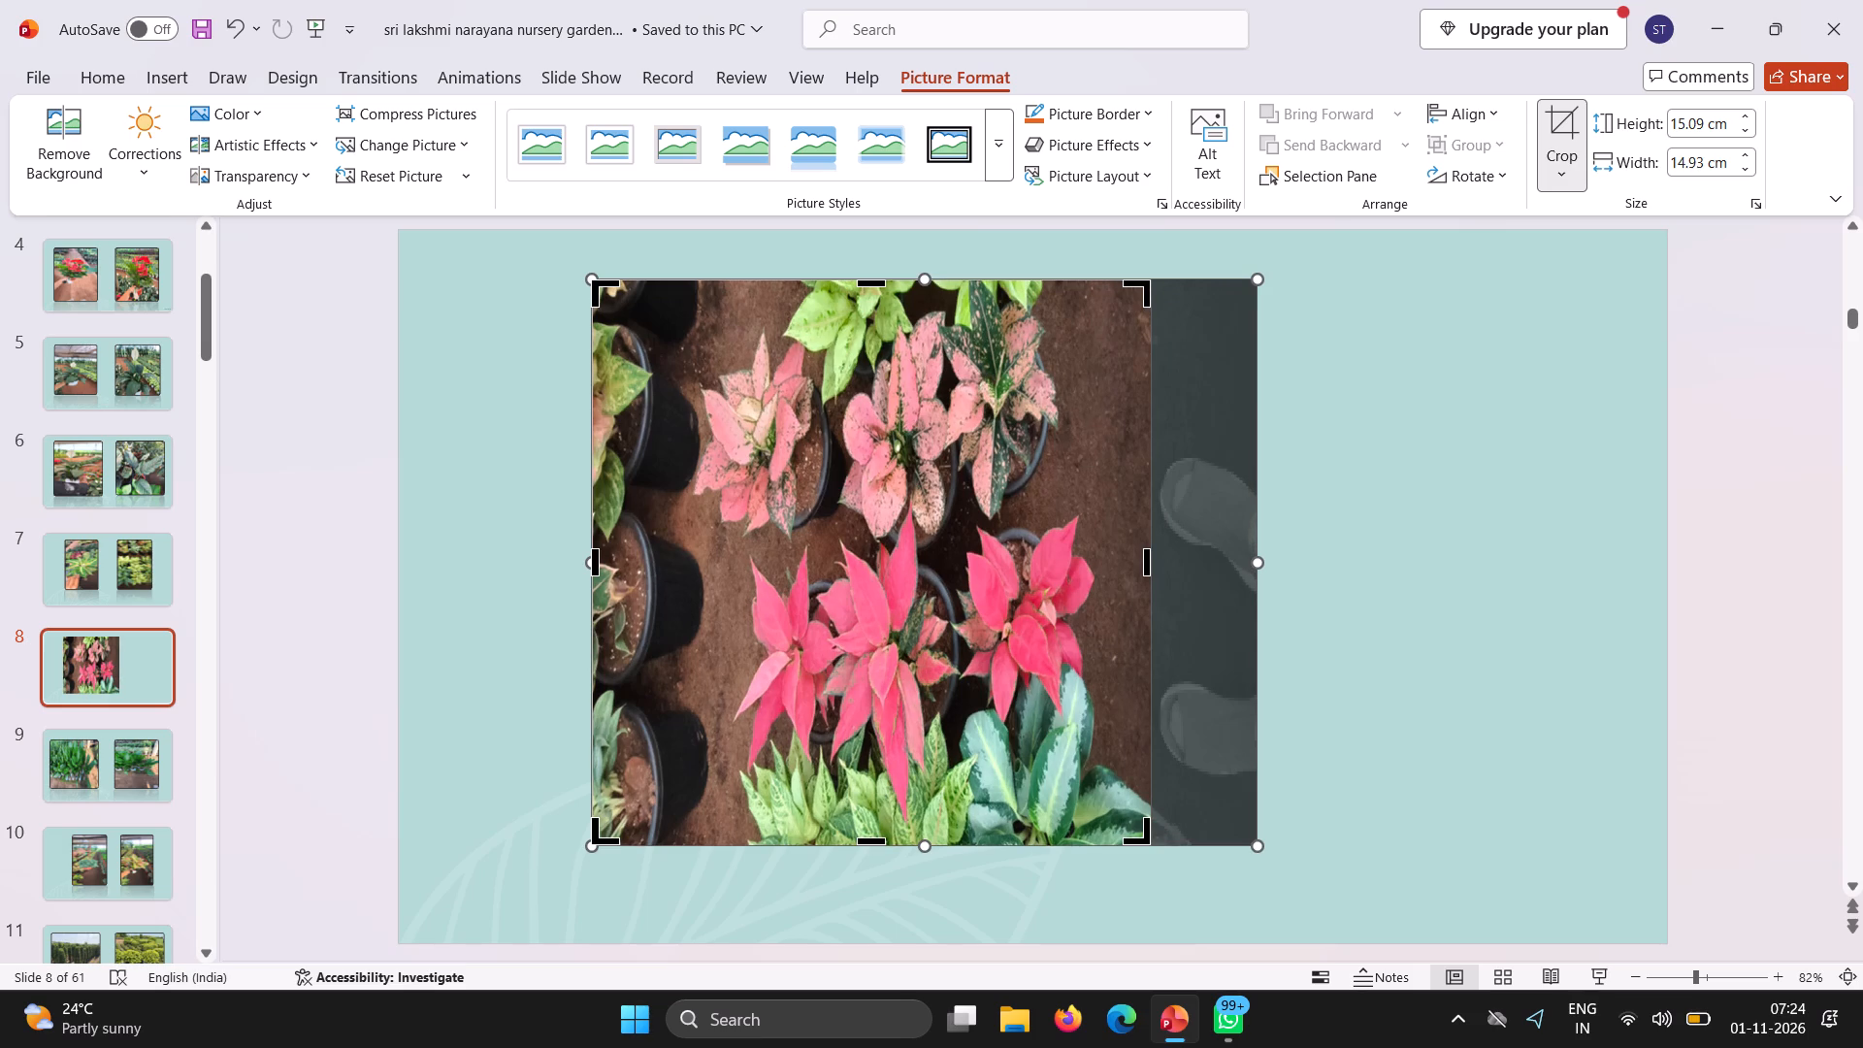
click(981, 518)
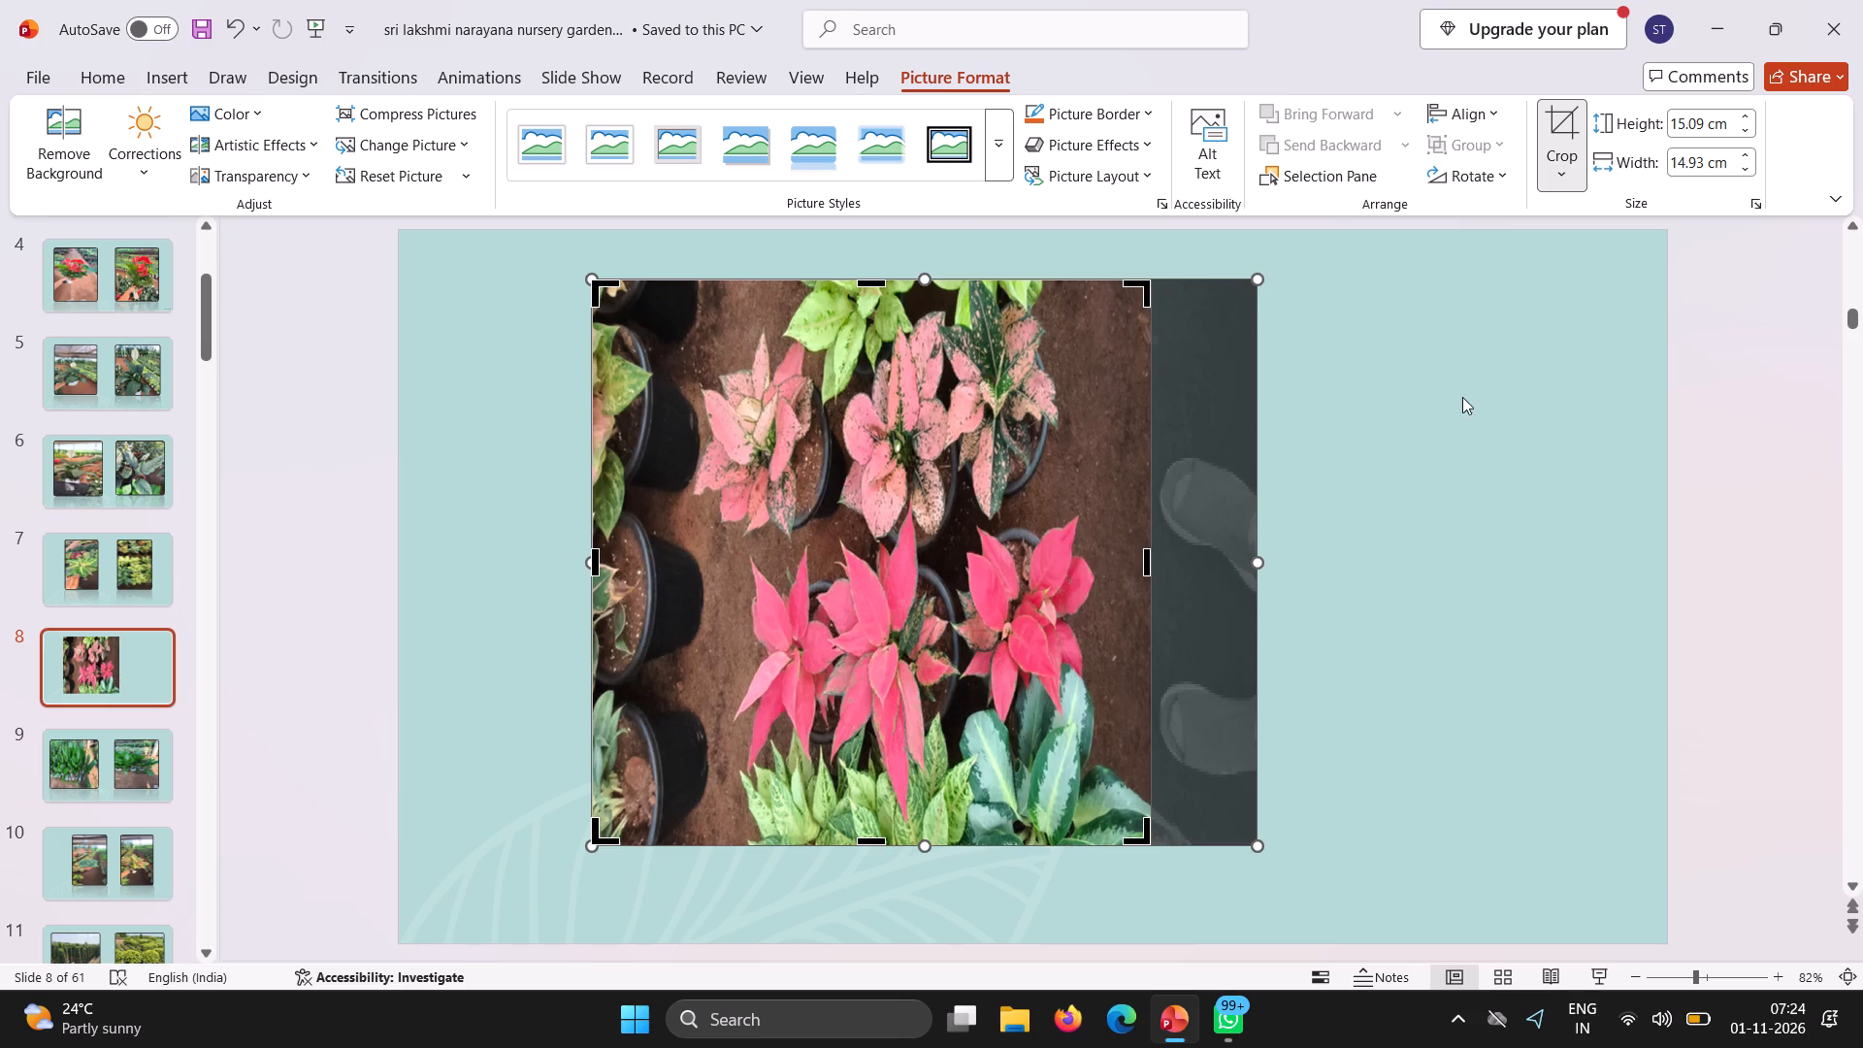
click(1467, 392)
Adjust the cropped picture's height to about 15.1 cm and move it into the left part of the slide.
click(975, 532)
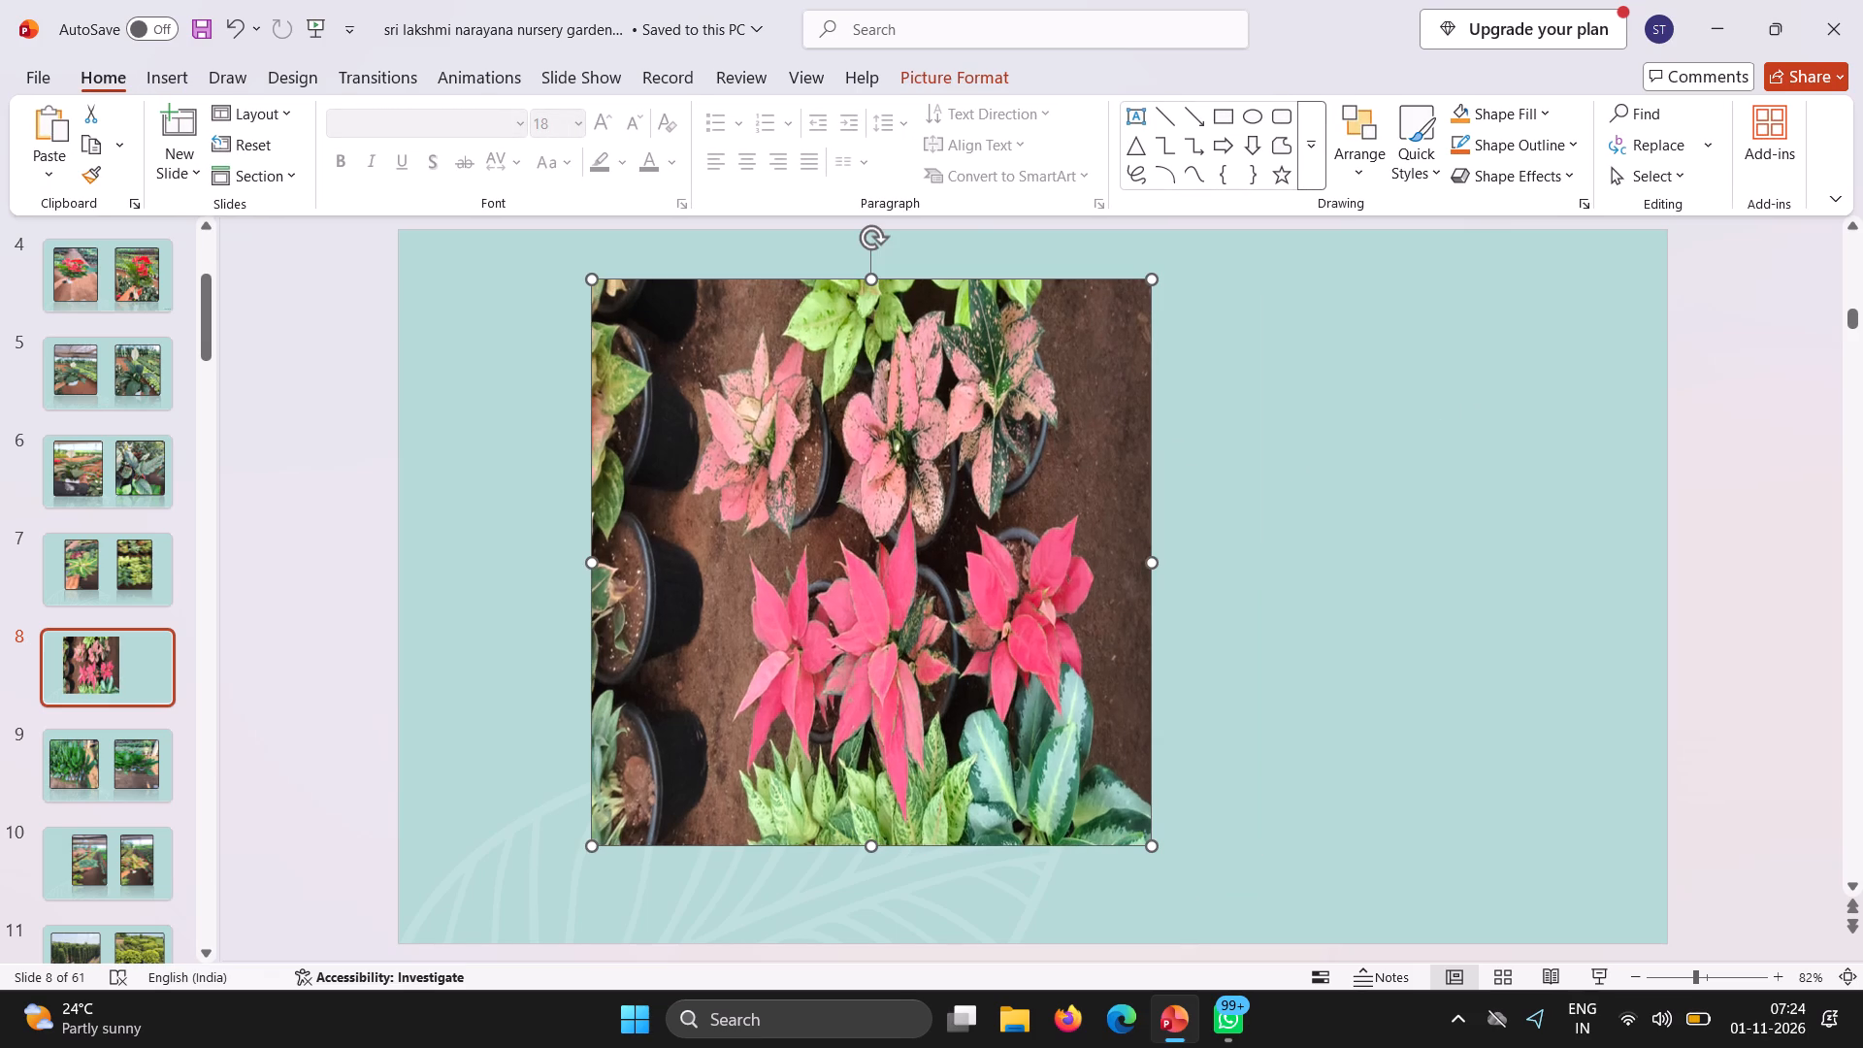
drag(873, 853, 866, 919)
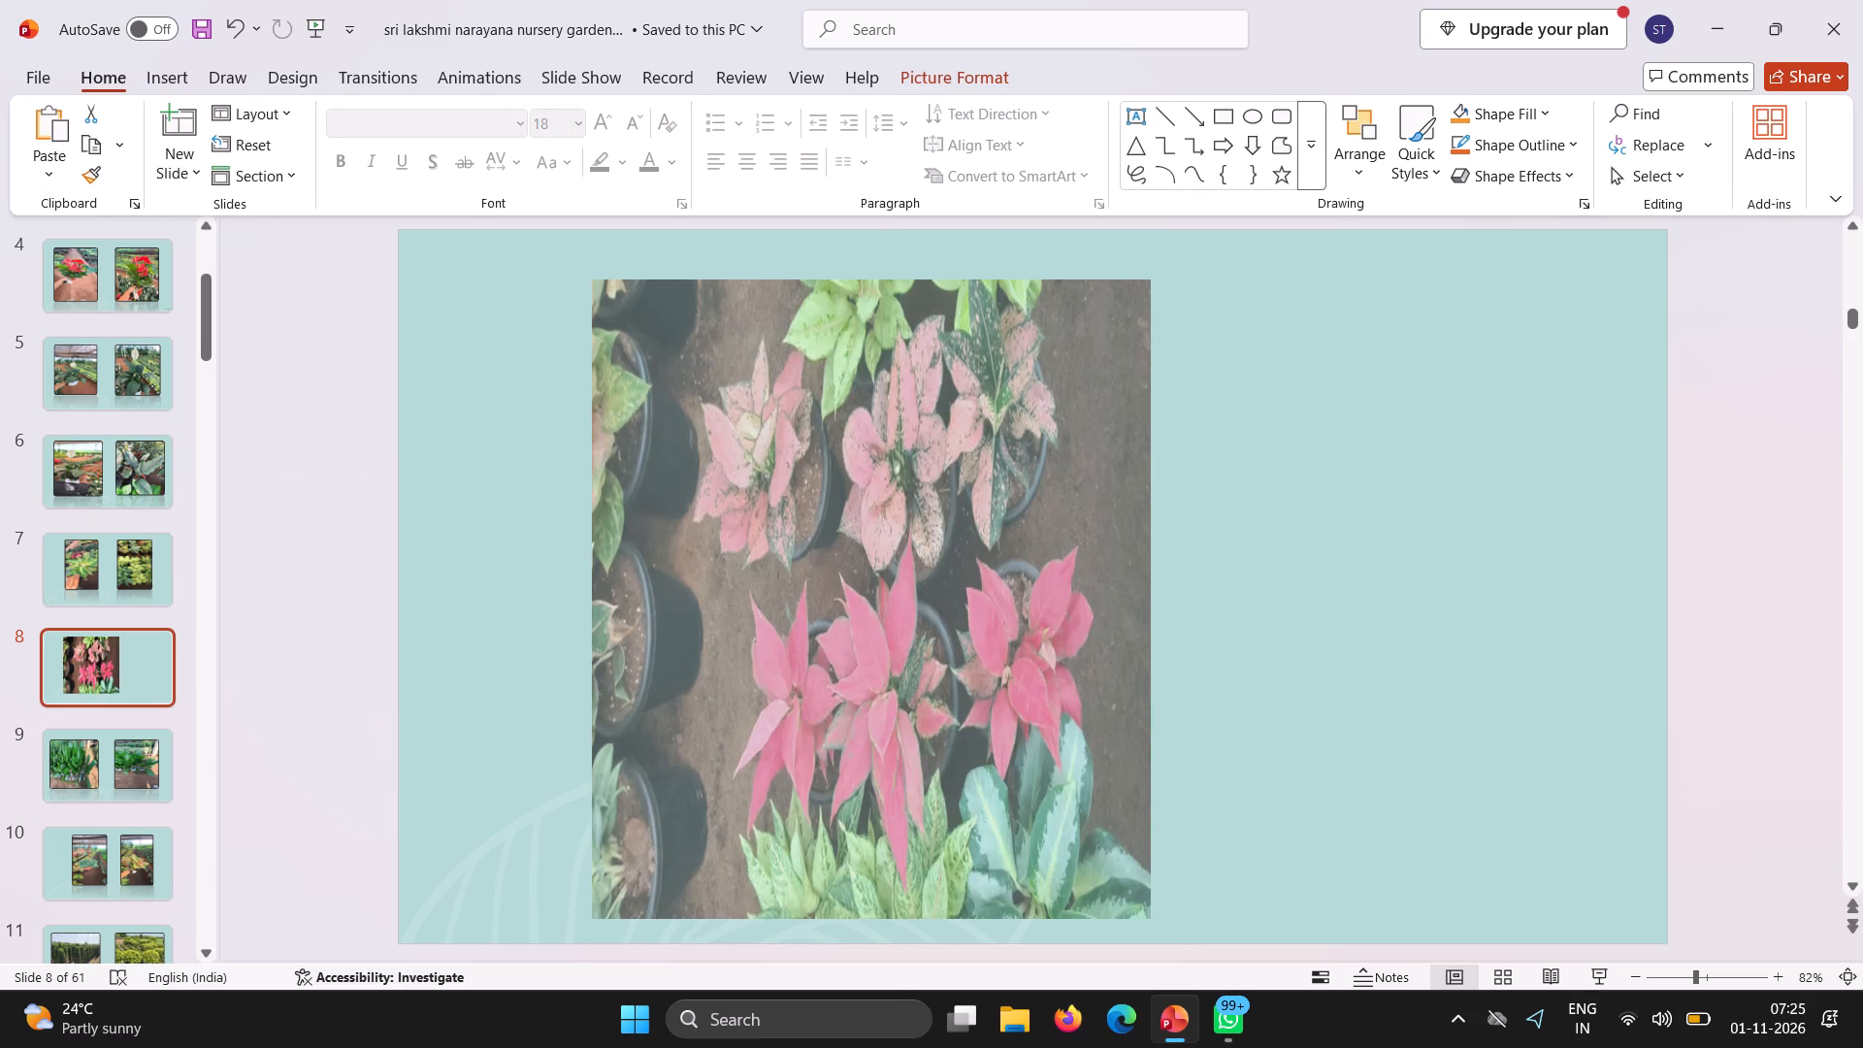
drag(866, 919, 866, 840)
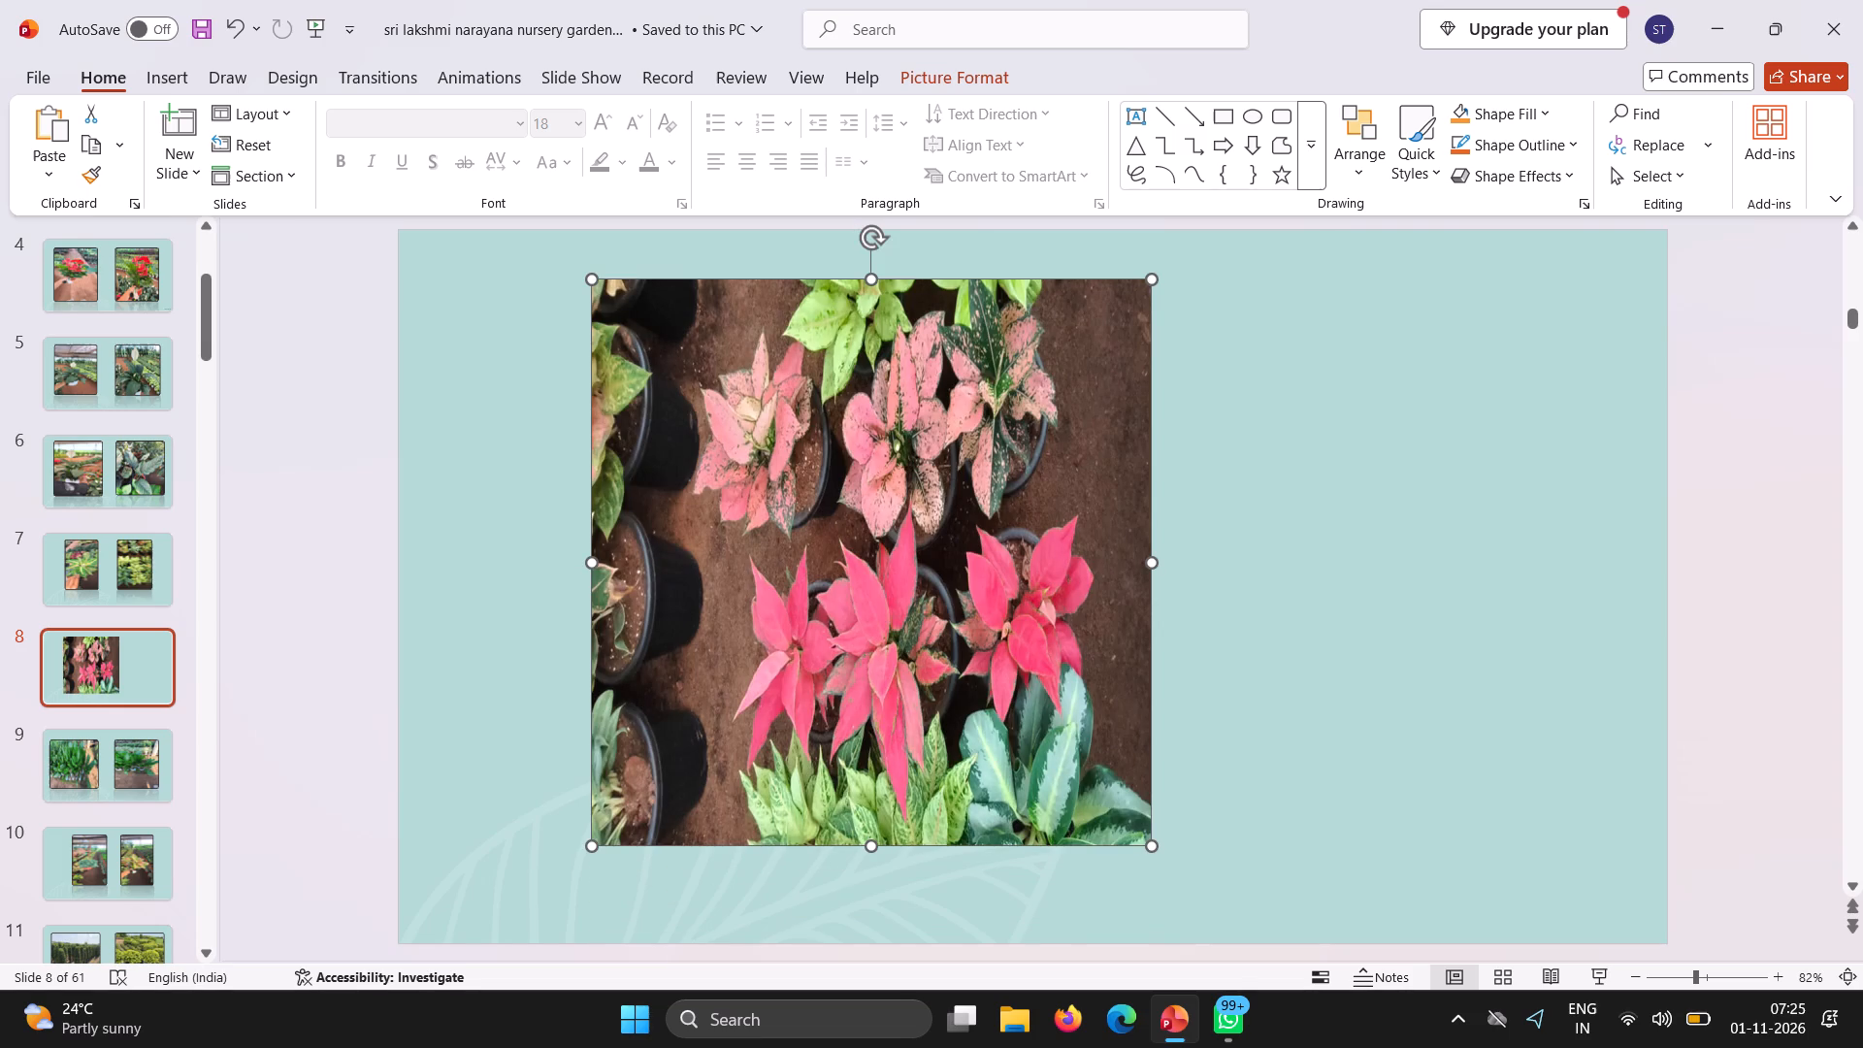
click(904, 533)
drag(904, 533, 794, 549)
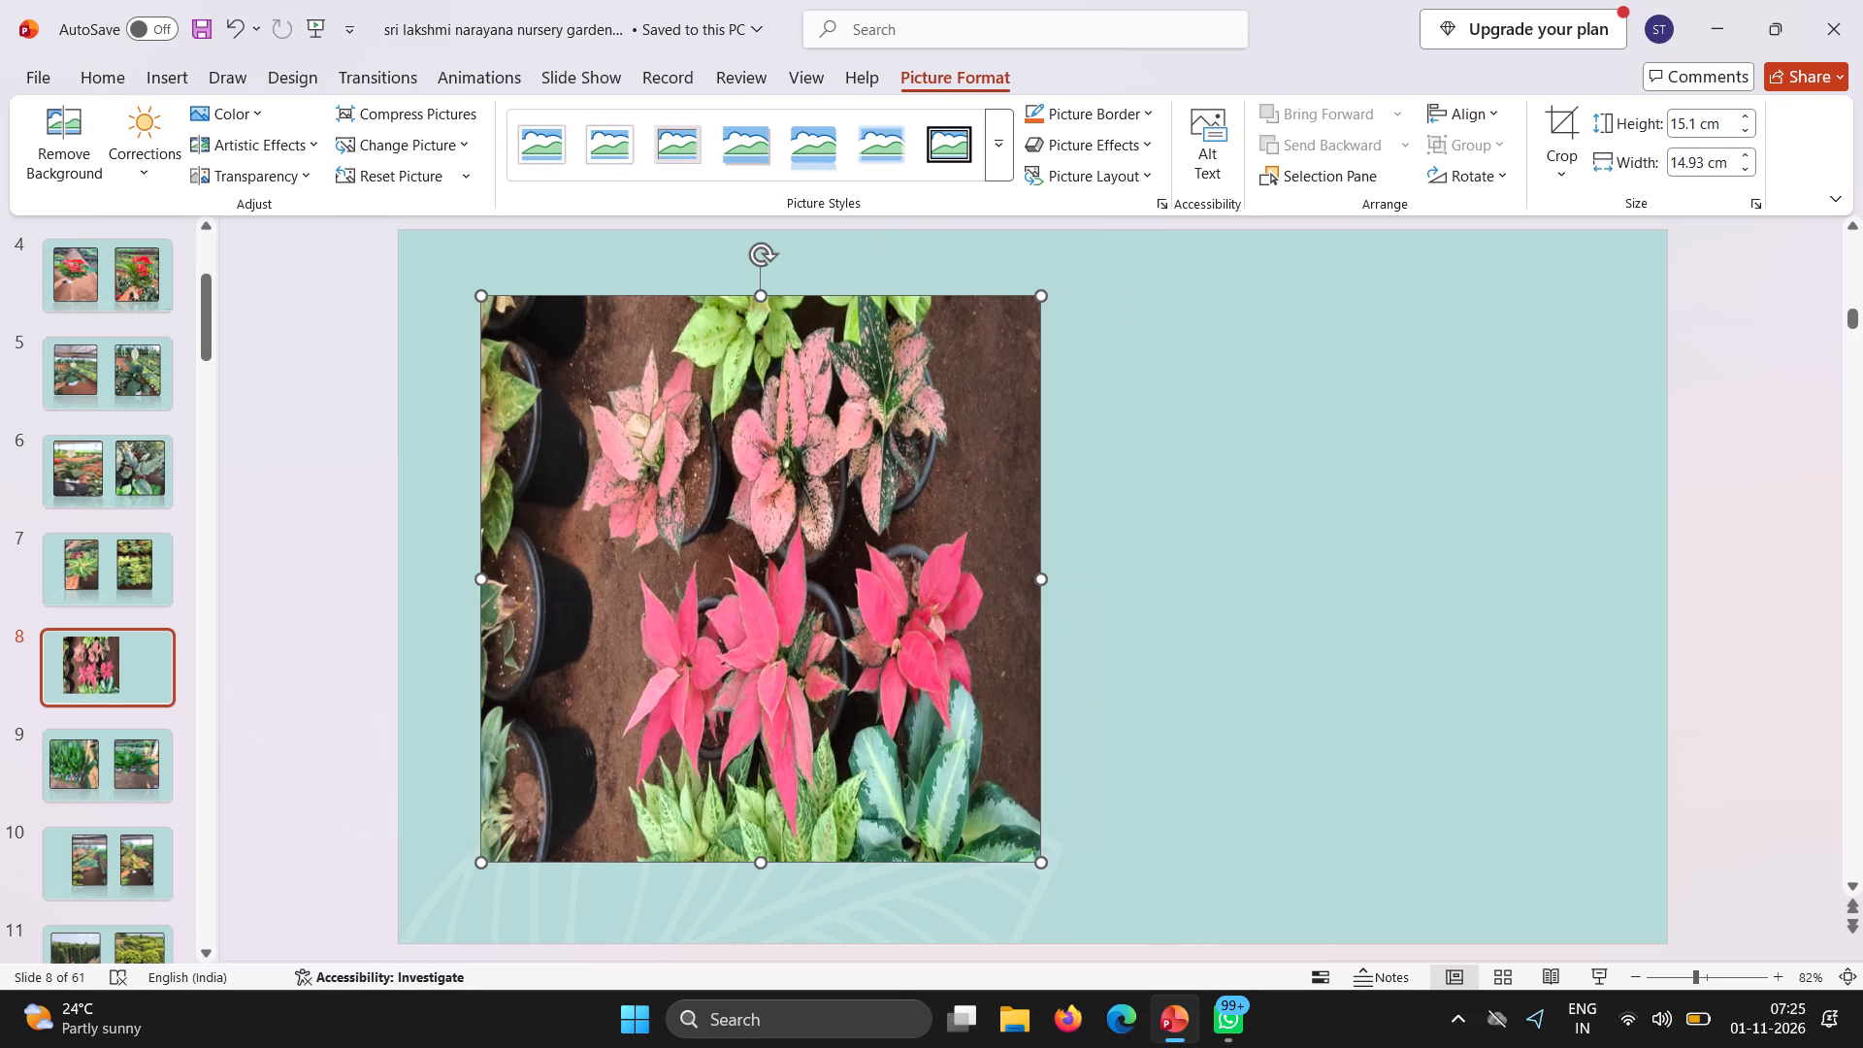
Apply the picture style with a rounded black bevelled frame and a reflection to the plant picture.
click(1001, 138)
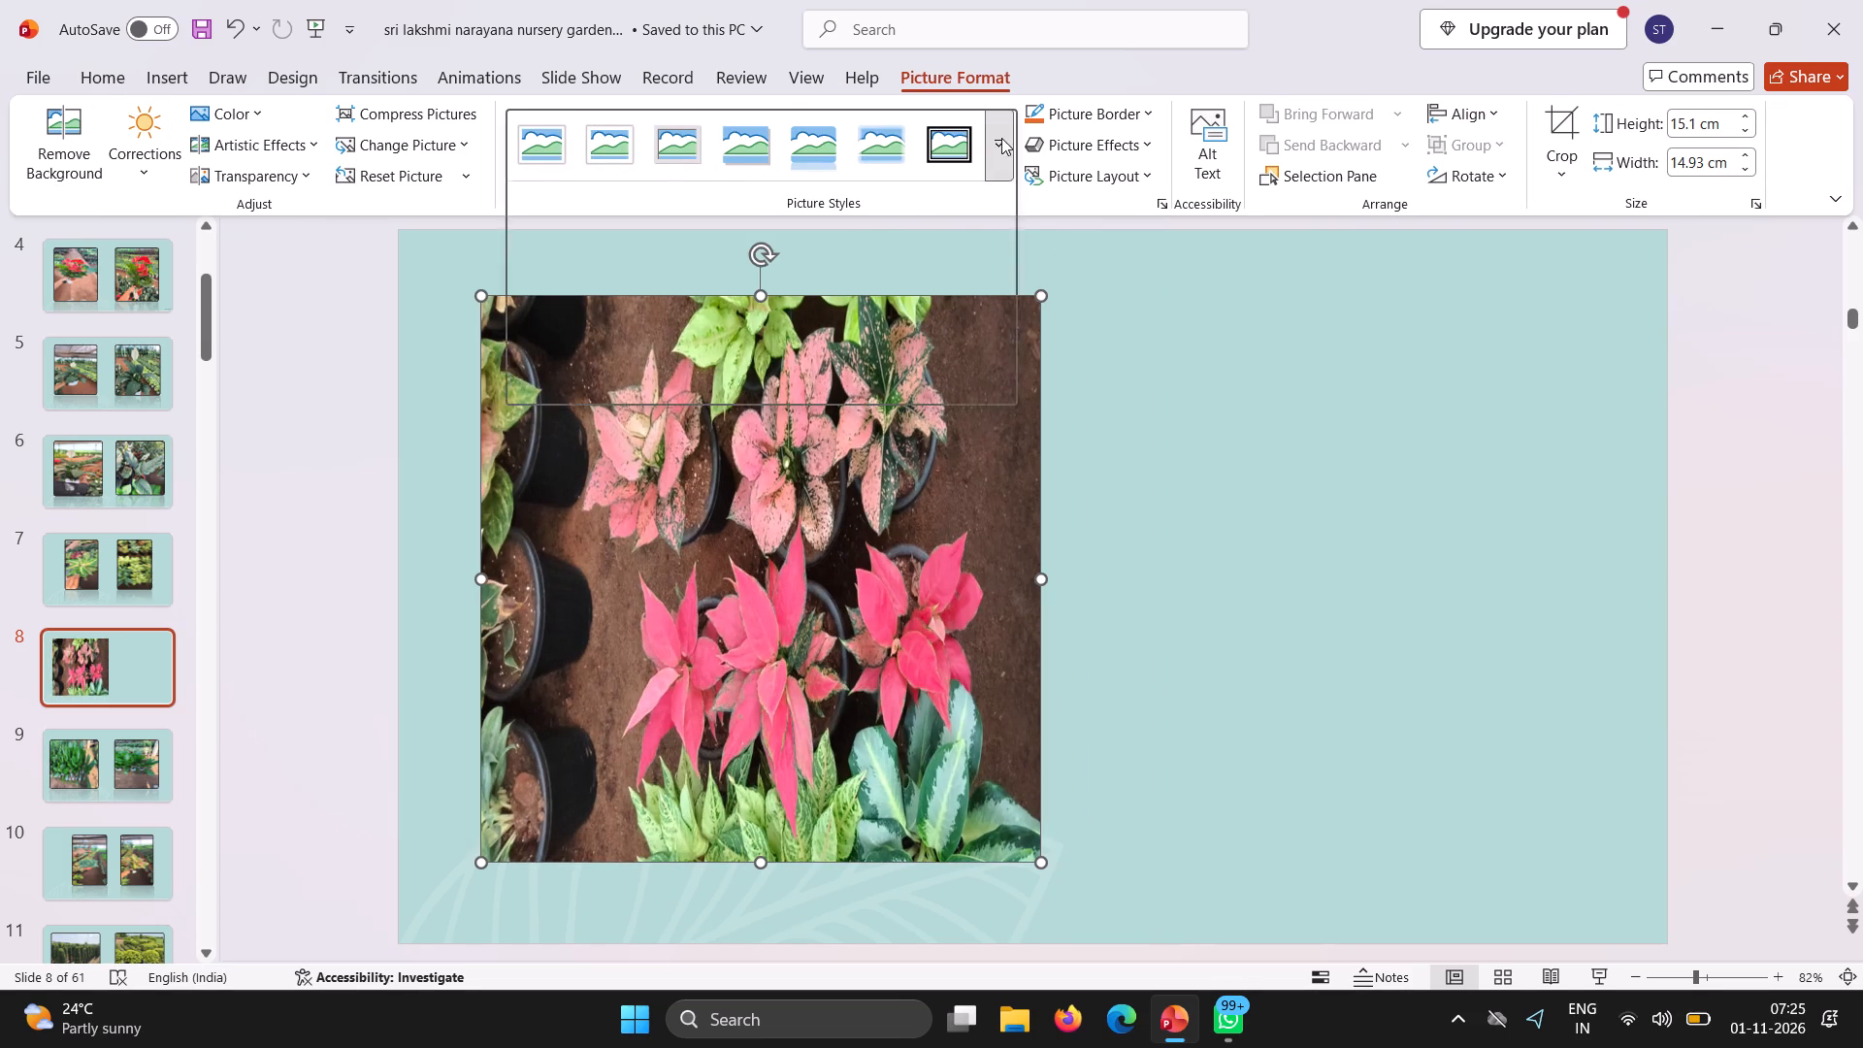
click(737, 348)
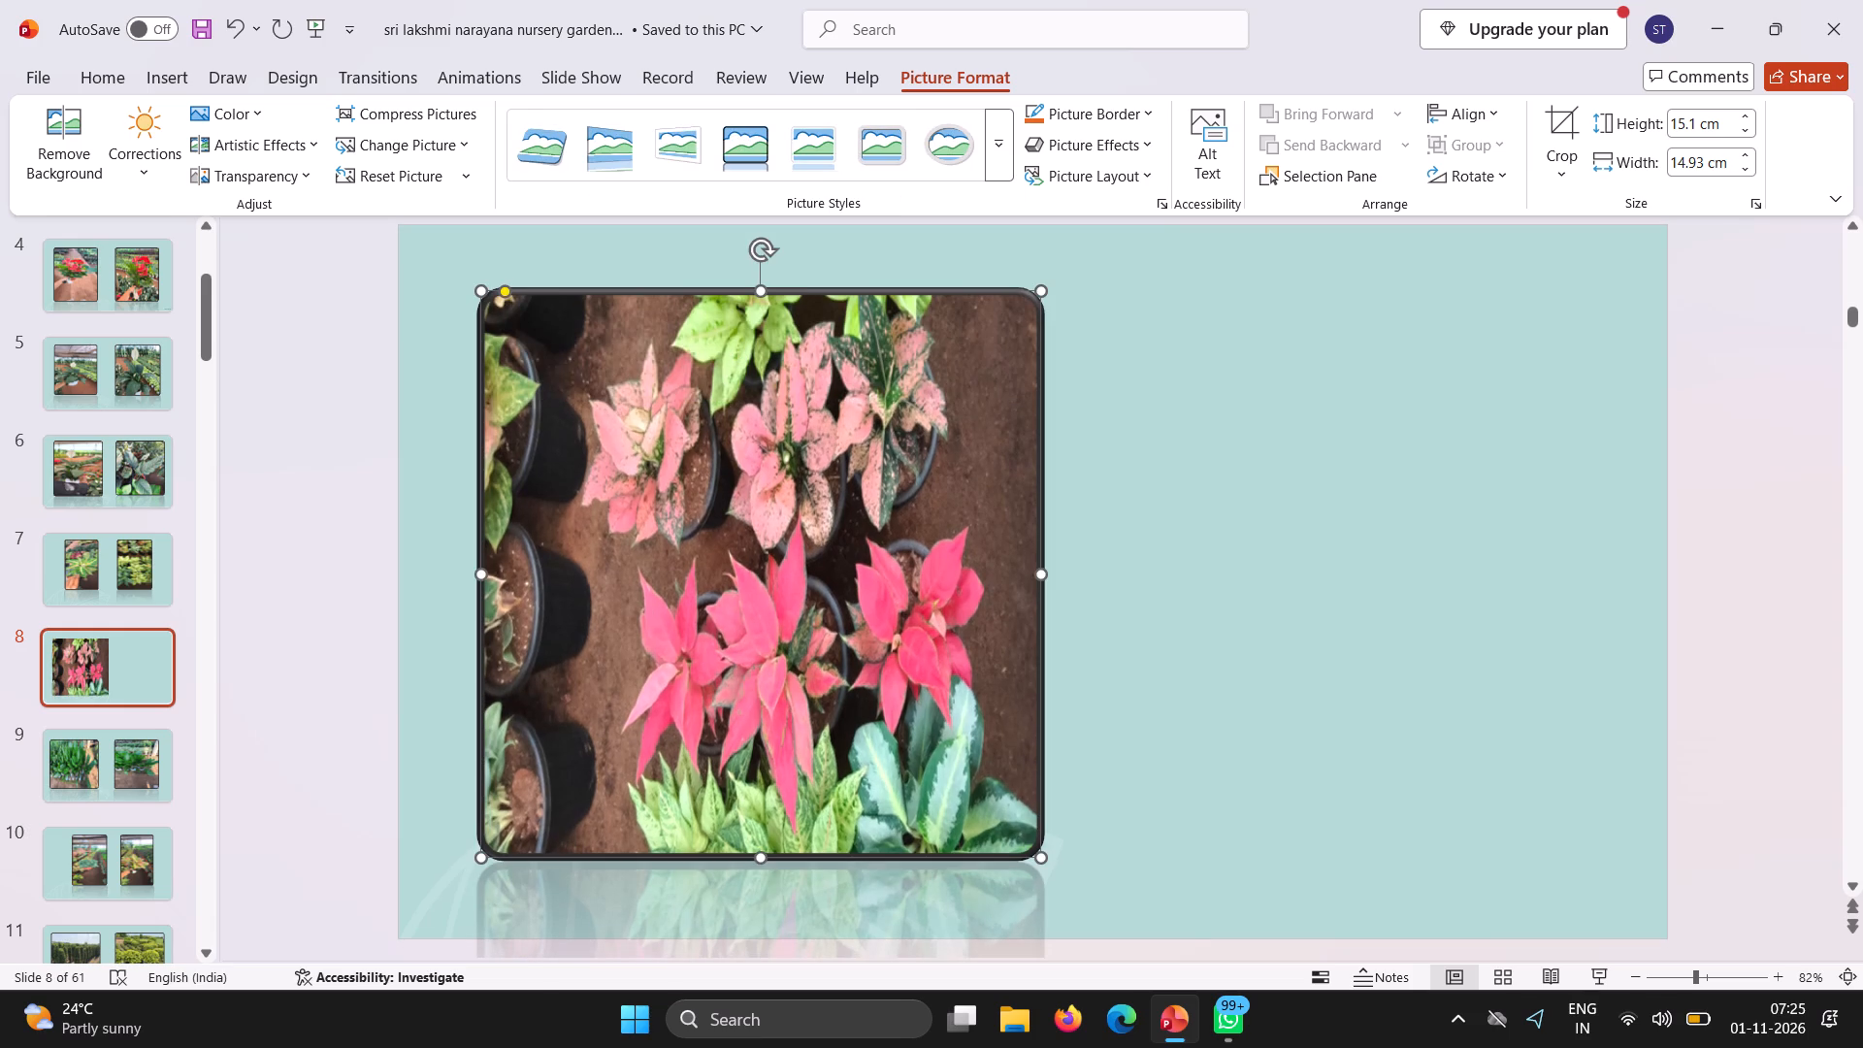
Narrow the framed picture to about 12.87 cm wide and position it in the left half of slide 8.
drag(758, 448, 747, 437)
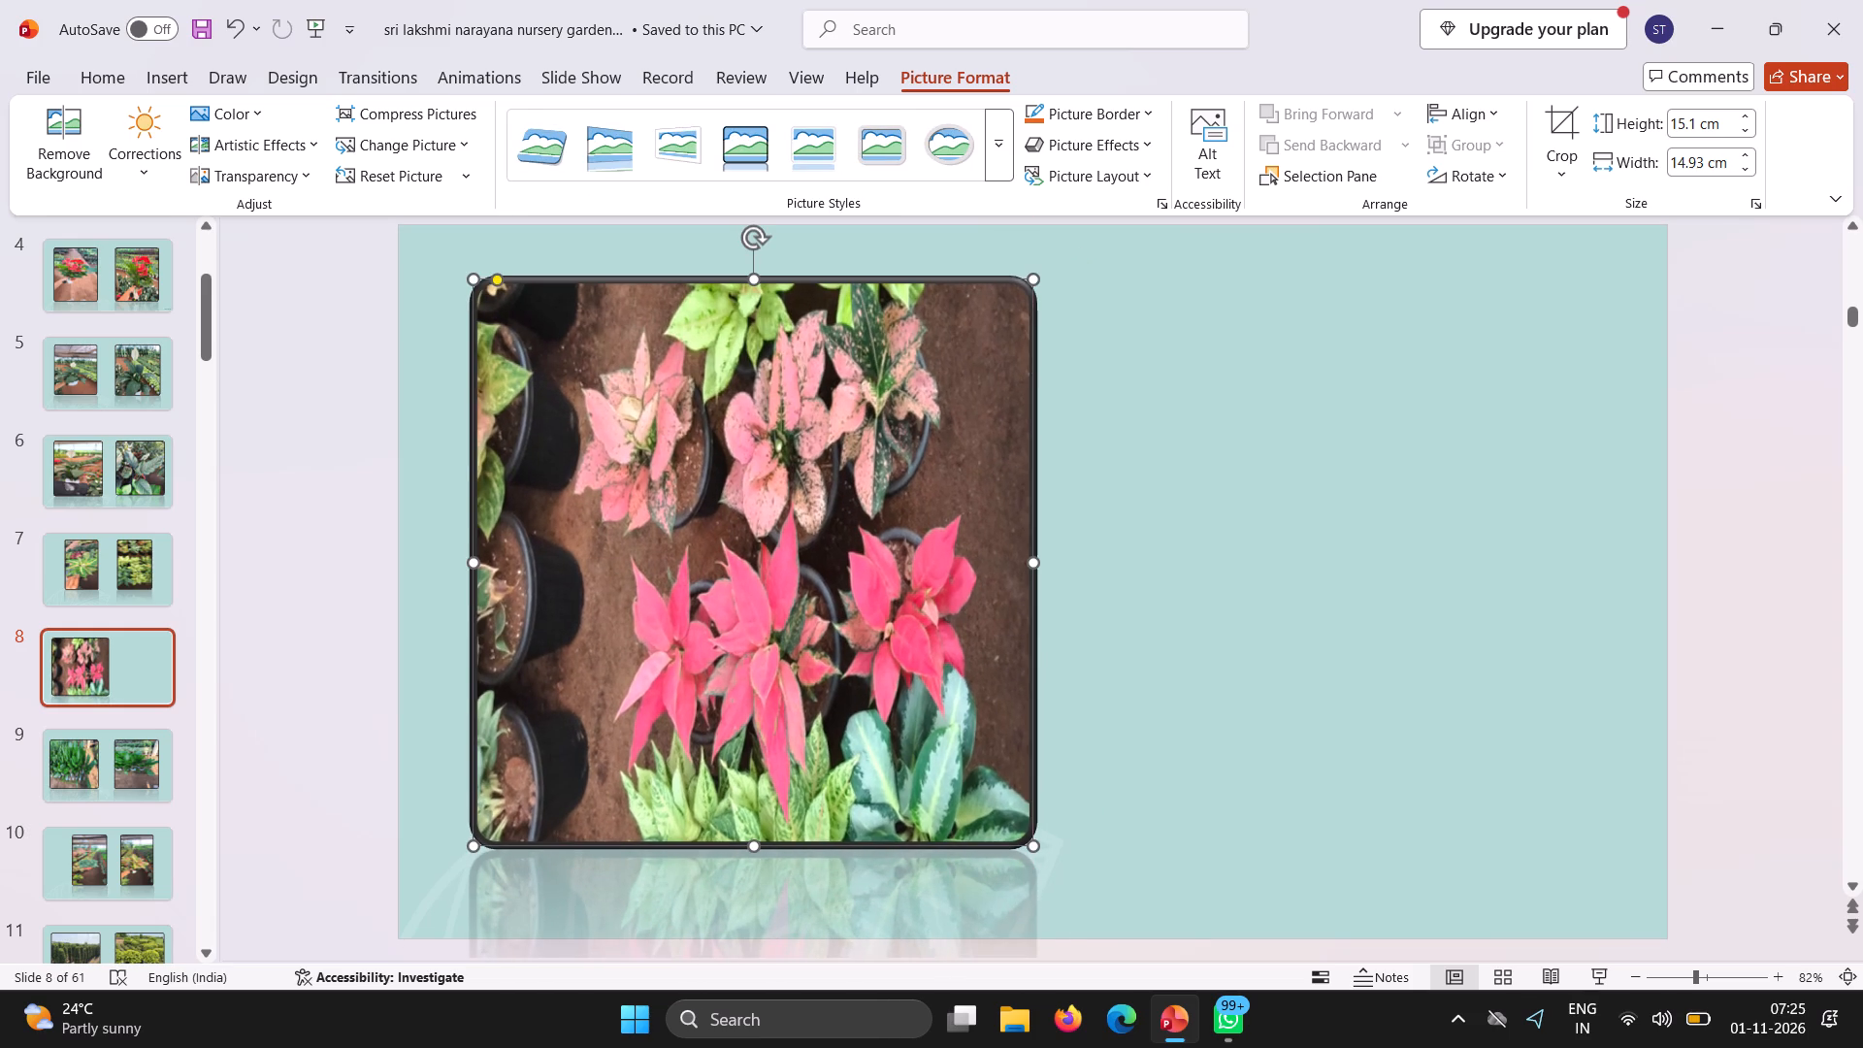
drag(1036, 566, 967, 571)
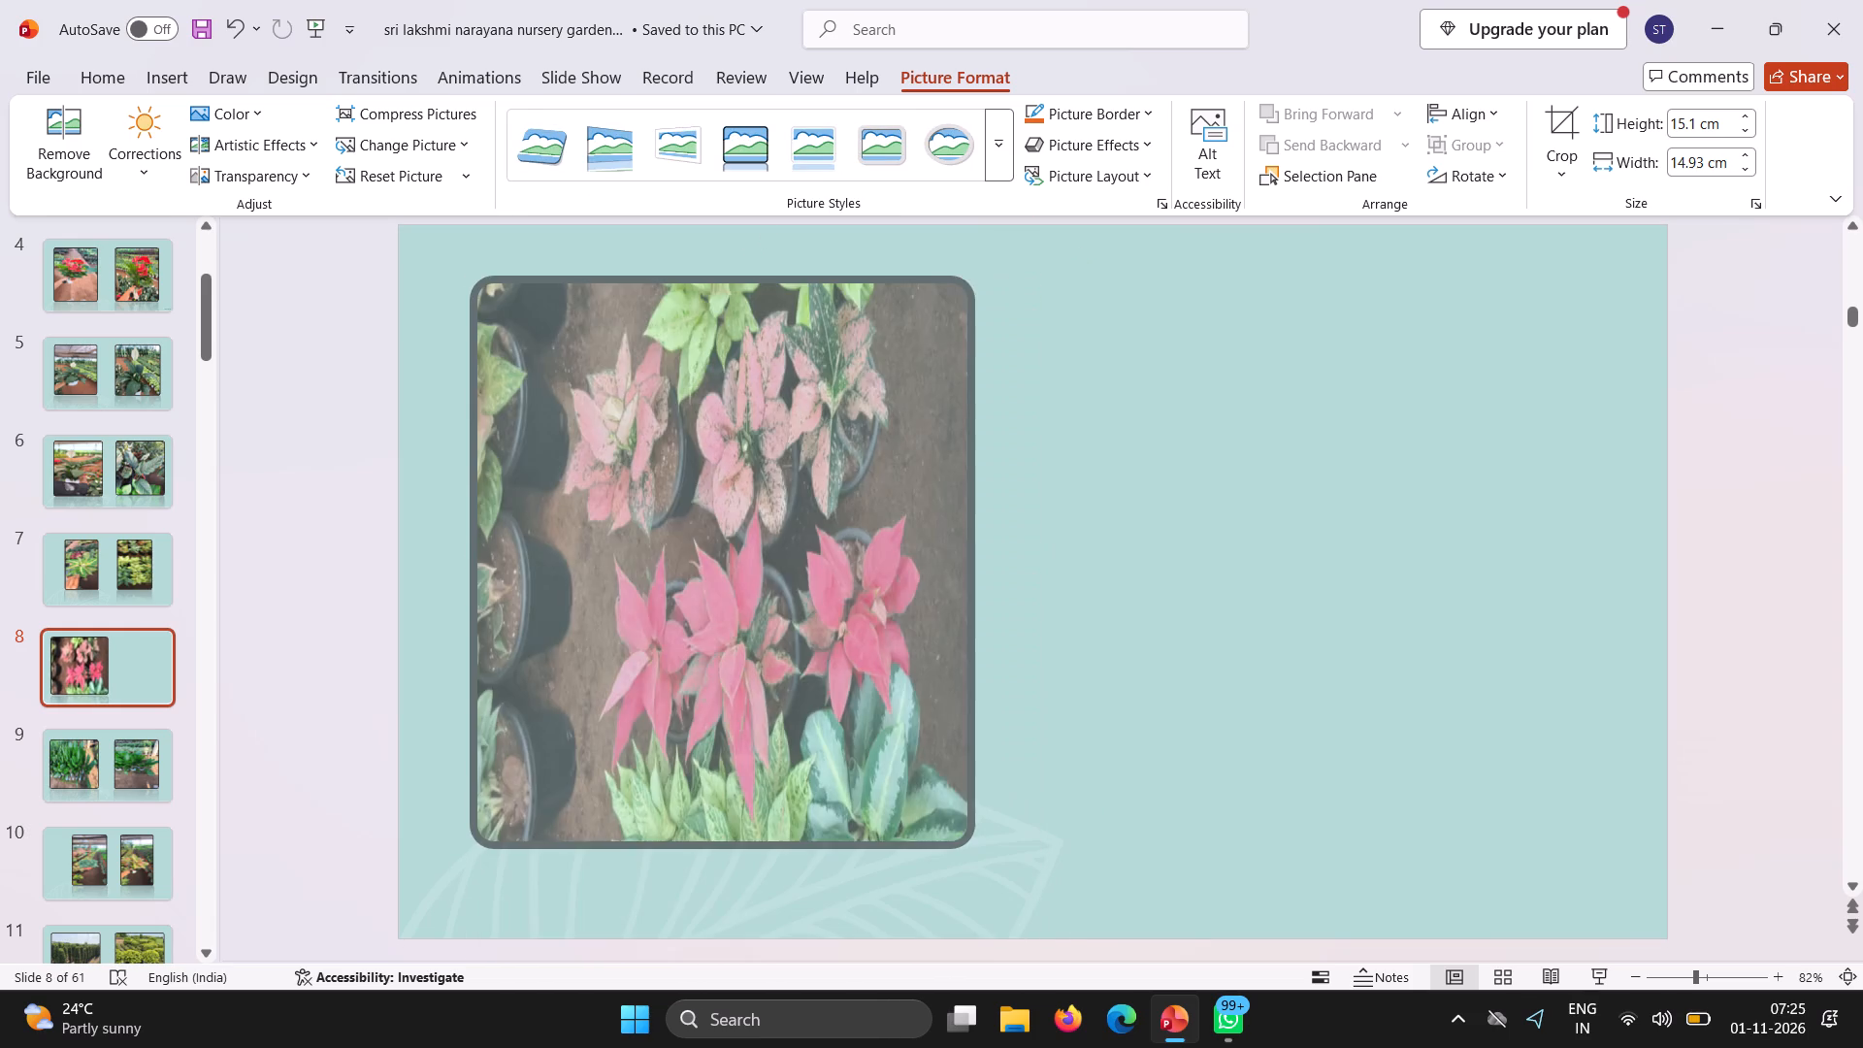
drag(967, 571, 956, 567)
drag(755, 546, 795, 540)
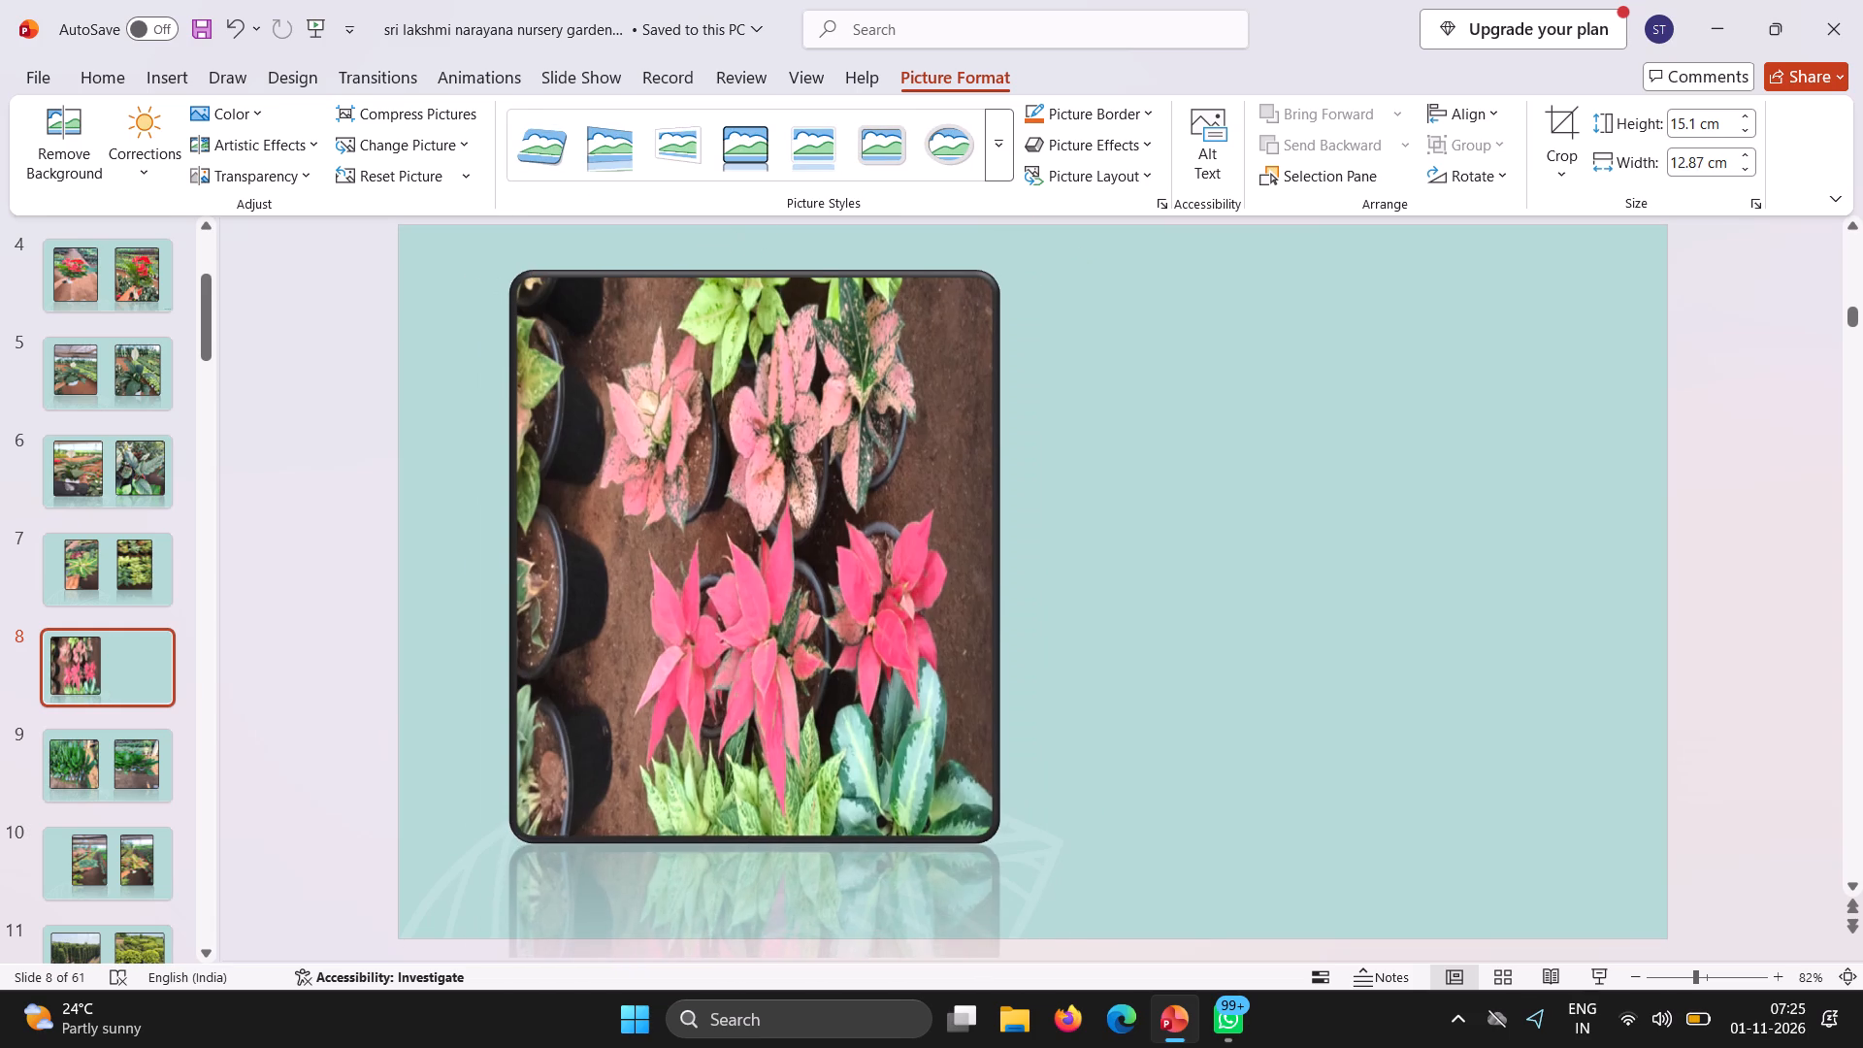
drag(795, 540, 794, 544)
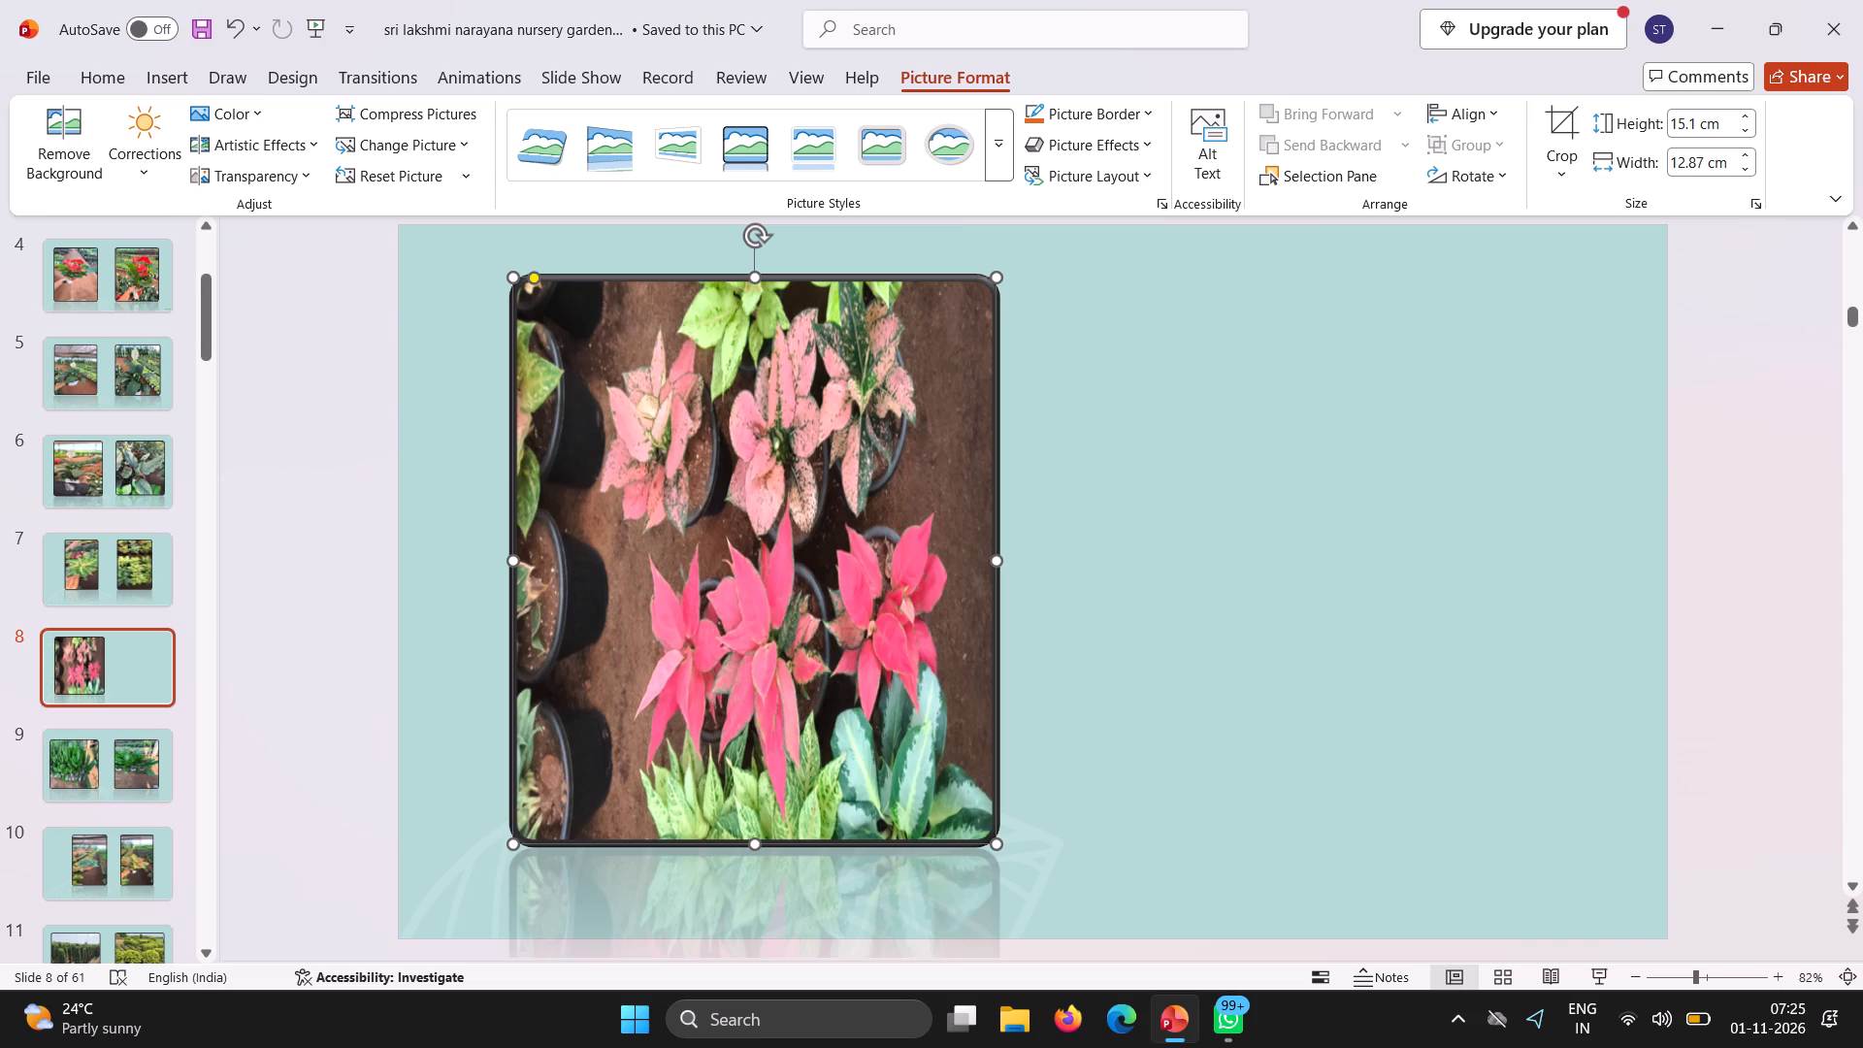
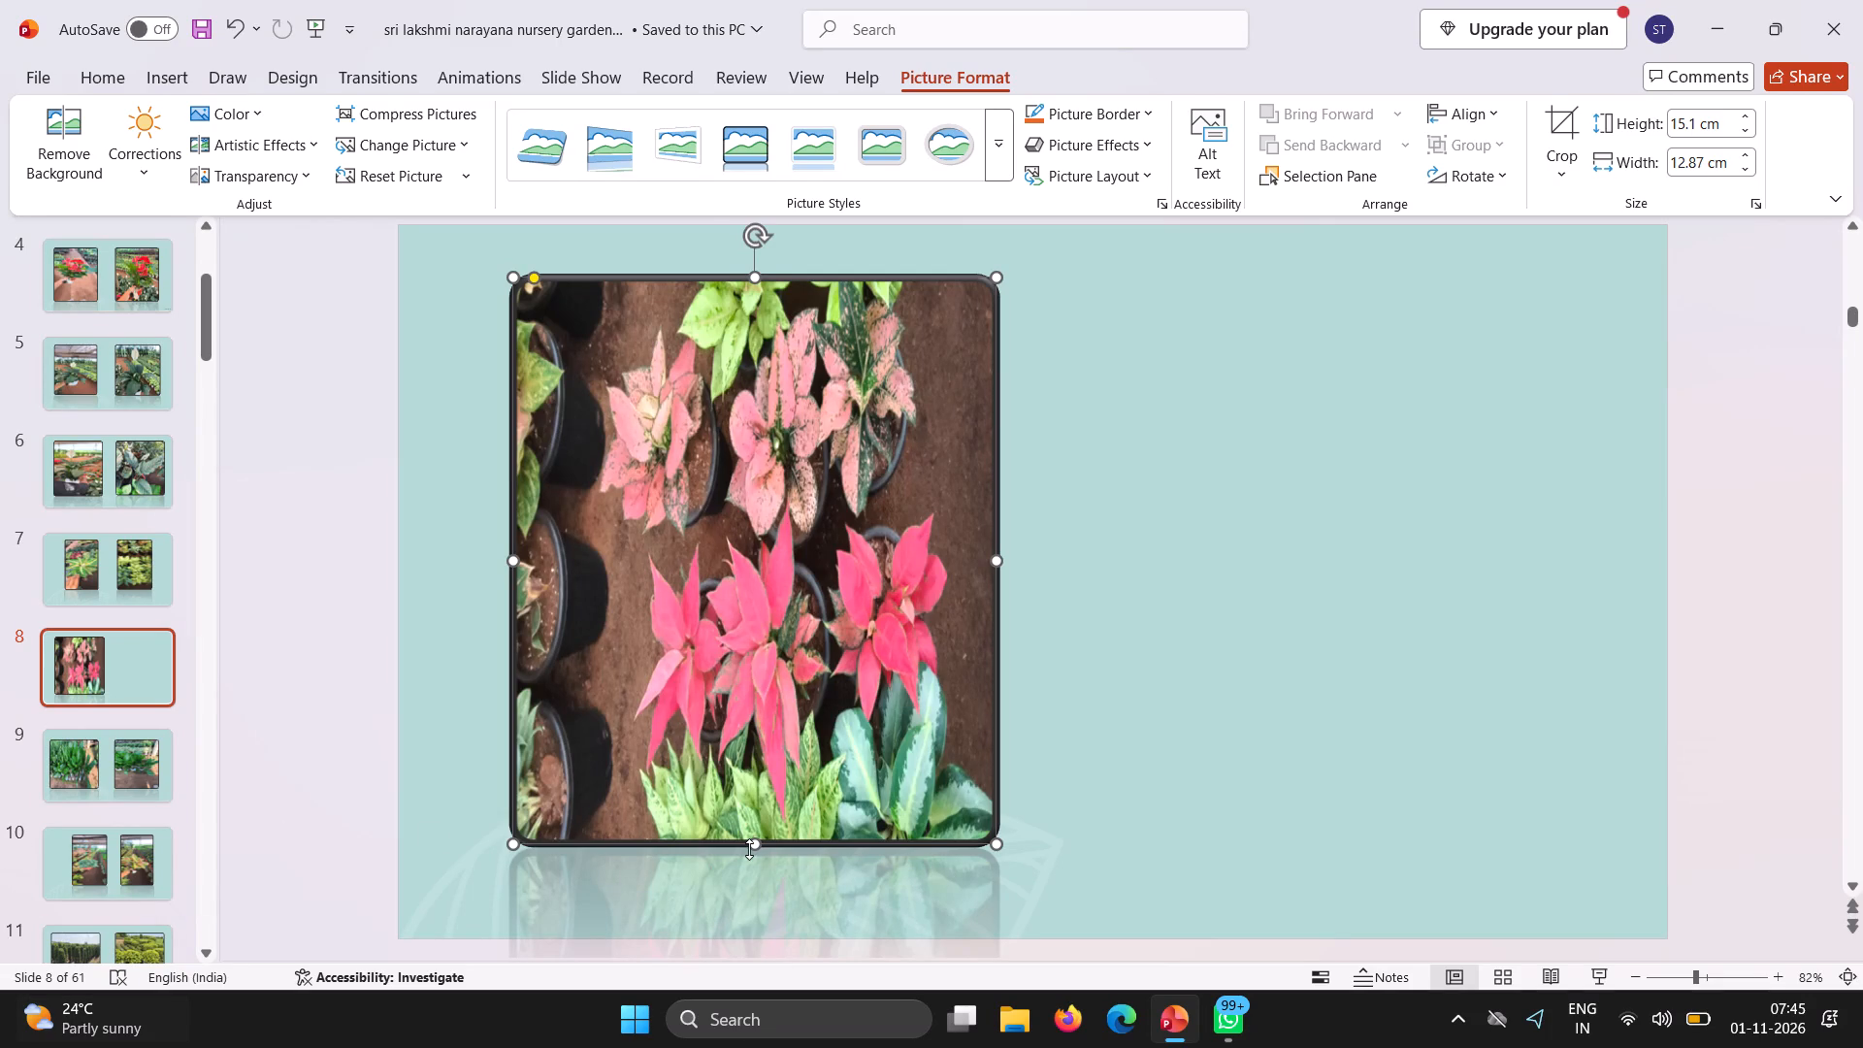
Shorten the framed plant picture on slide 8 from its bottom edge to a height of about 13.47 cm.
drag(753, 843, 770, 784)
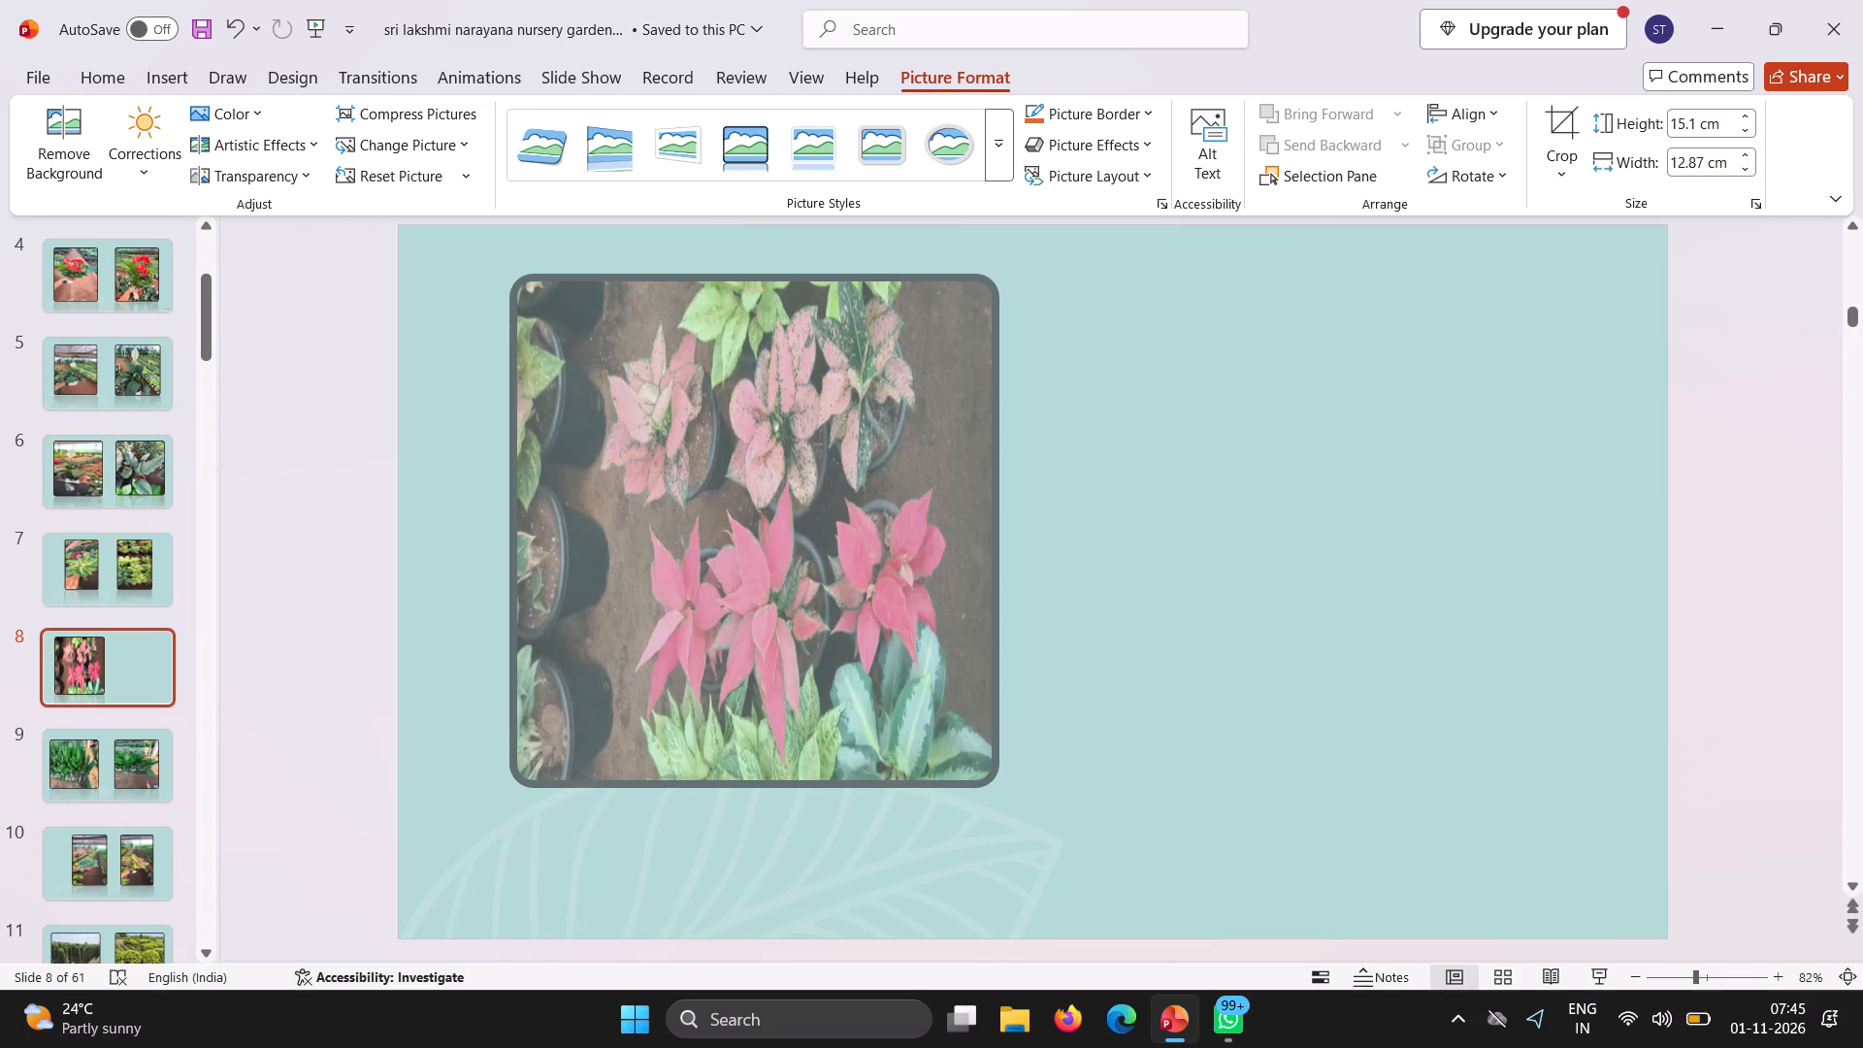
drag(770, 784, 770, 780)
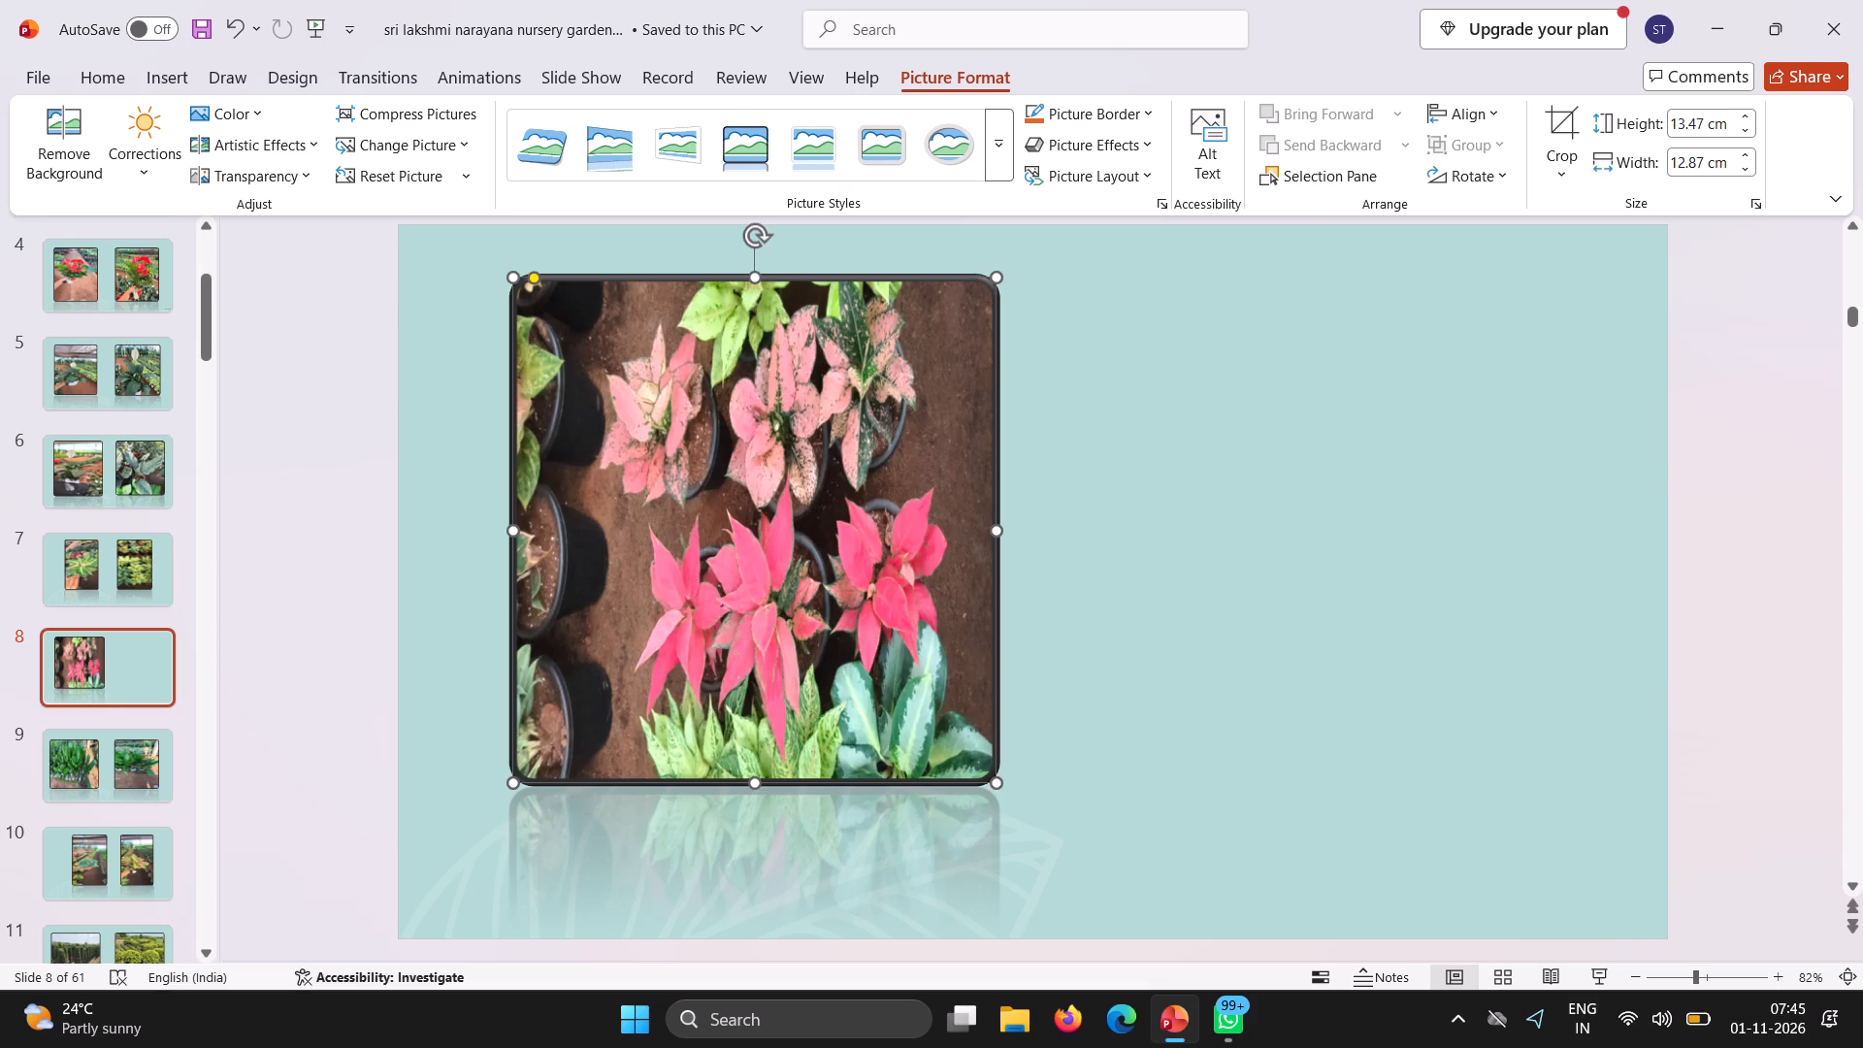
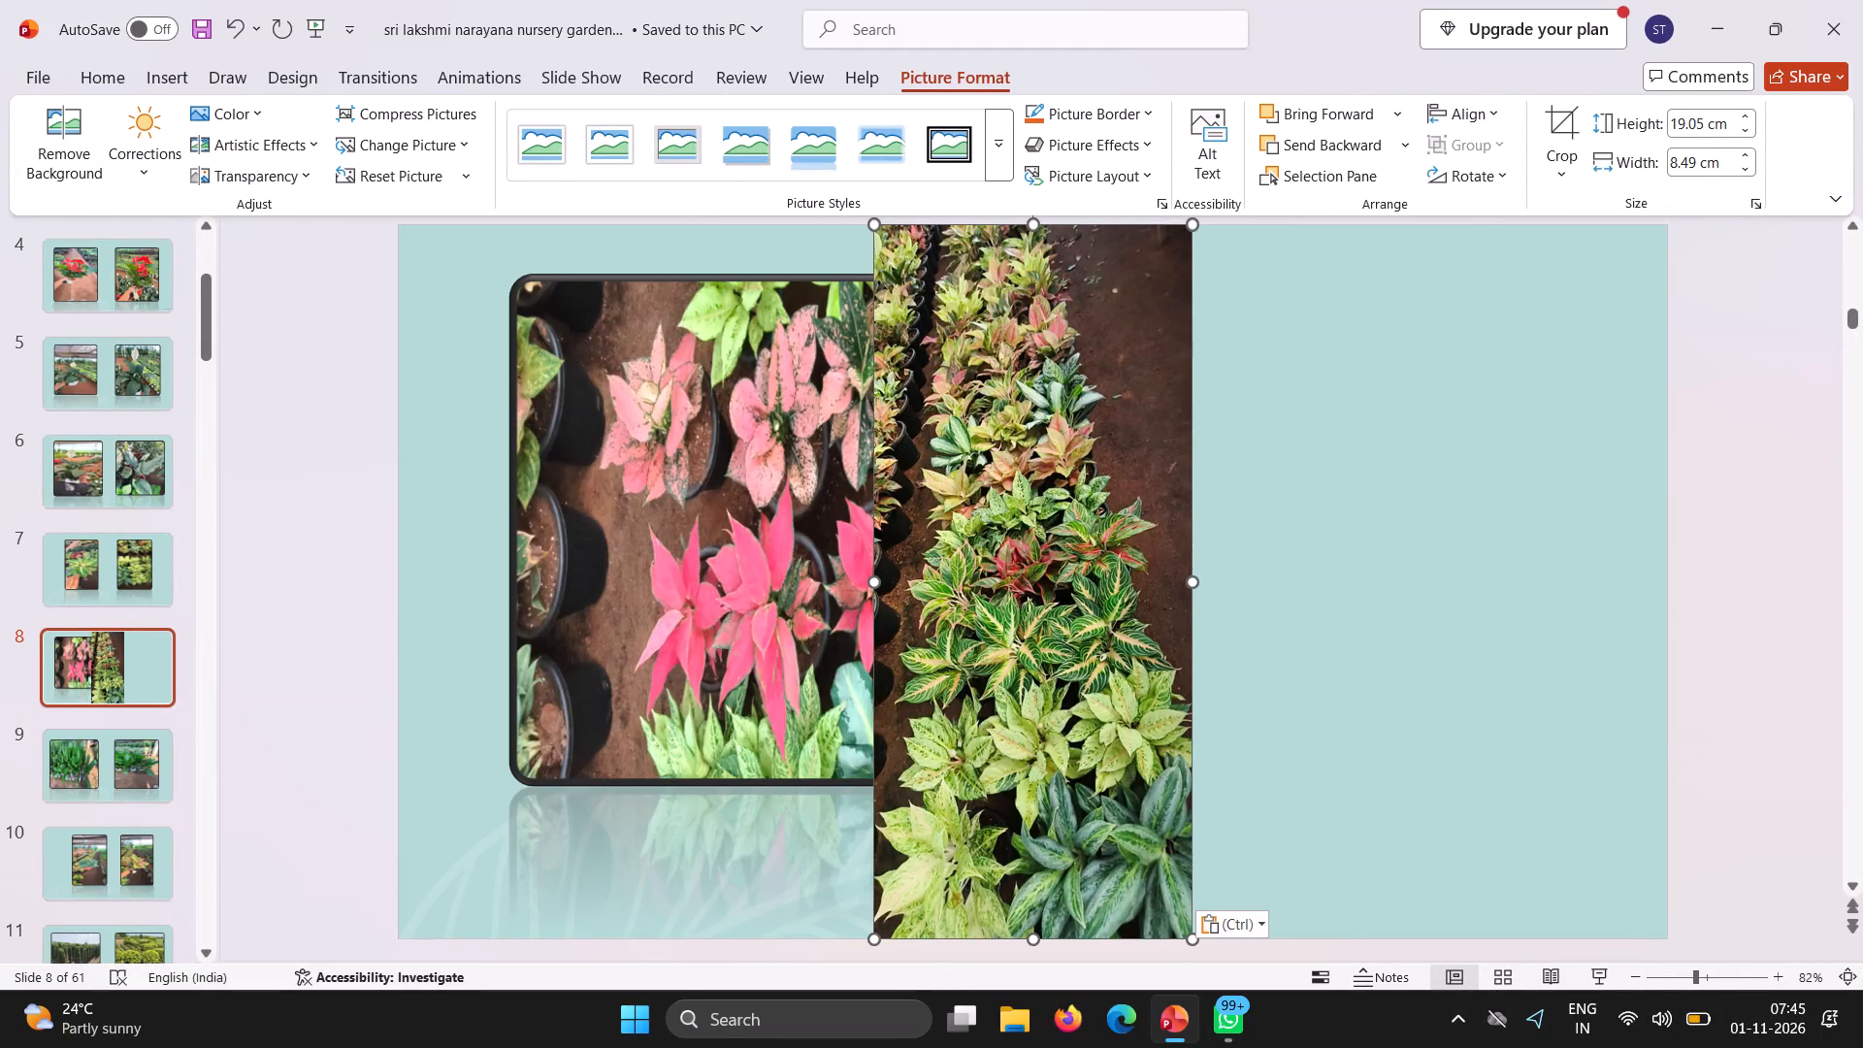
Move the newly pasted plant-row picture into the right half of slide 8 and shorten it to about 13.69 cm high.
drag(1069, 569, 1343, 584)
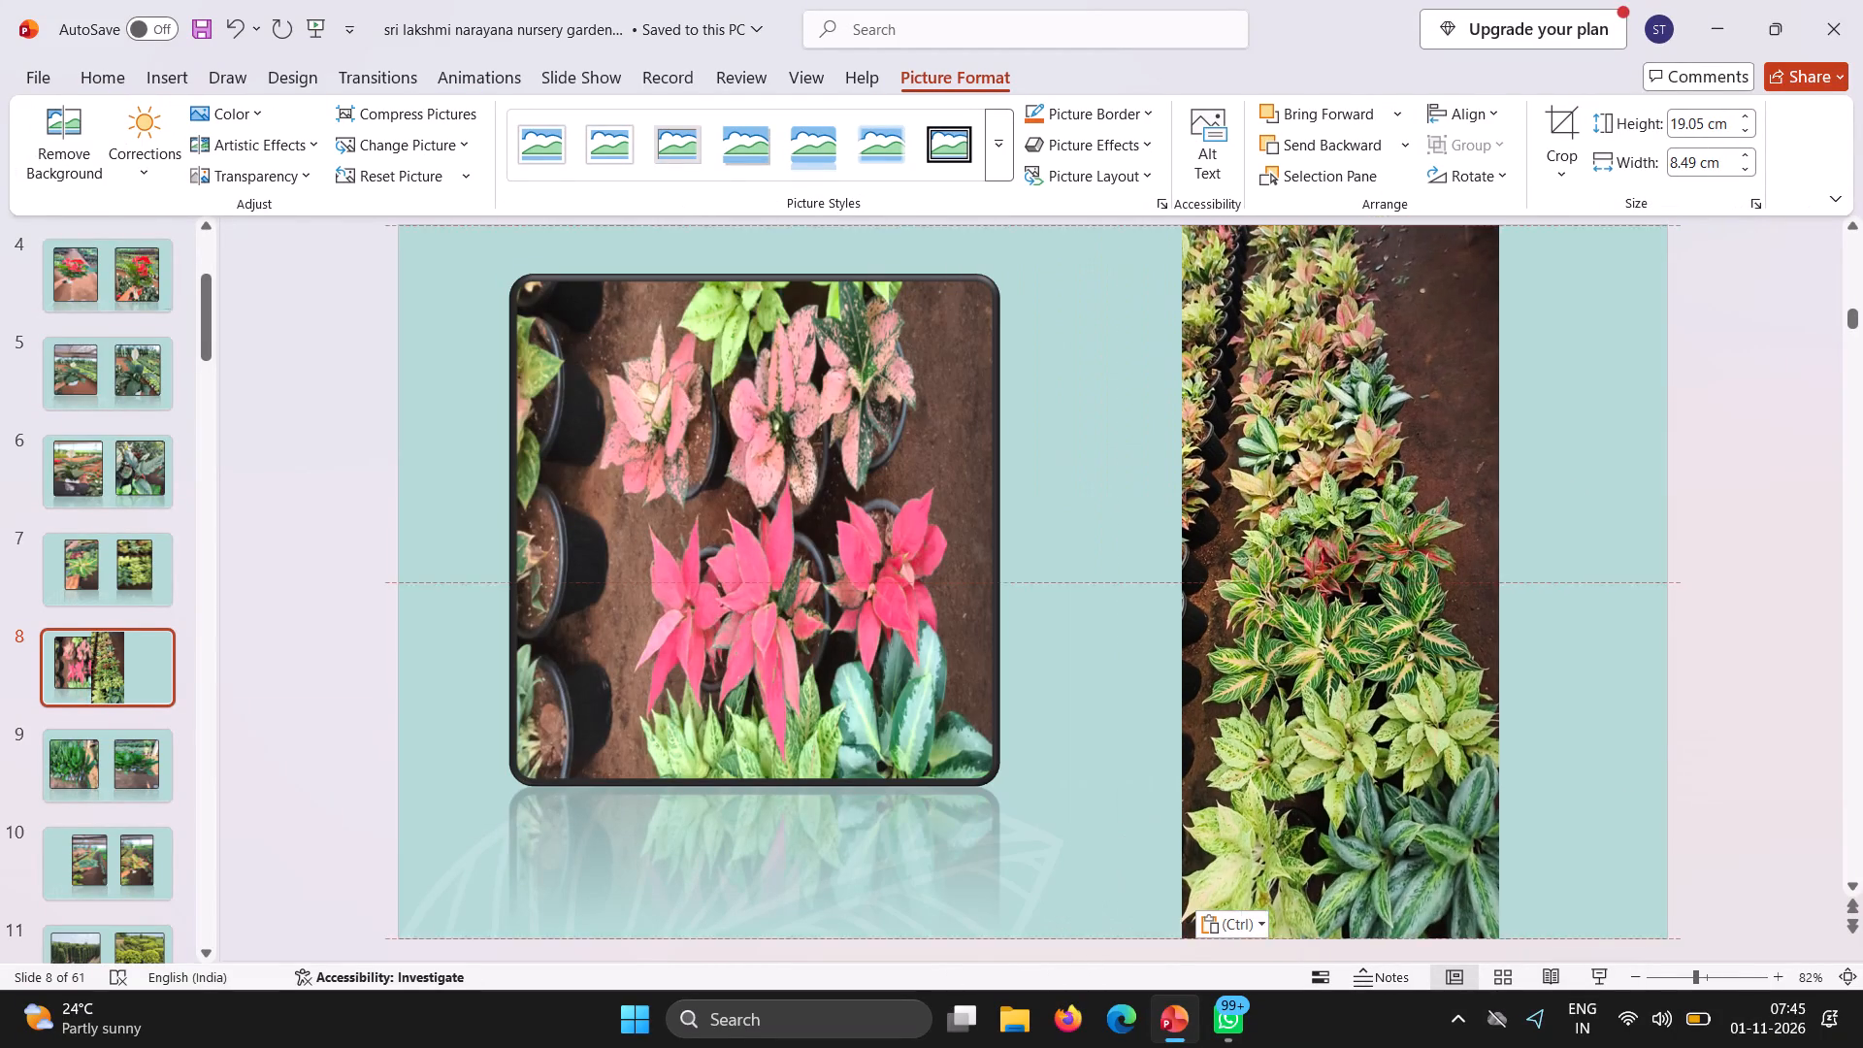
drag(1343, 584, 1304, 592)
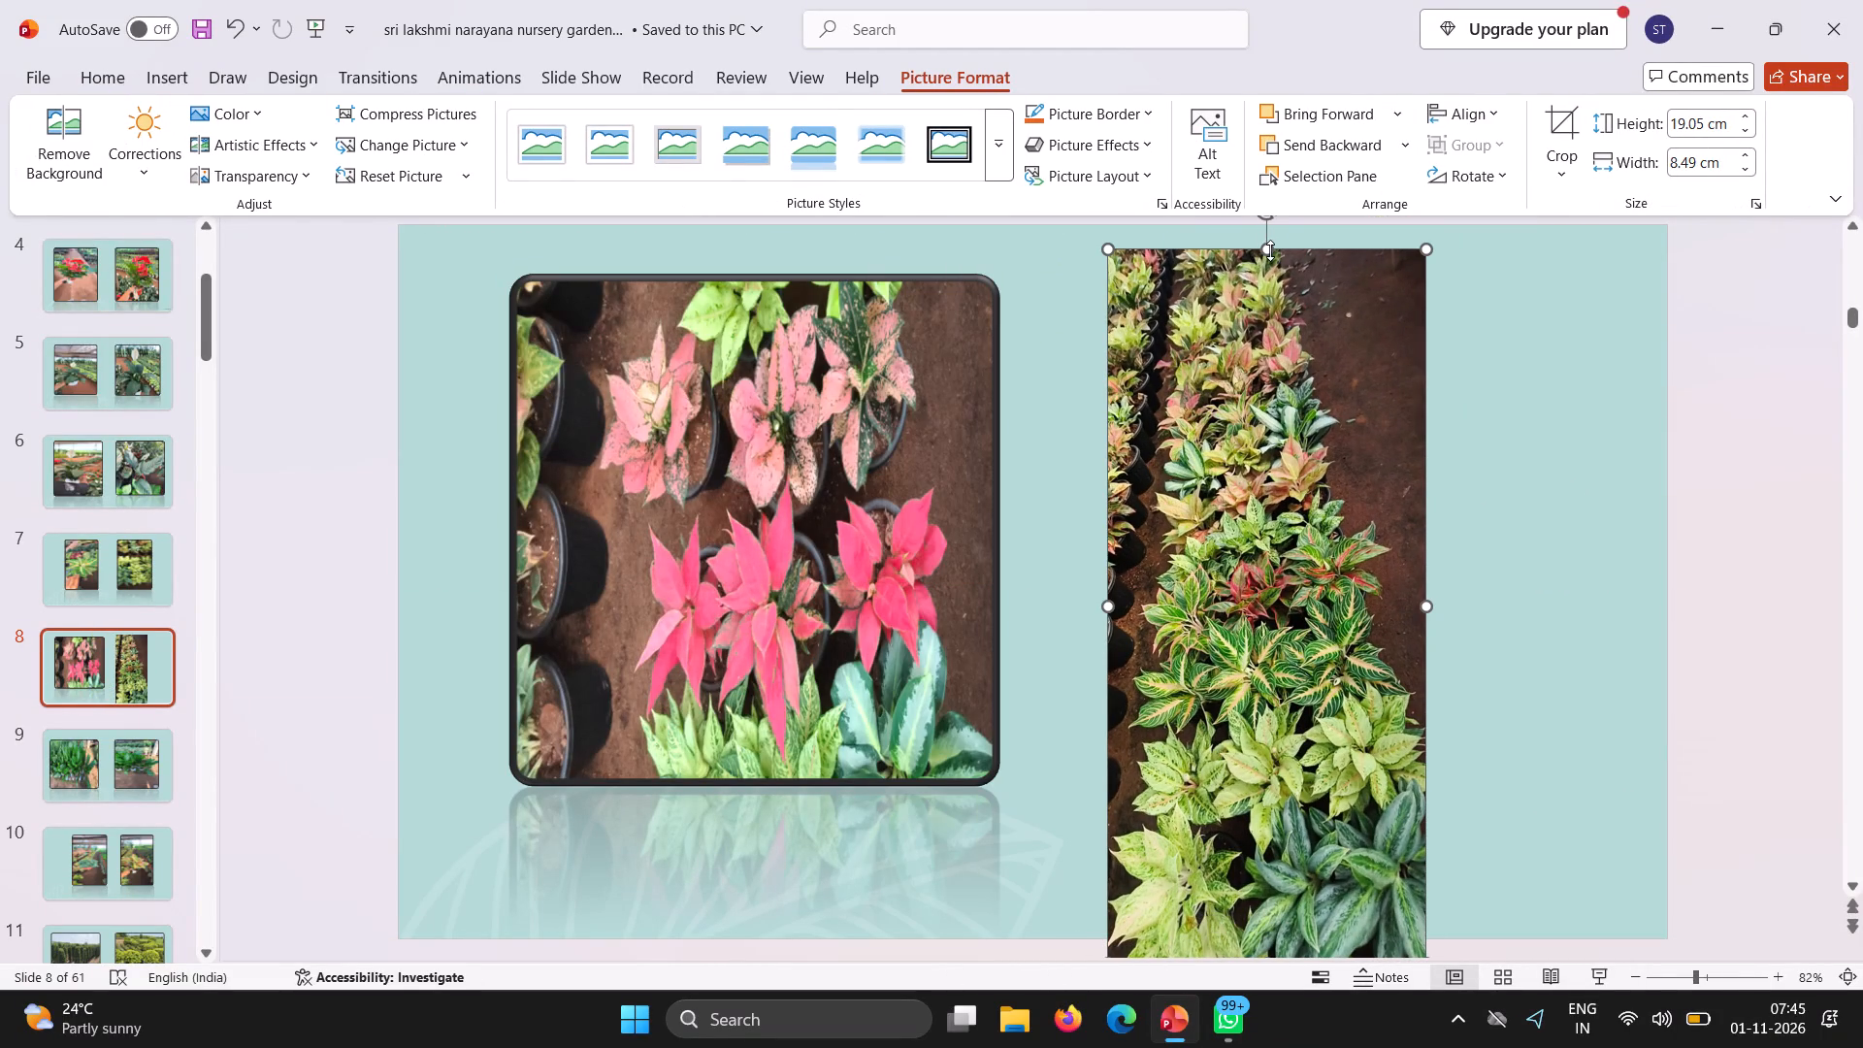
drag(1265, 251, 1270, 343)
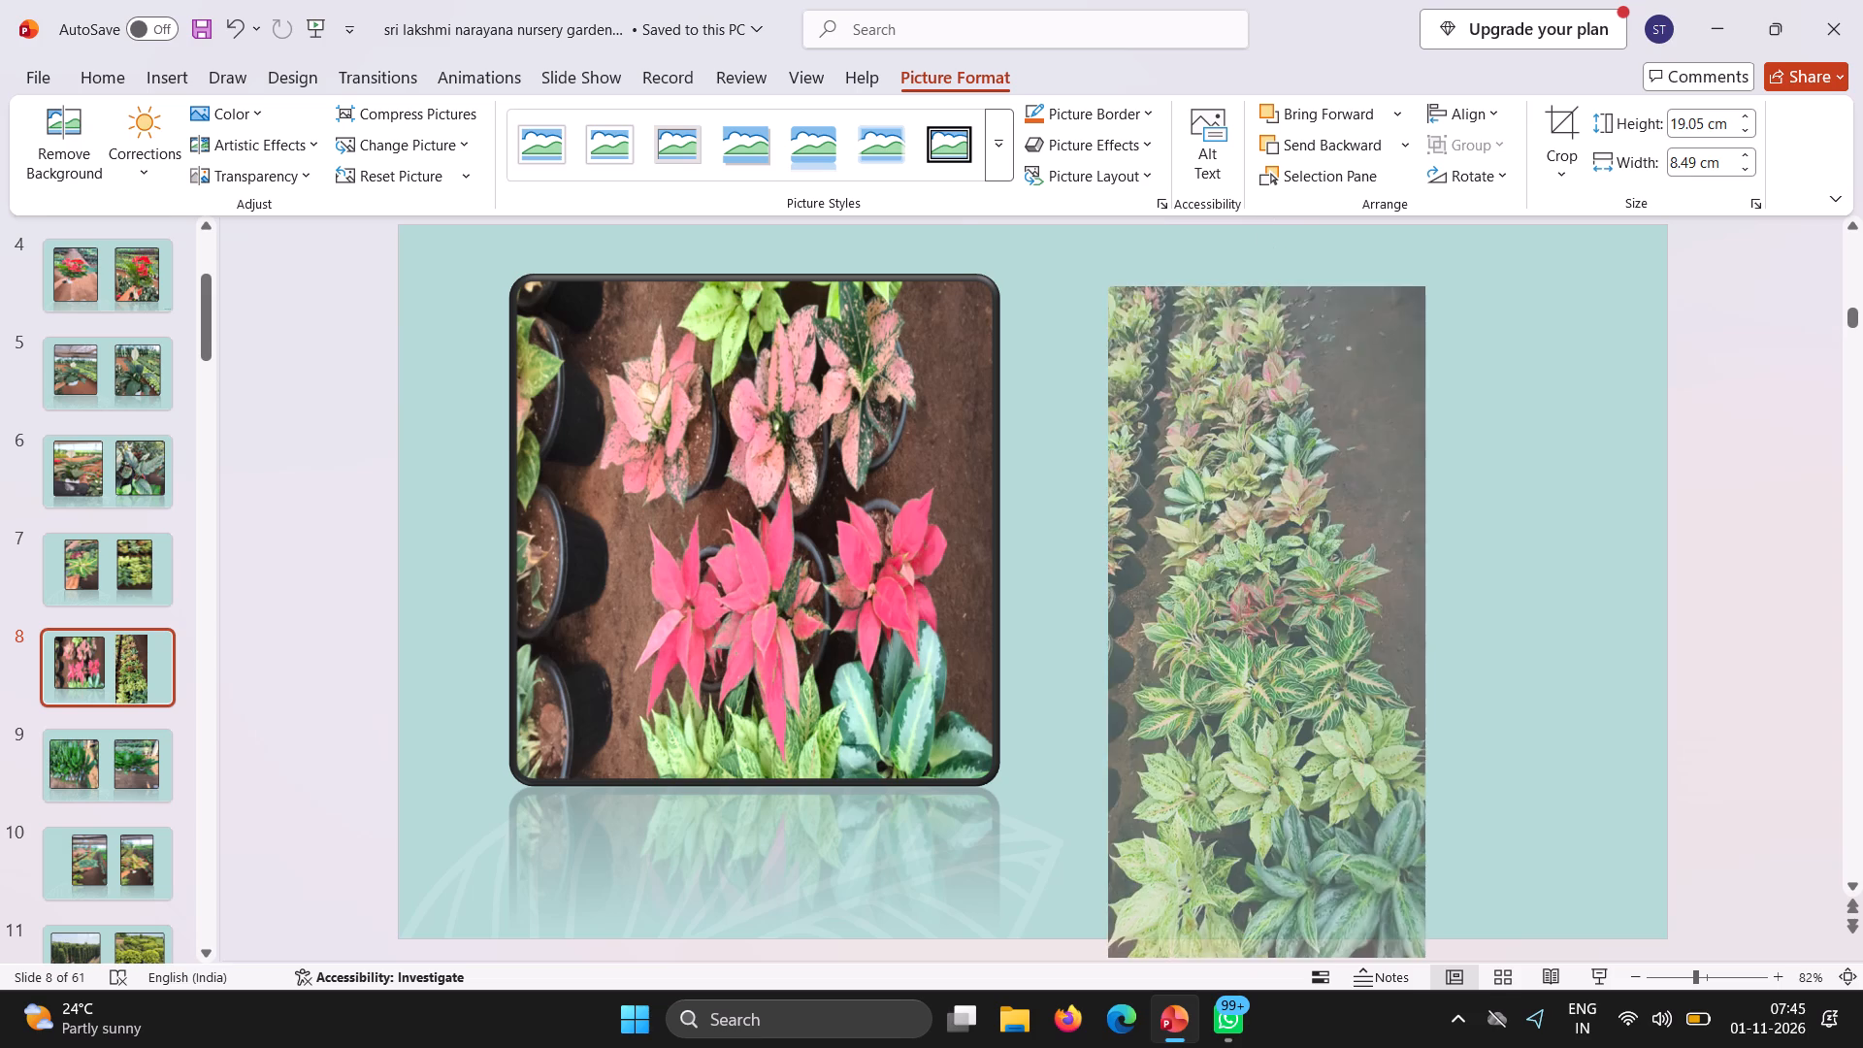
drag(1270, 343, 1273, 390)
drag(1250, 635, 1360, 504)
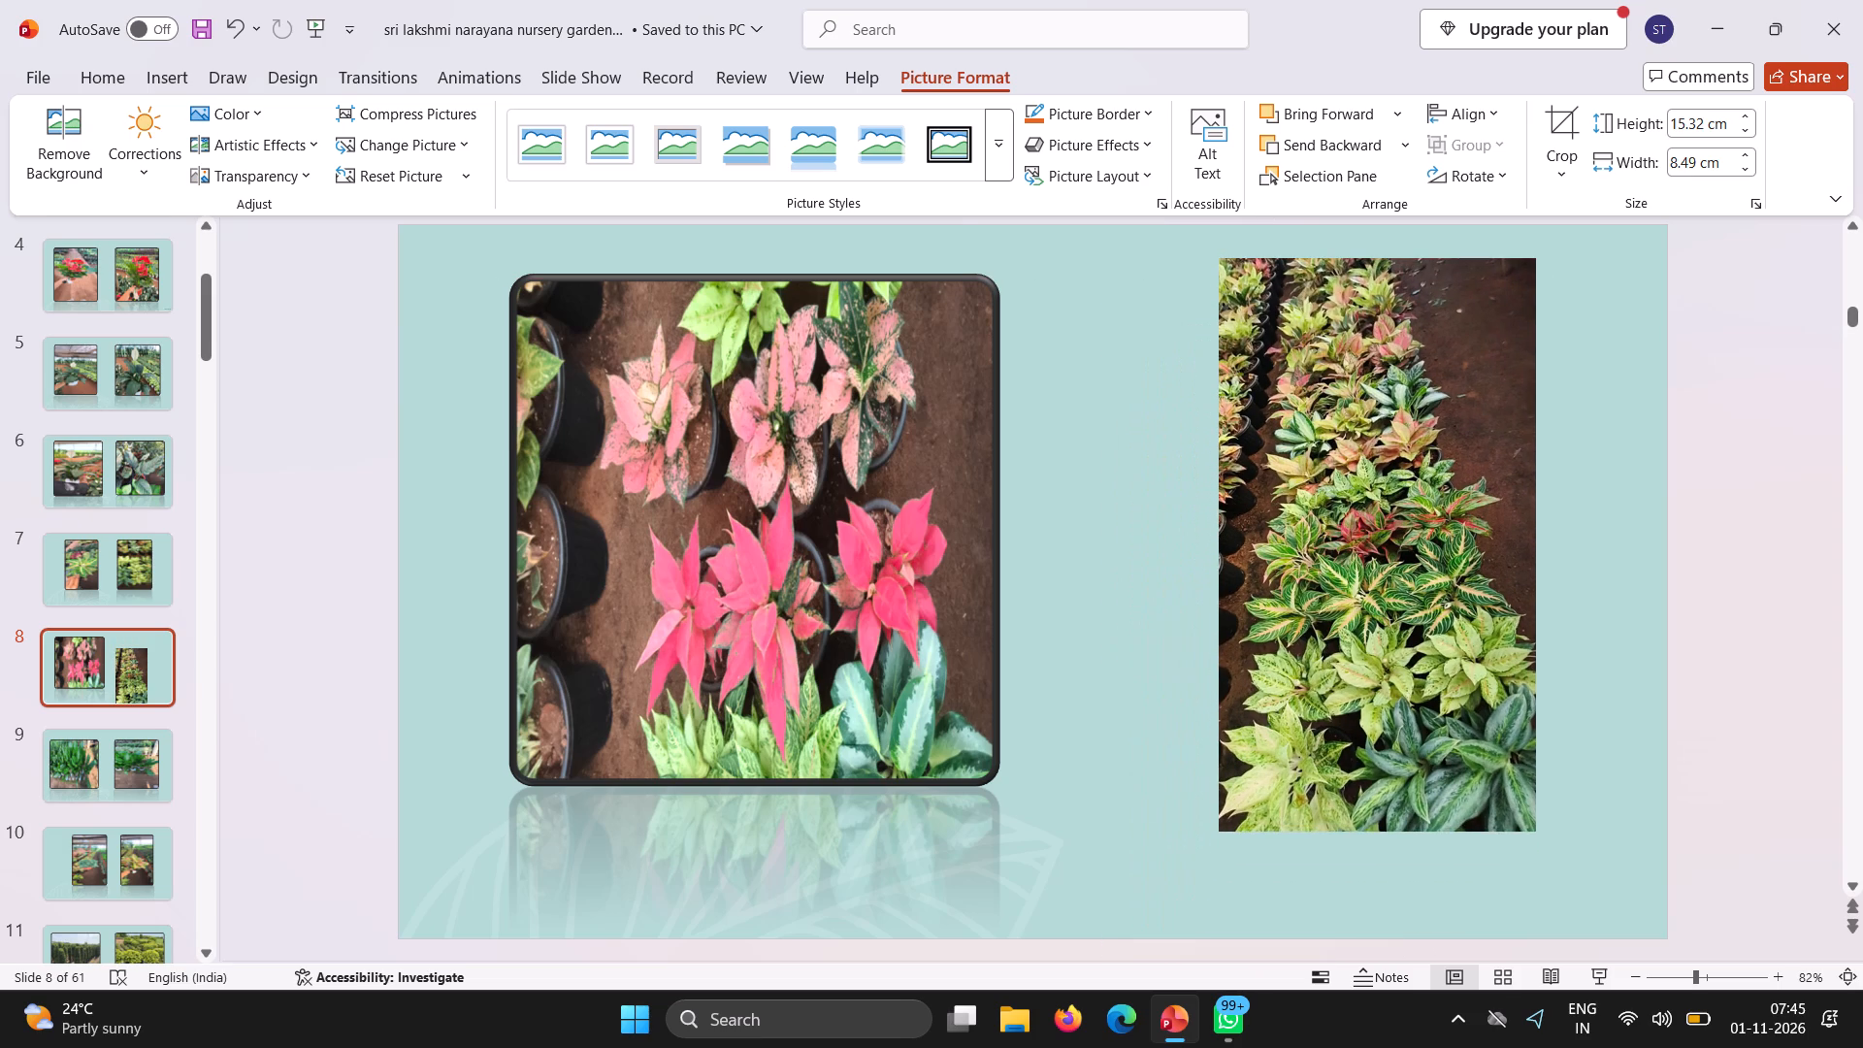
drag(1360, 504, 1334, 515)
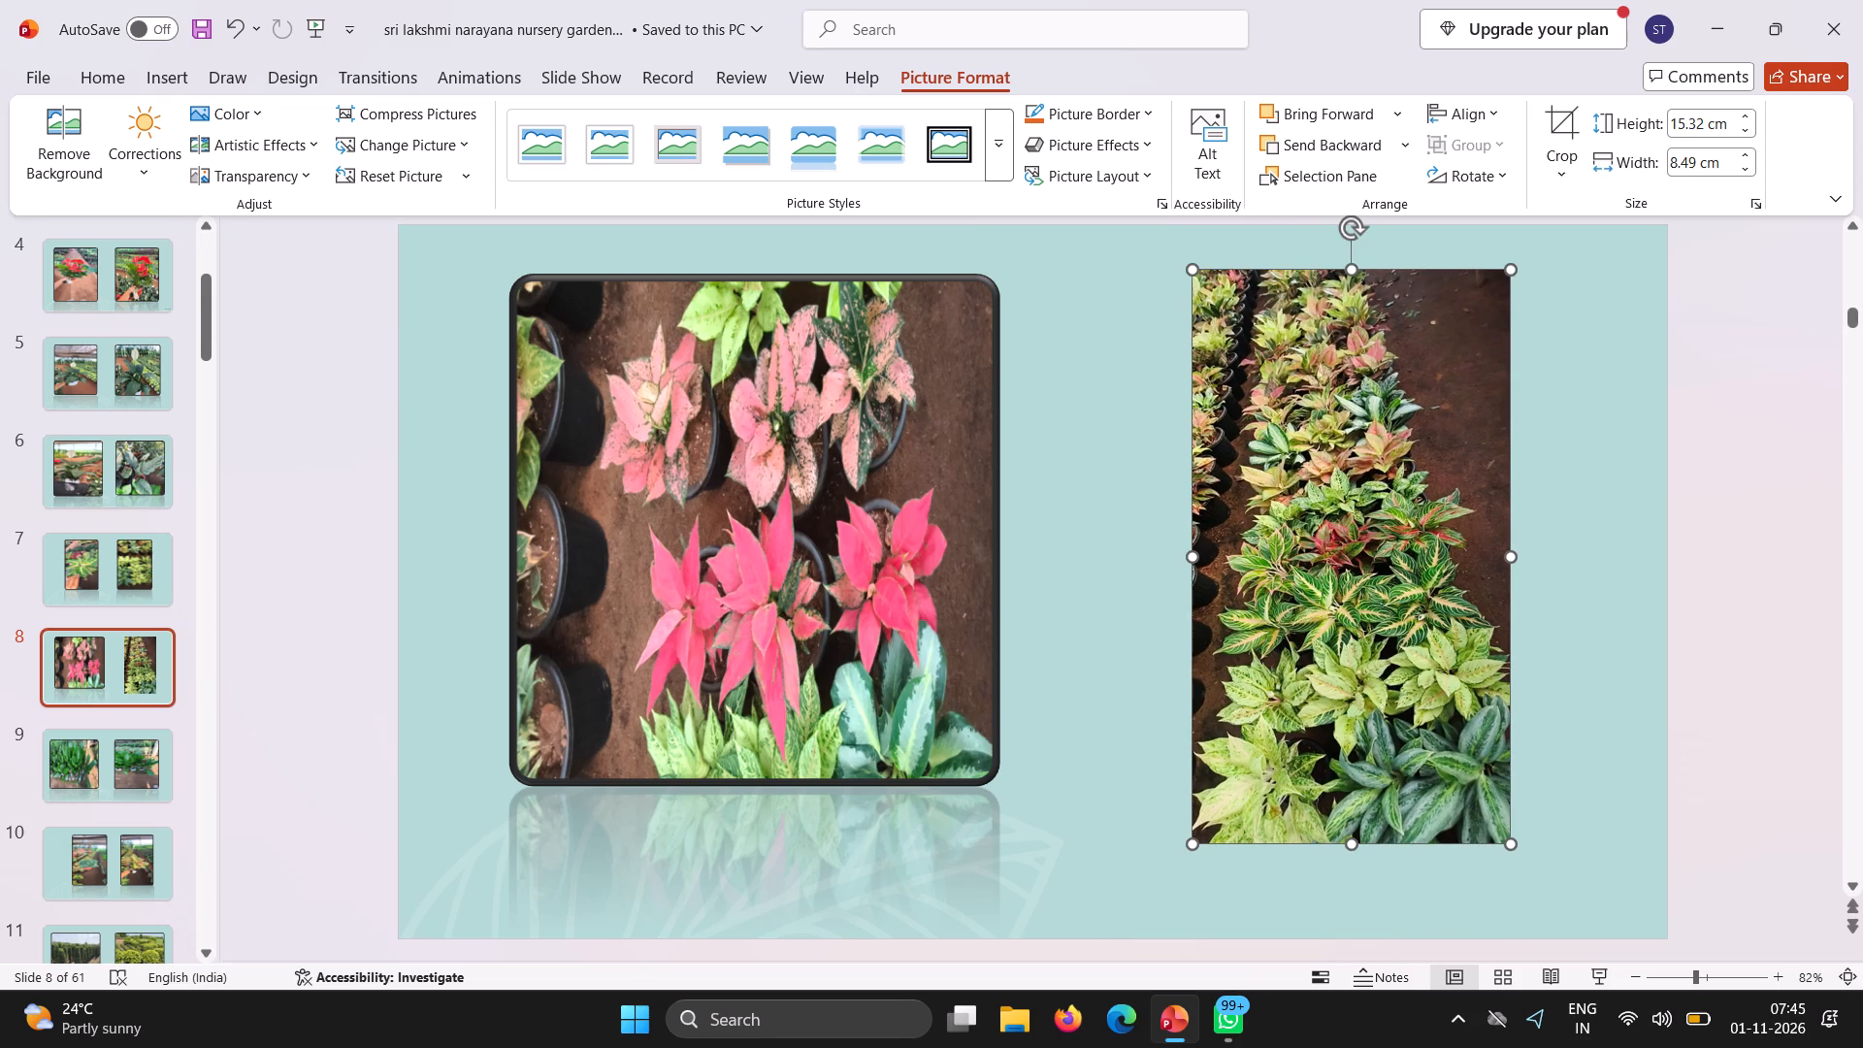
drag(1356, 844, 1356, 759)
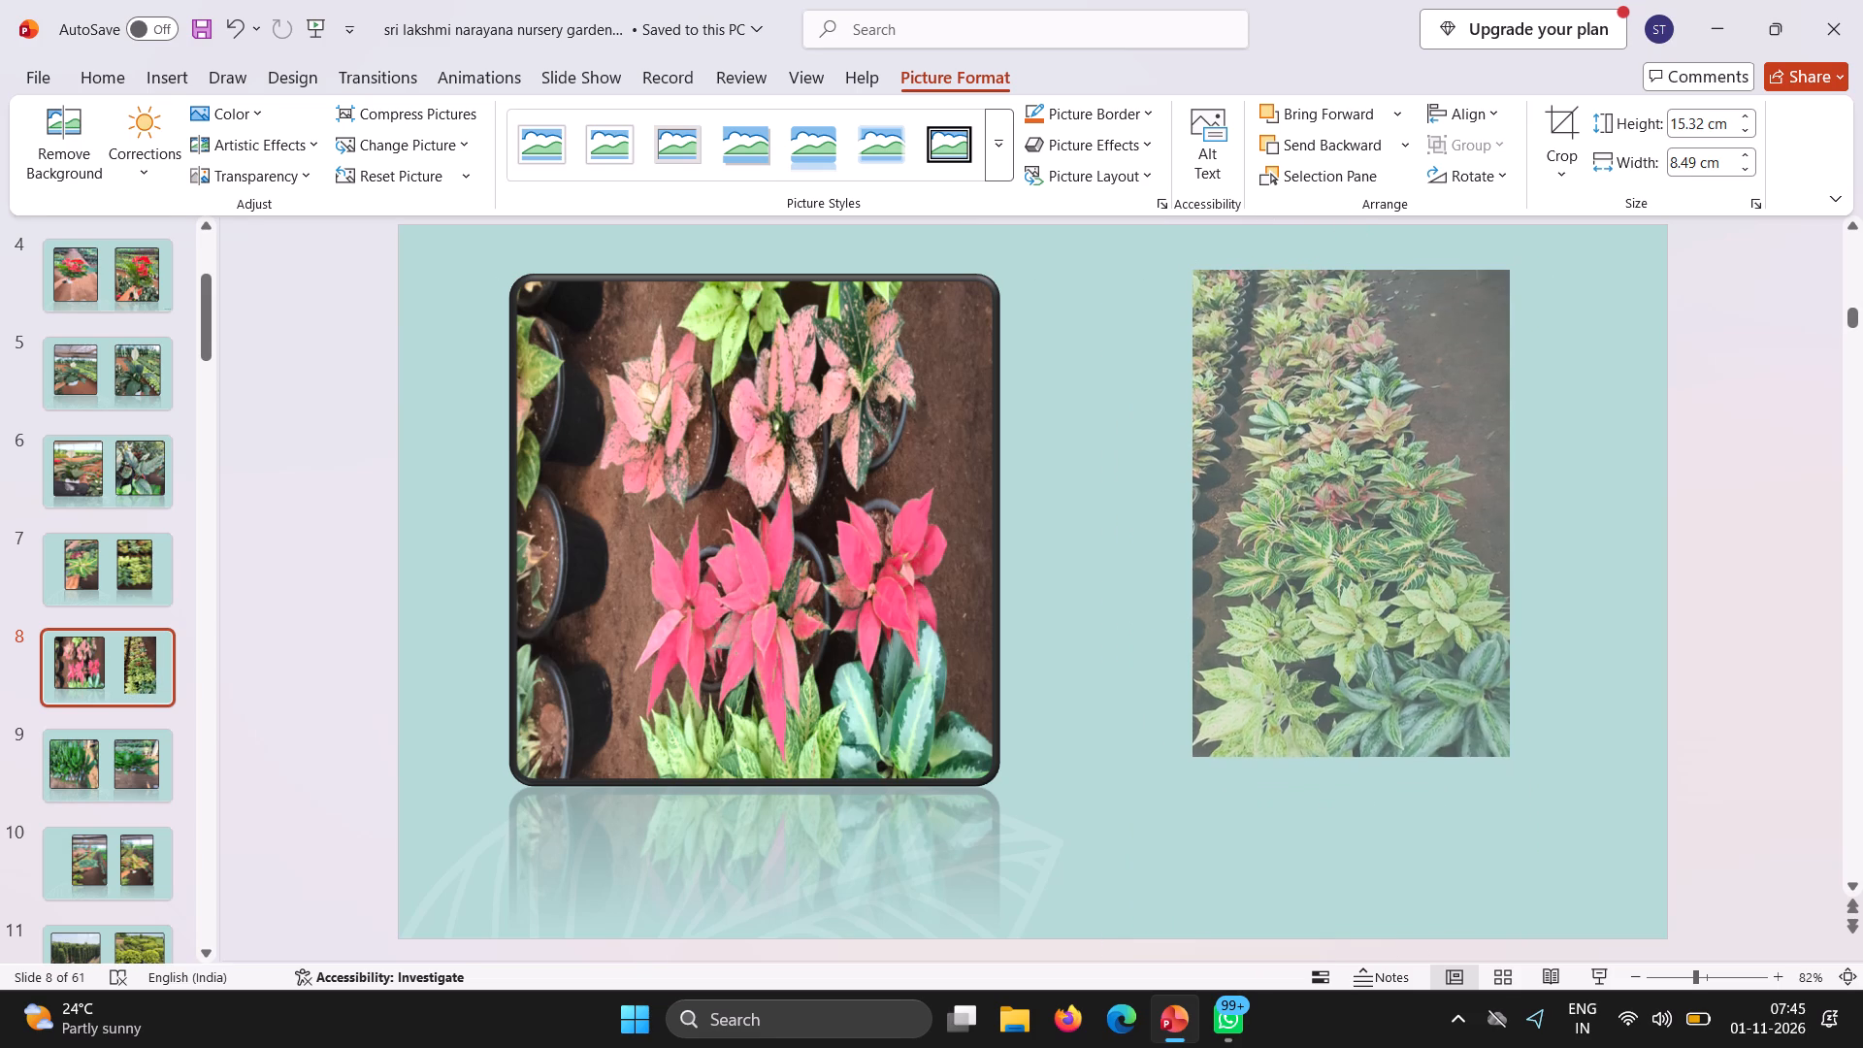
drag(1356, 759, 1367, 786)
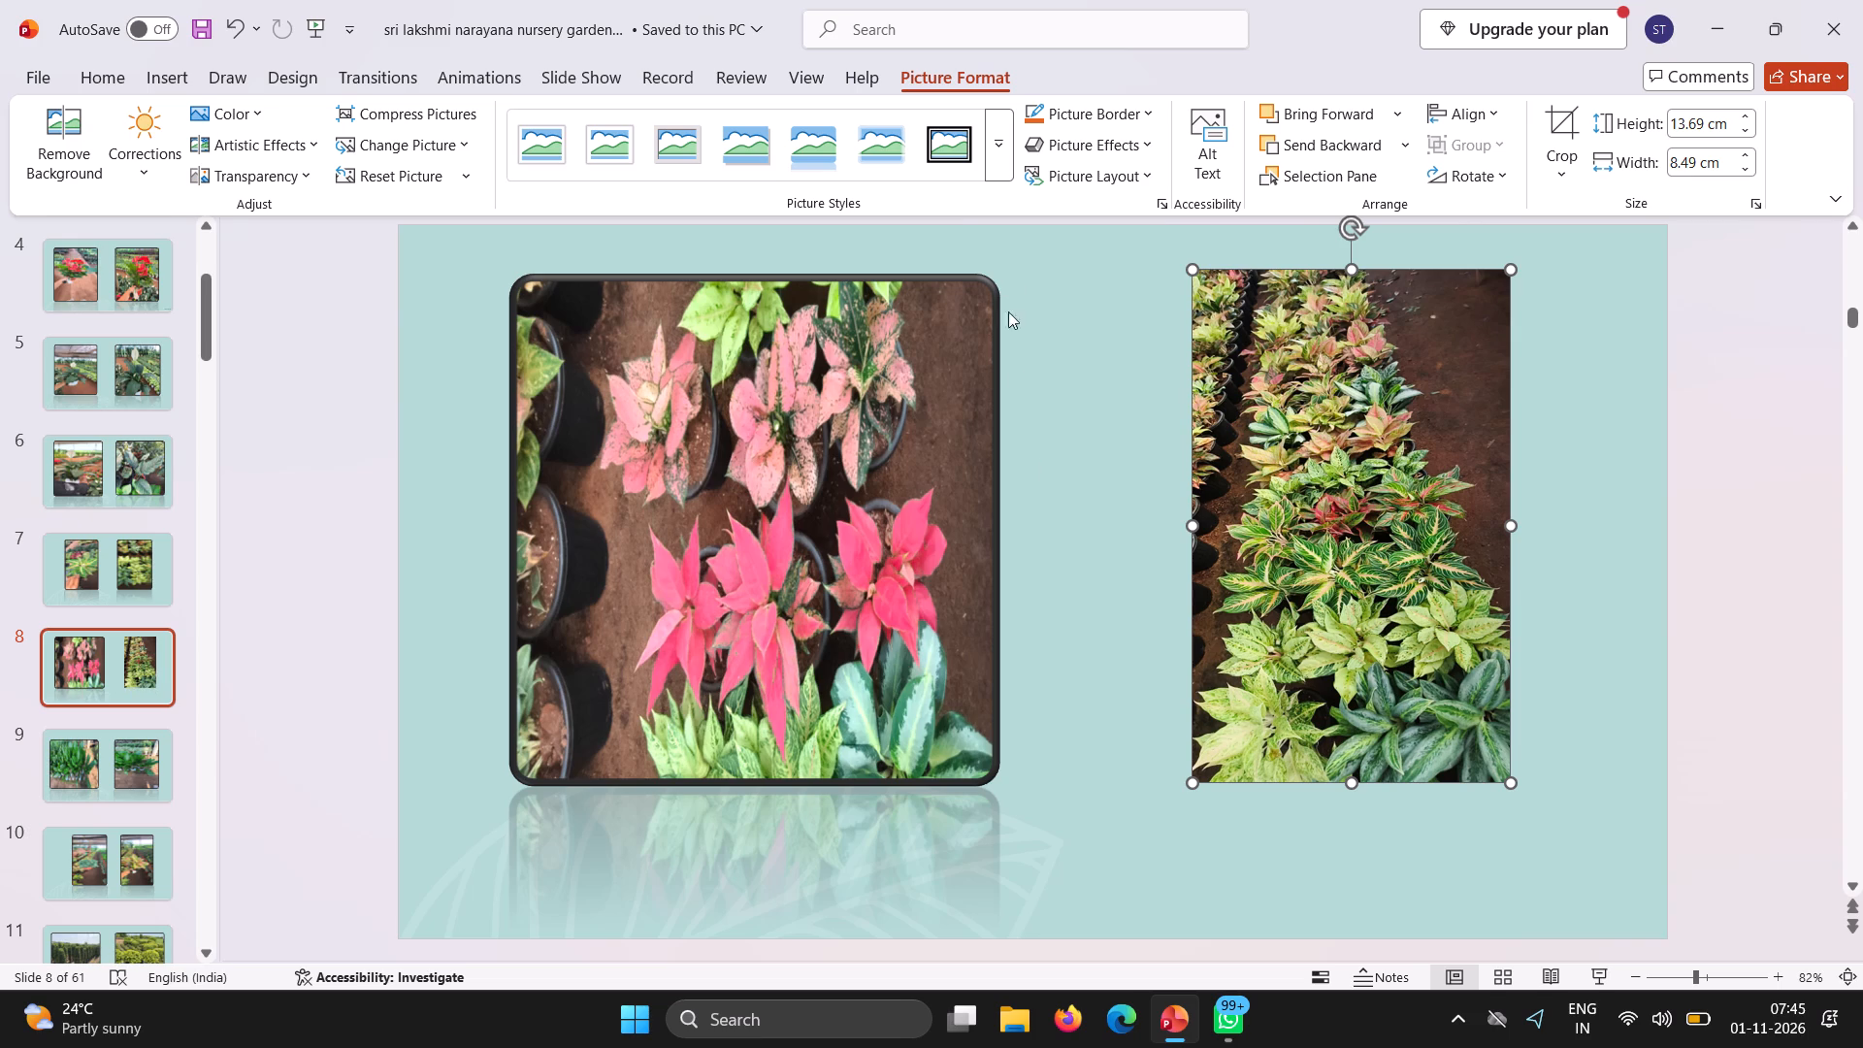
Open the full set of picture styles for the plant-row picture.
click(991, 147)
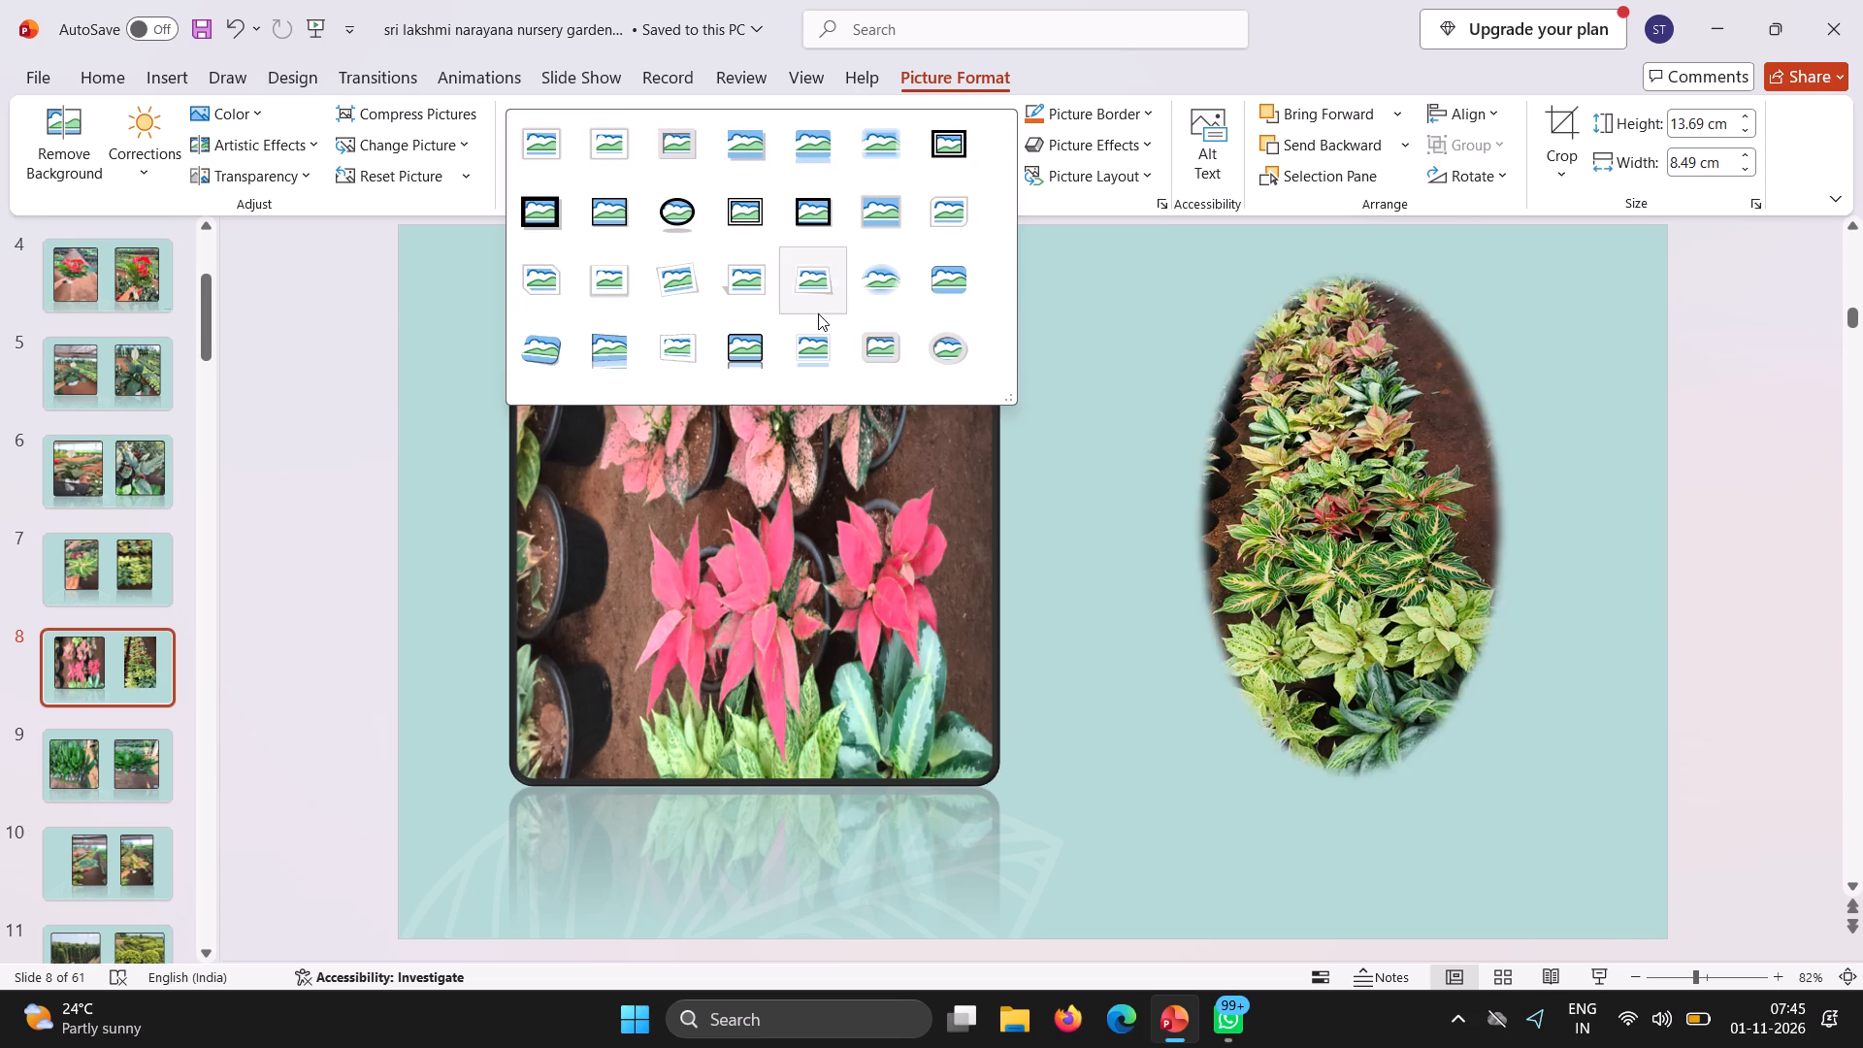
Apply the rounded black bevelled frame style with reflection to the oval soft-edged plant picture on slide 8.
click(745, 352)
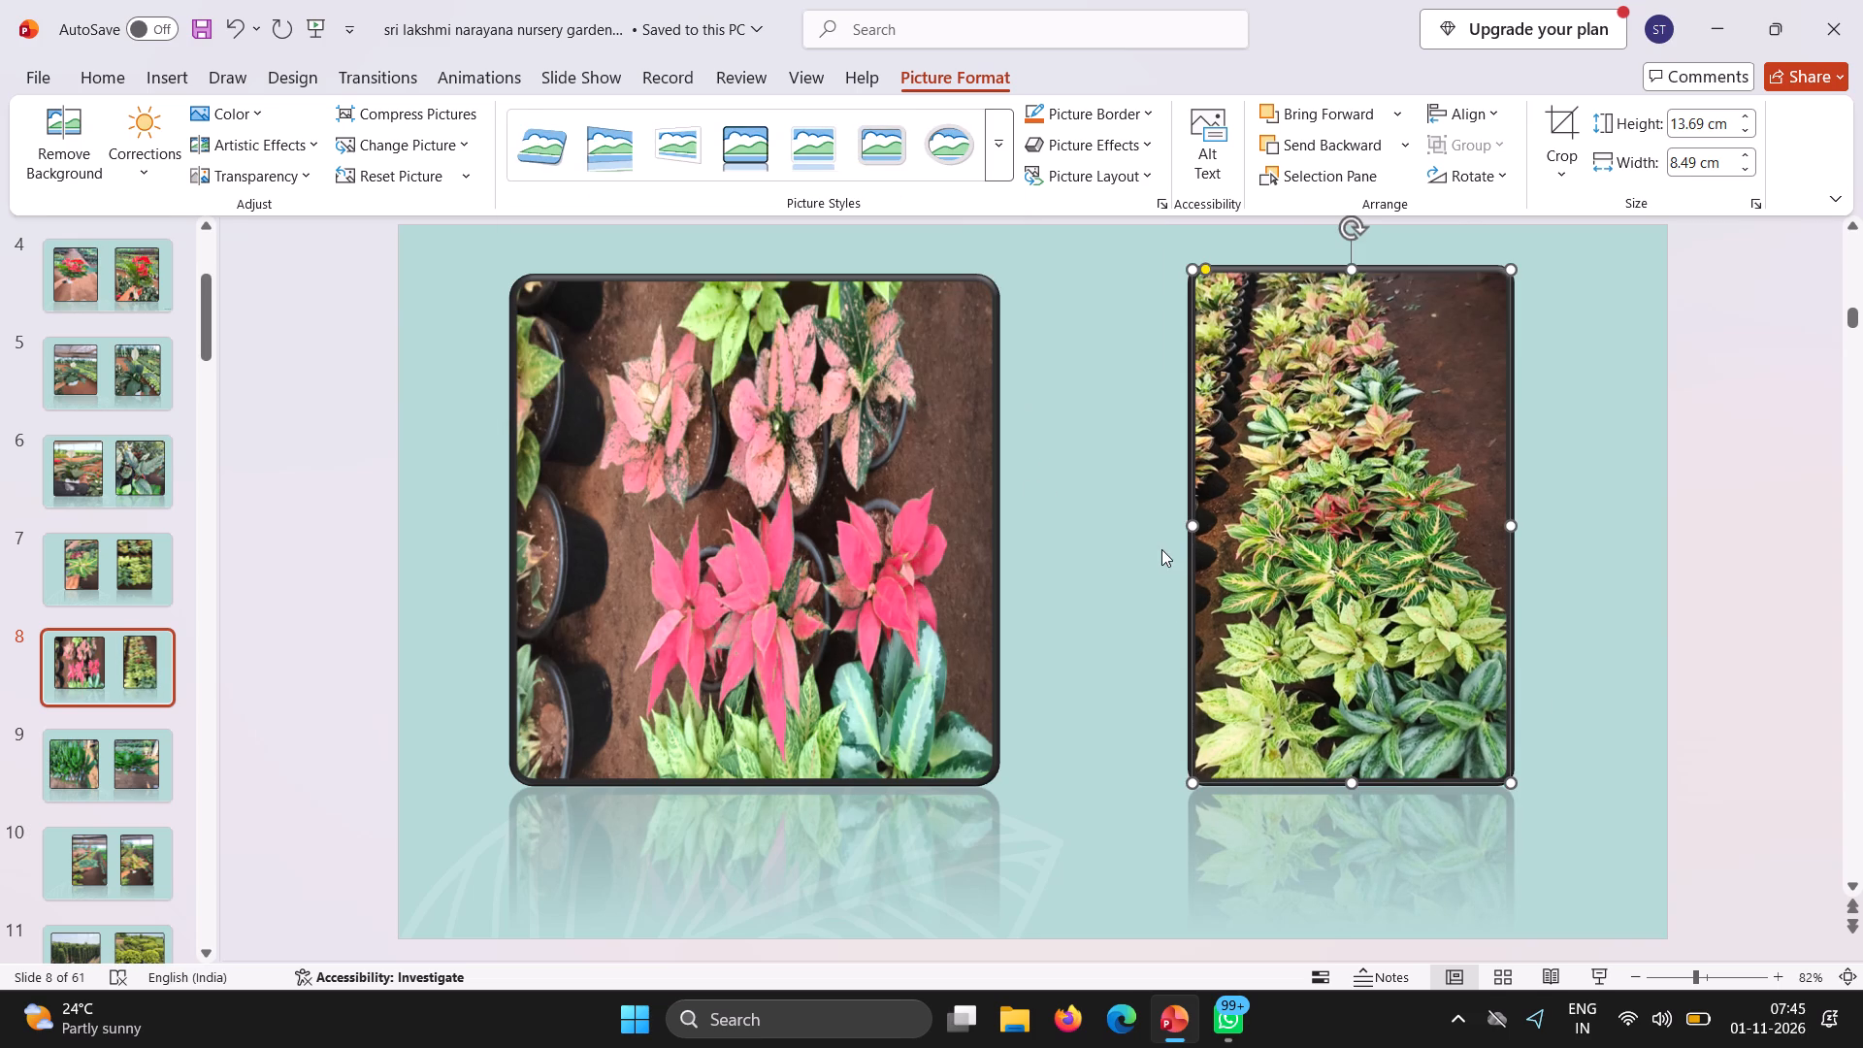
Narrow the pink-leaved plant picture to about 10.67 cm wide and move it slightly down and towards the slide's centre.
click(907, 556)
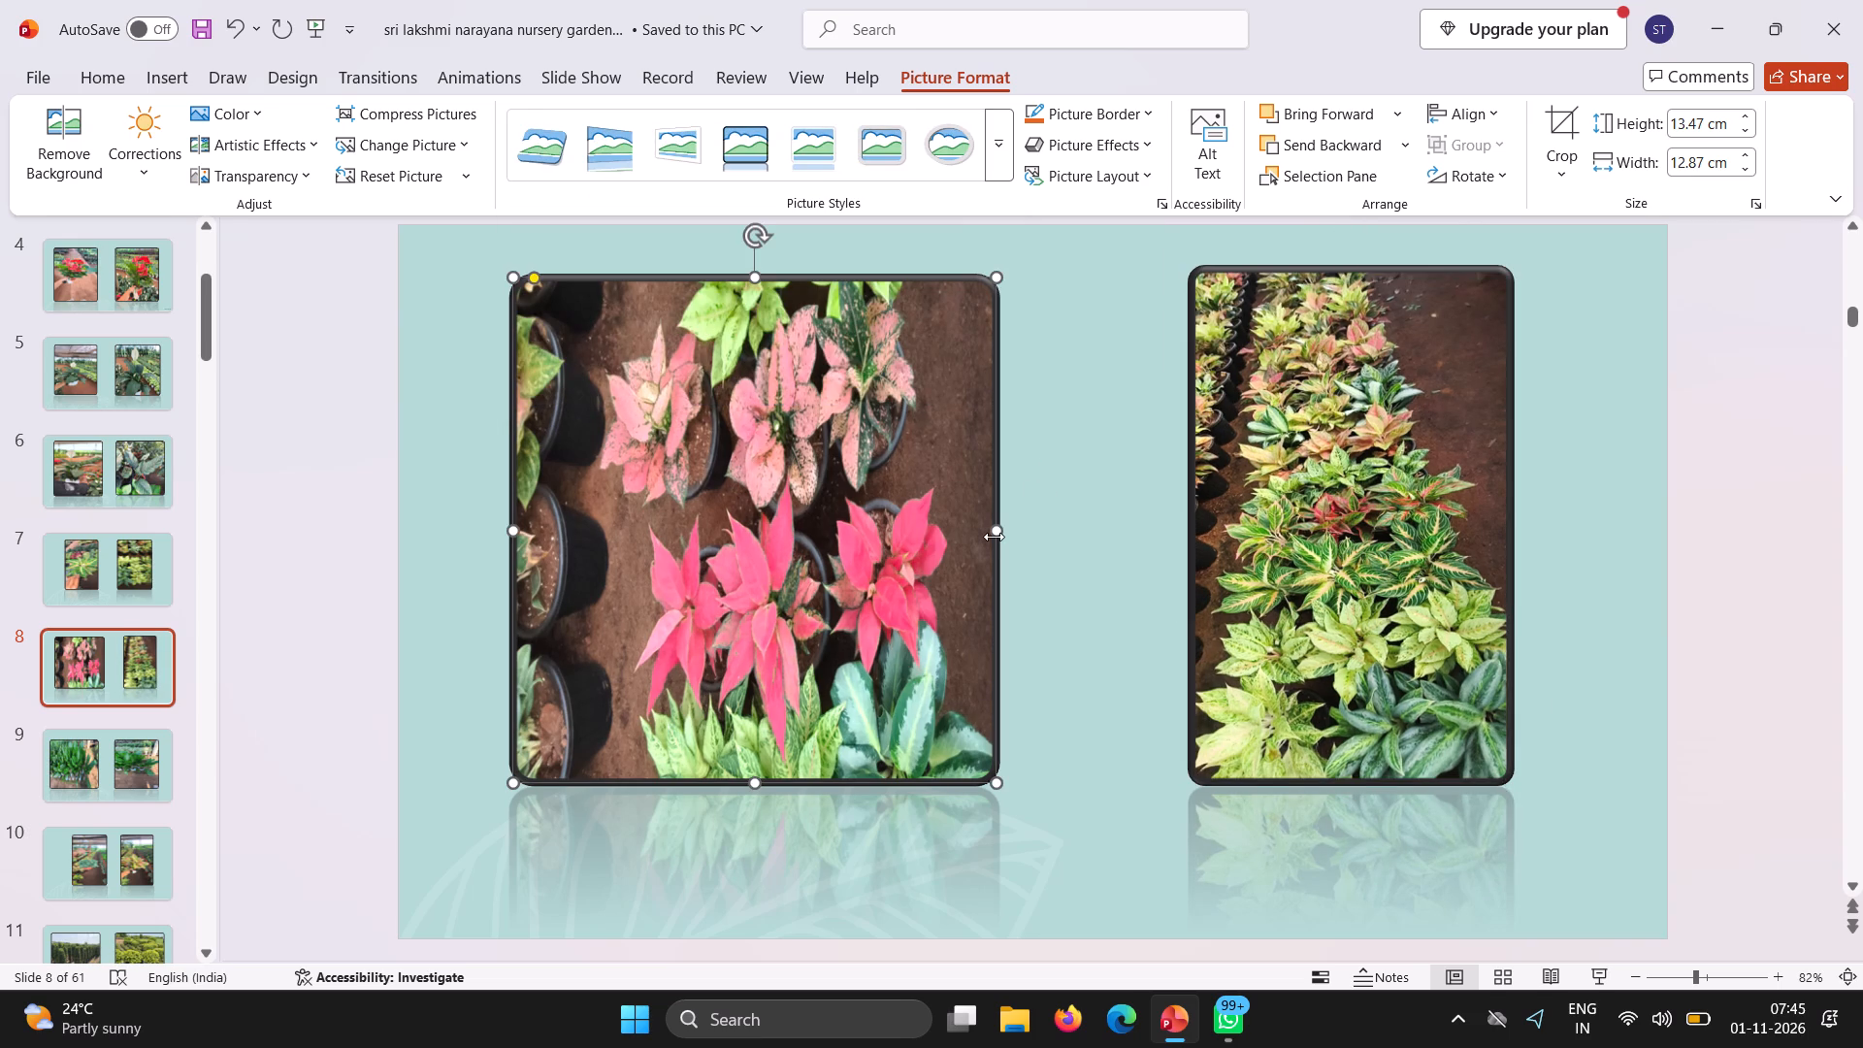
drag(994, 537, 913, 535)
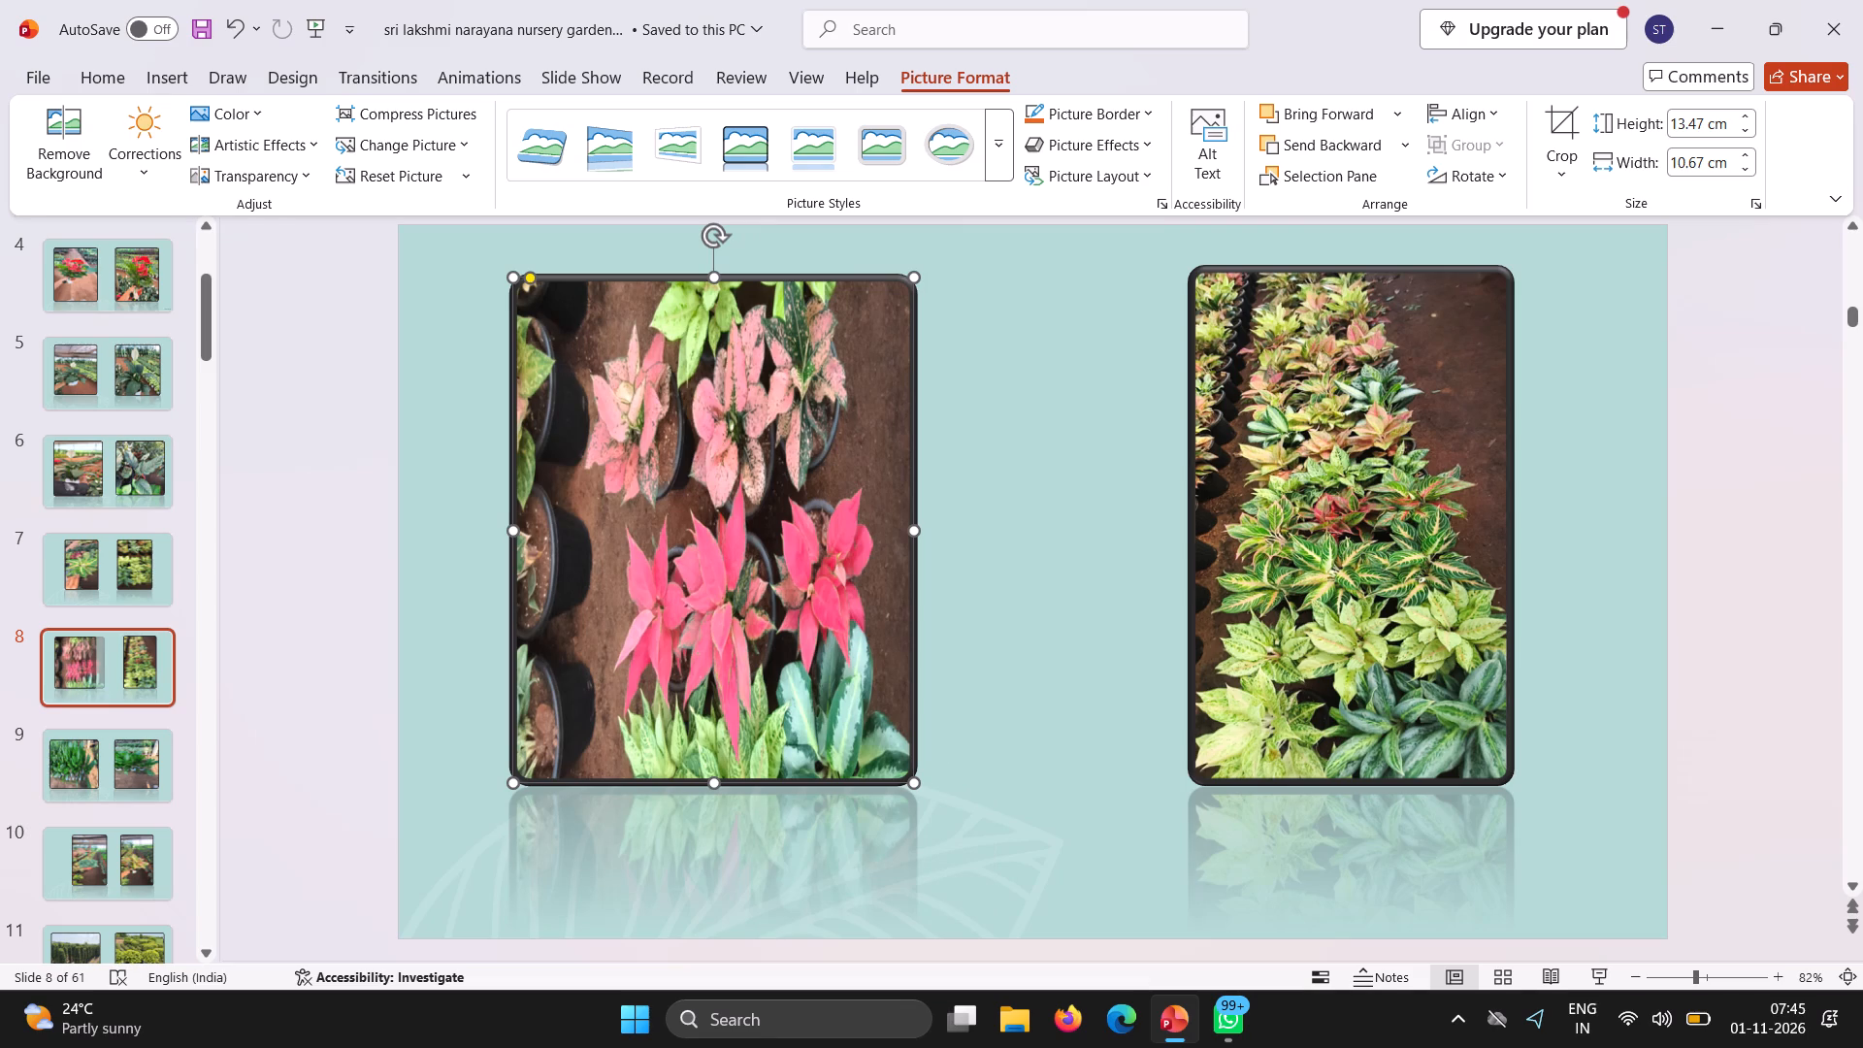
drag(783, 540, 864, 578)
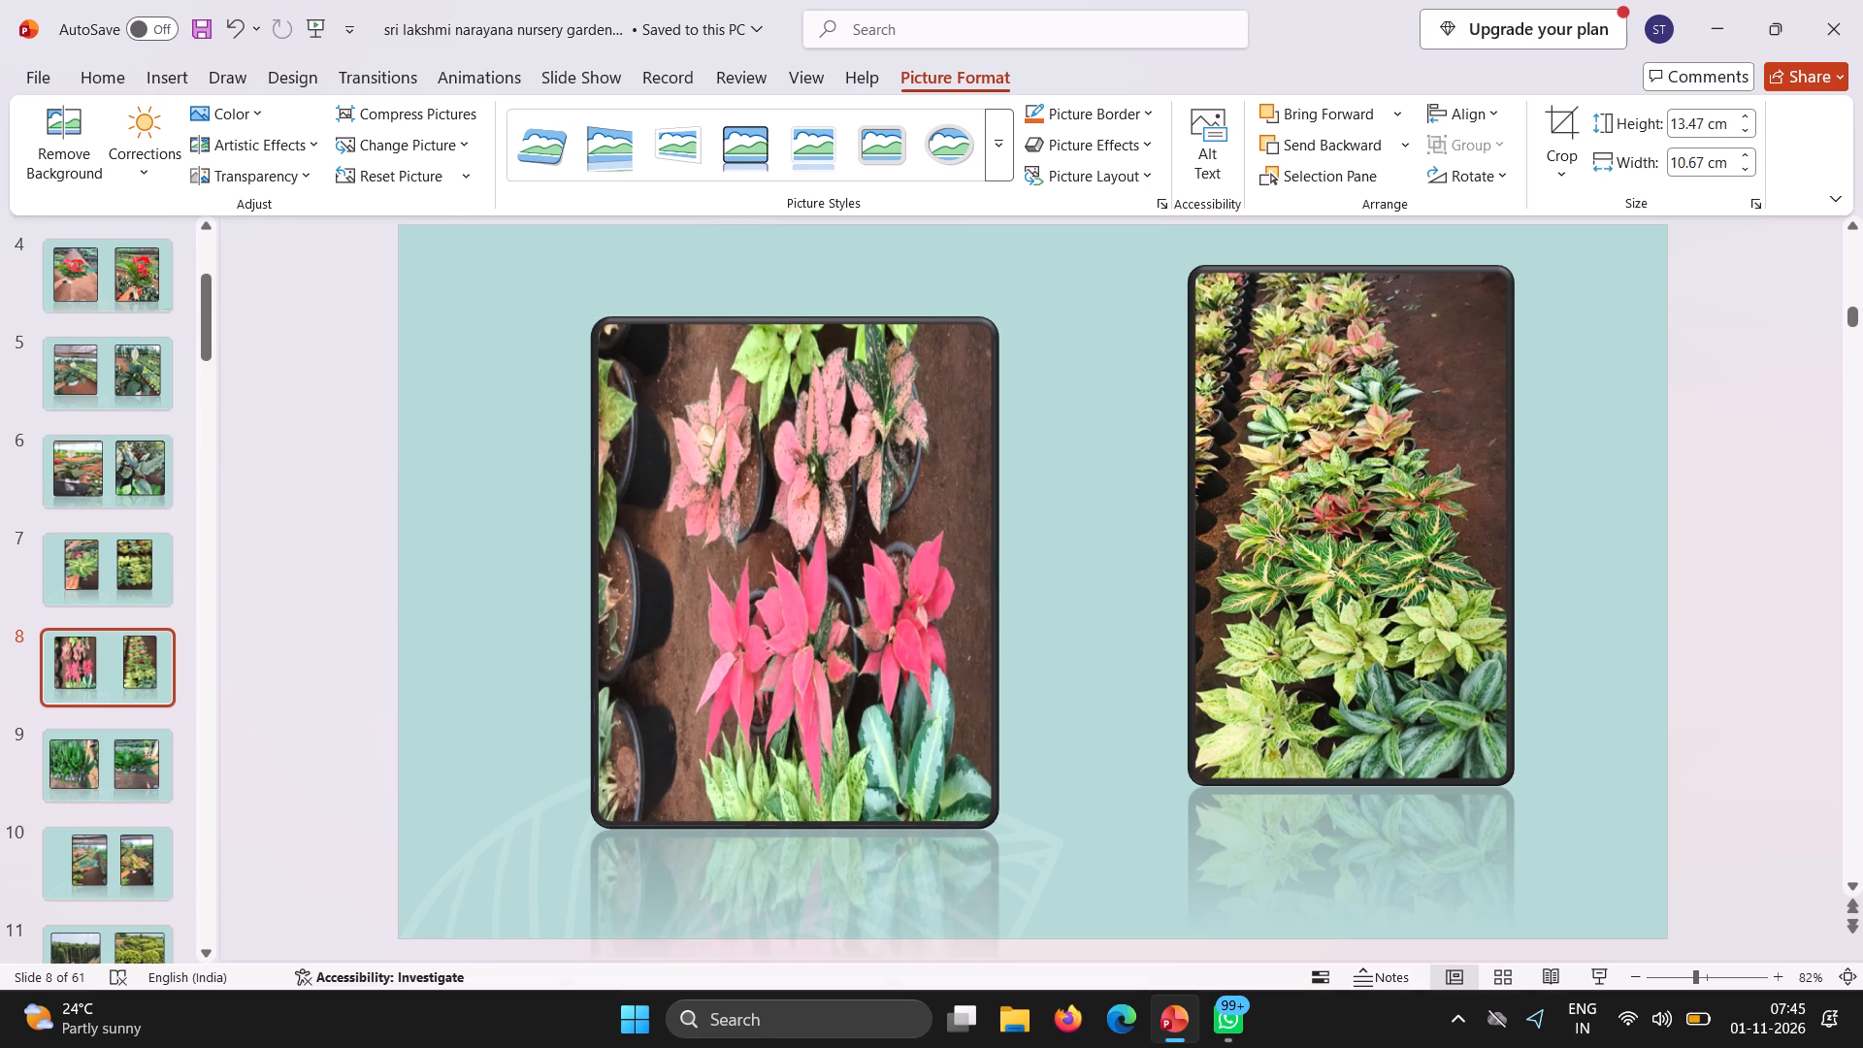
Move the green plant-row picture closer to the pink one, widen it to about 9.37 cm and line up their top edges.
drag(1298, 539, 1230, 636)
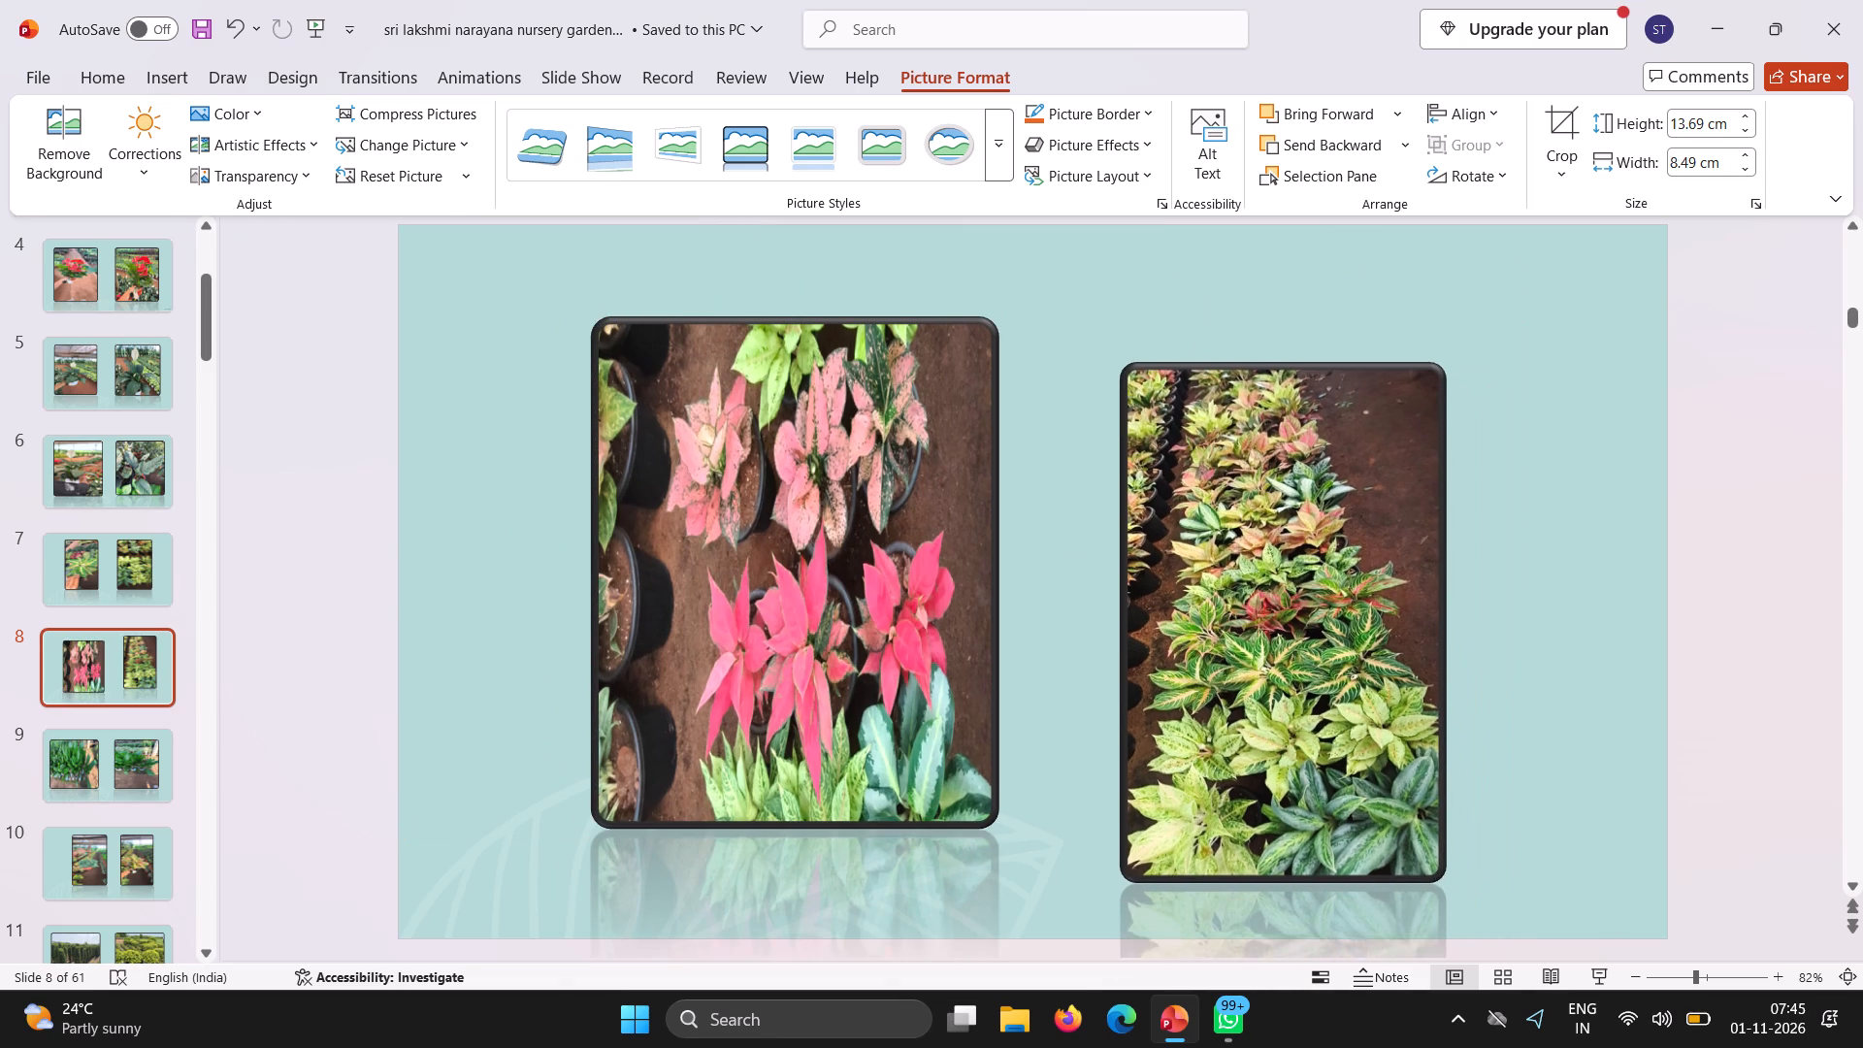
drag(1230, 636, 1226, 592)
drag(1434, 582, 1466, 561)
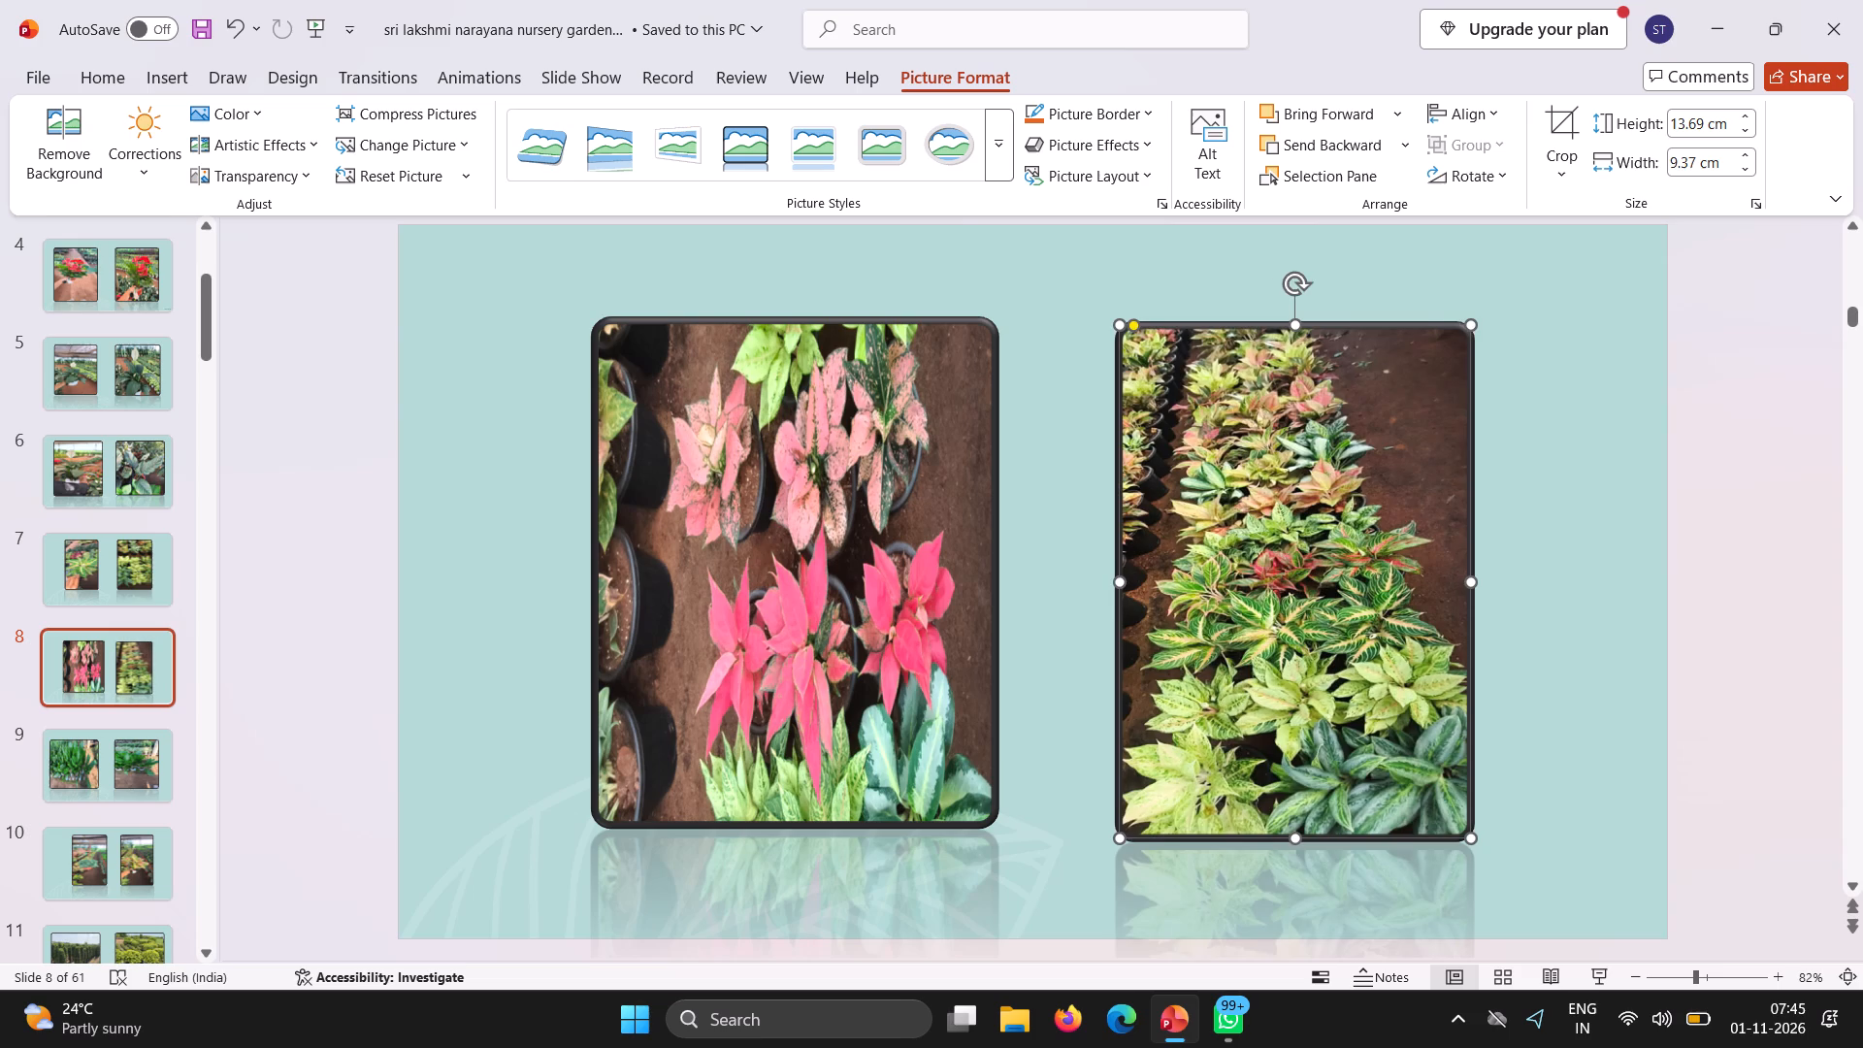
click(1288, 608)
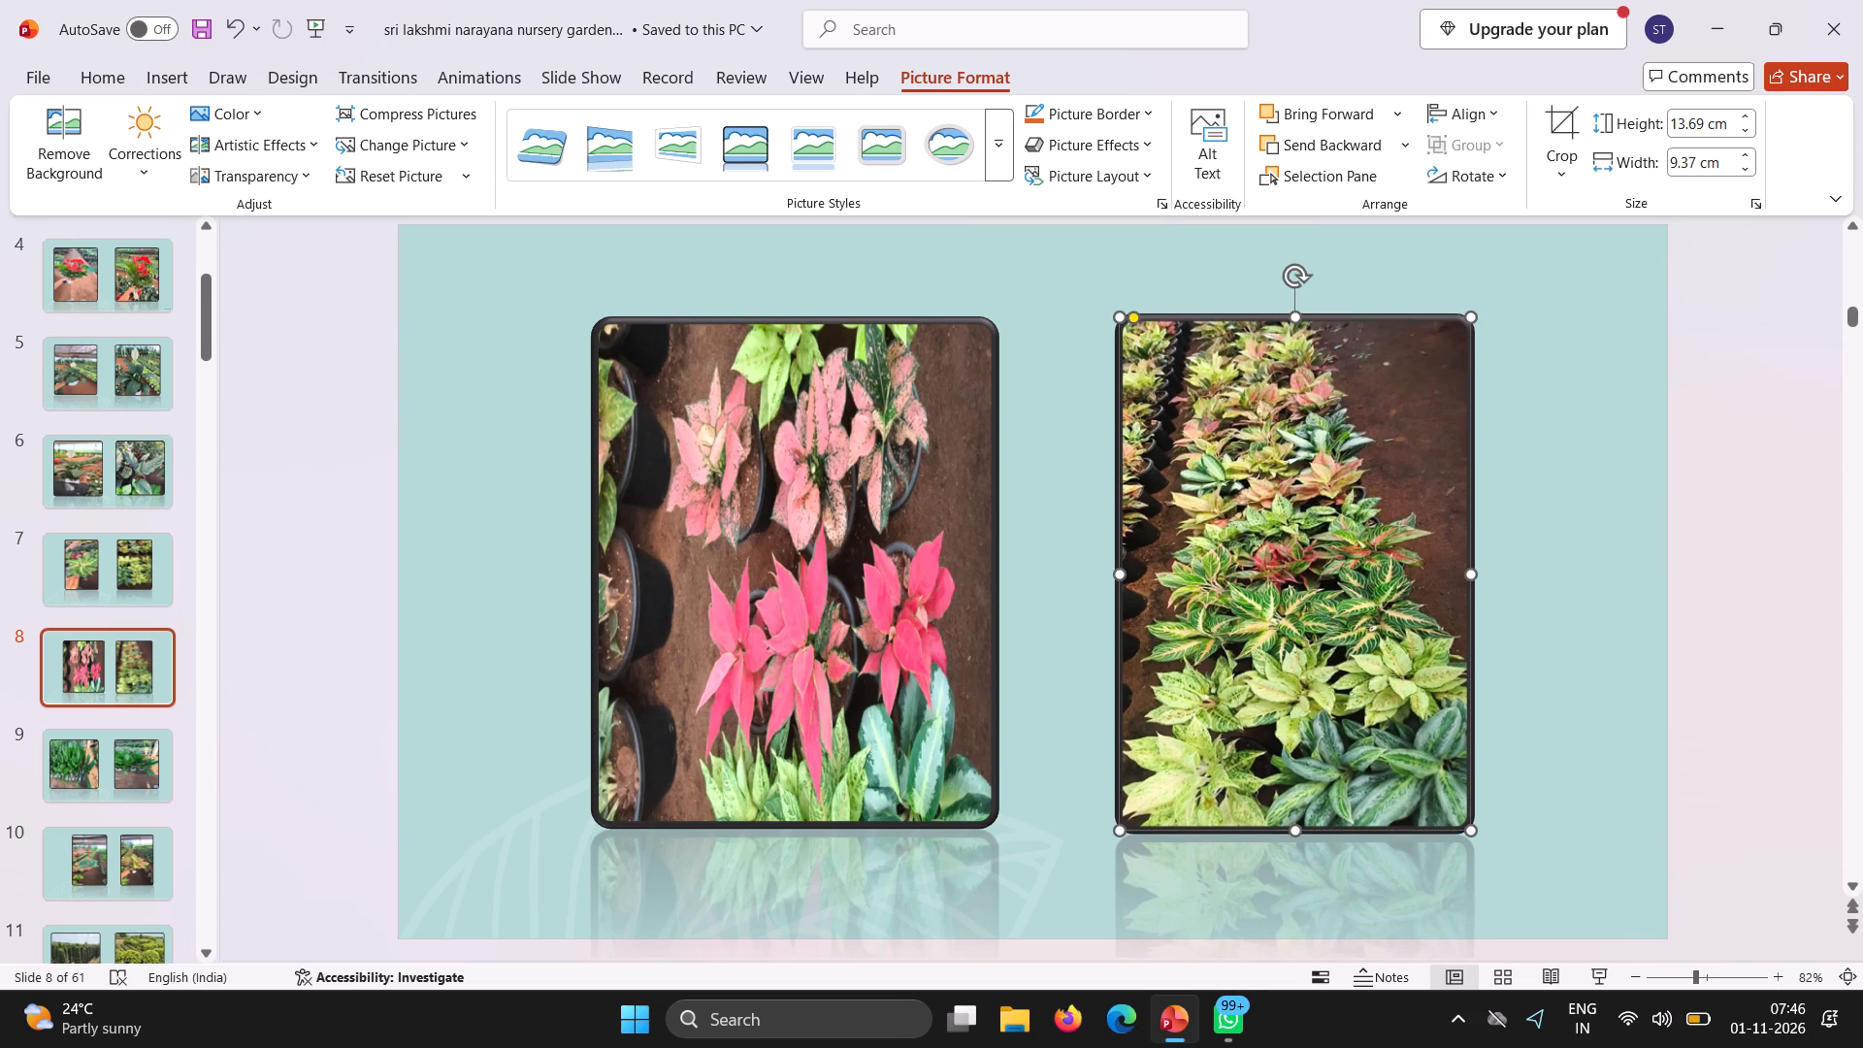
Insert a new slide after slide 10, the one with two framed pictures of hand-held potted plants.
click(113, 756)
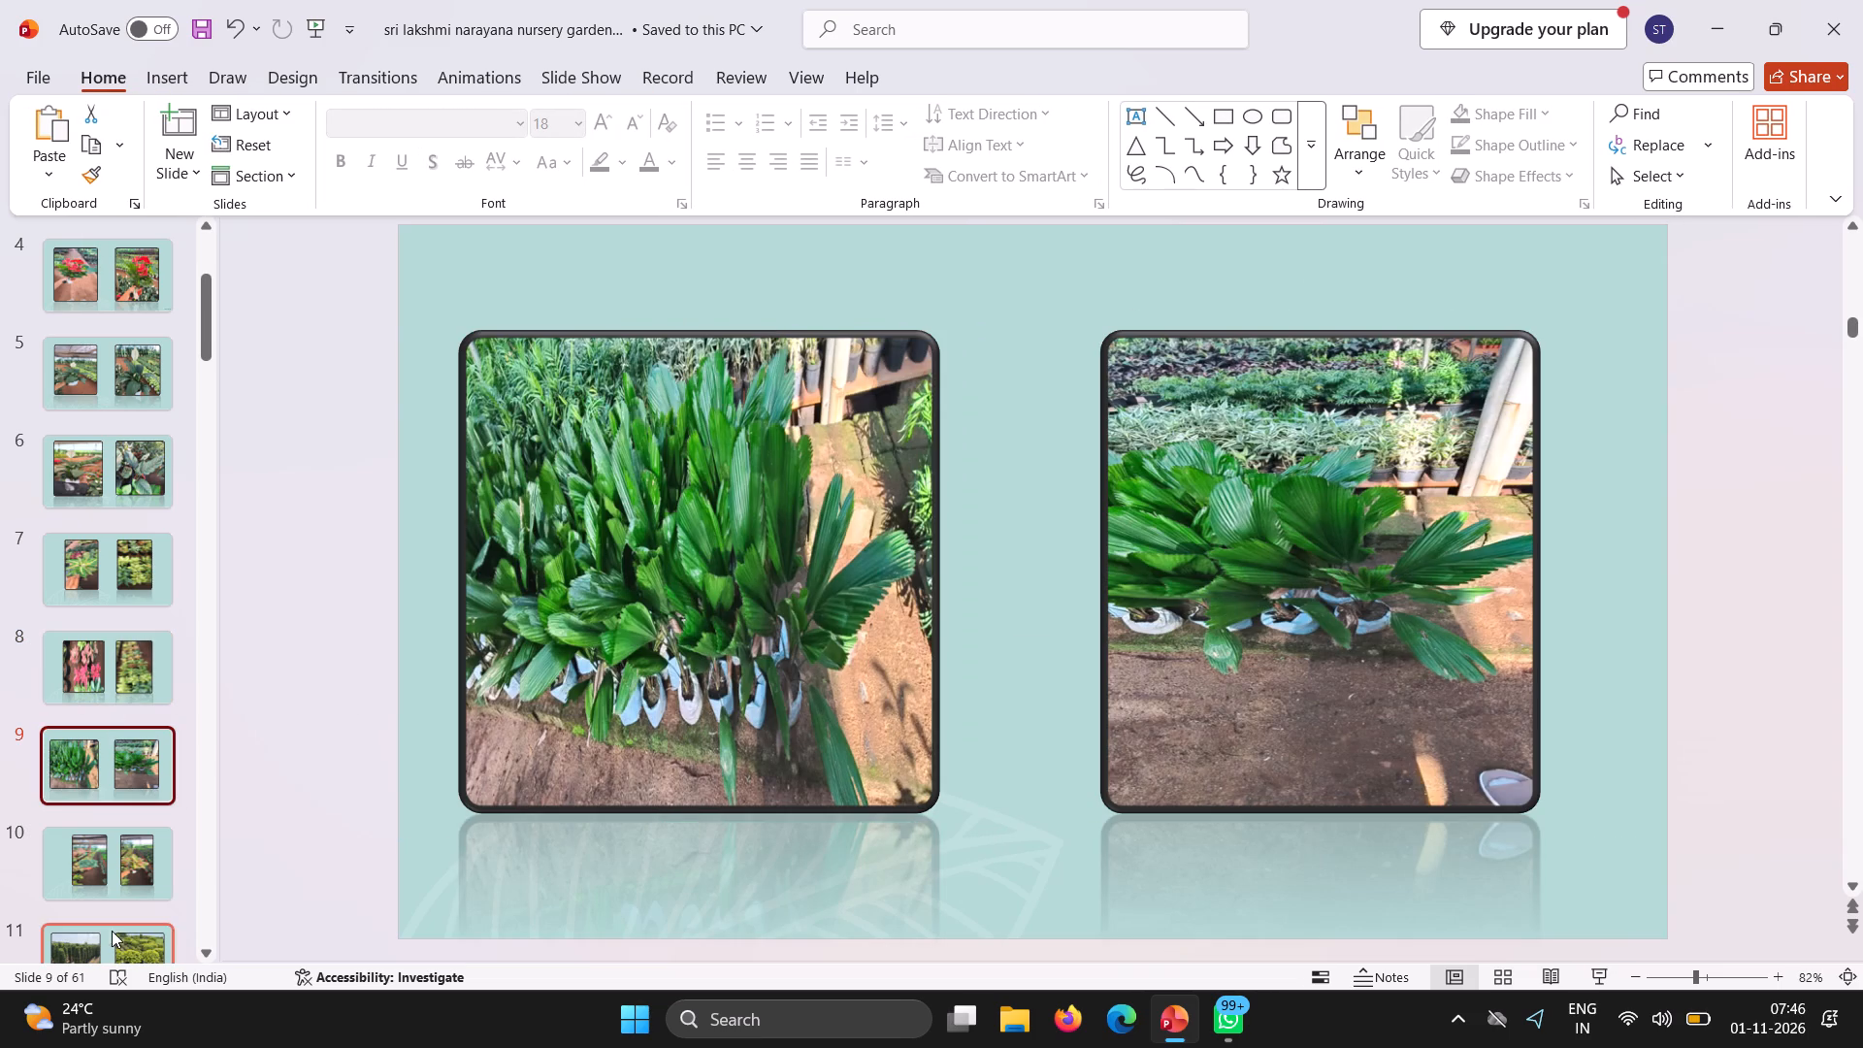
click(106, 883)
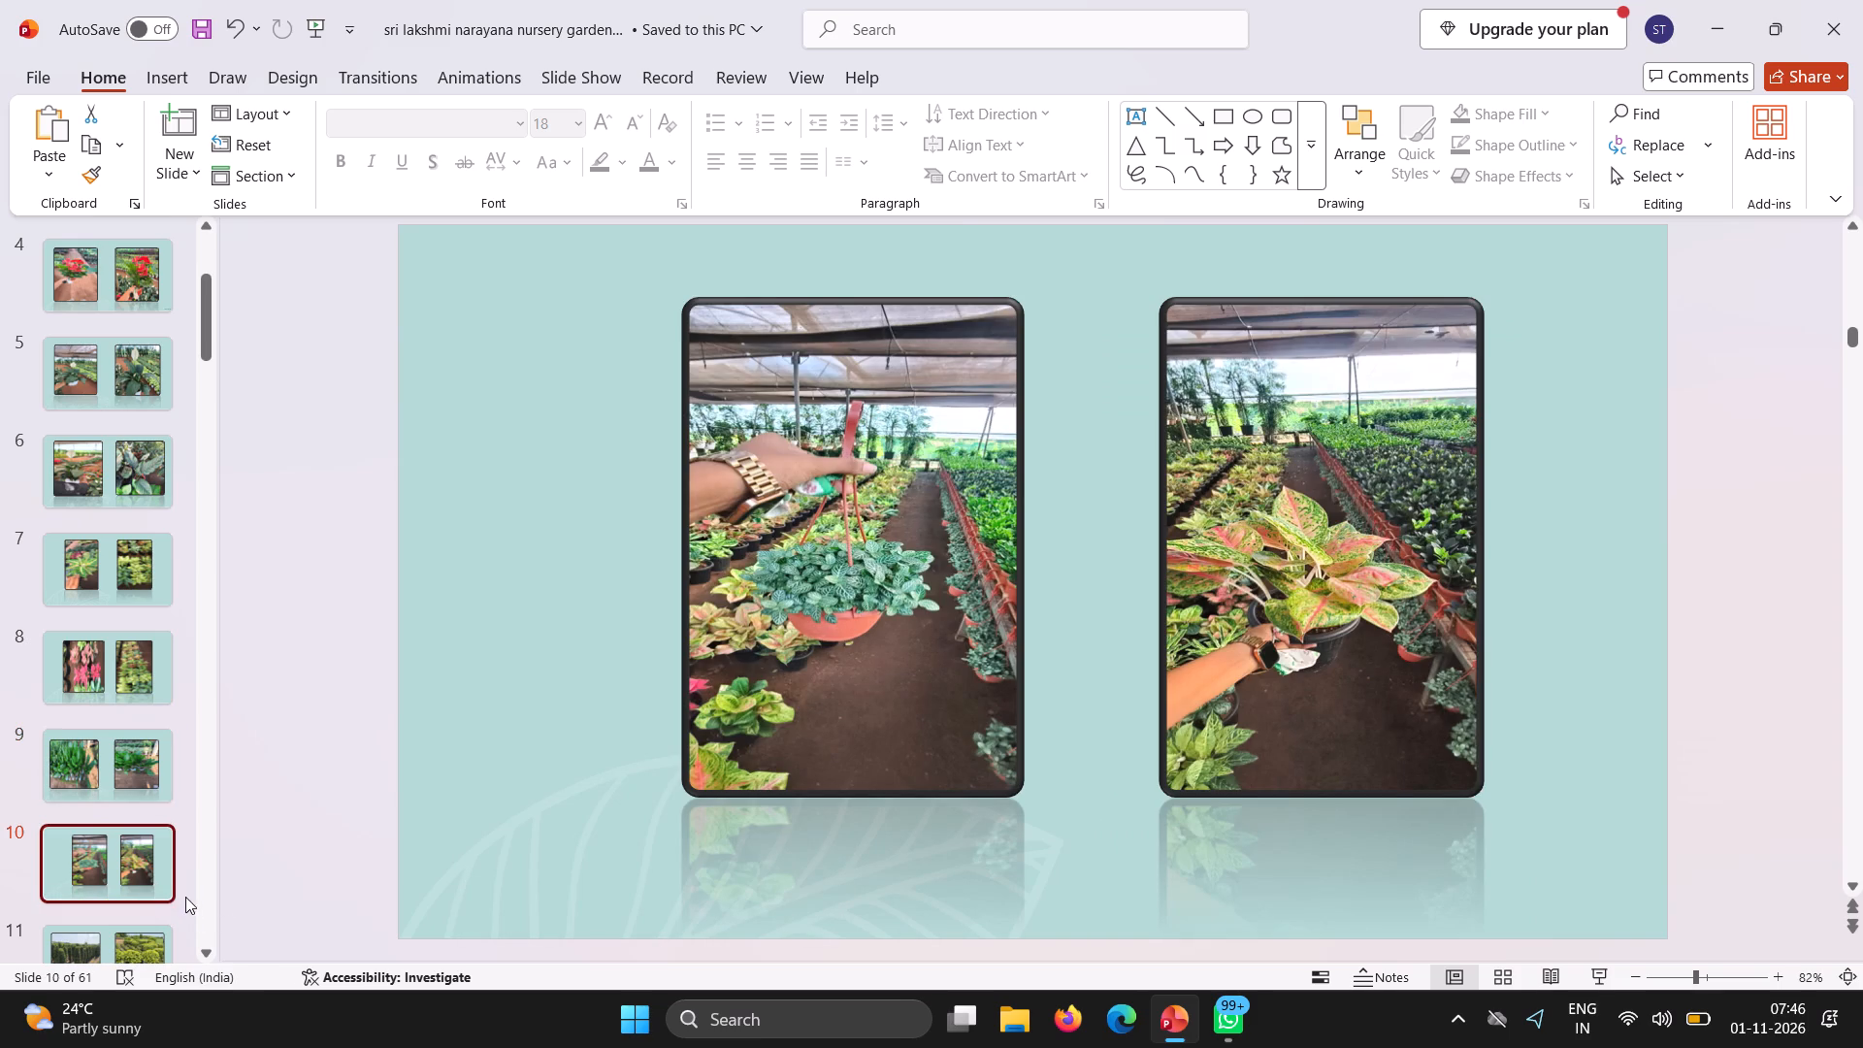
click(182, 894)
key(Return)
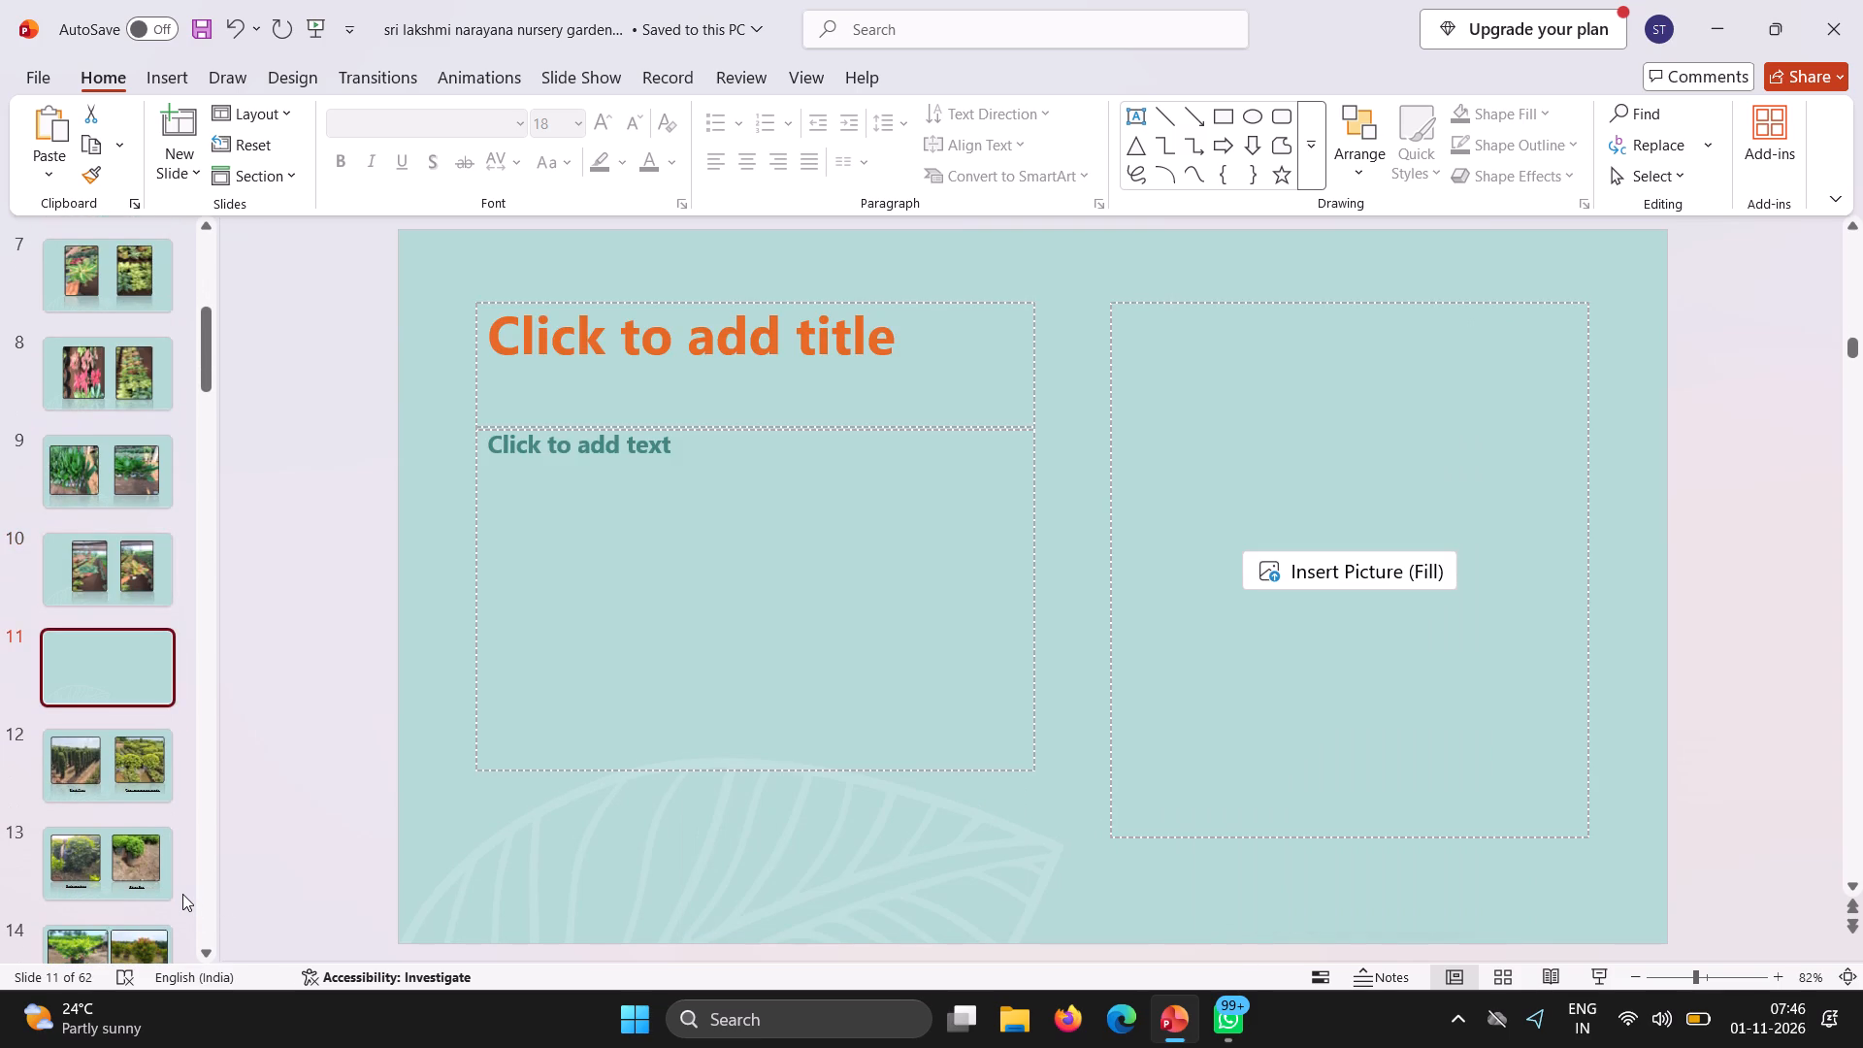
Cut the title, text and picture placeholders from the new slide 11 to leave it blank.
click(482, 296)
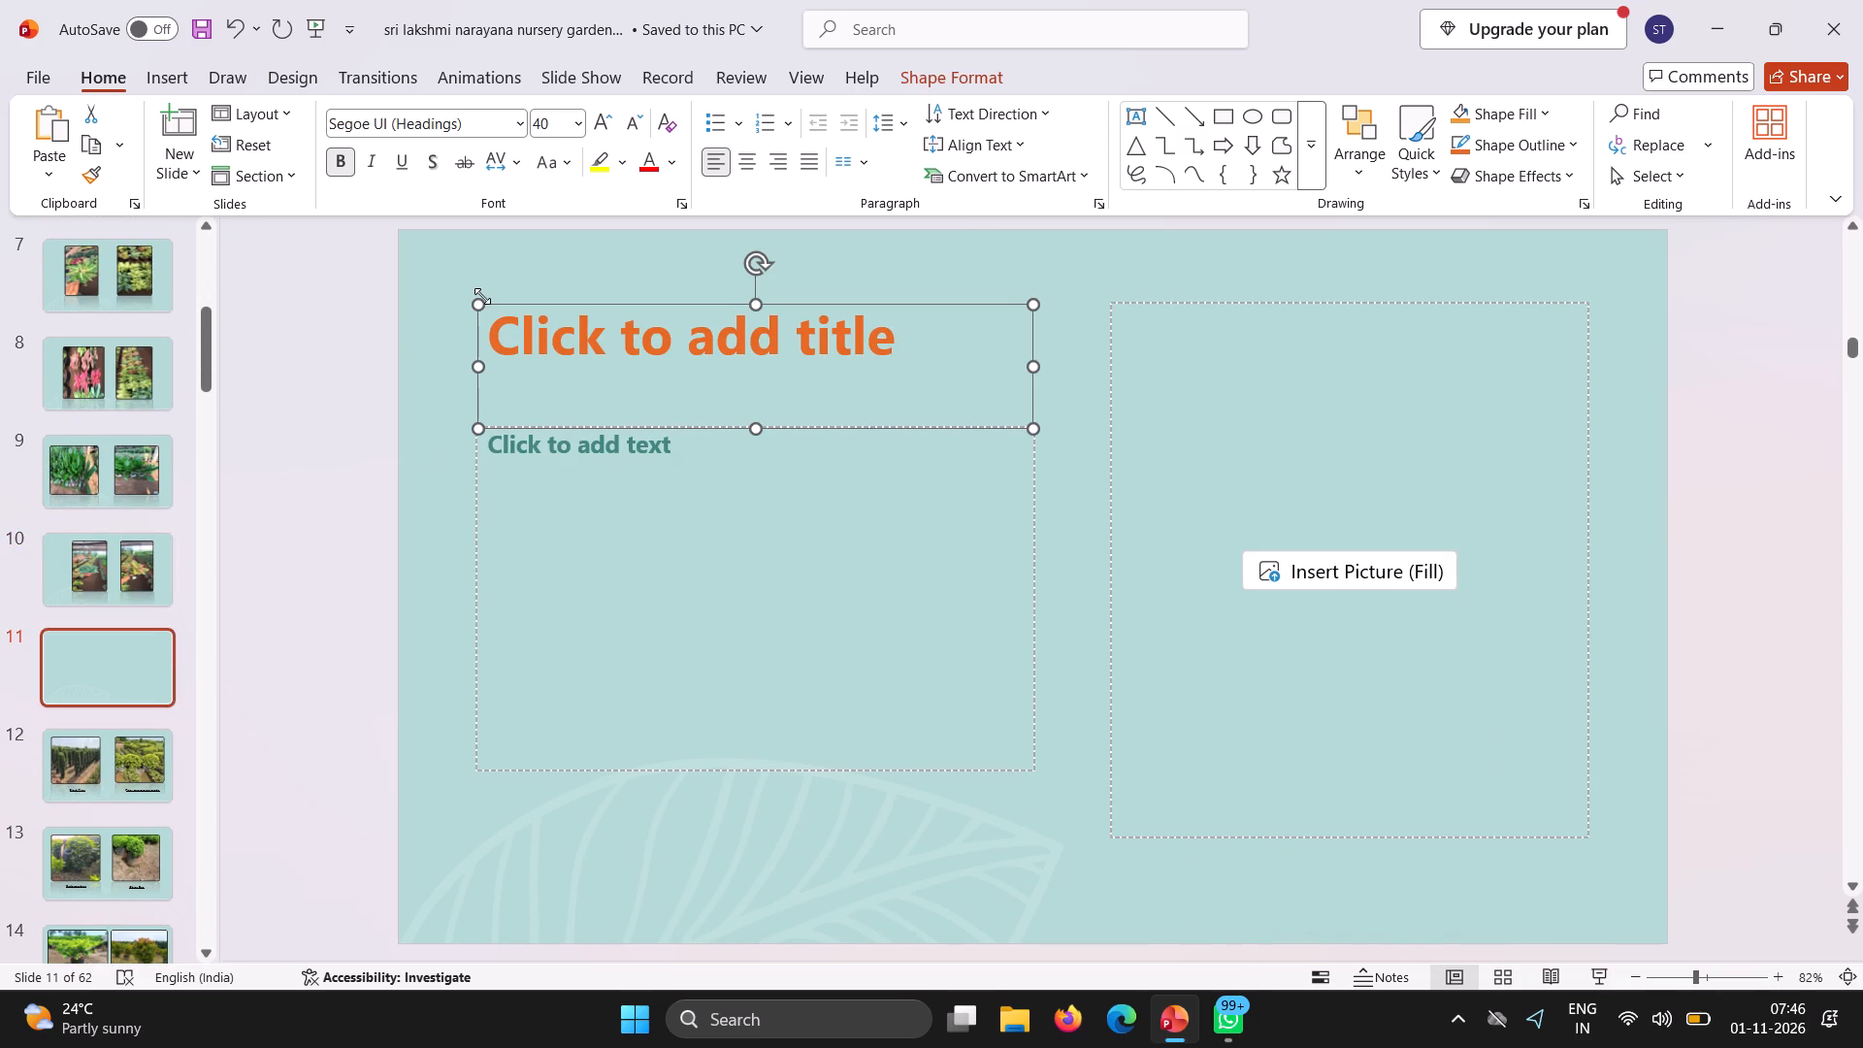
right_click(482, 296)
click(534, 359)
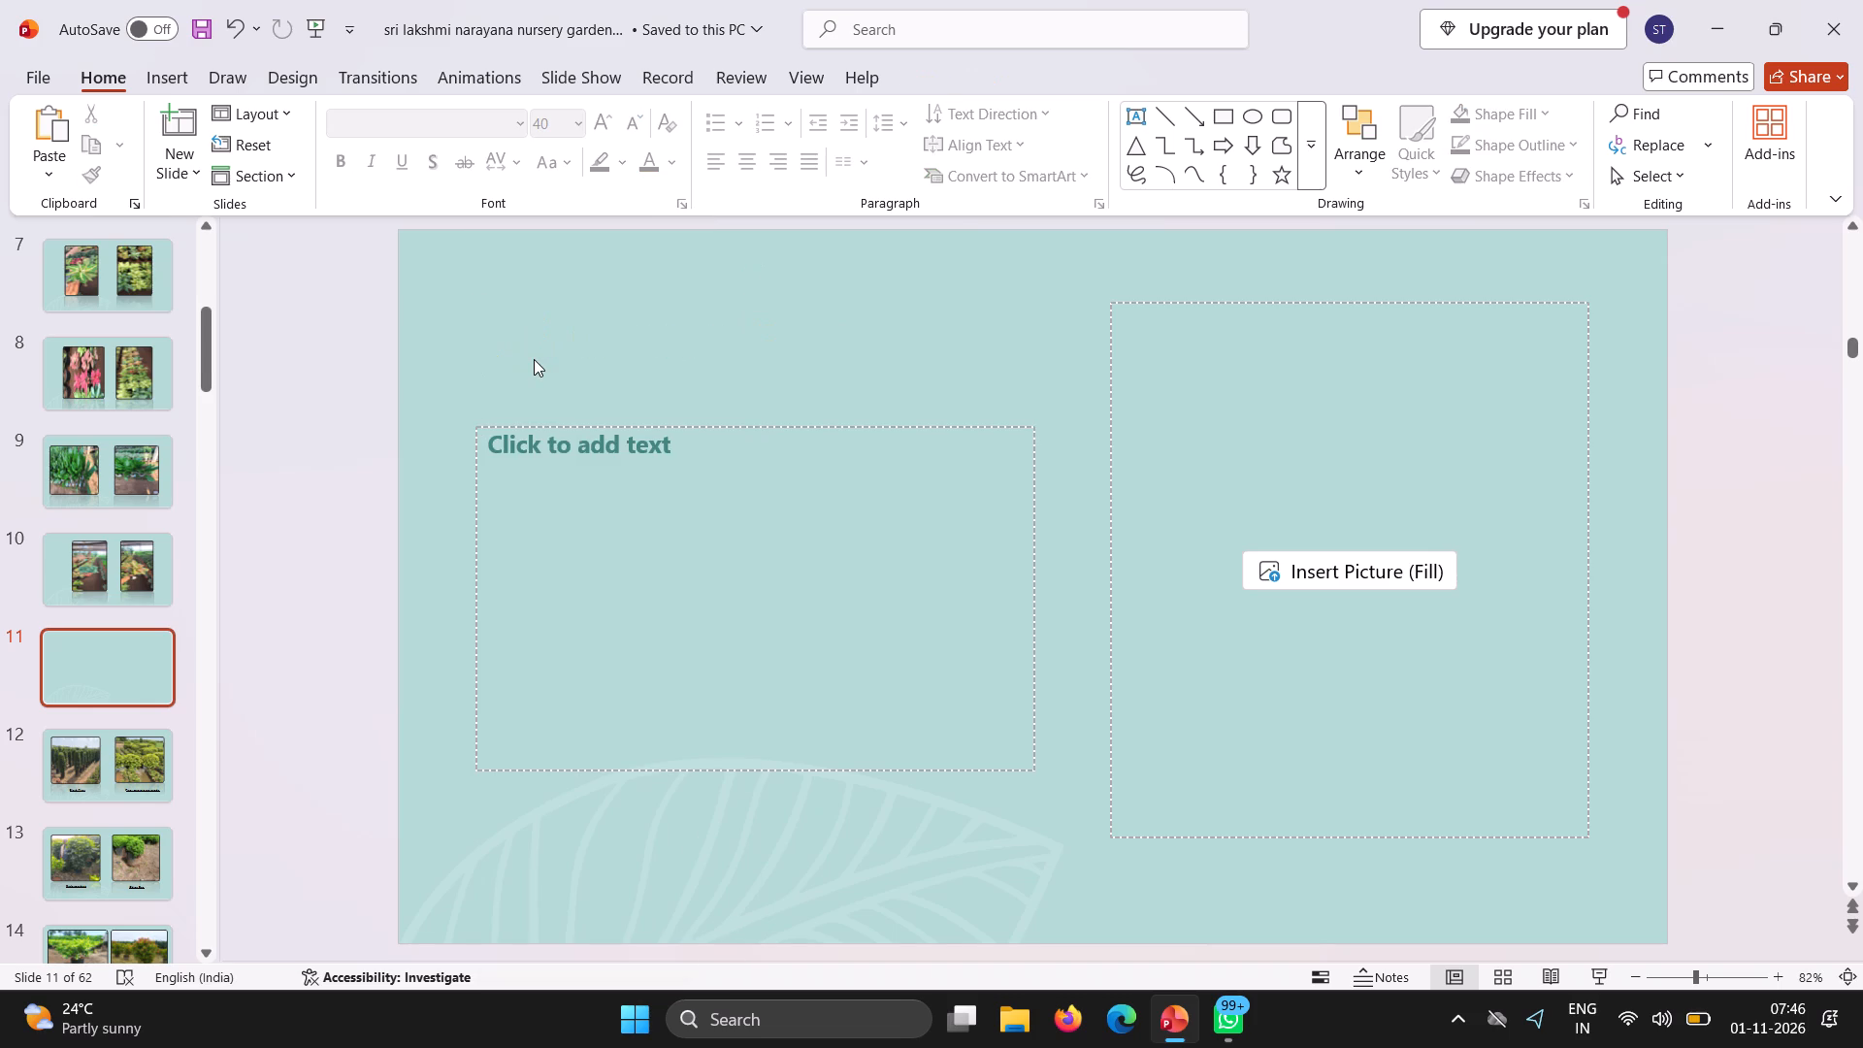
click(539, 427)
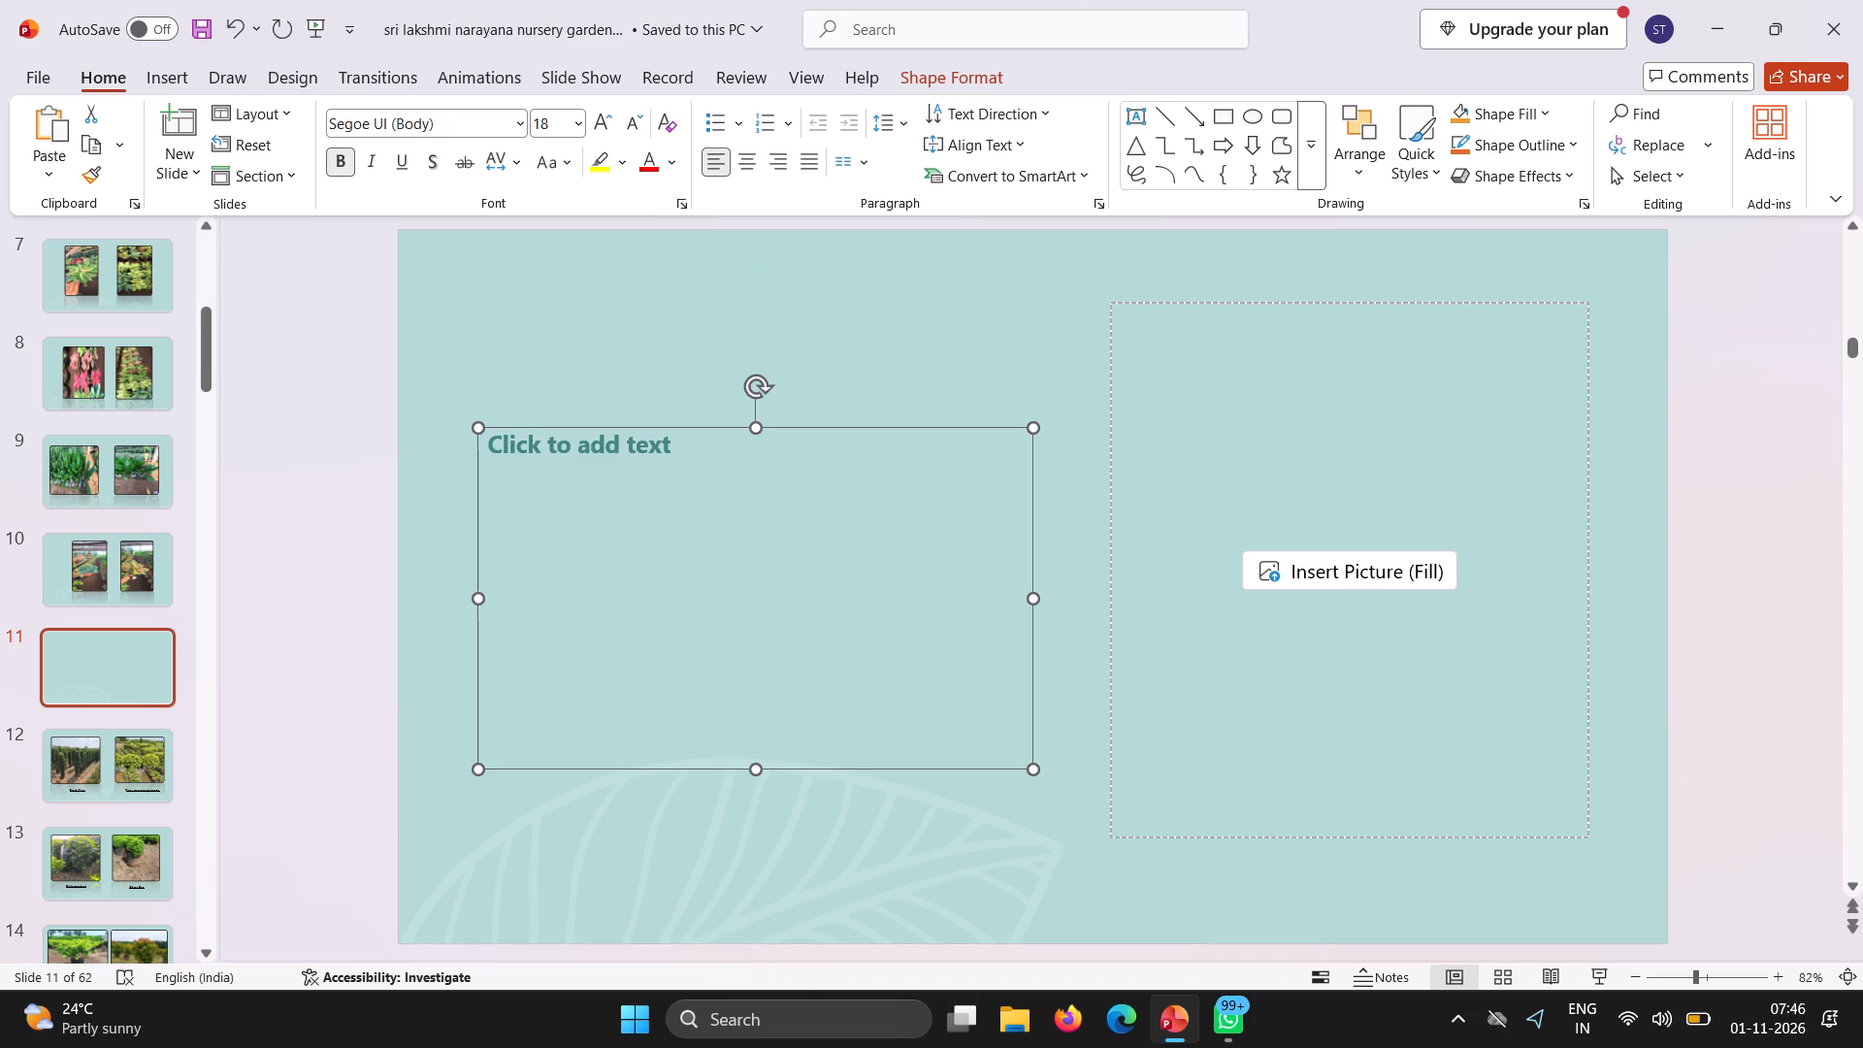
right_click(539, 427)
click(598, 377)
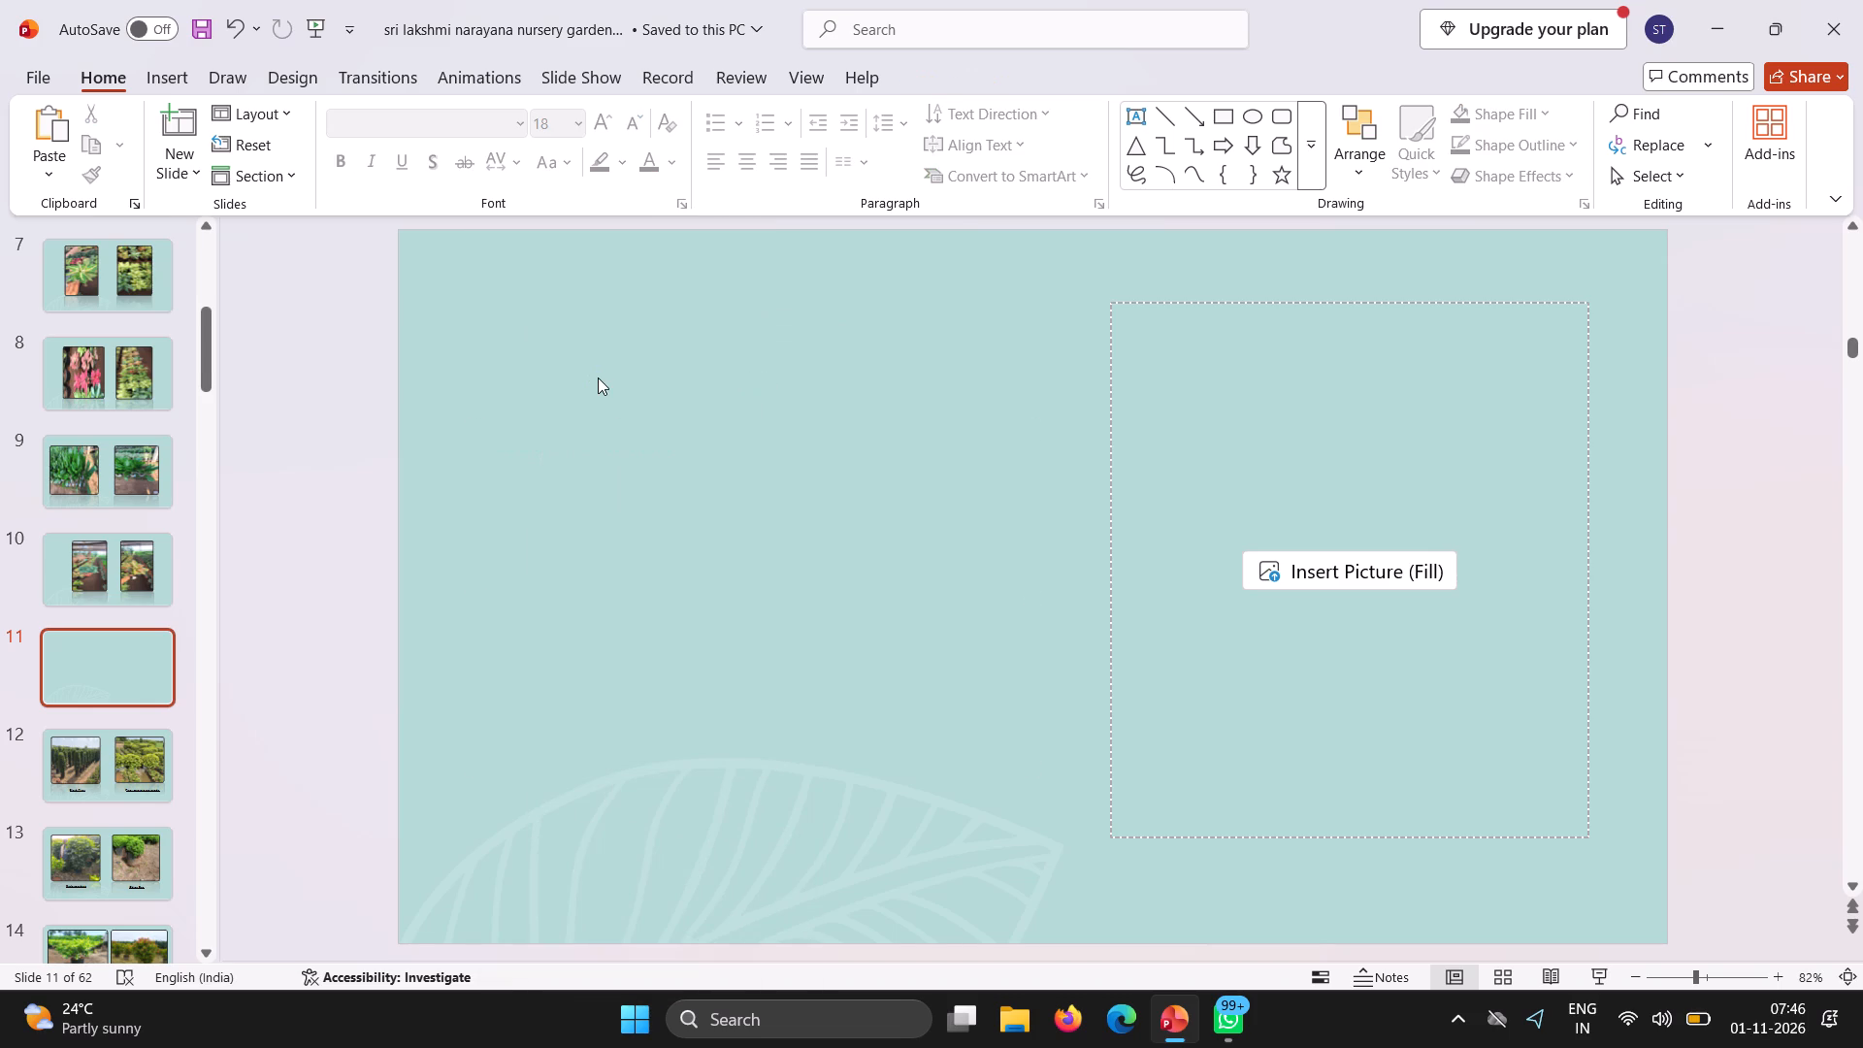
right_click(1154, 289)
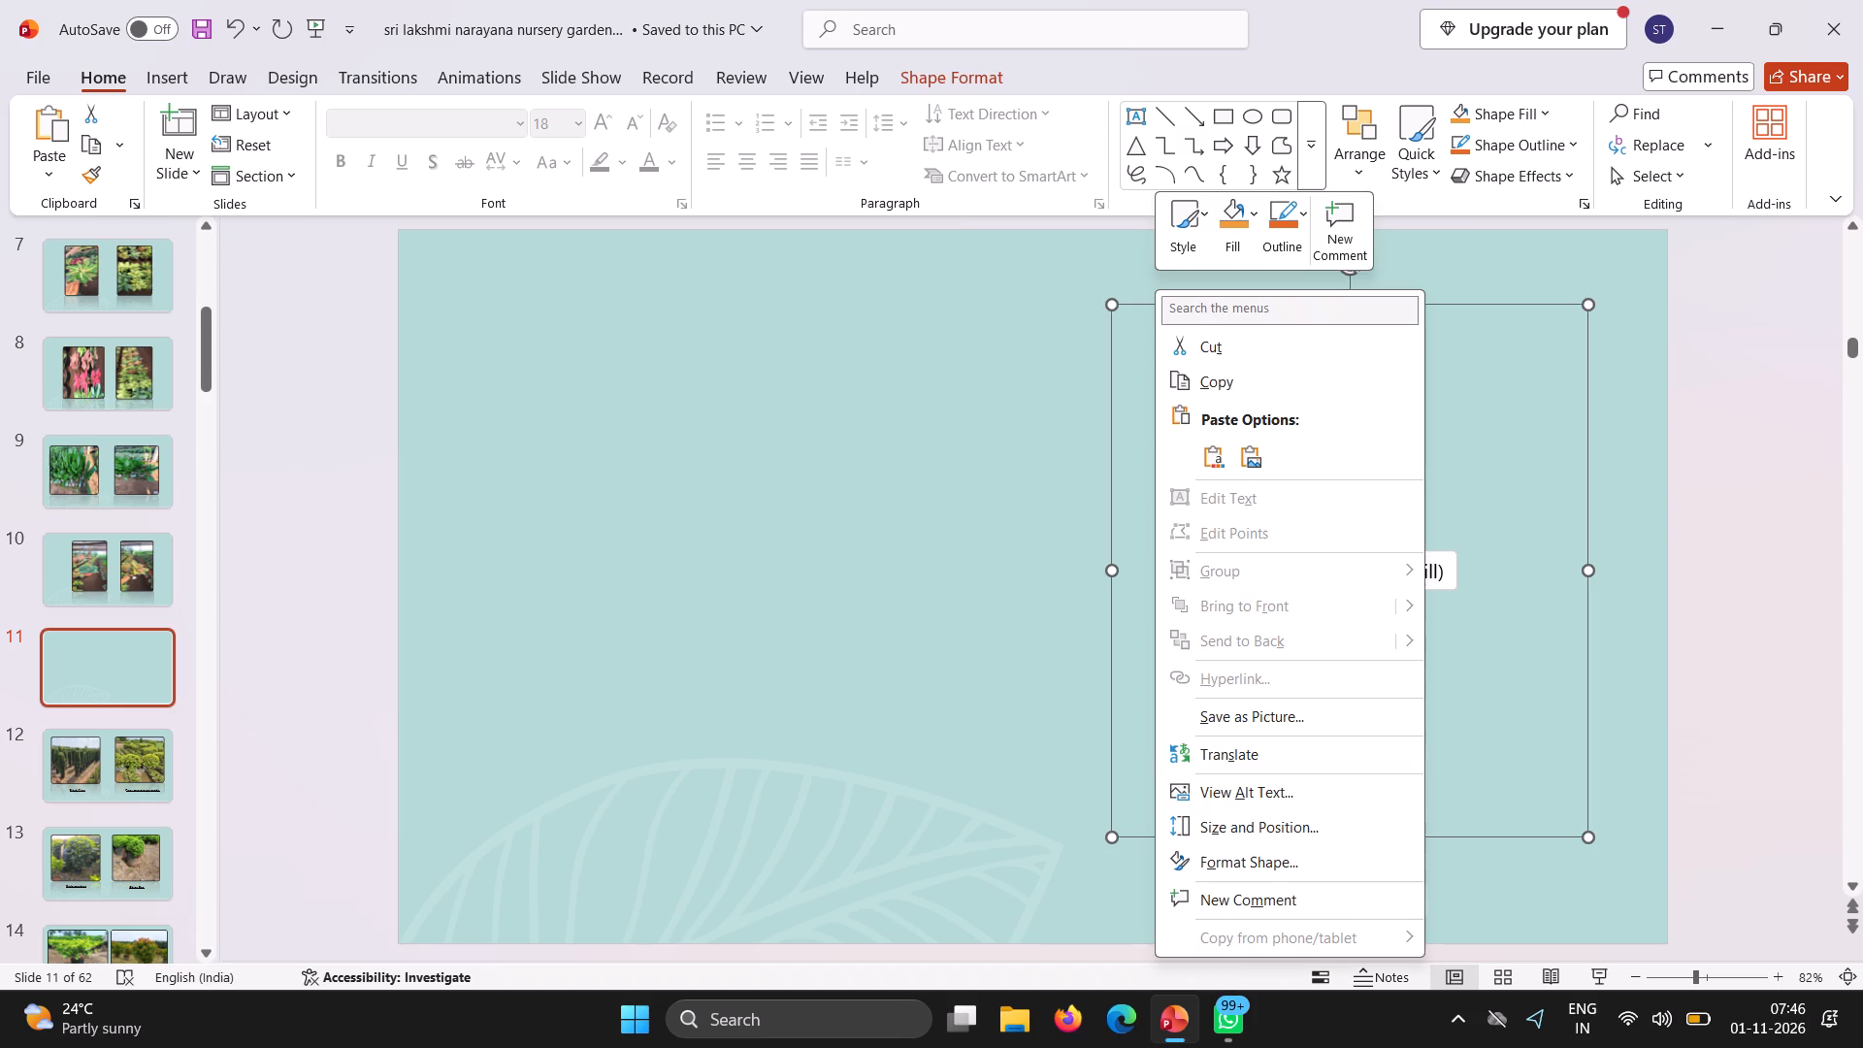
click(1204, 344)
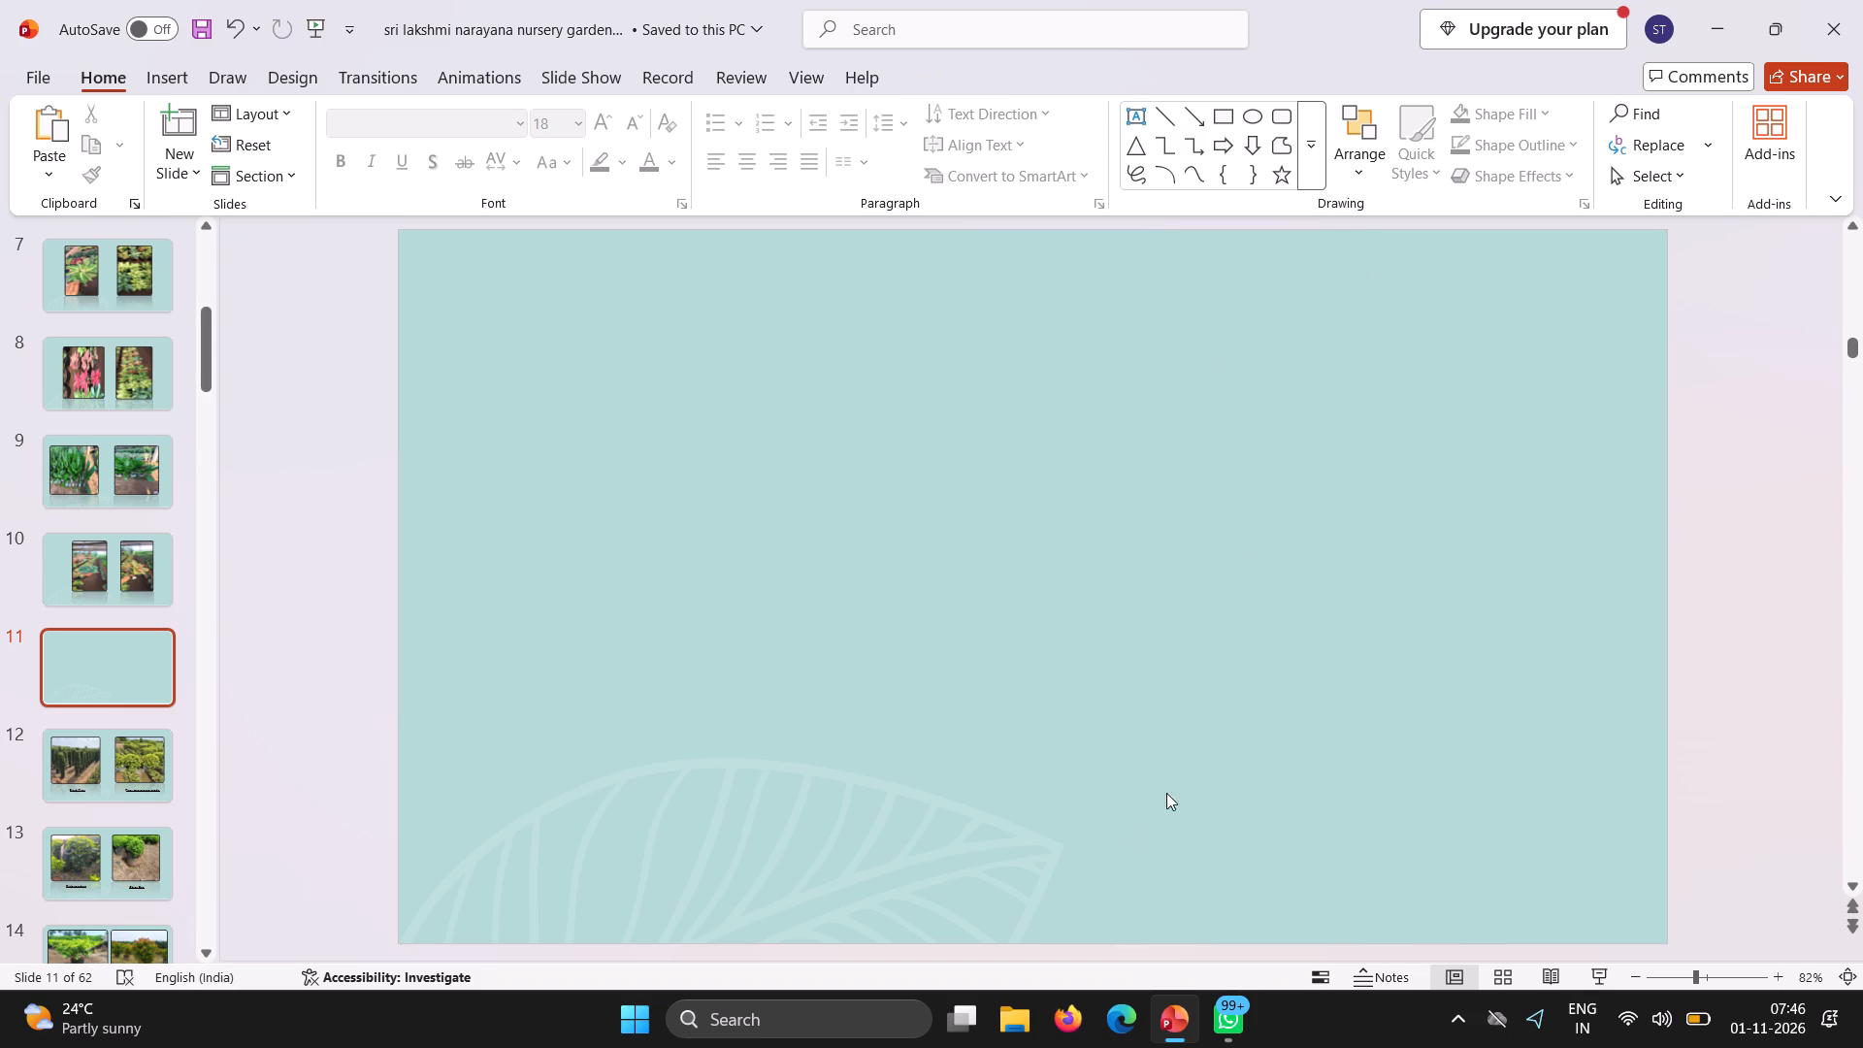
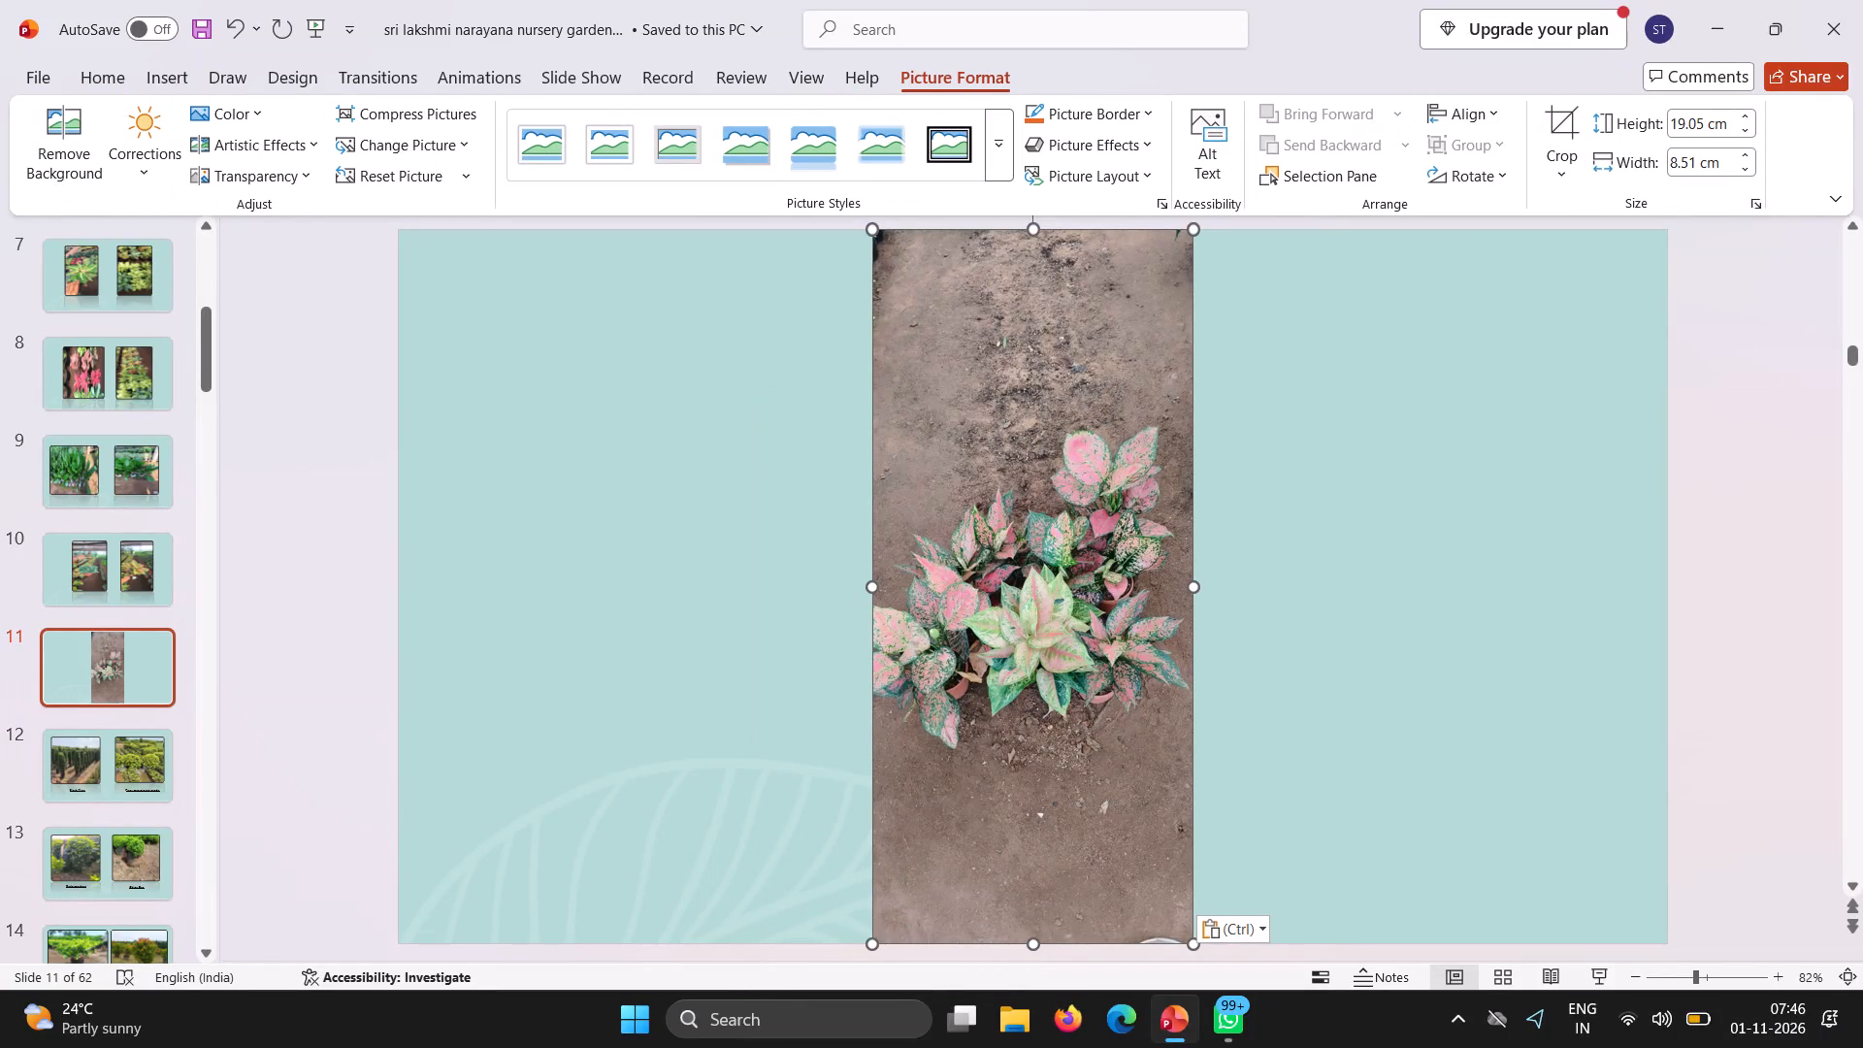
Apply the rounded black bevelled frame style with reflection to the pink-and-green plant picture on slide 11.
click(998, 148)
click(751, 329)
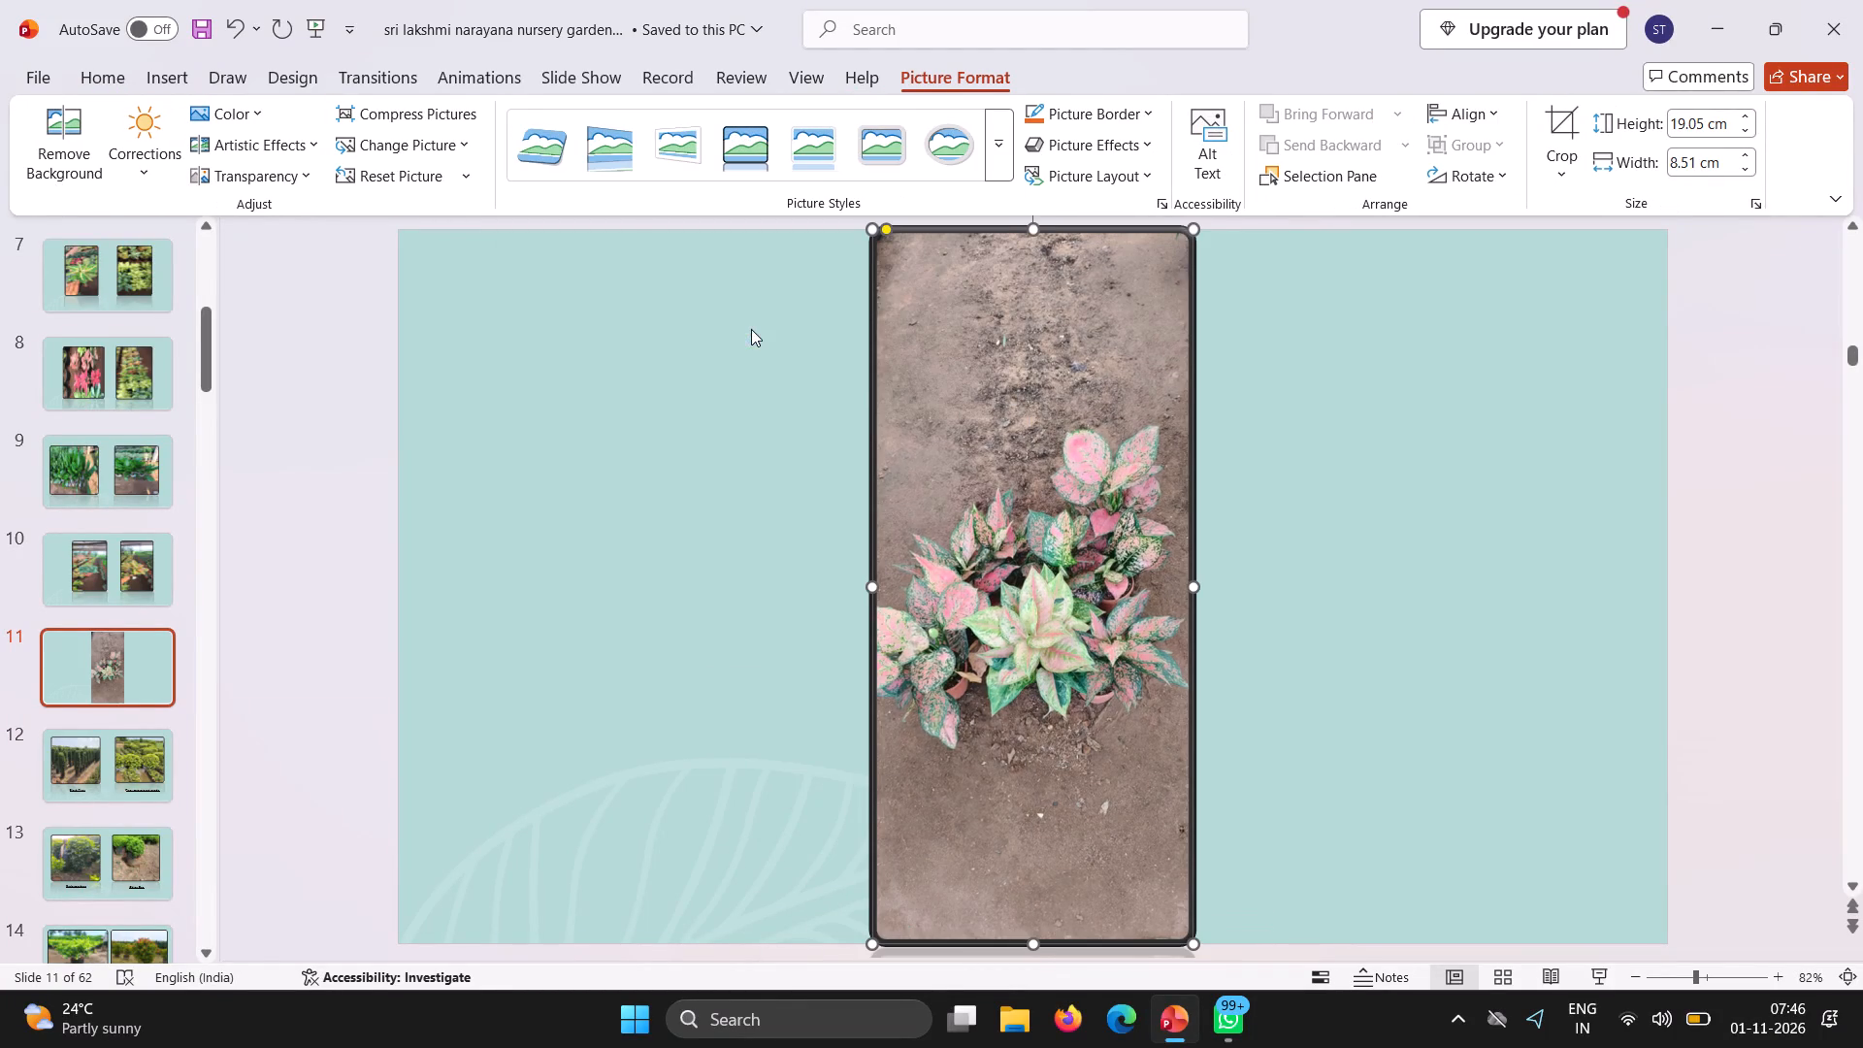
Shorten the framed plant picture from its top edge to about 13.06 cm high and move it to the slide's left half.
drag(1030, 235, 1015, 388)
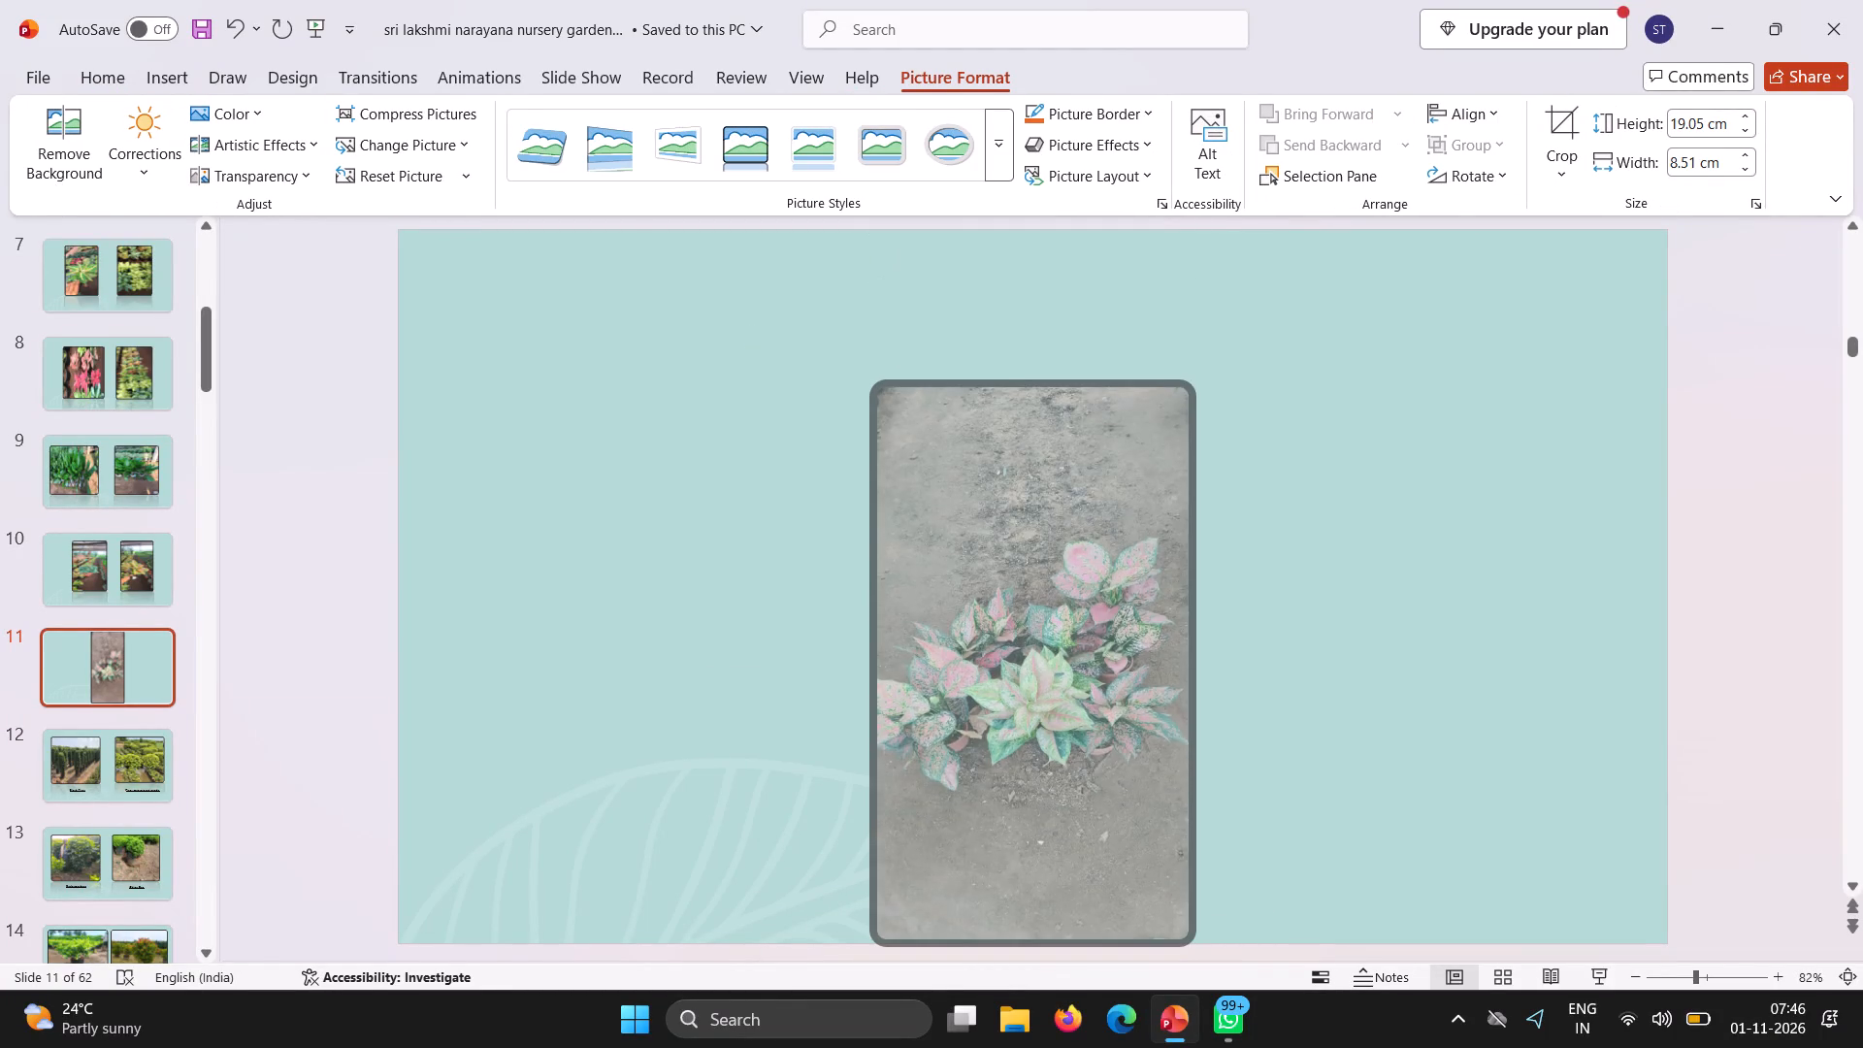
drag(1015, 388, 1022, 455)
drag(999, 621, 930, 528)
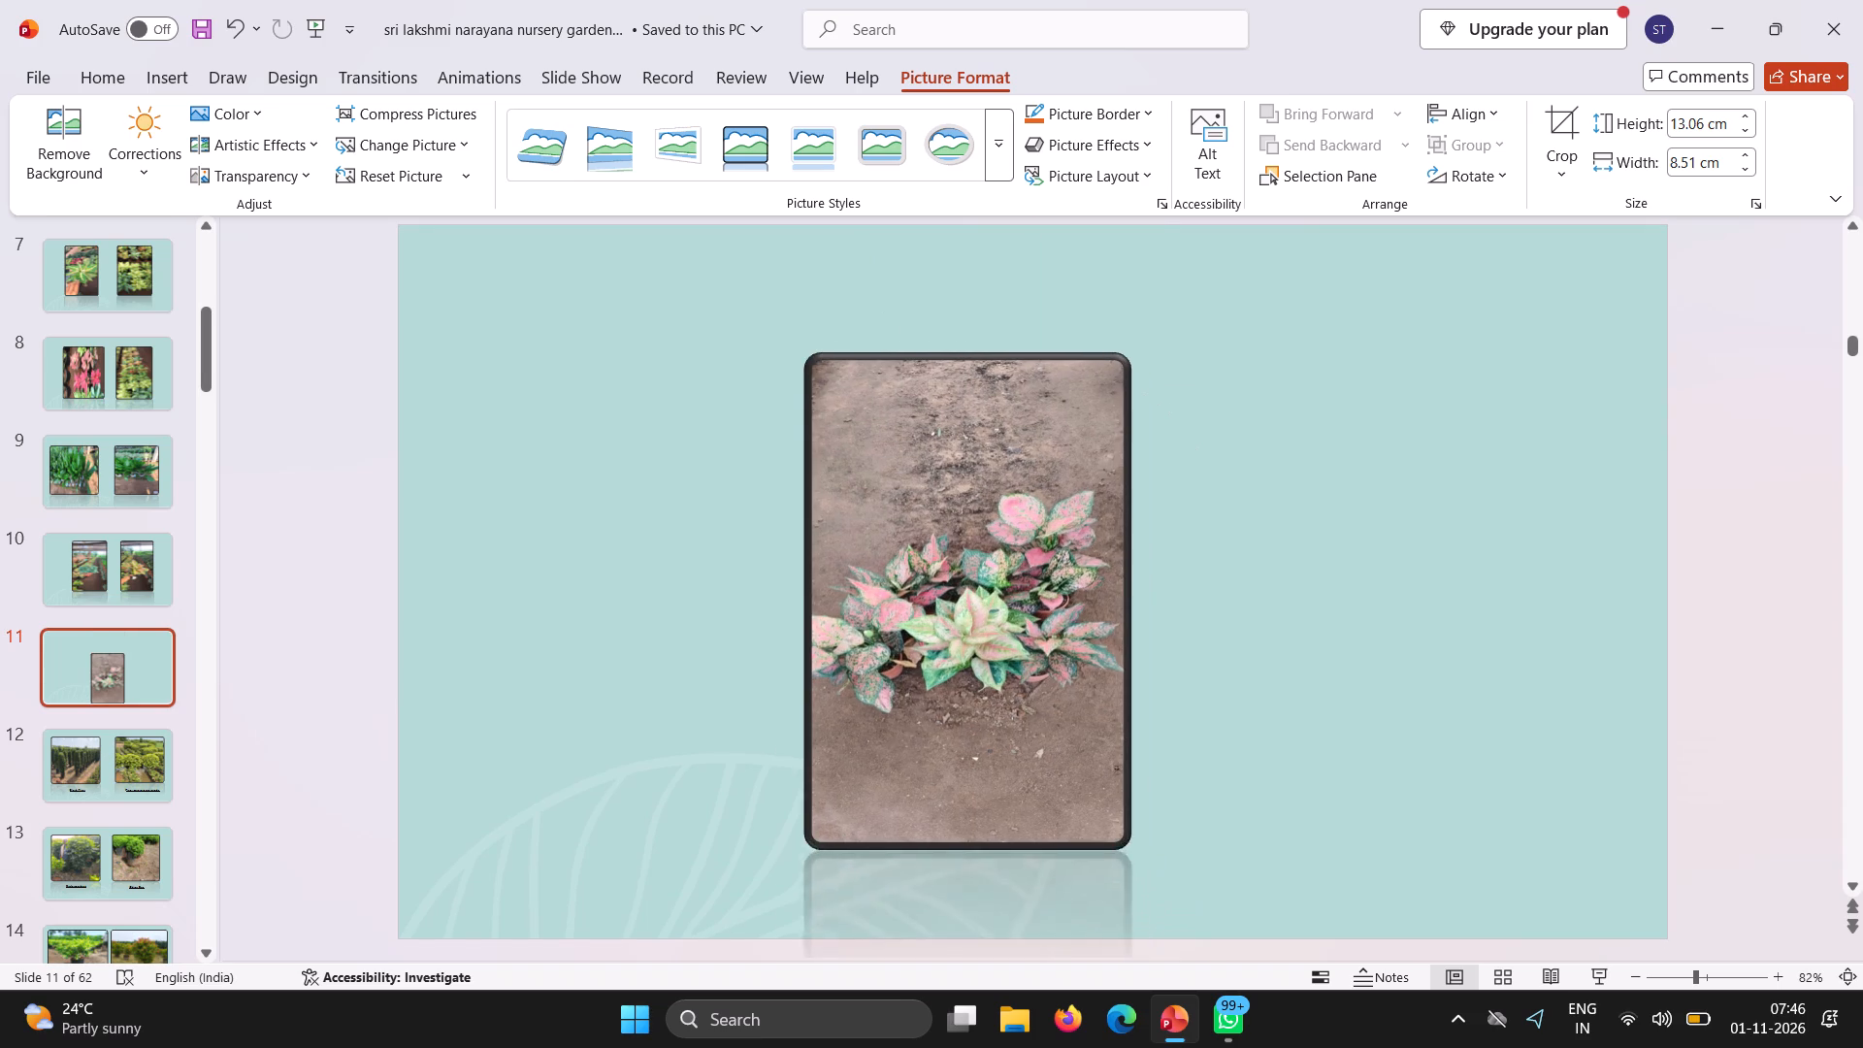
drag(930, 528, 664, 473)
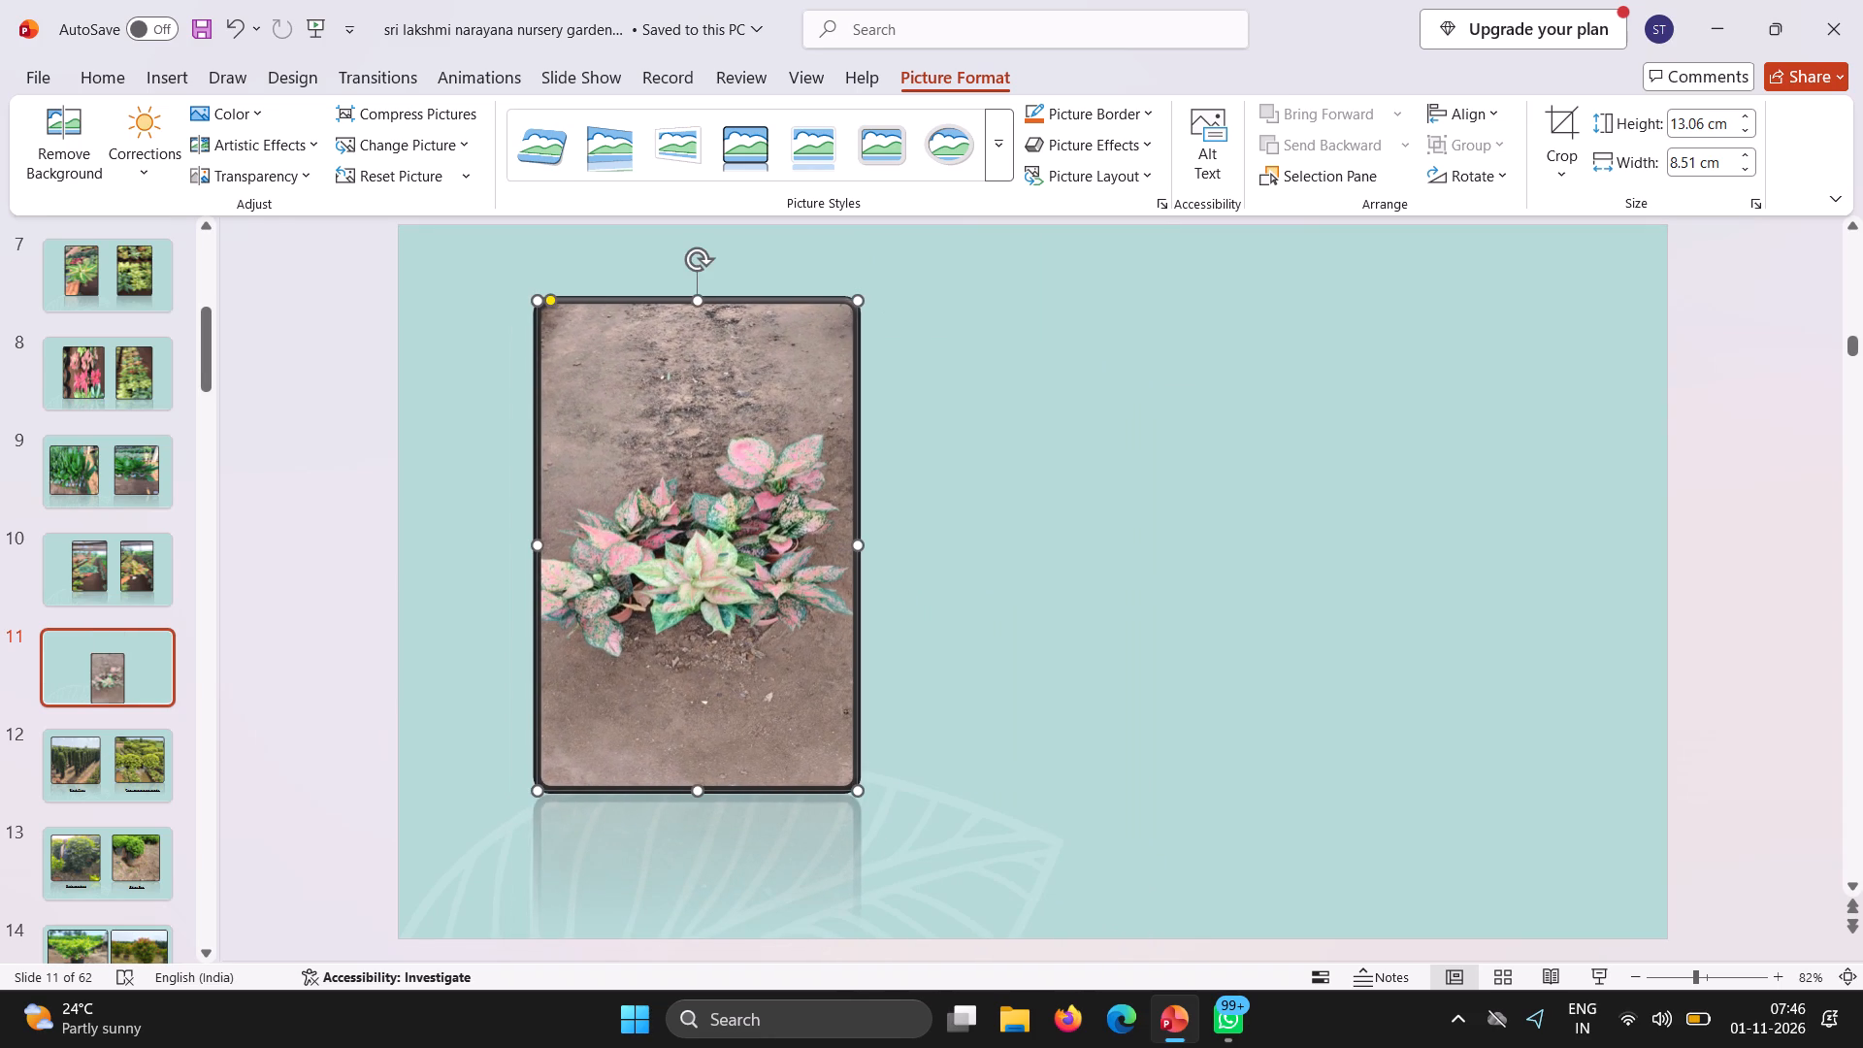
click(775, 632)
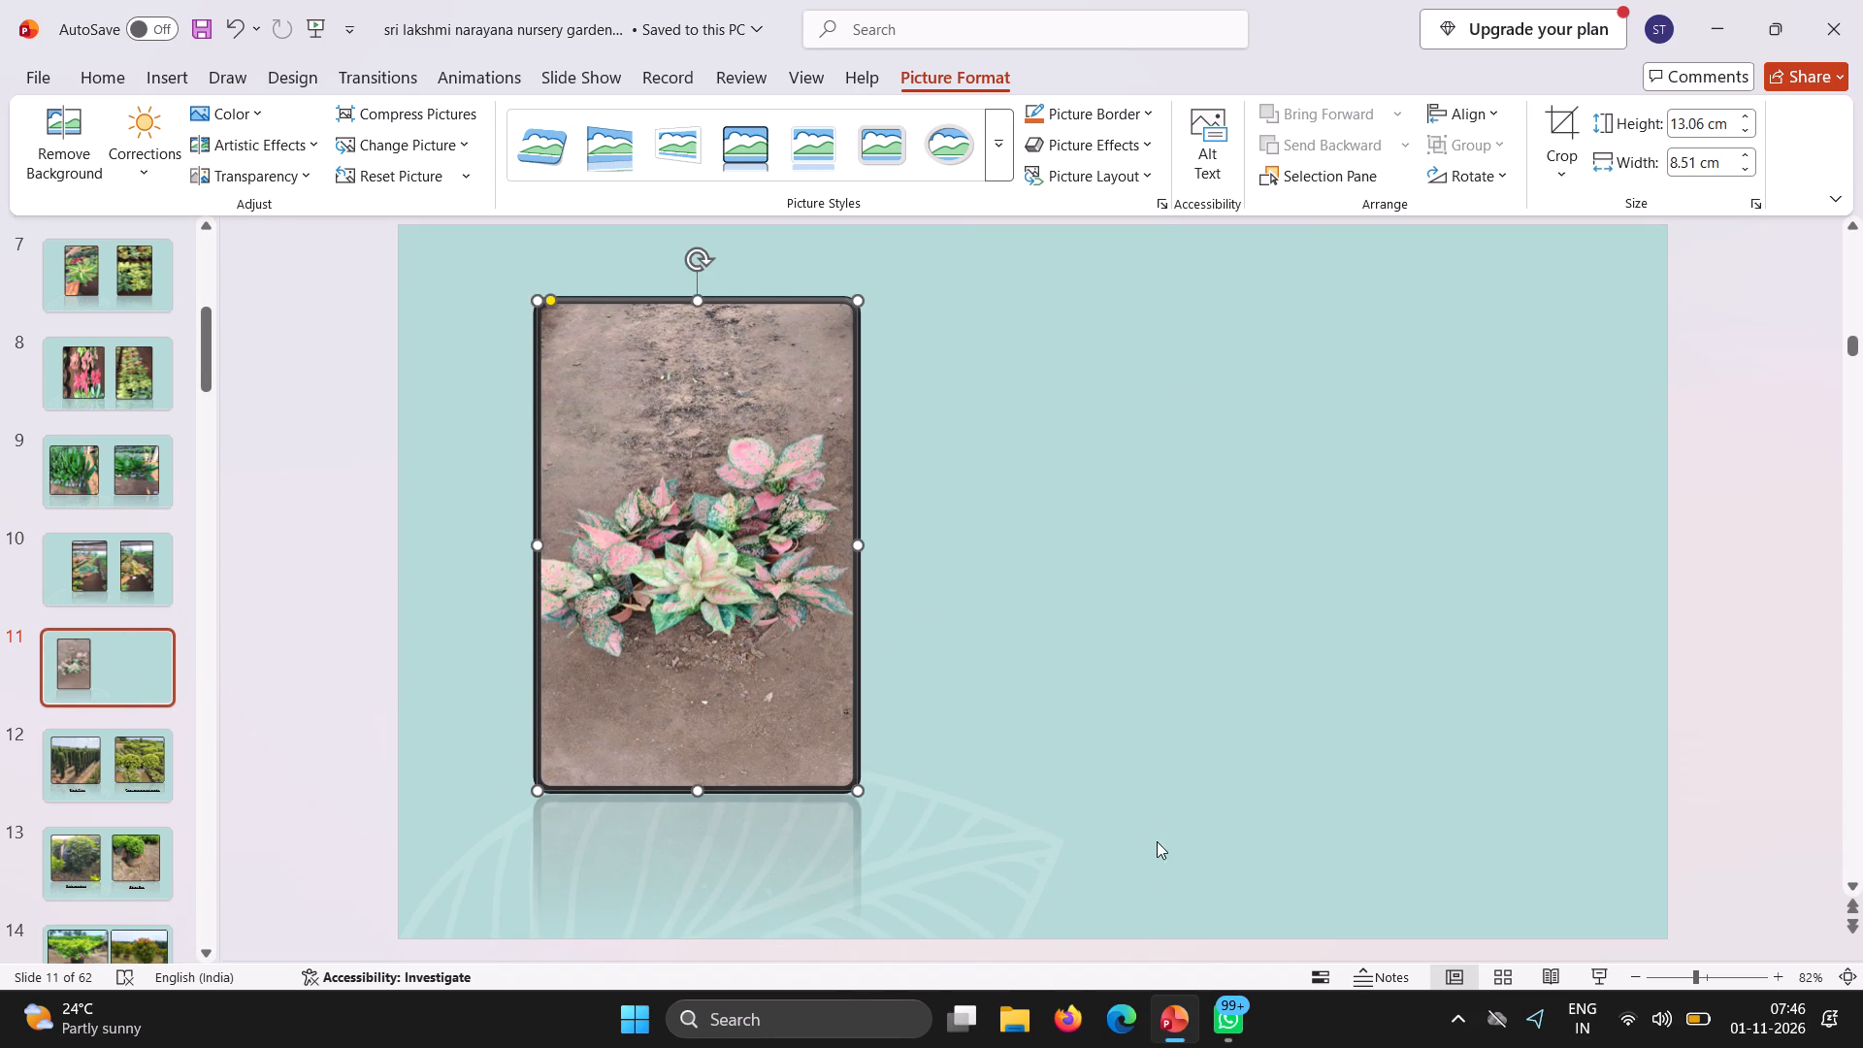
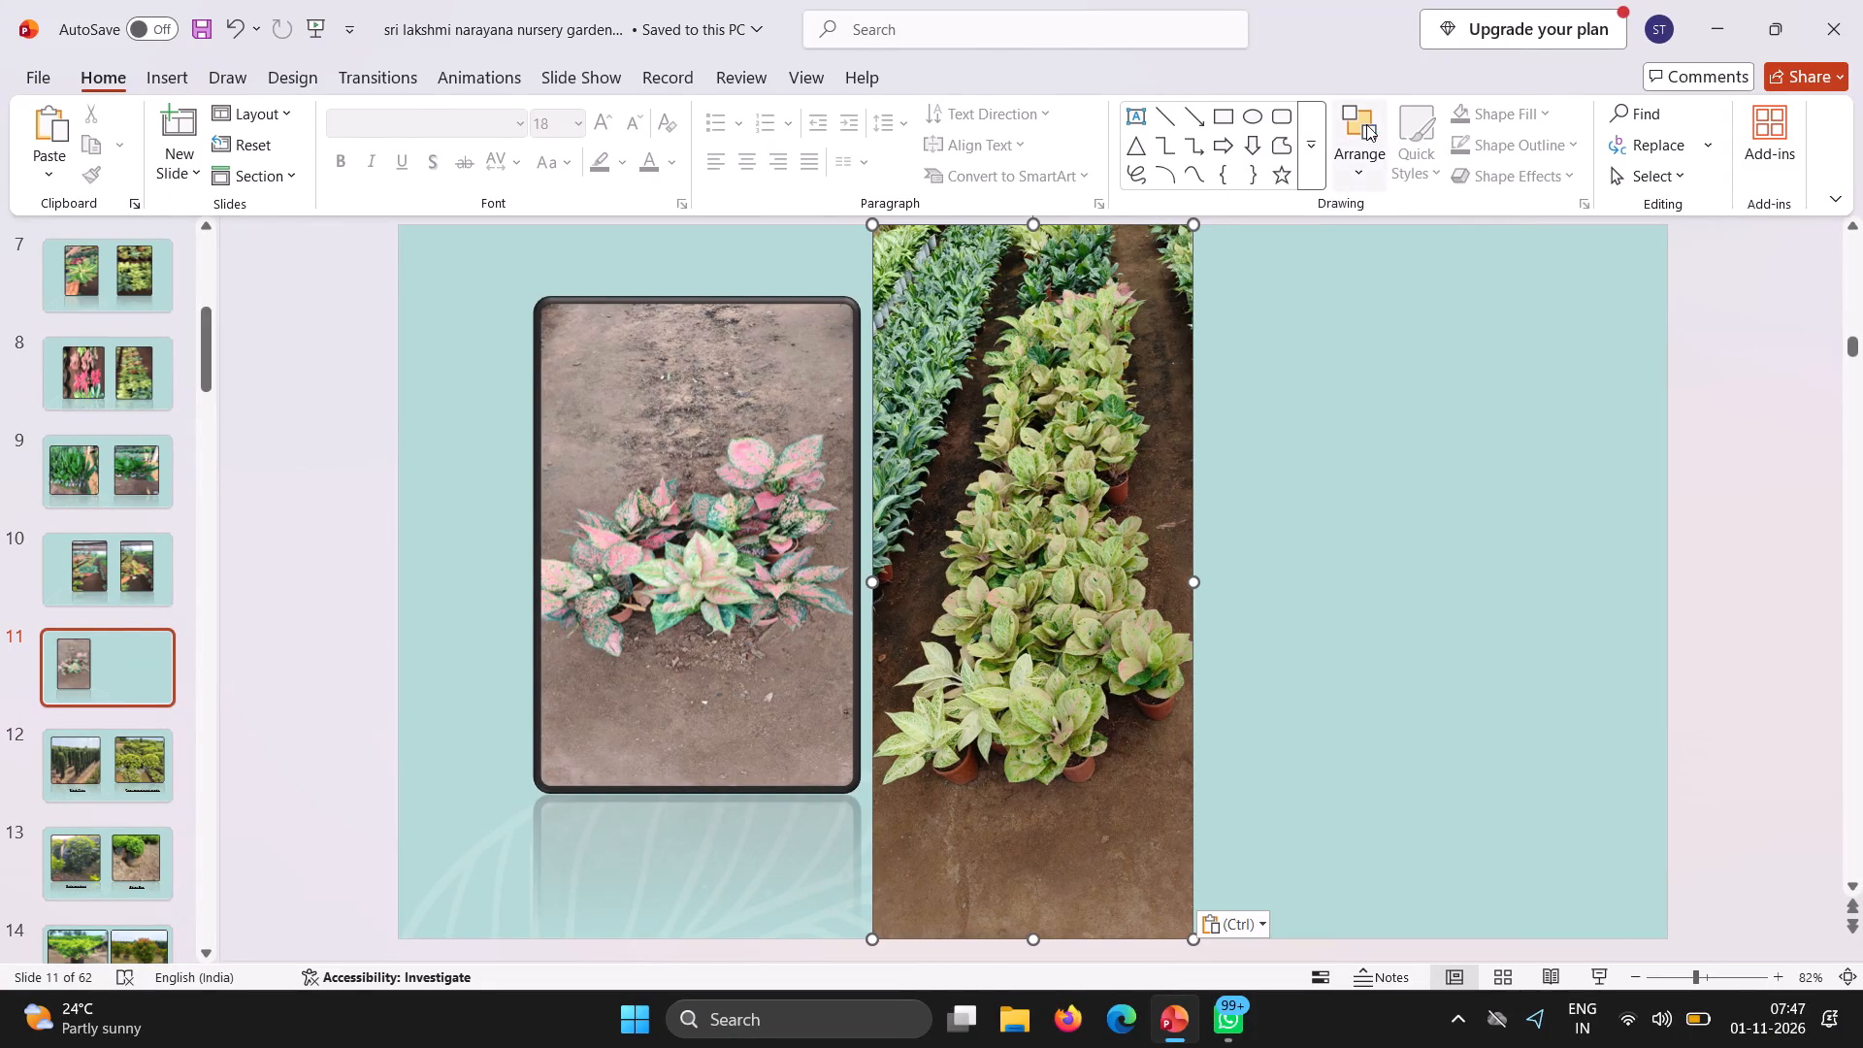
Move the green plant-rows picture to the slide's right half and apply the rounded black bevelled frame style with reflection.
drag(1152, 514, 1374, 504)
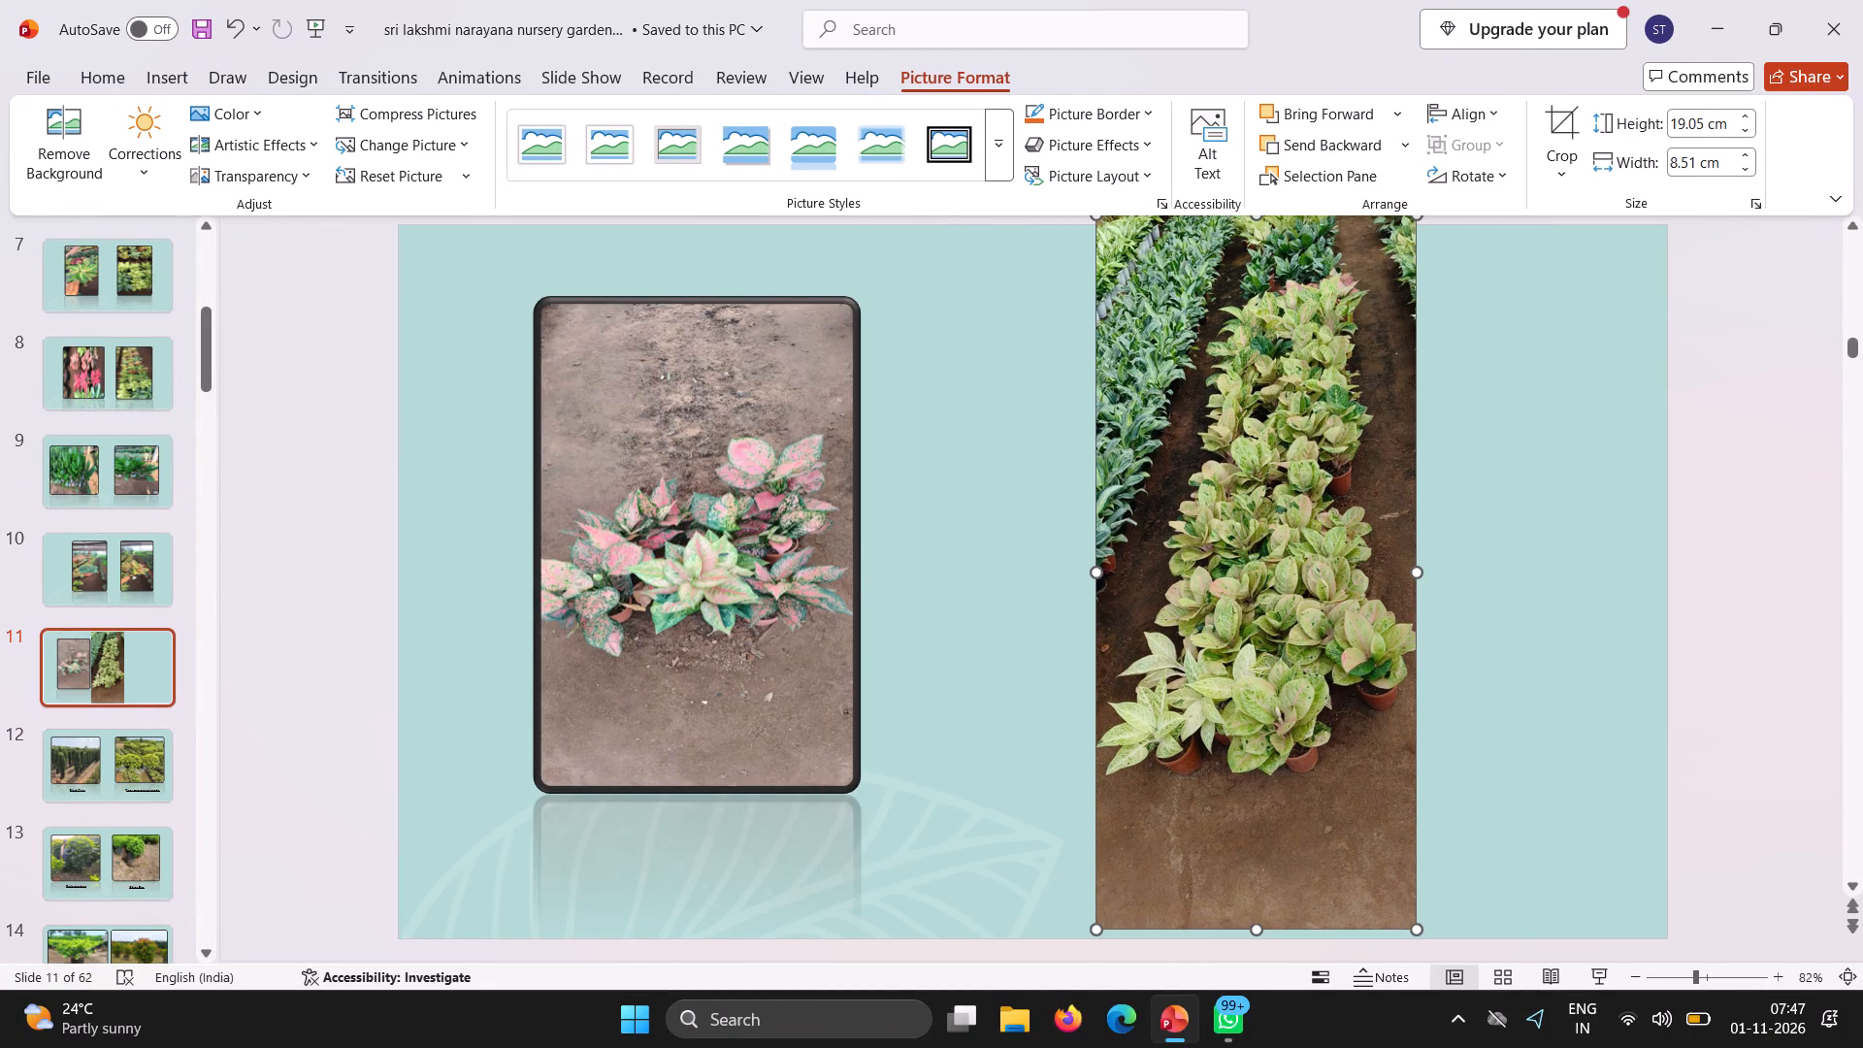
click(1000, 112)
click(739, 349)
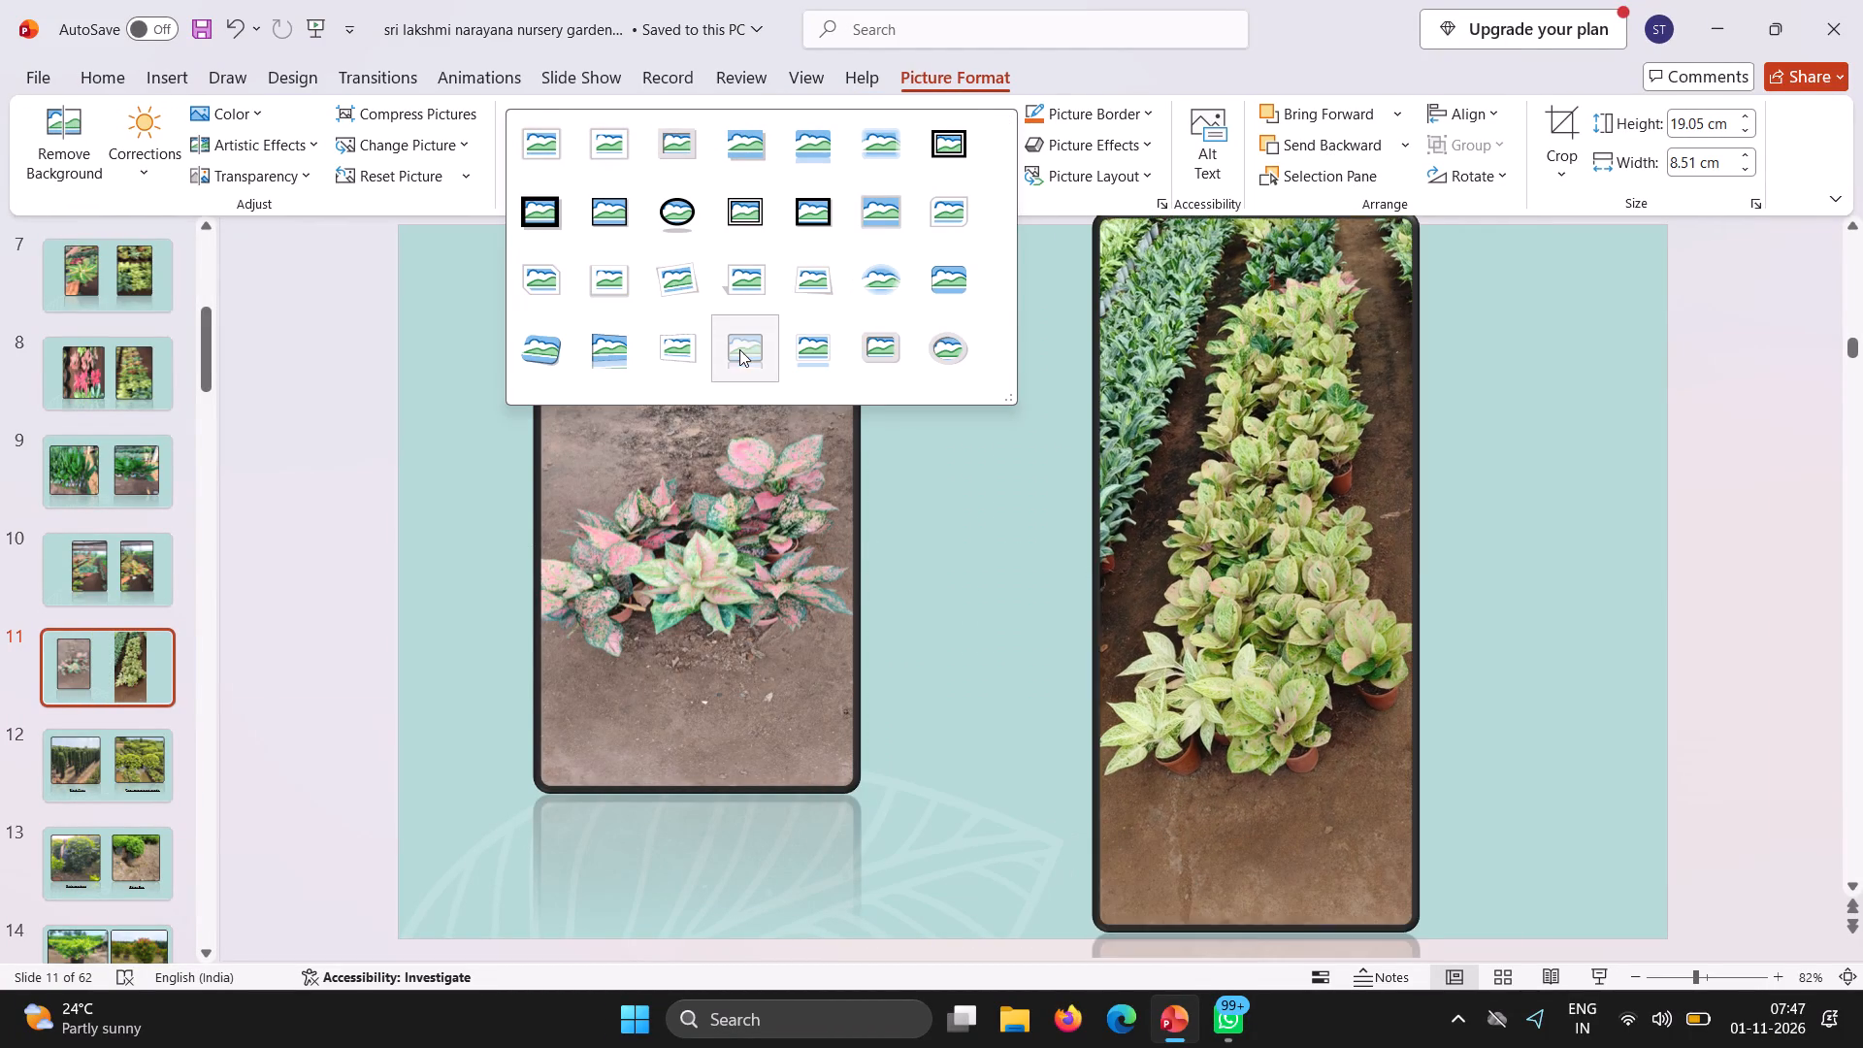
Shorten the framed green plant picture to roughly the pink-and-green picture's height and place it beside that picture in the slide's right half.
drag(1211, 366, 1196, 556)
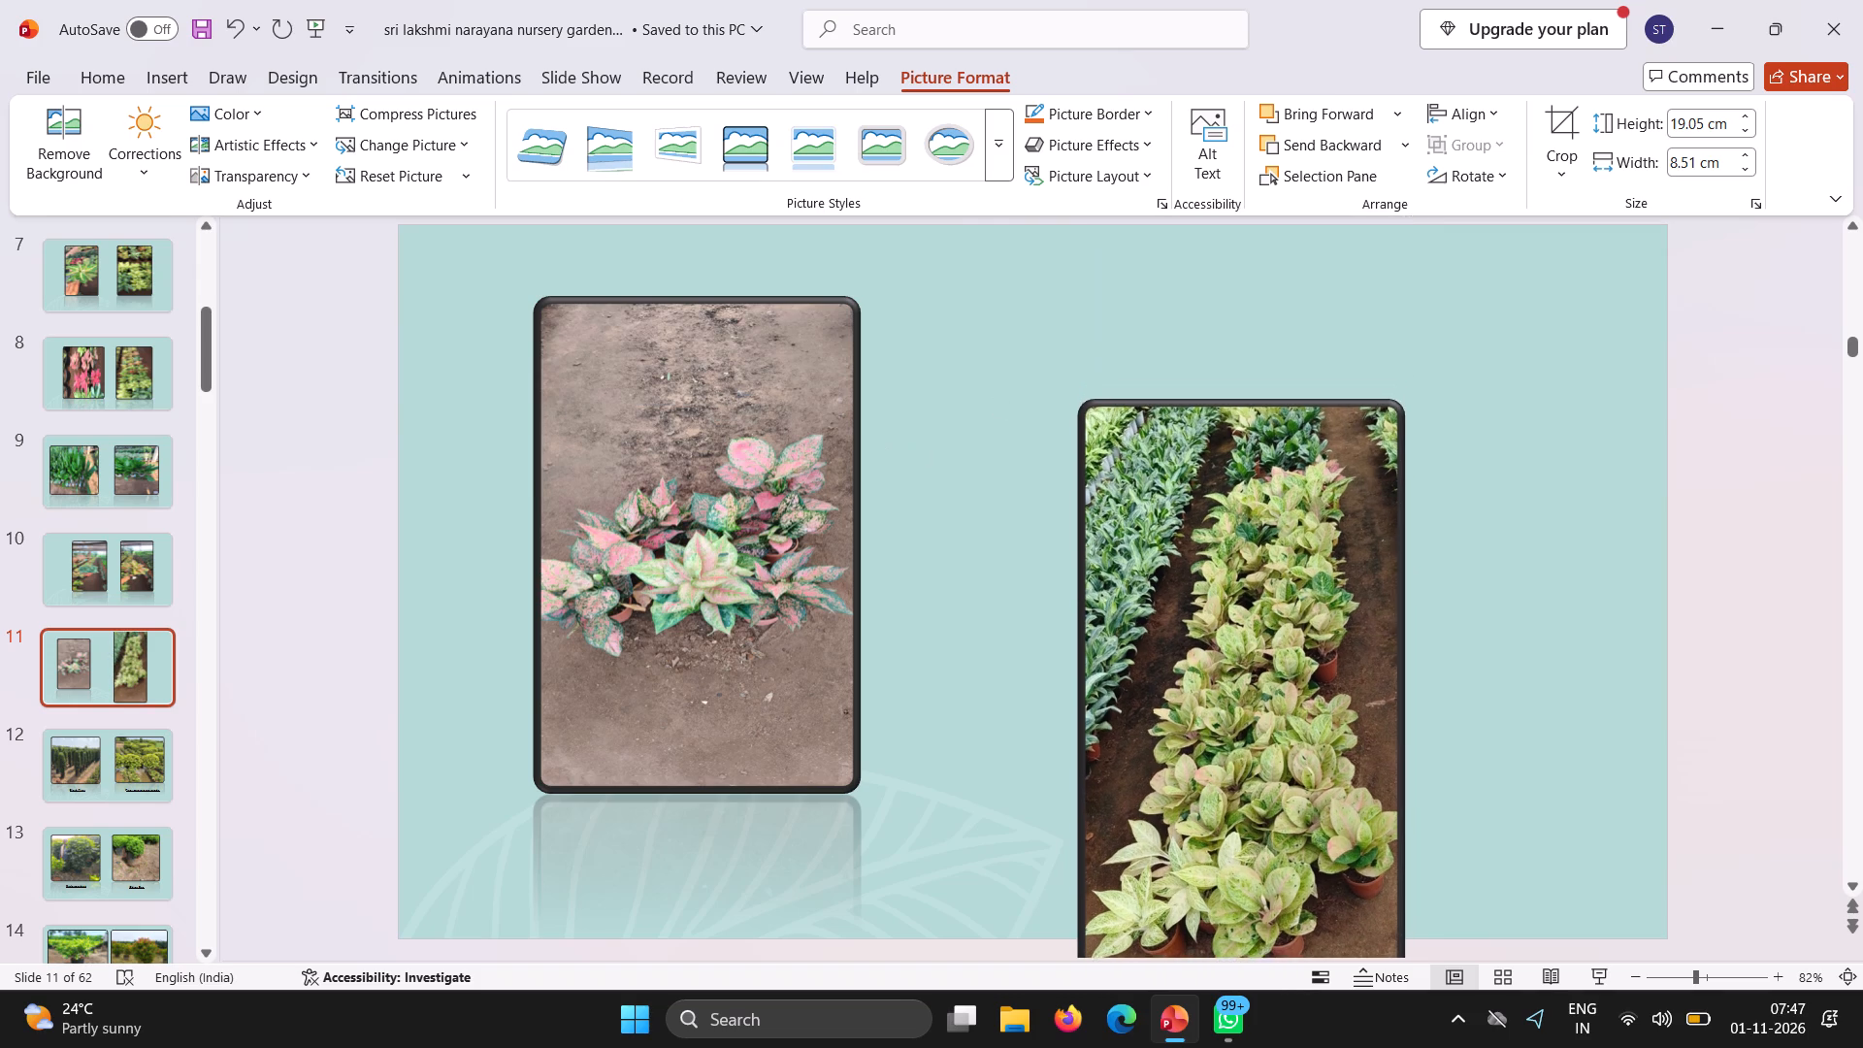
drag(1196, 556, 1190, 558)
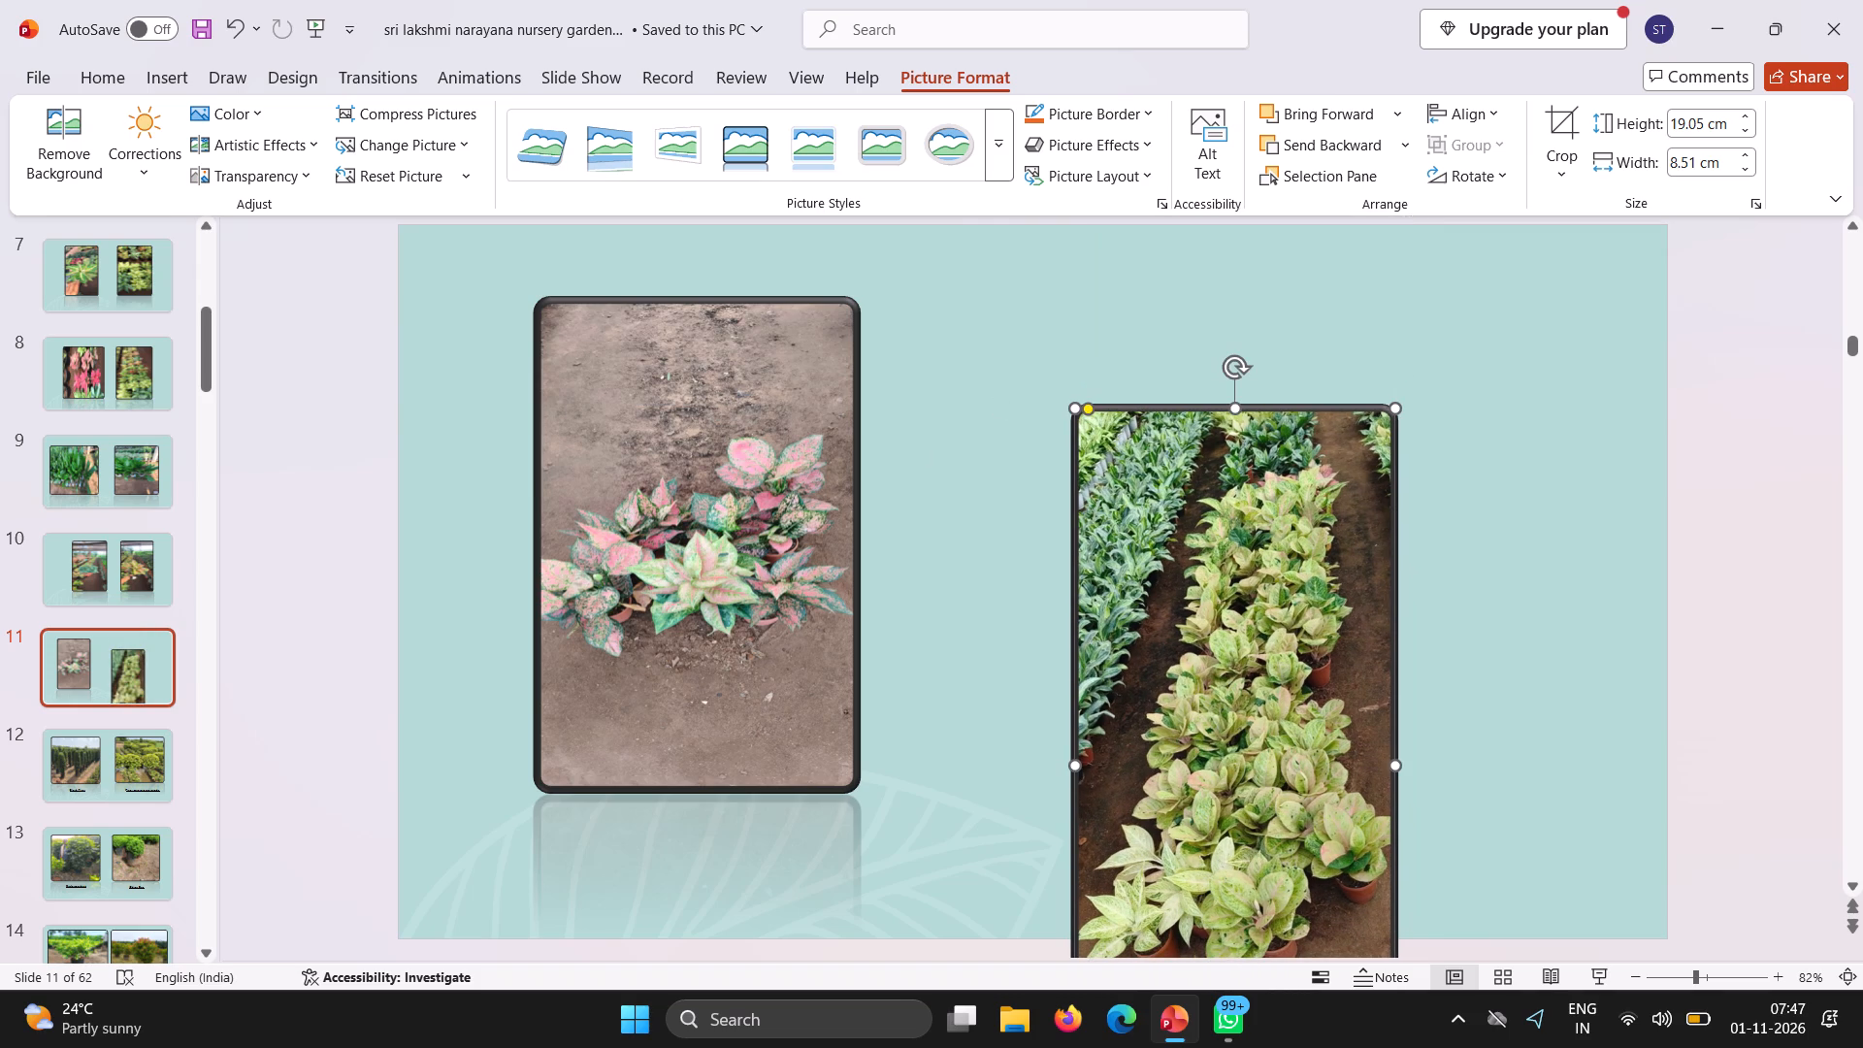
drag(1239, 420, 1245, 290)
drag(1287, 901, 1291, 801)
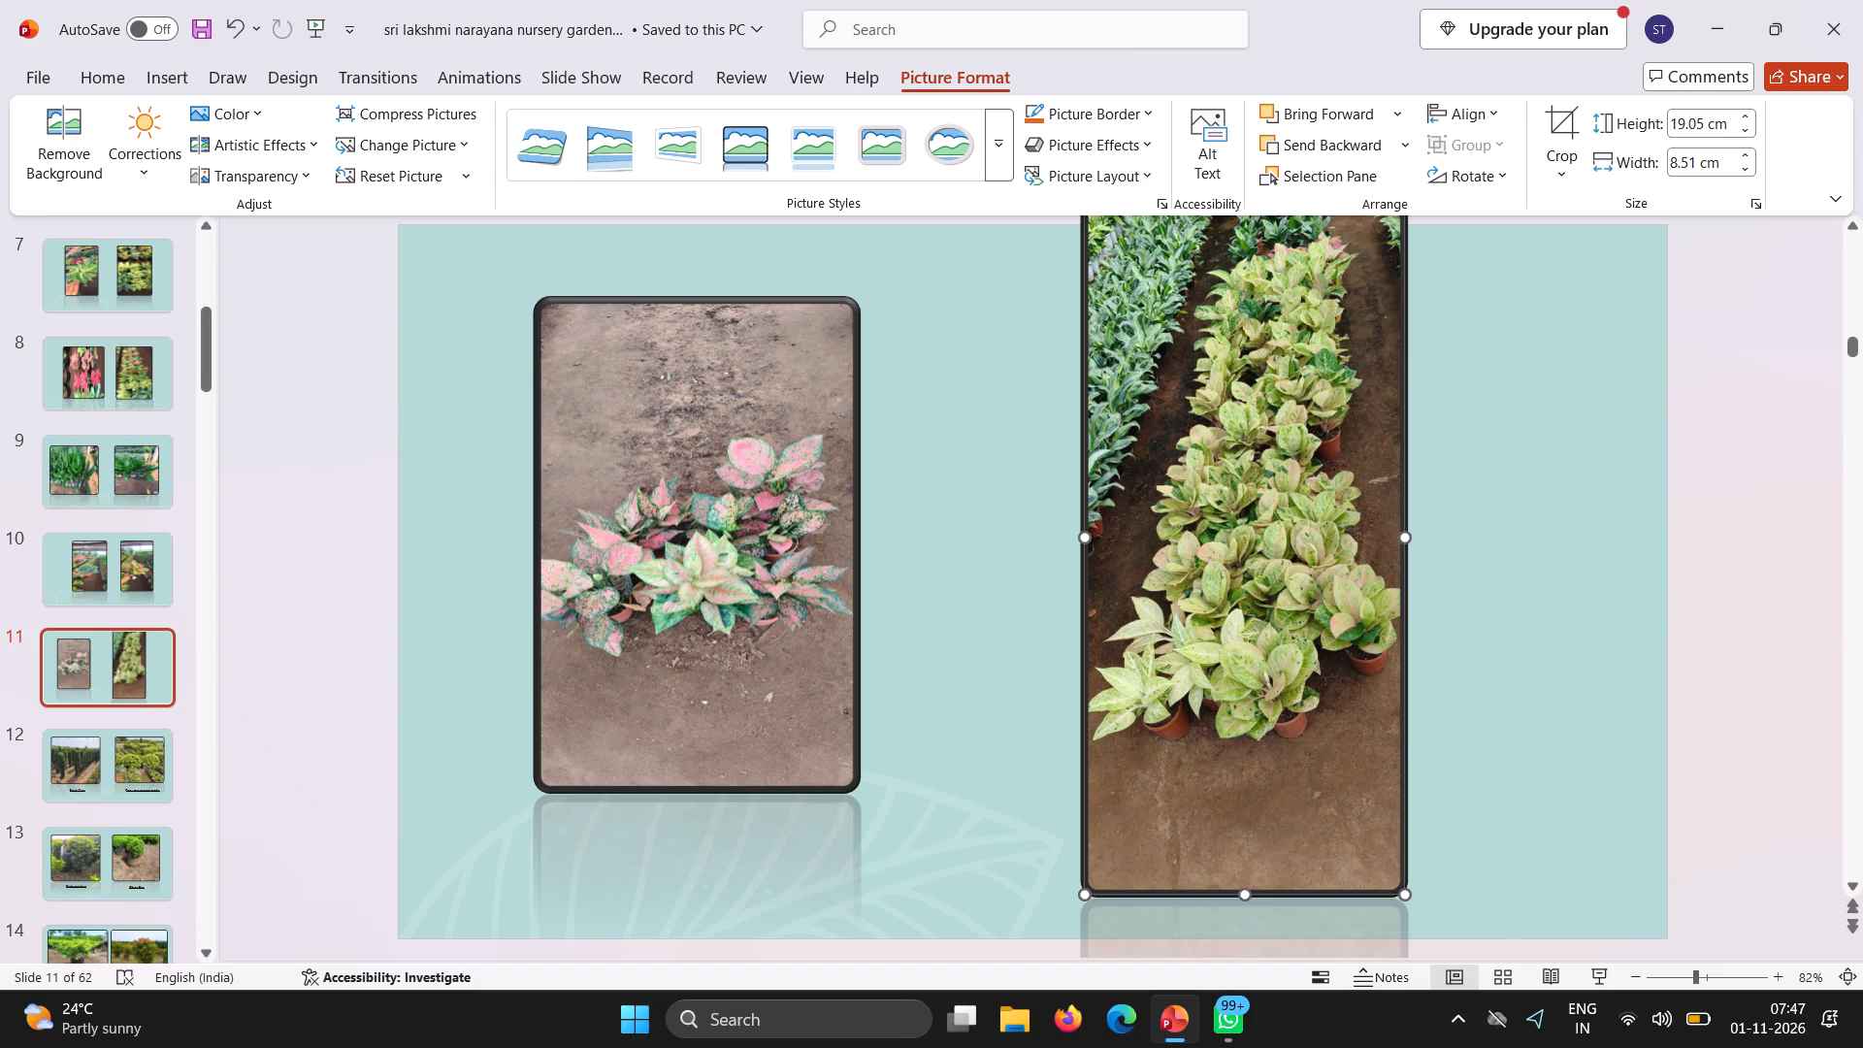
drag(1241, 880, 1241, 799)
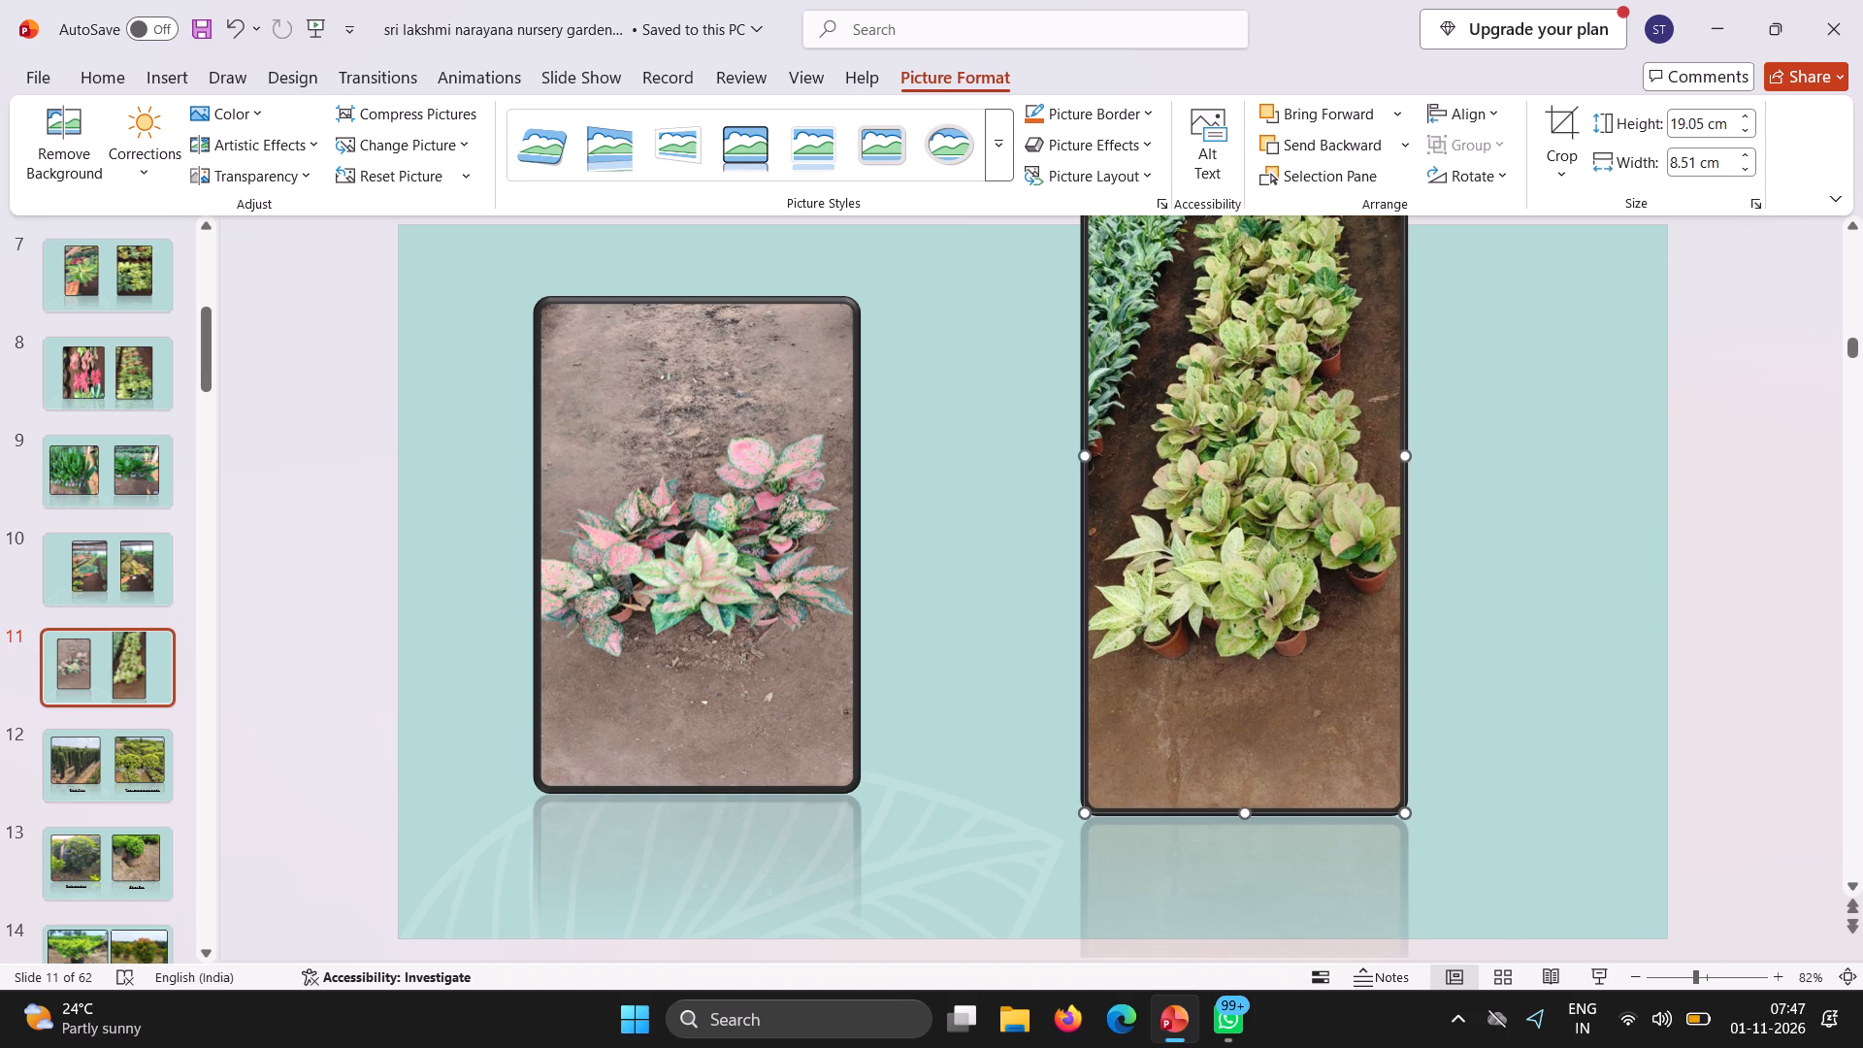
drag(1244, 811, 1268, 795)
drag(1248, 677, 1258, 821)
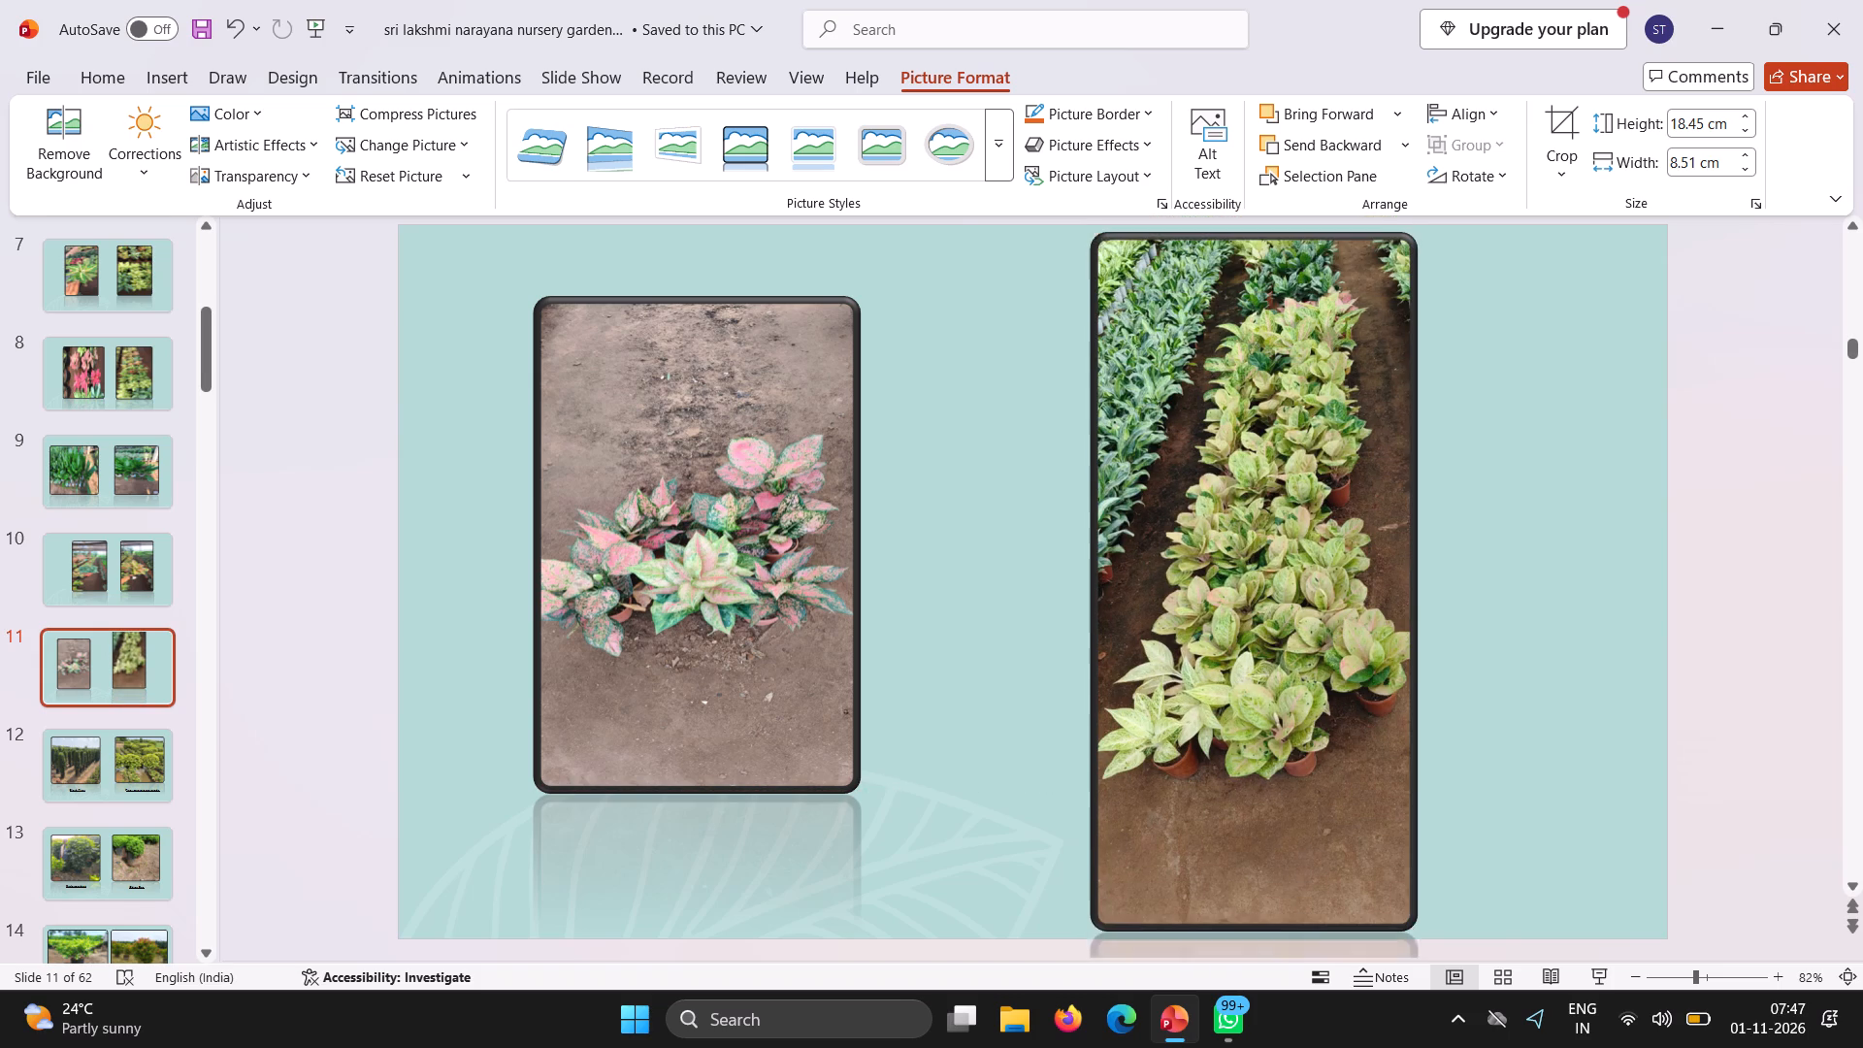
drag(1258, 821, 1254, 922)
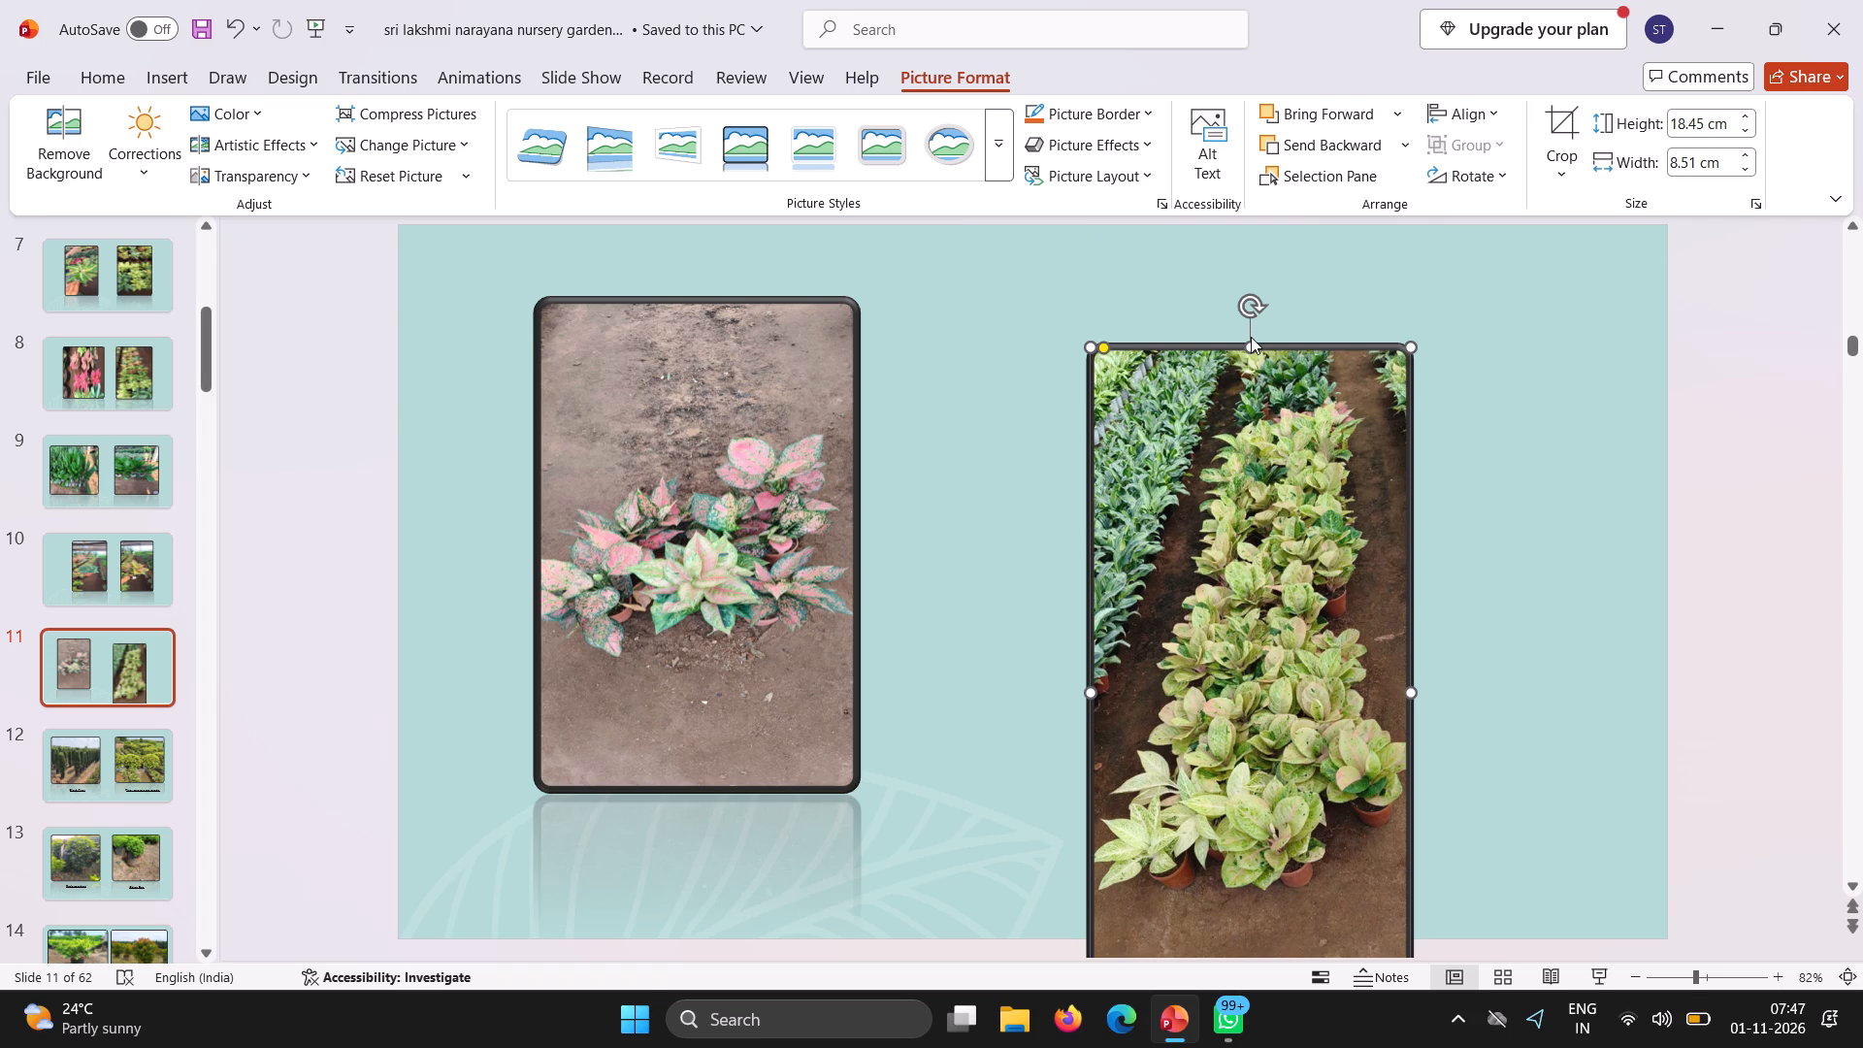
drag(1251, 337, 1259, 450)
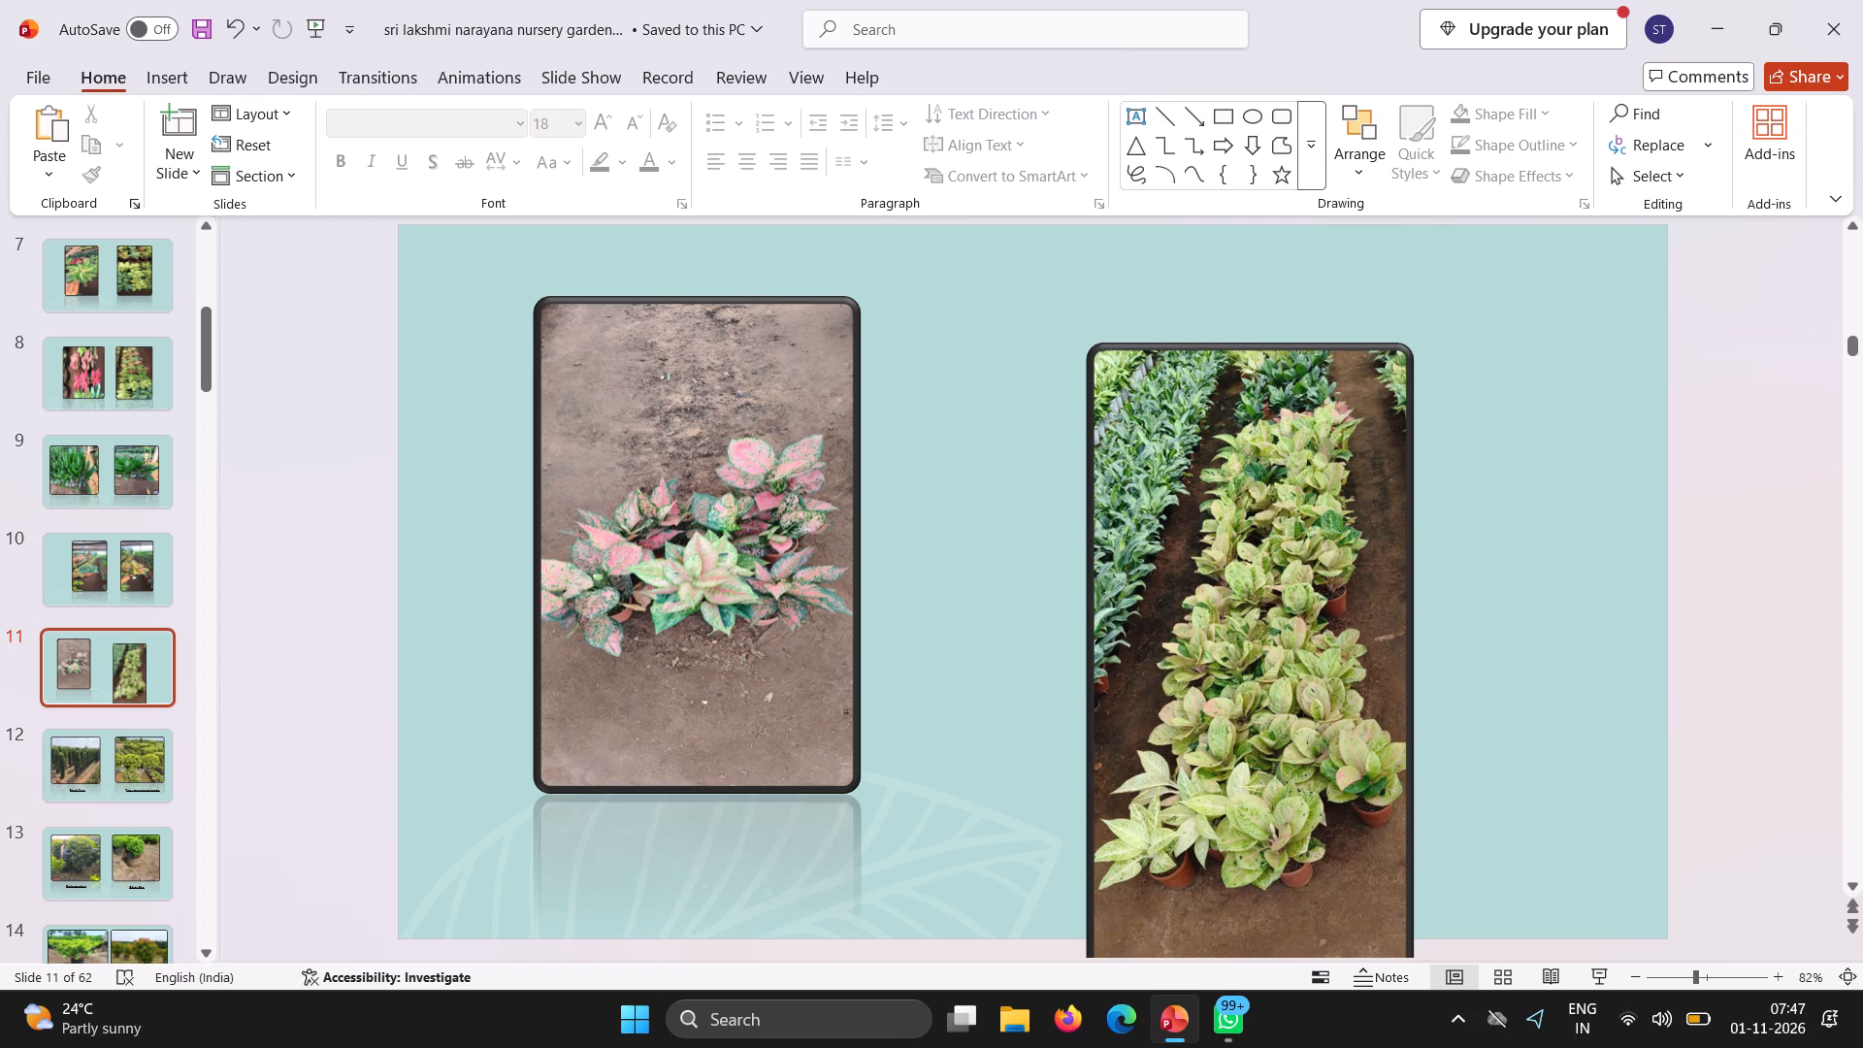
click(1209, 431)
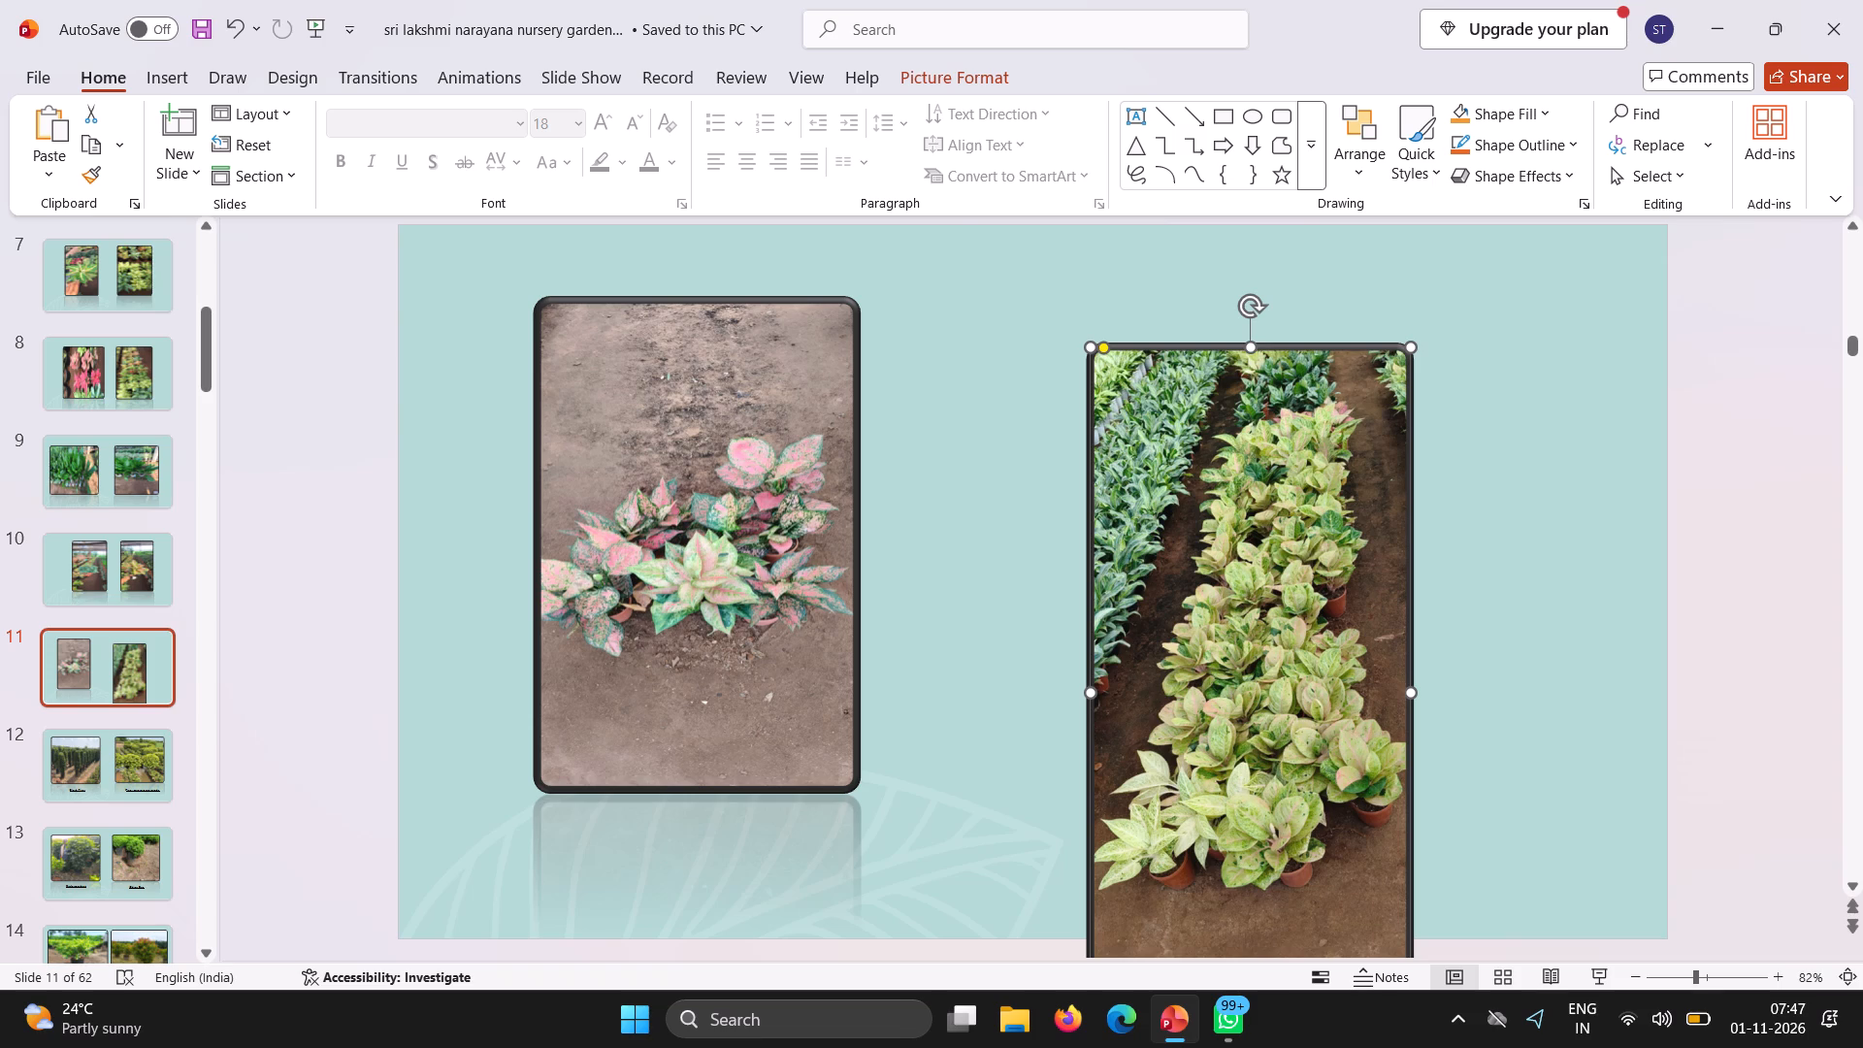
drag(1247, 346, 1253, 471)
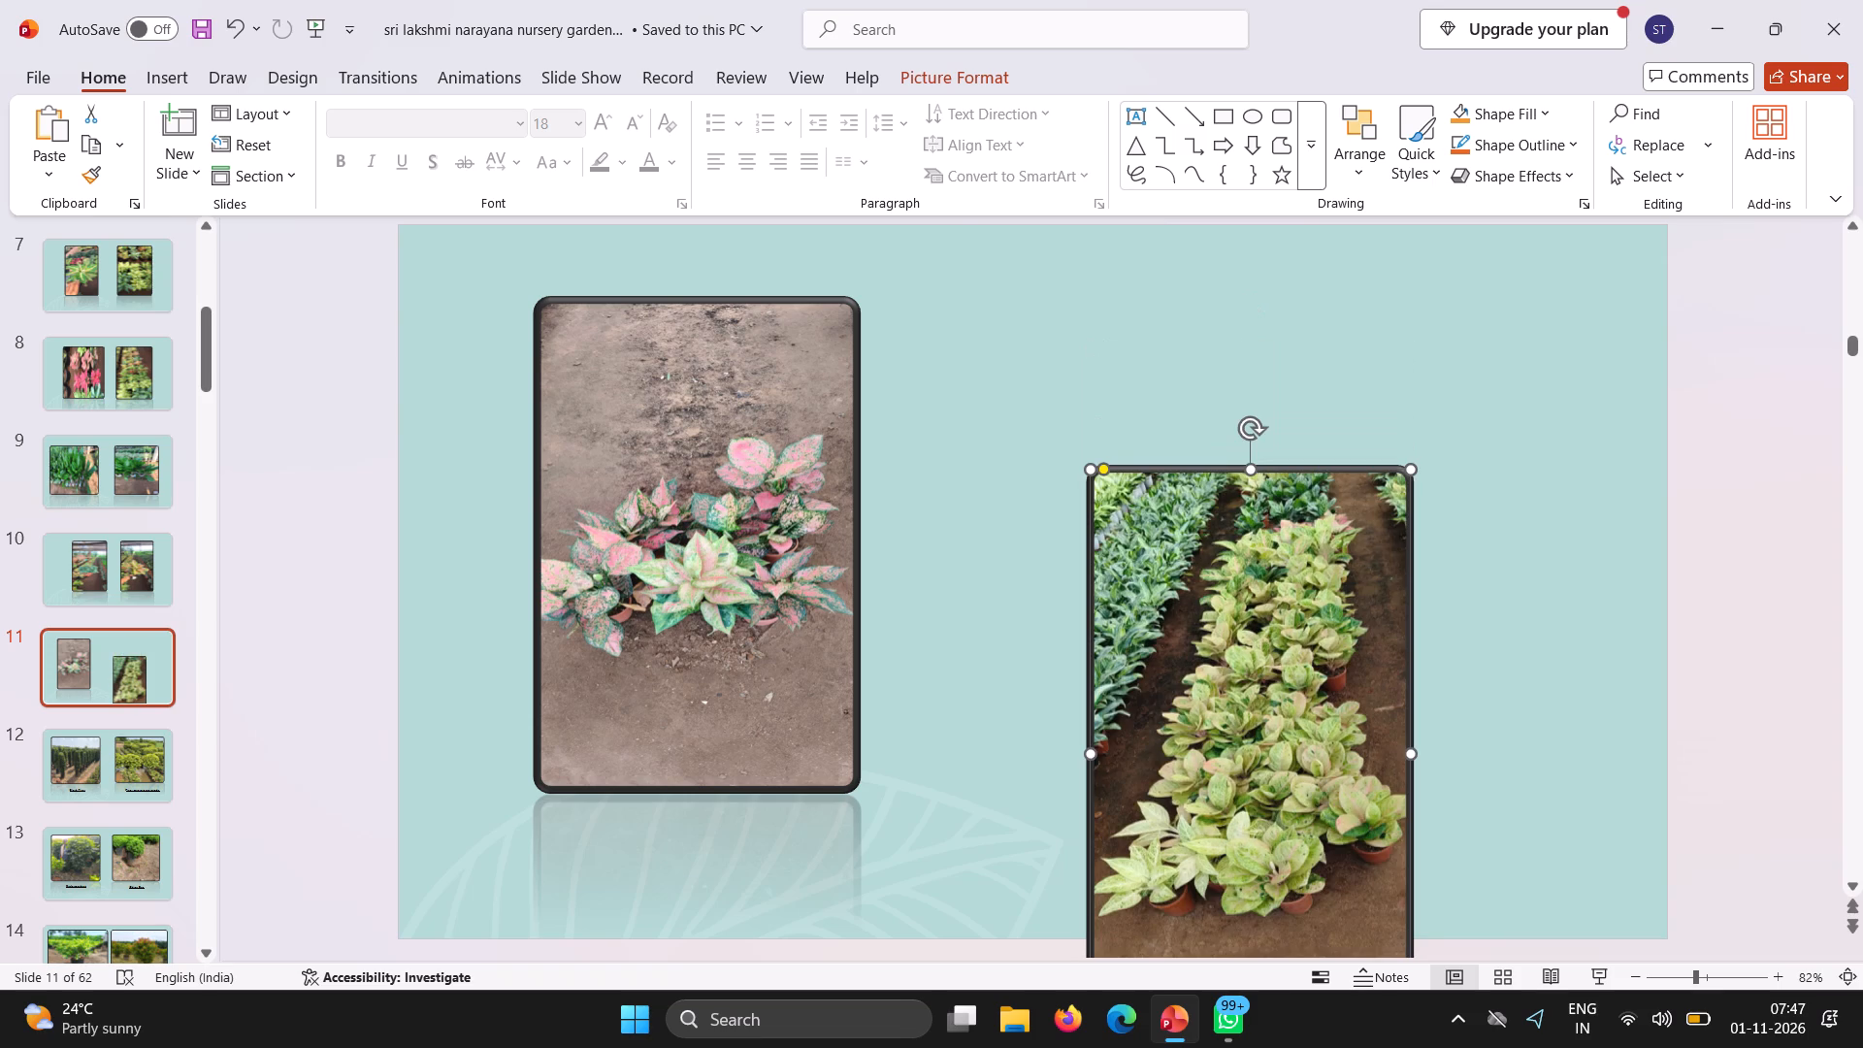
drag(1208, 681, 1177, 520)
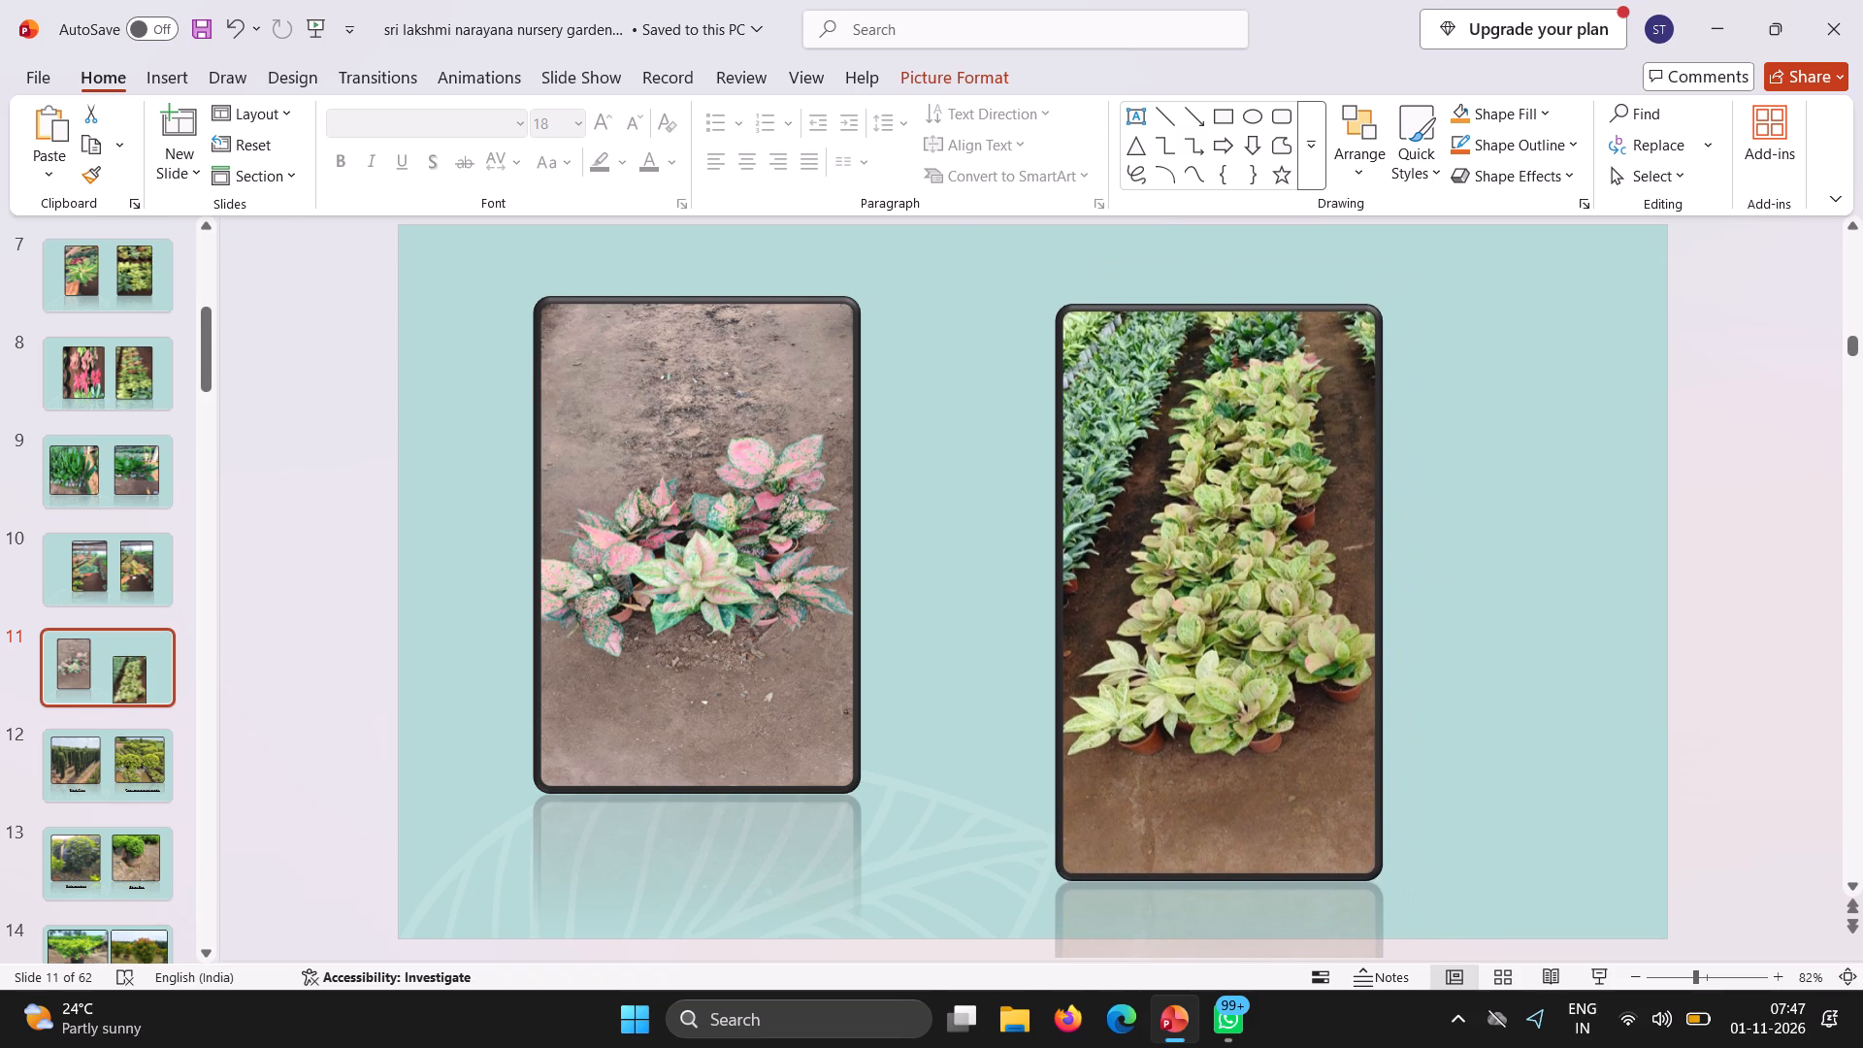
drag(1177, 520, 1177, 519)
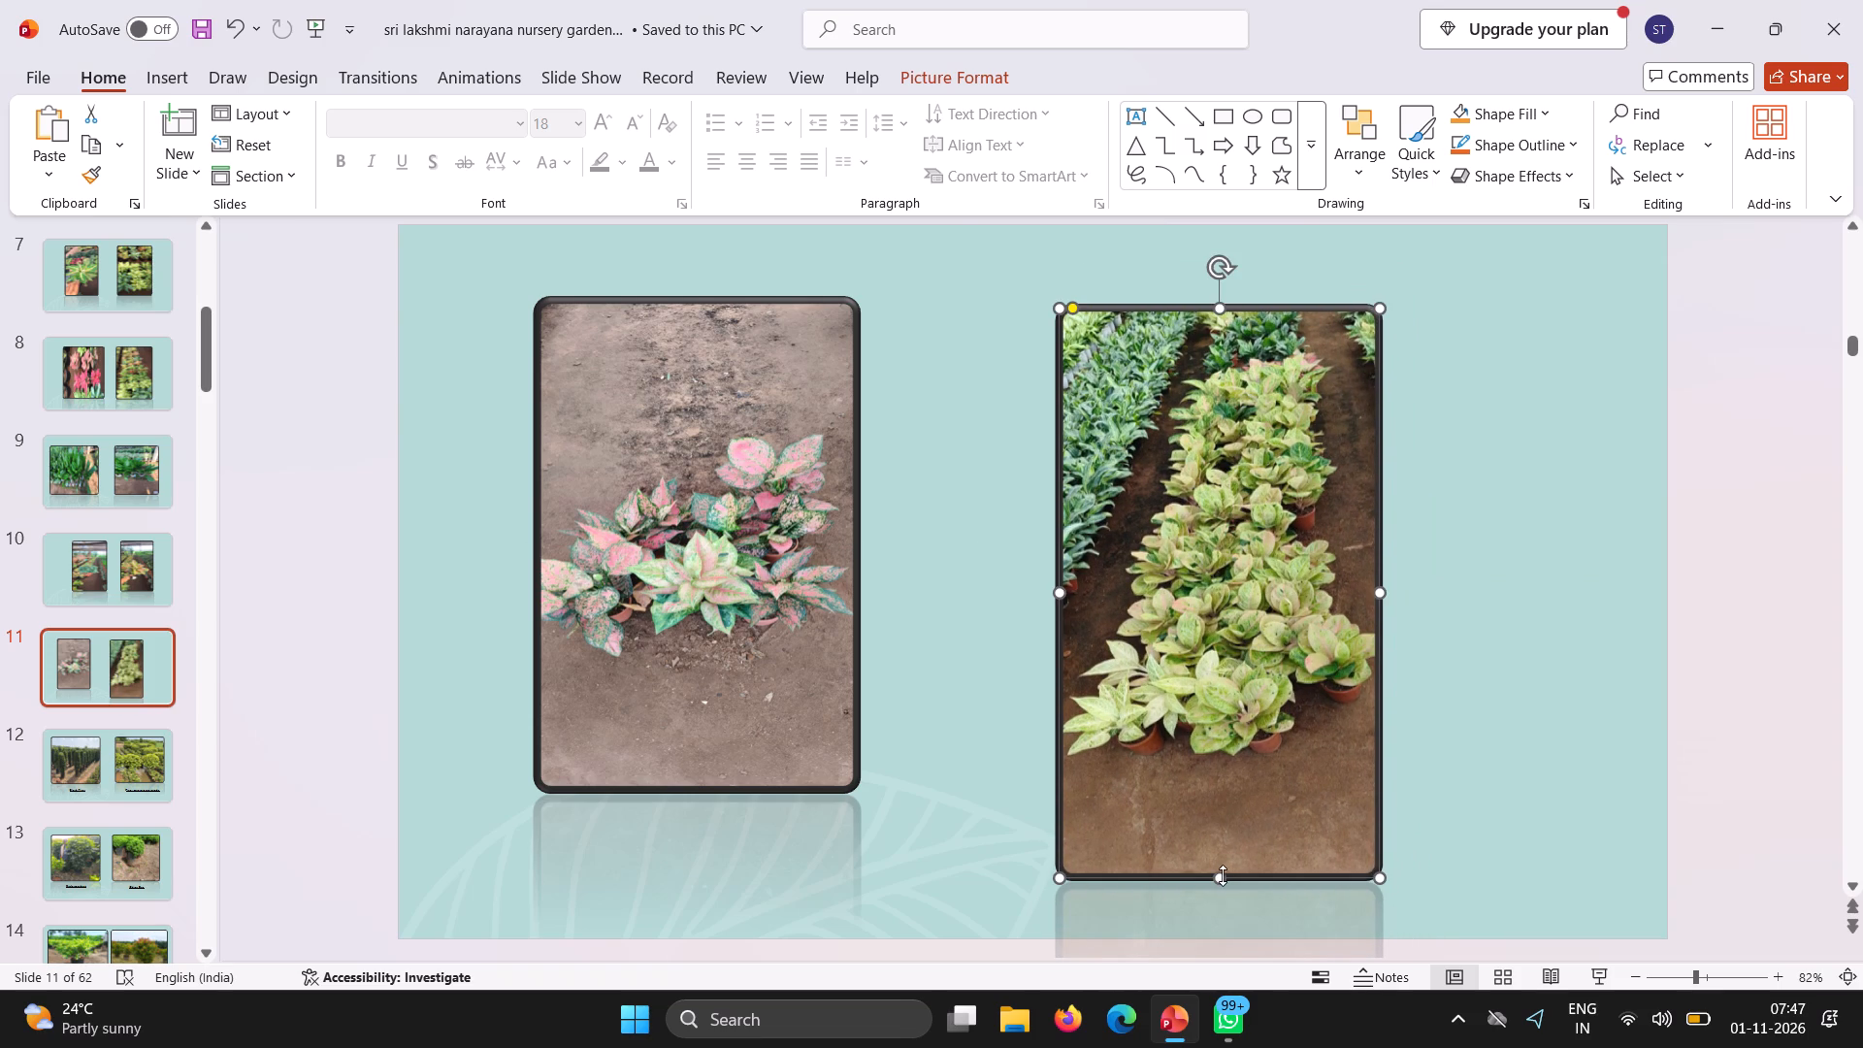
drag(1223, 875, 1229, 805)
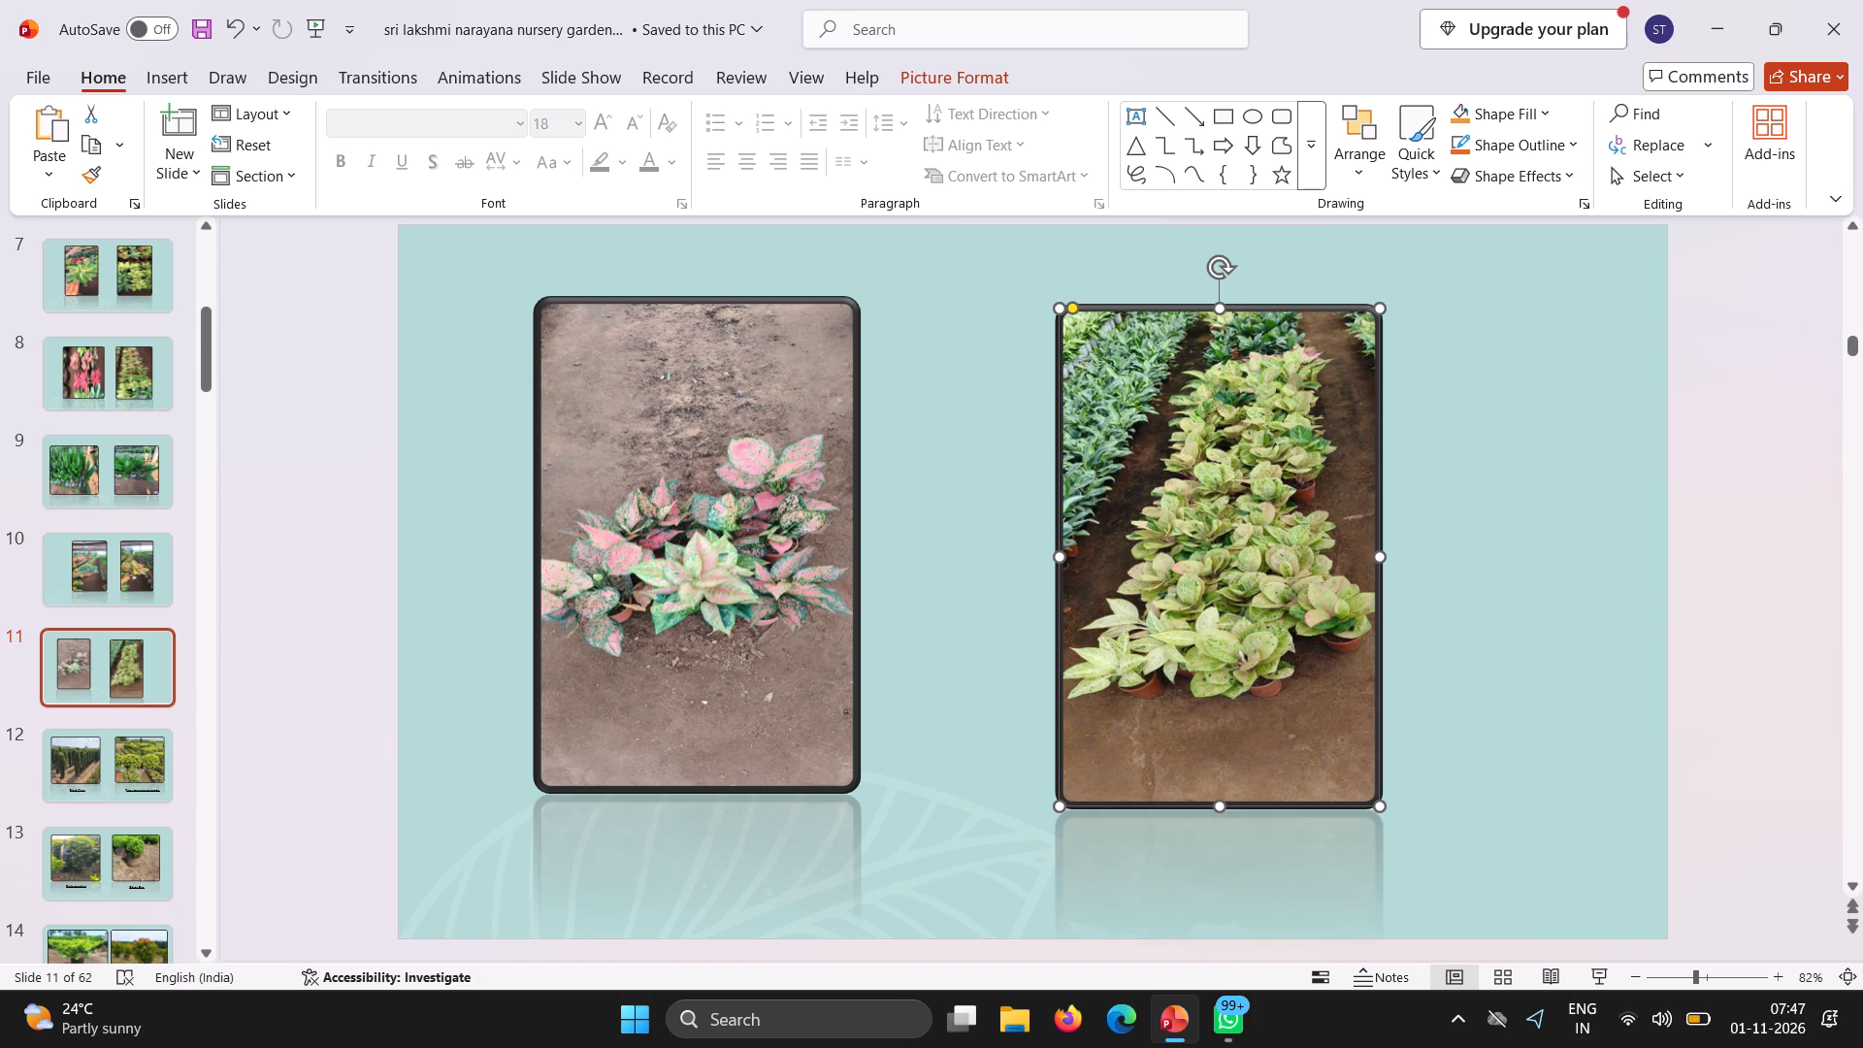
drag(1192, 675, 1199, 660)
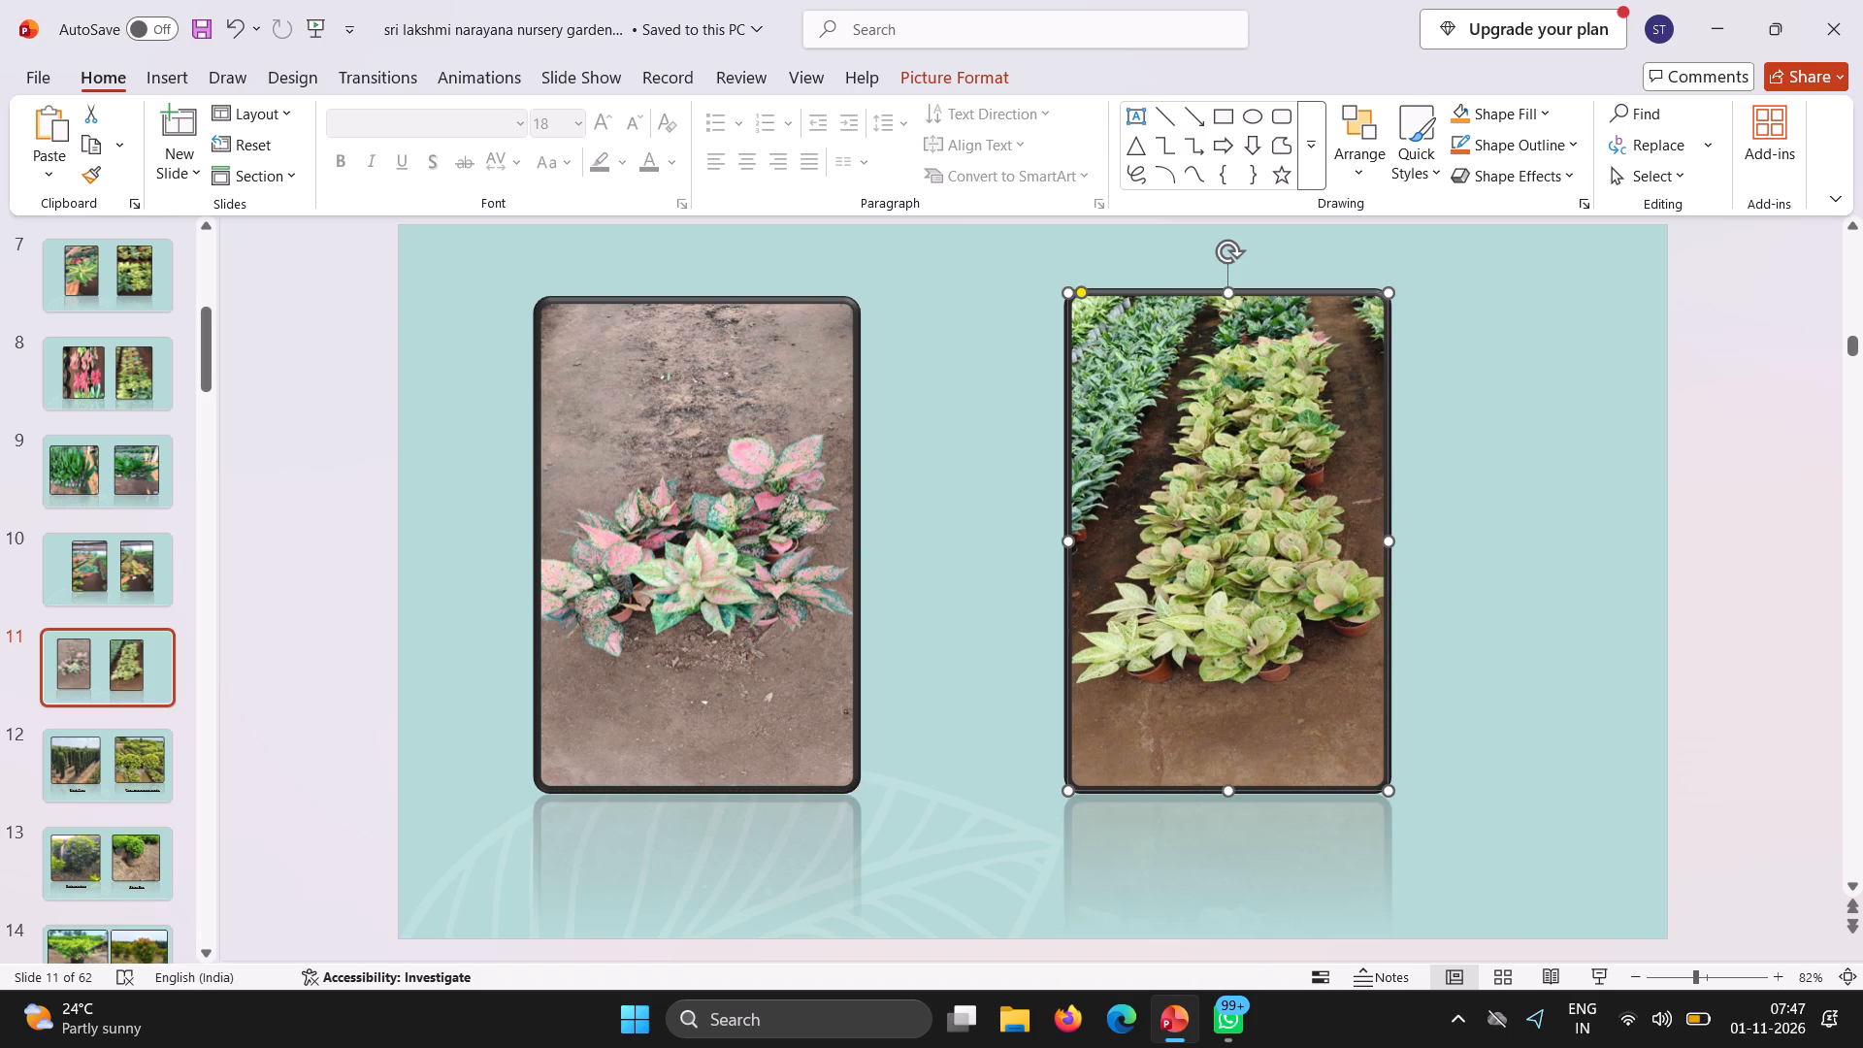
Reposition both framed plant pictures on slide 11 so their bottom edges line up with an even gap between them.
drag(639, 556, 668, 540)
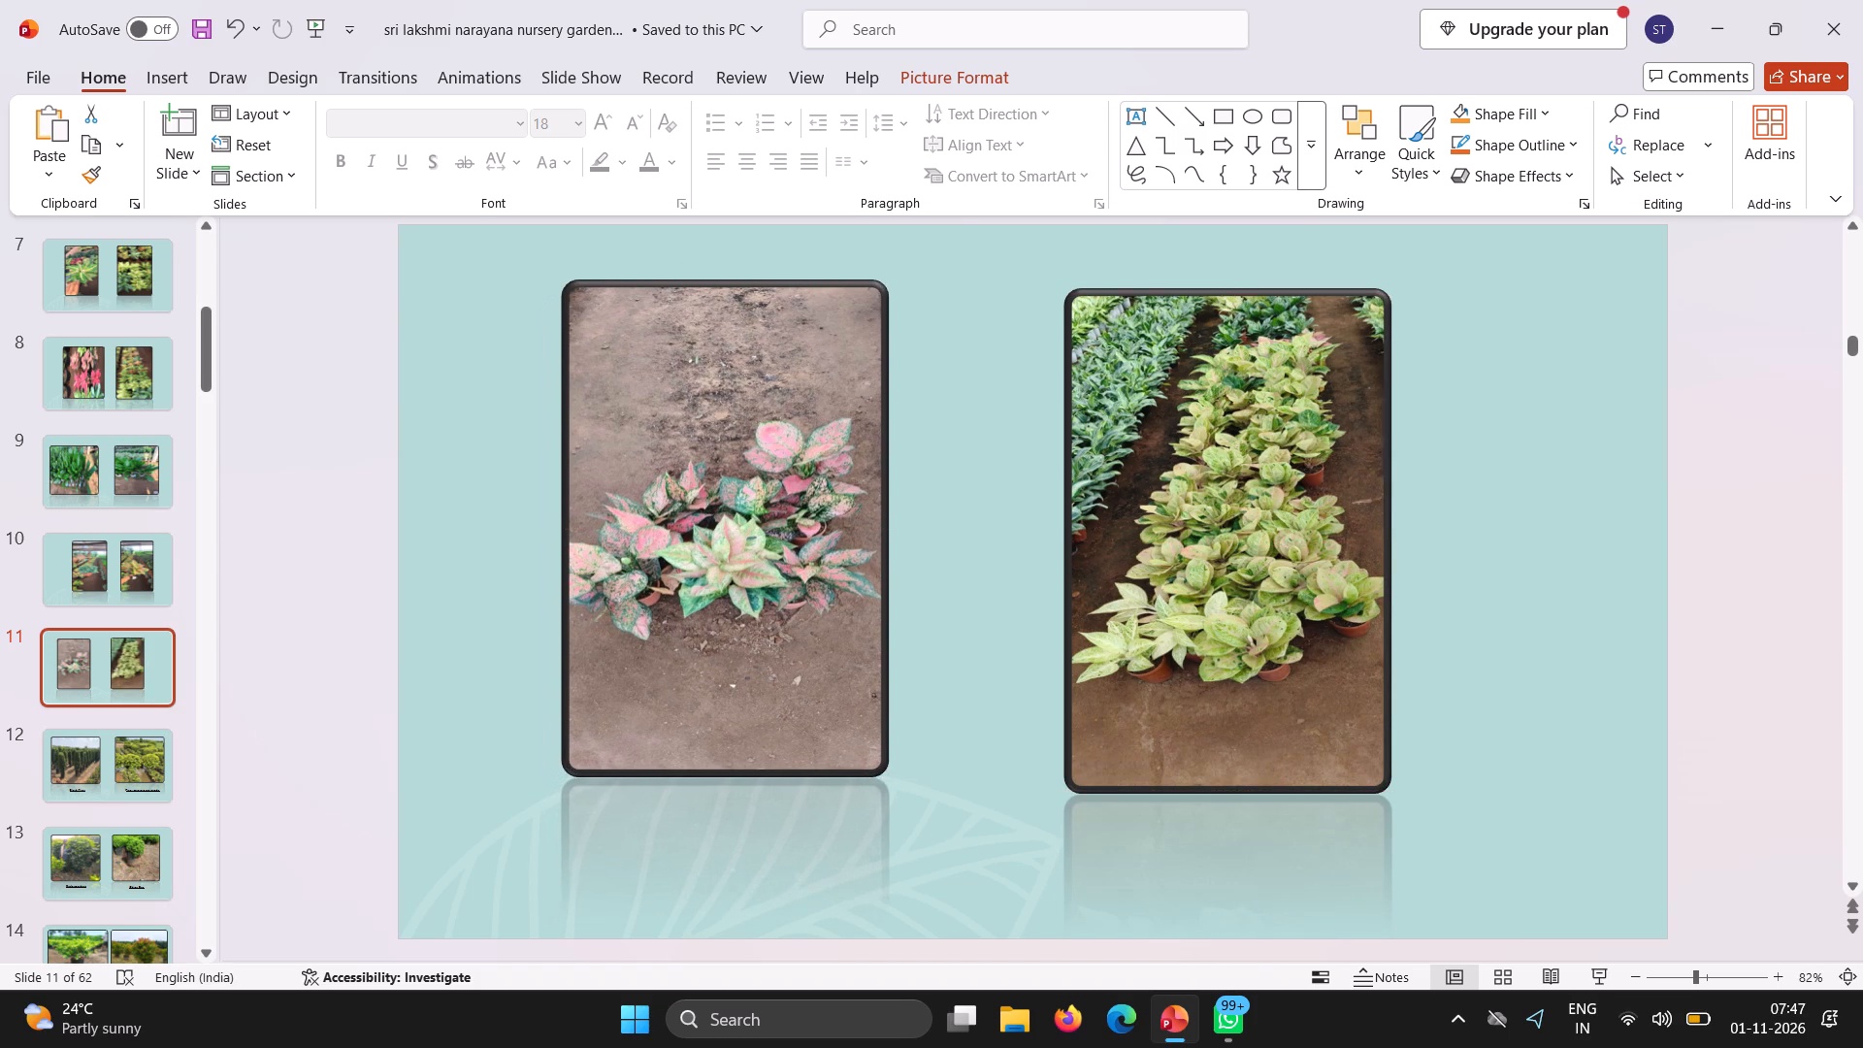
drag(668, 540, 674, 550)
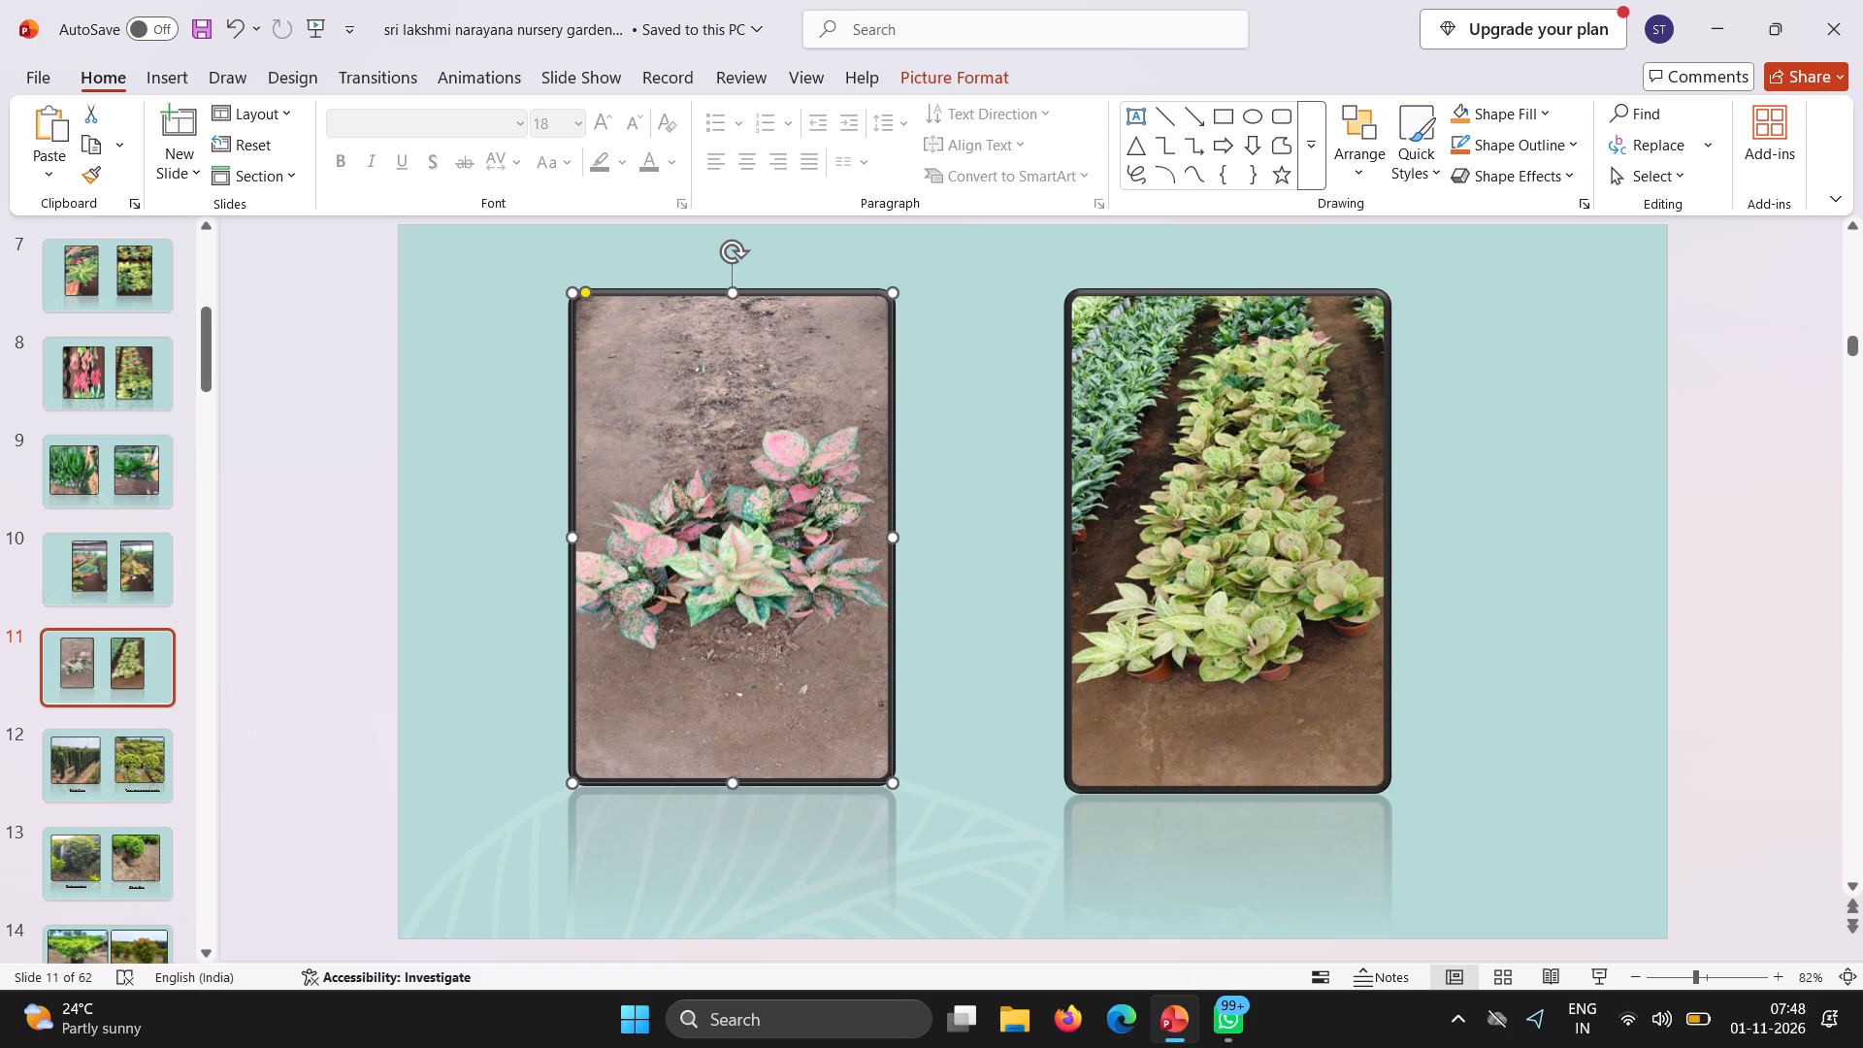
click(1140, 524)
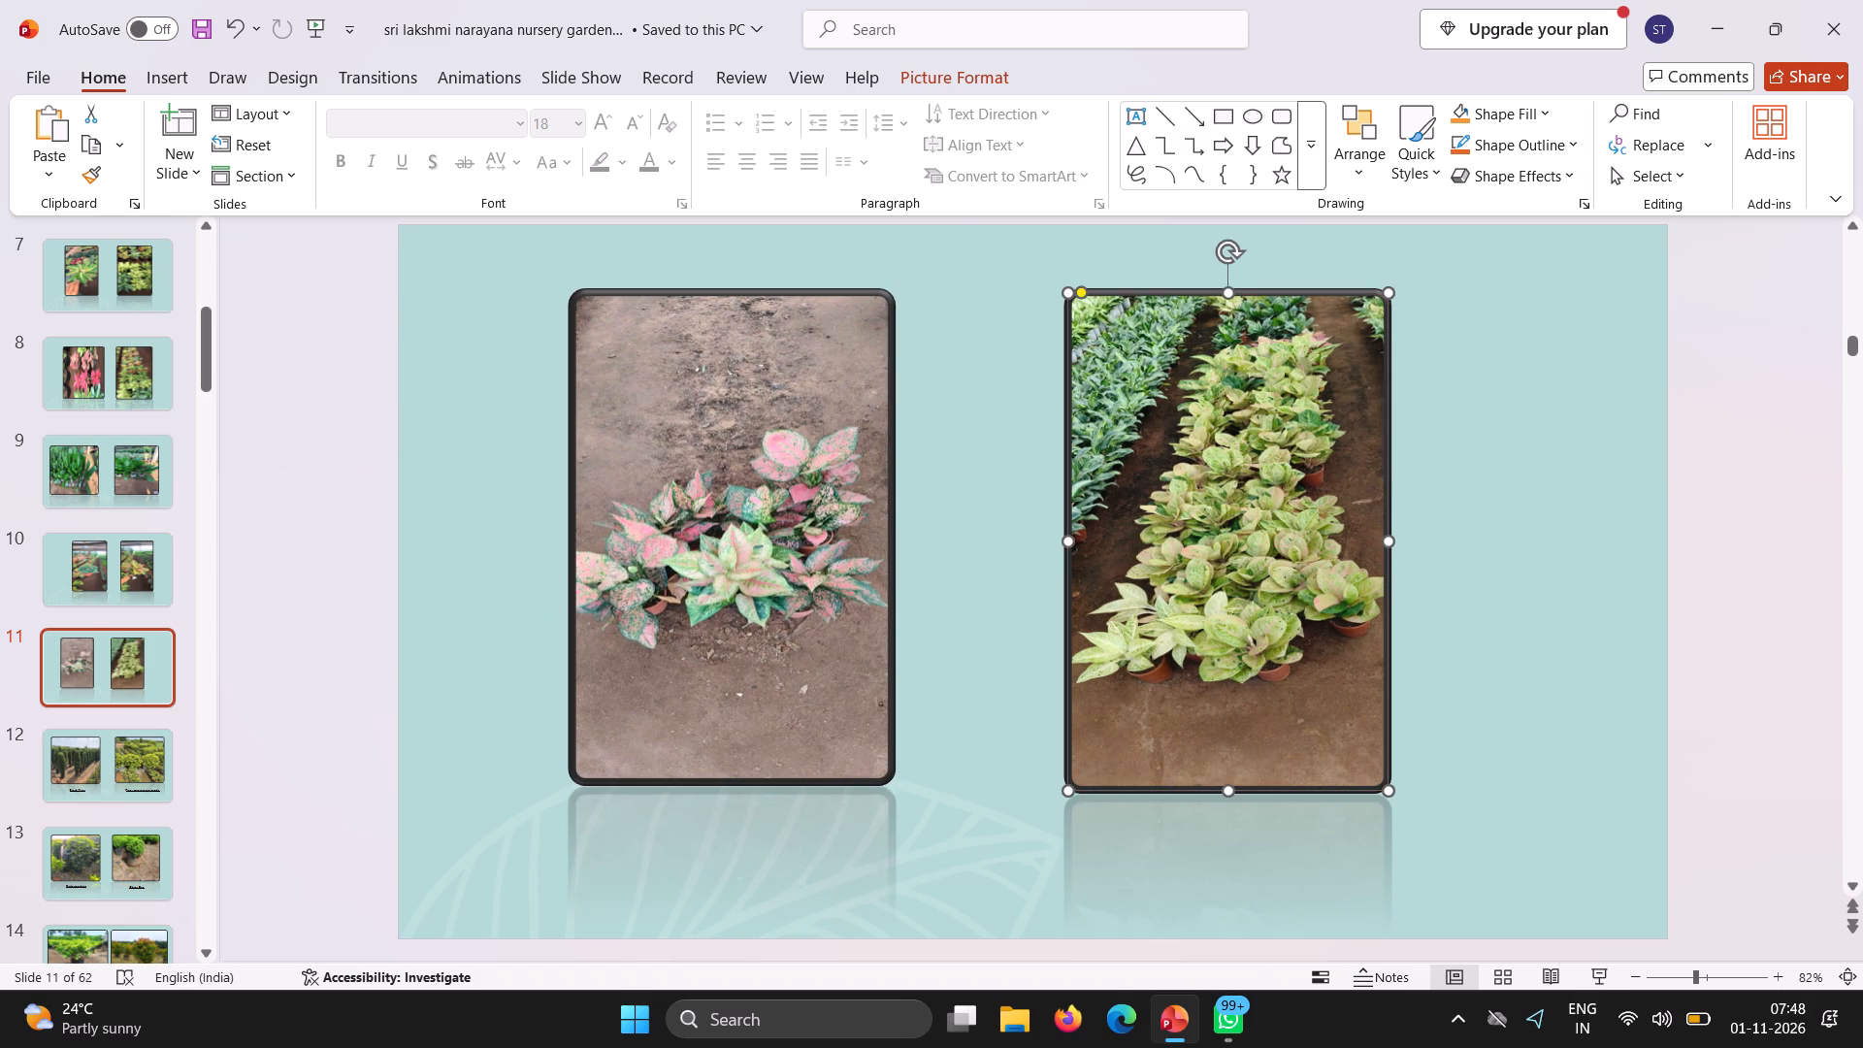
click(1386, 543)
drag(1215, 520, 1245, 509)
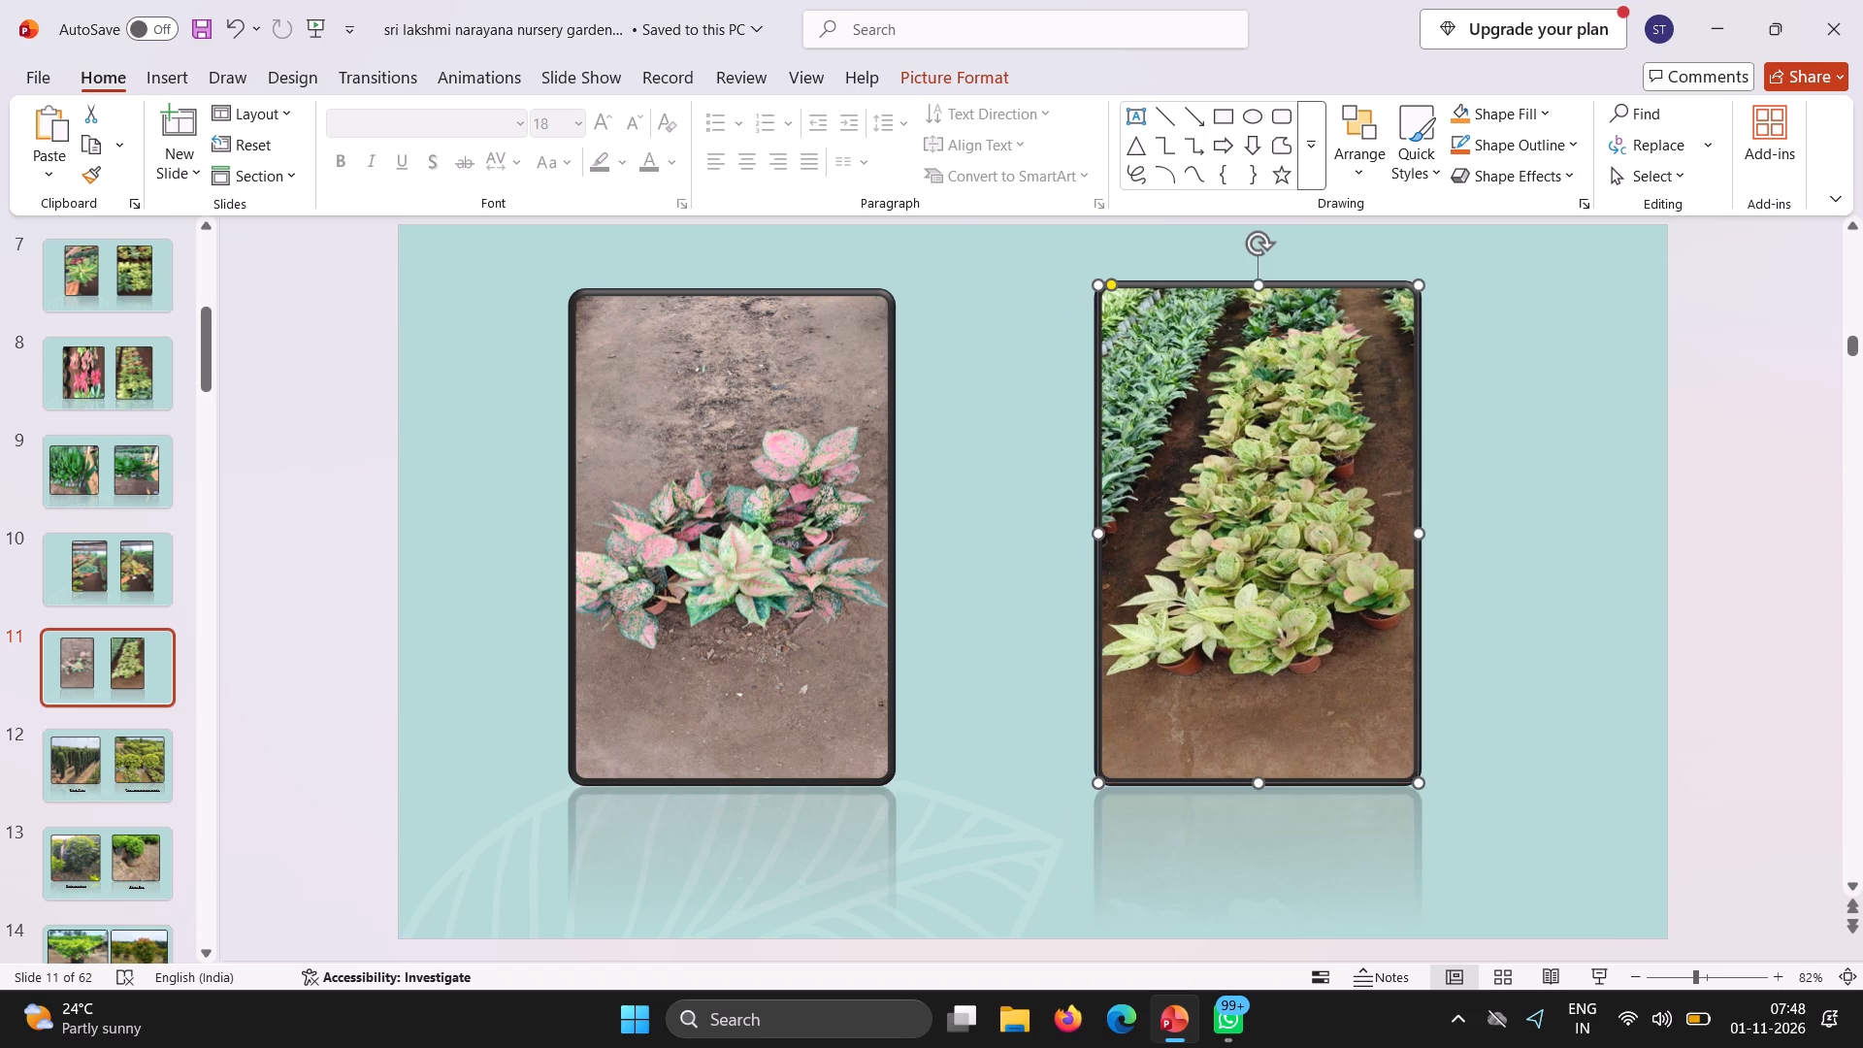
click(813, 479)
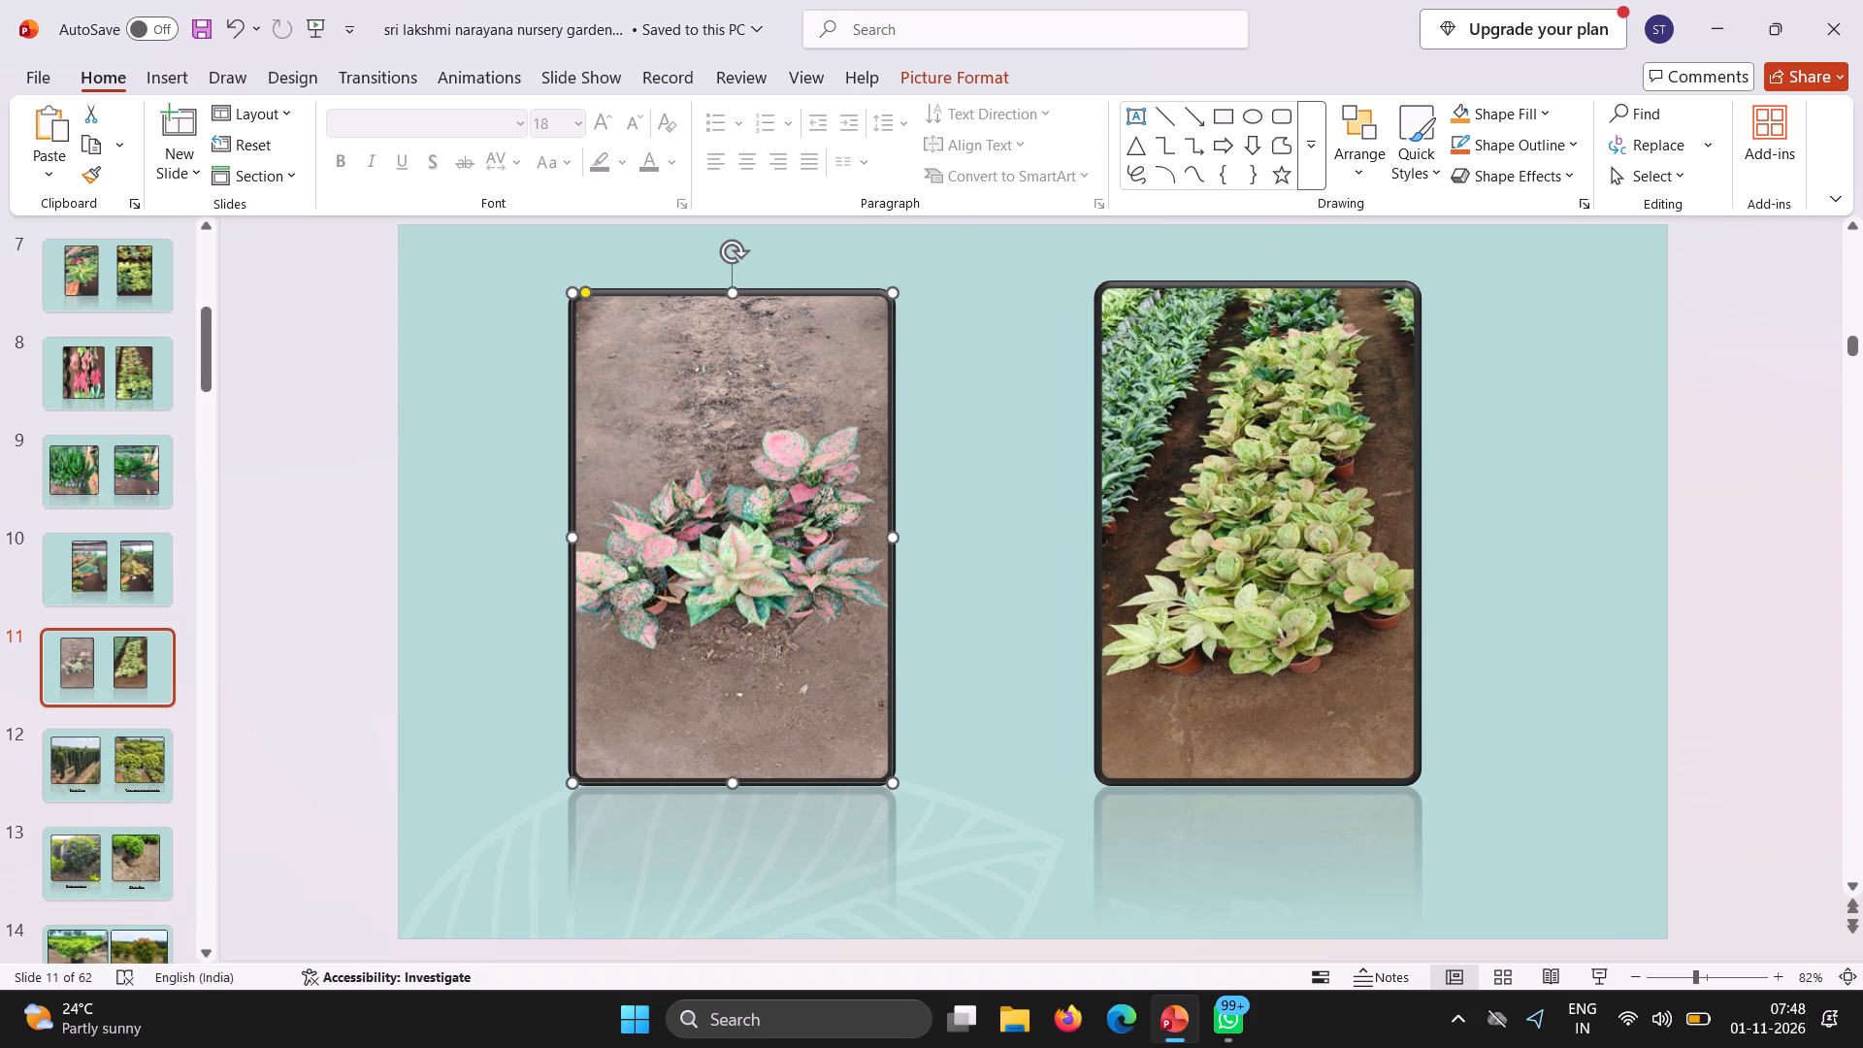
Cut the Black Ficus picture and its caption from slide 12.
click(74, 758)
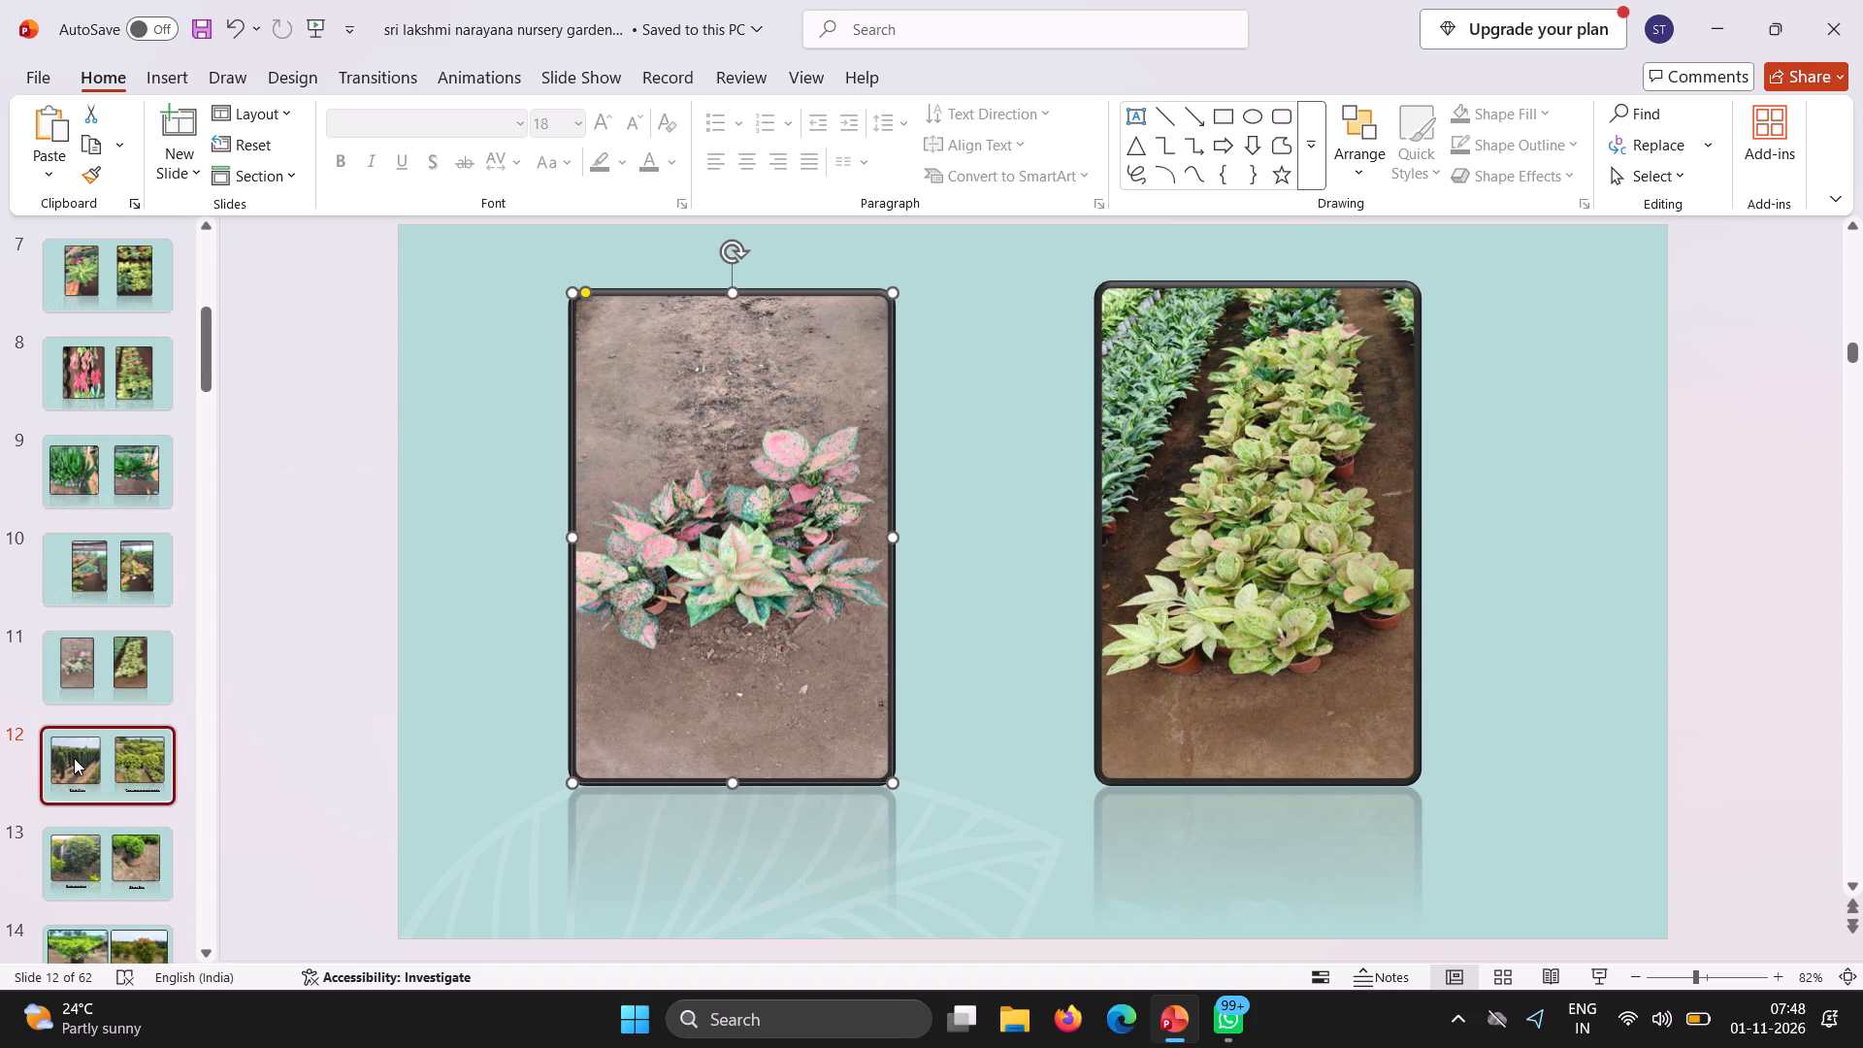
right_click(589, 525)
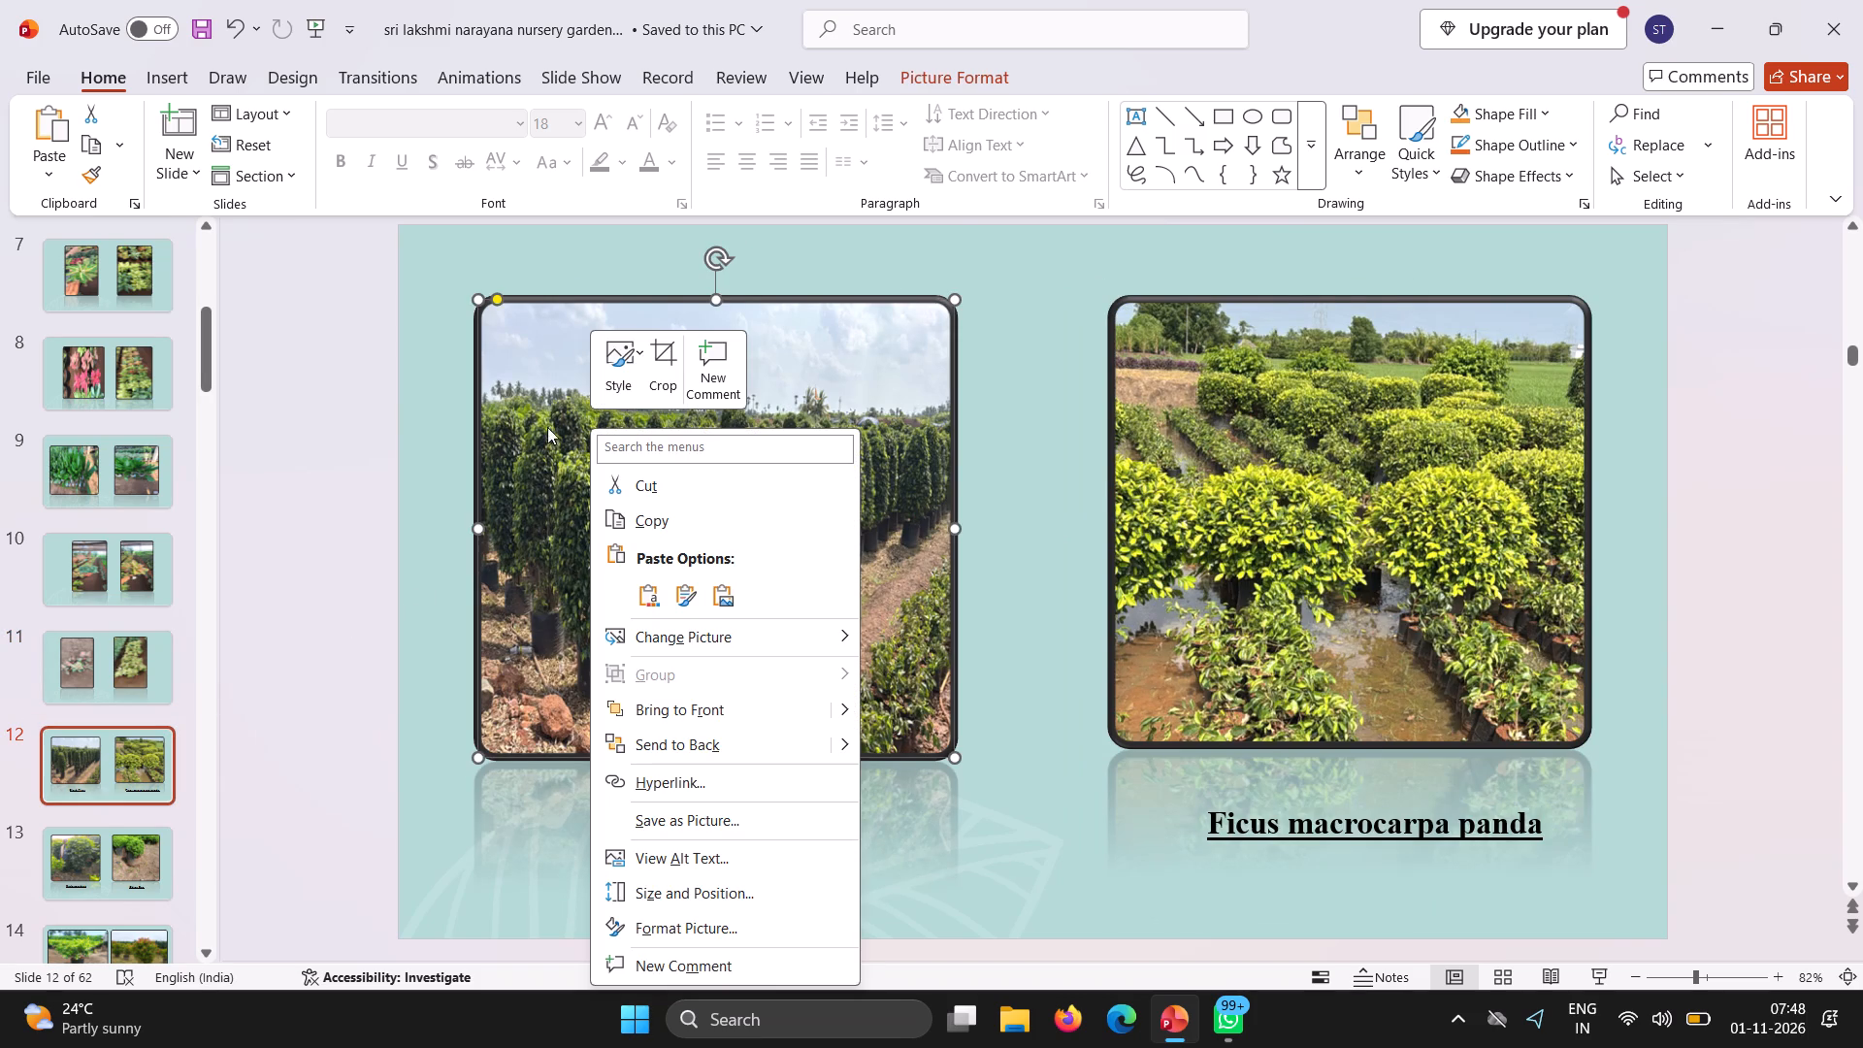
click(655, 477)
click(655, 477)
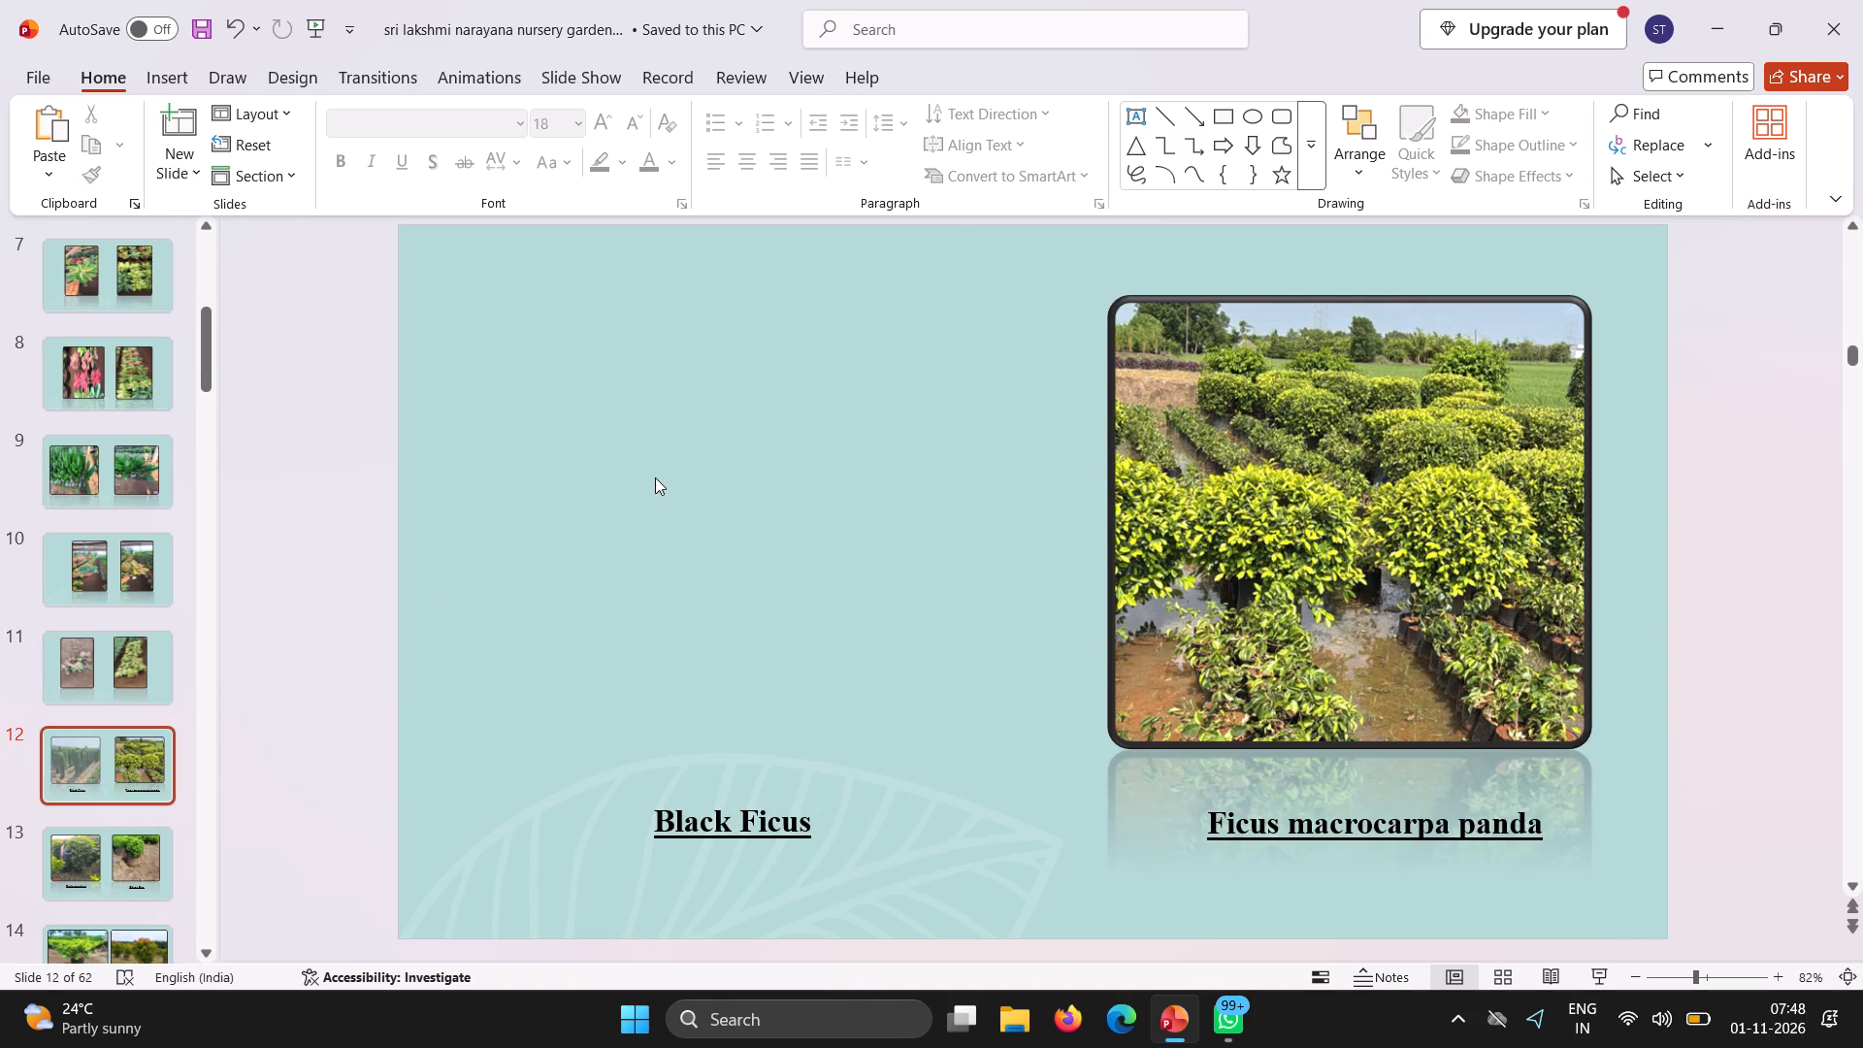
click(666, 807)
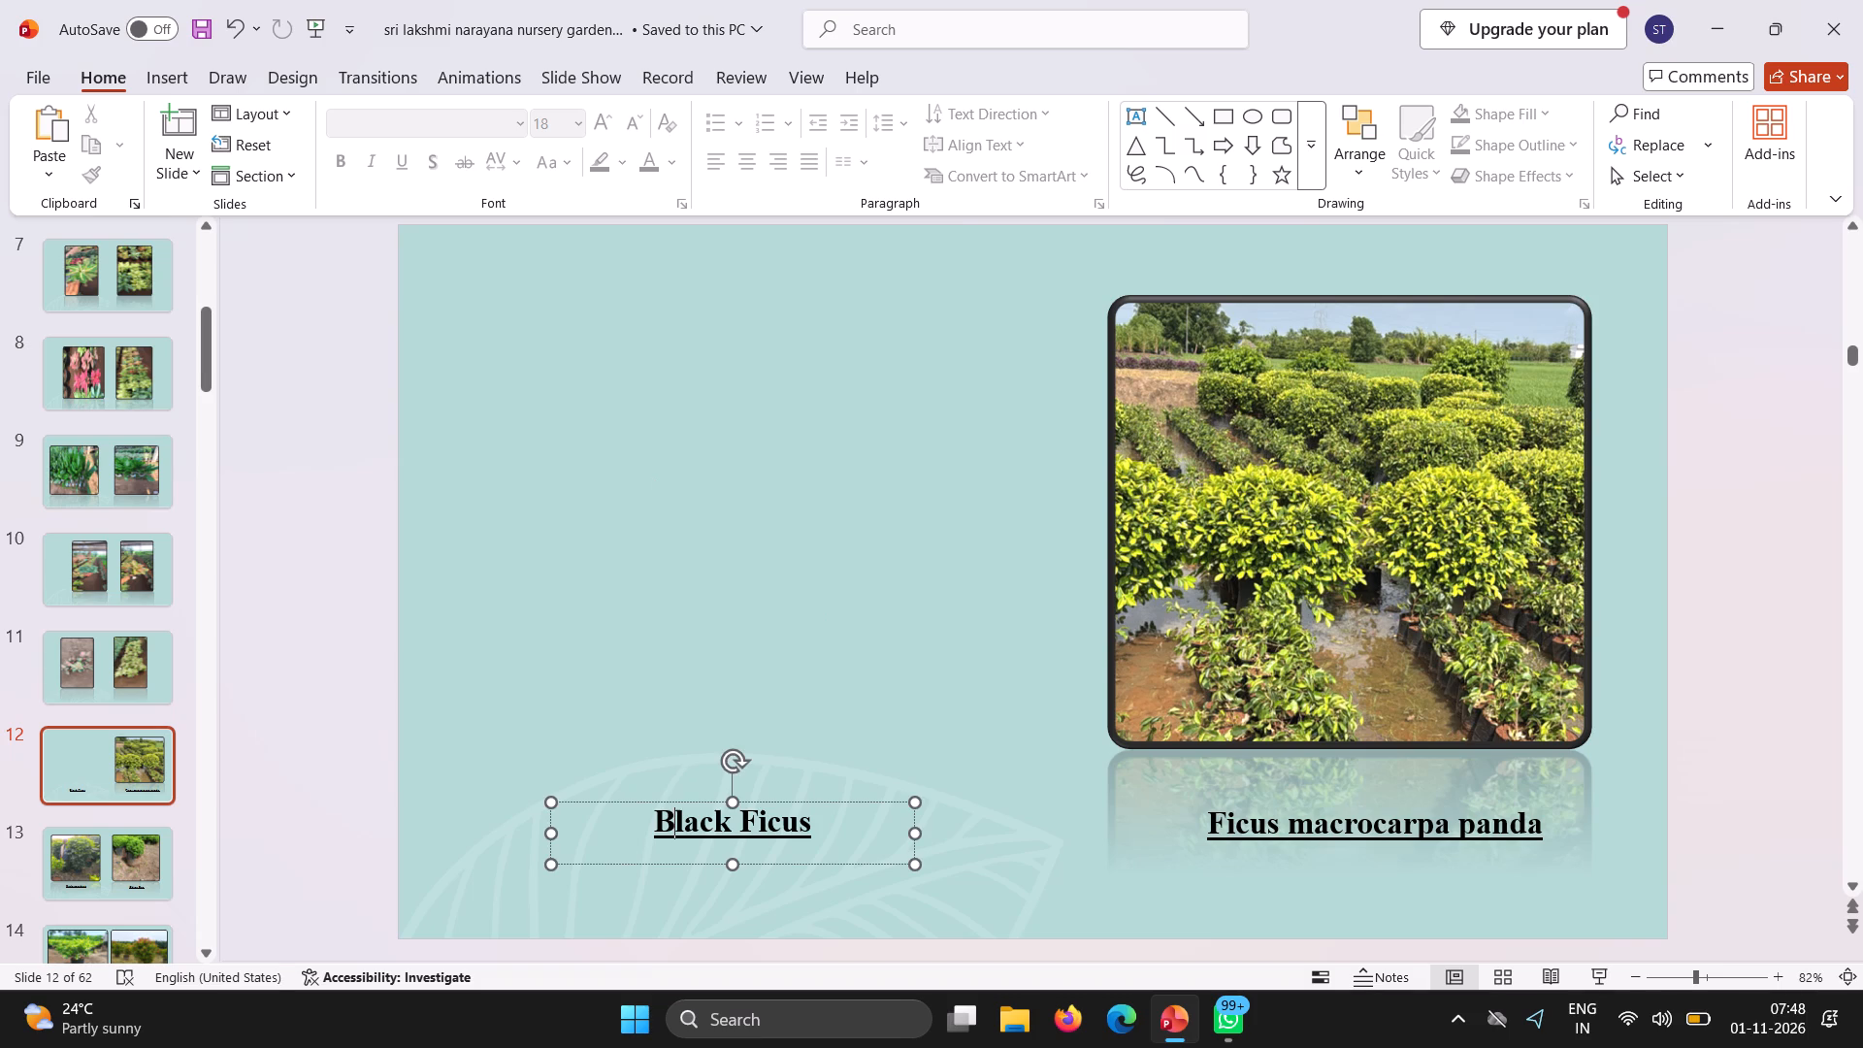
right_click(650, 790)
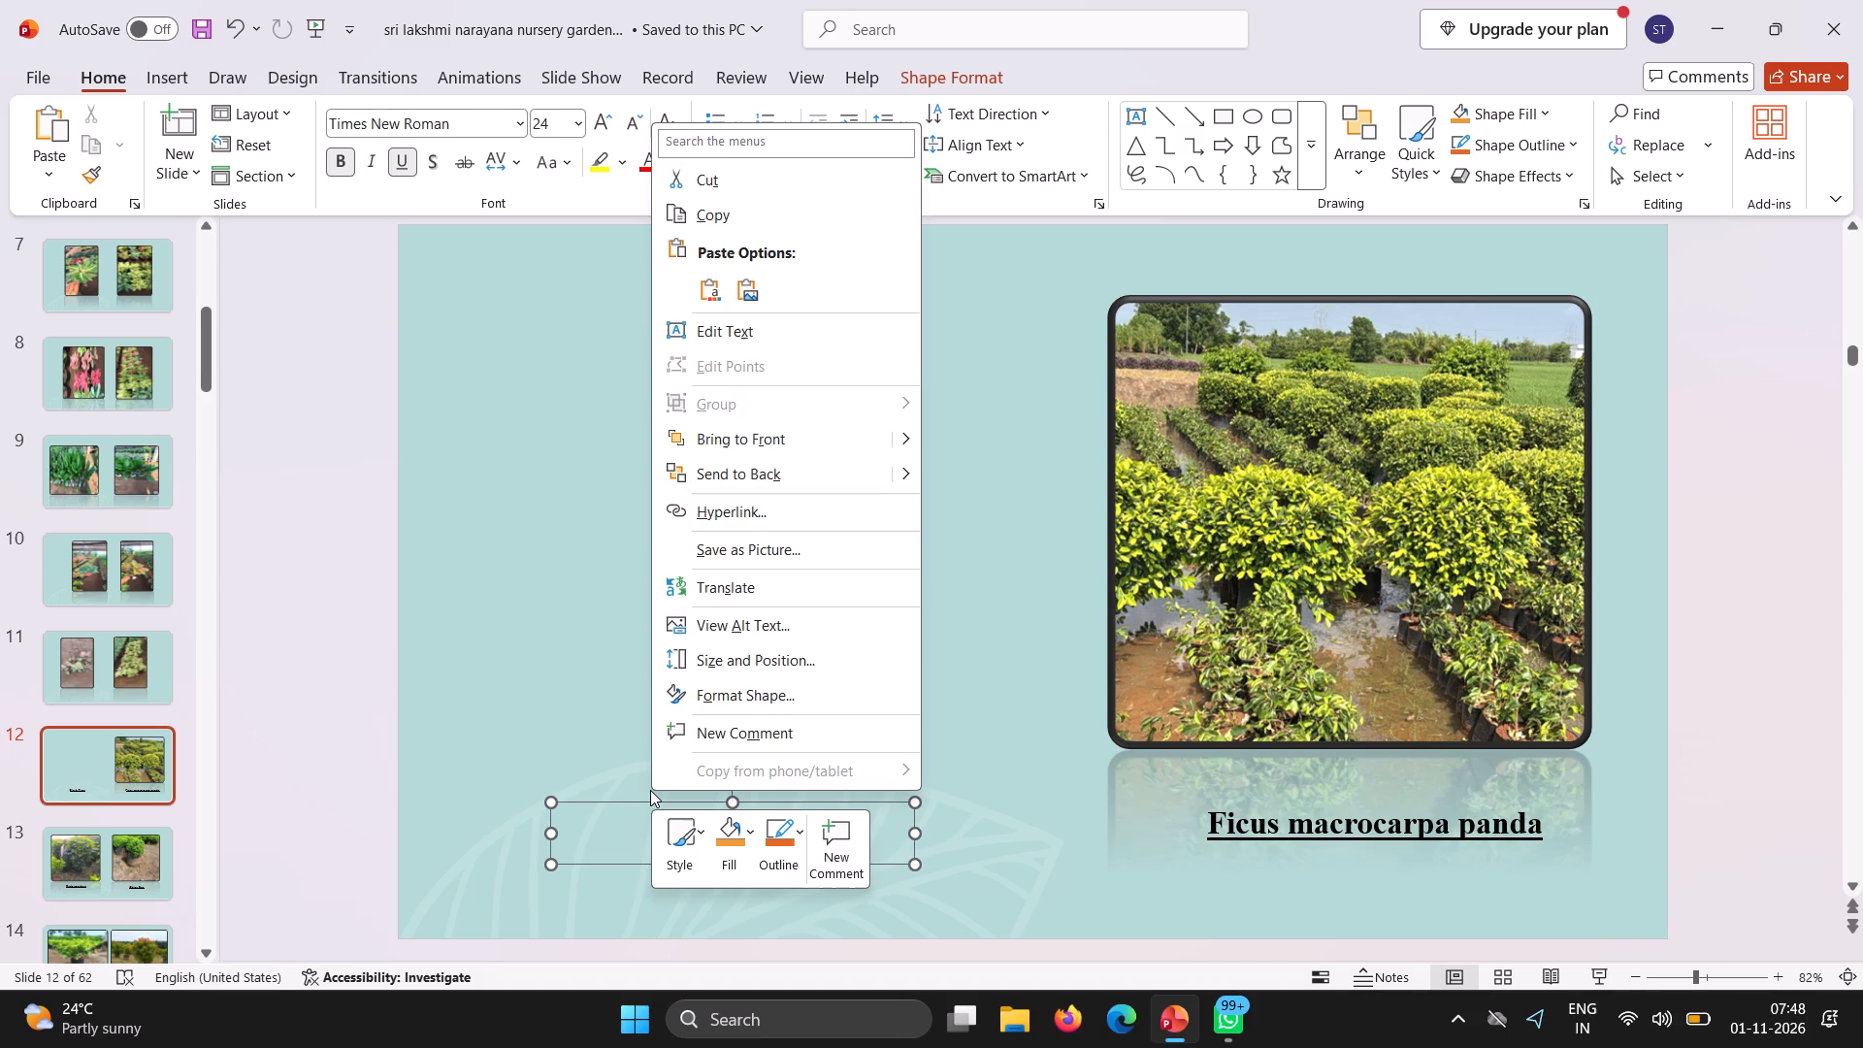
click(741, 197)
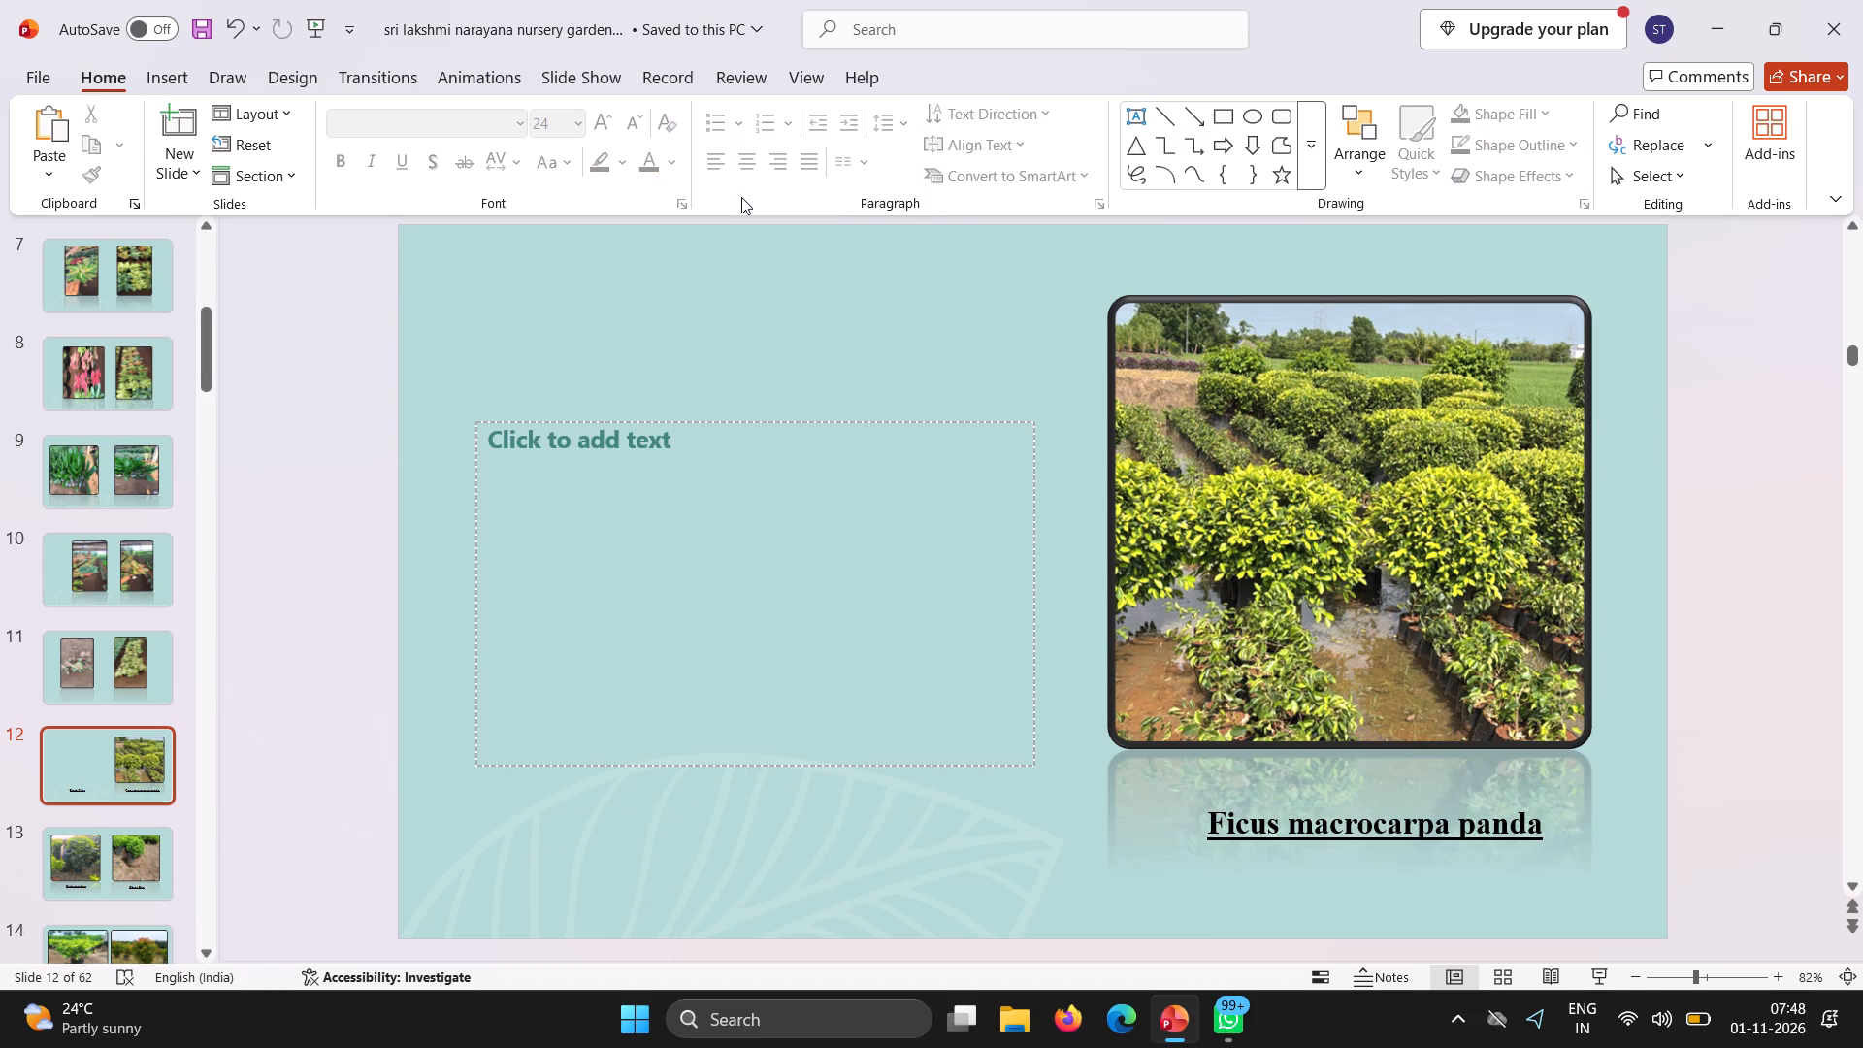
Cut the Ficus macrocarpa panda picture and its emptied picture placeholder from slide 12.
click(1149, 288)
right_click(1149, 288)
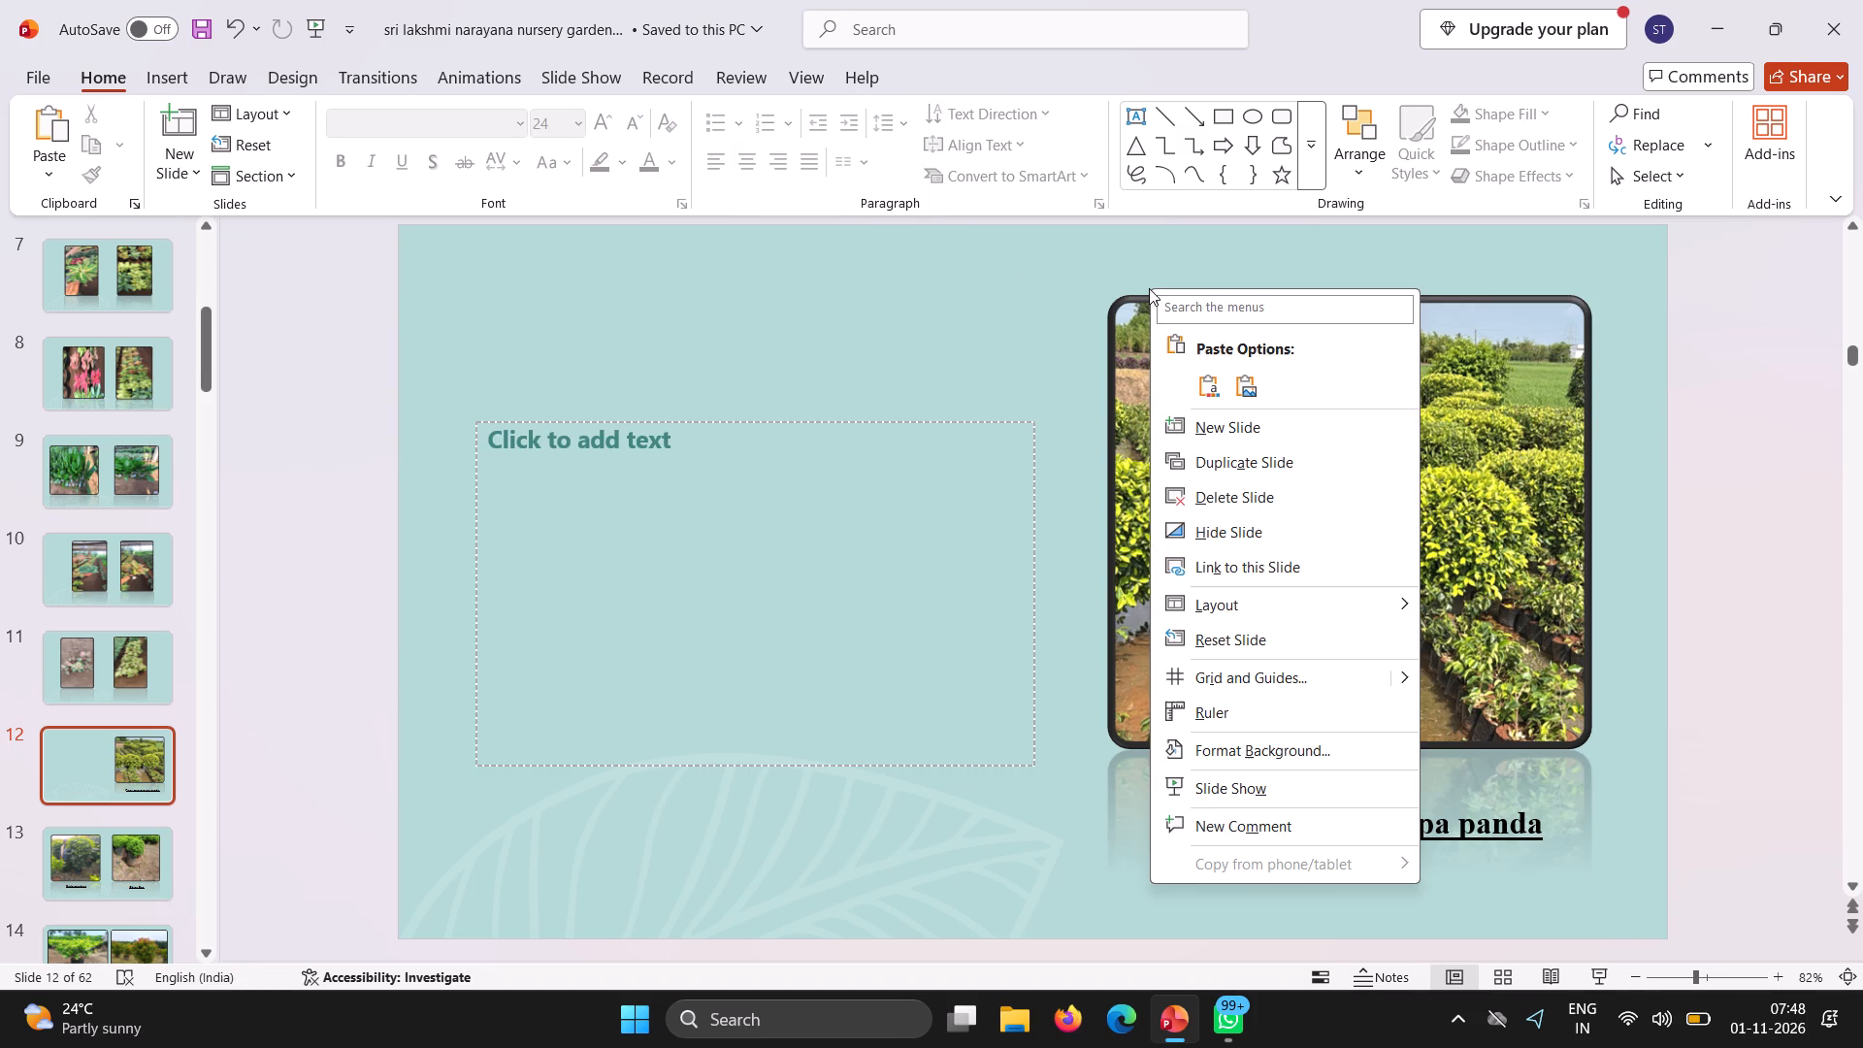
click(1128, 398)
click(1128, 398)
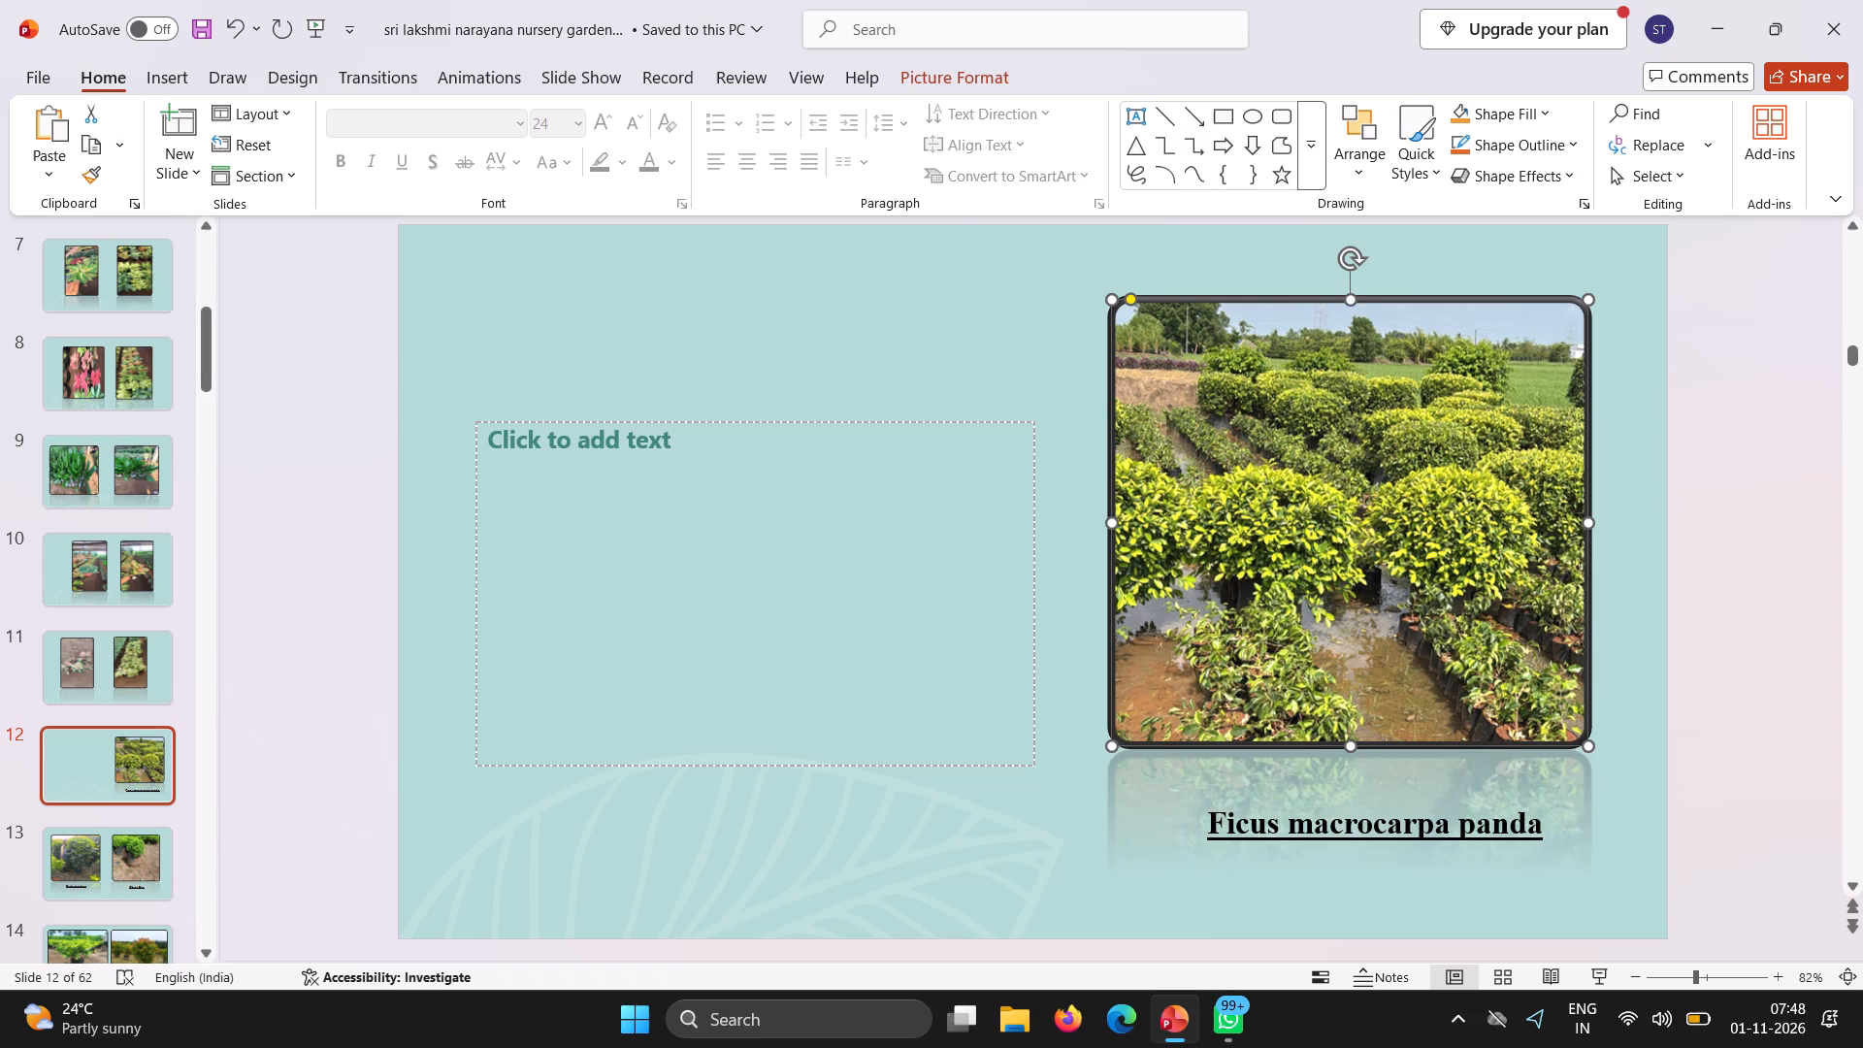
right_click(1128, 398)
click(1179, 446)
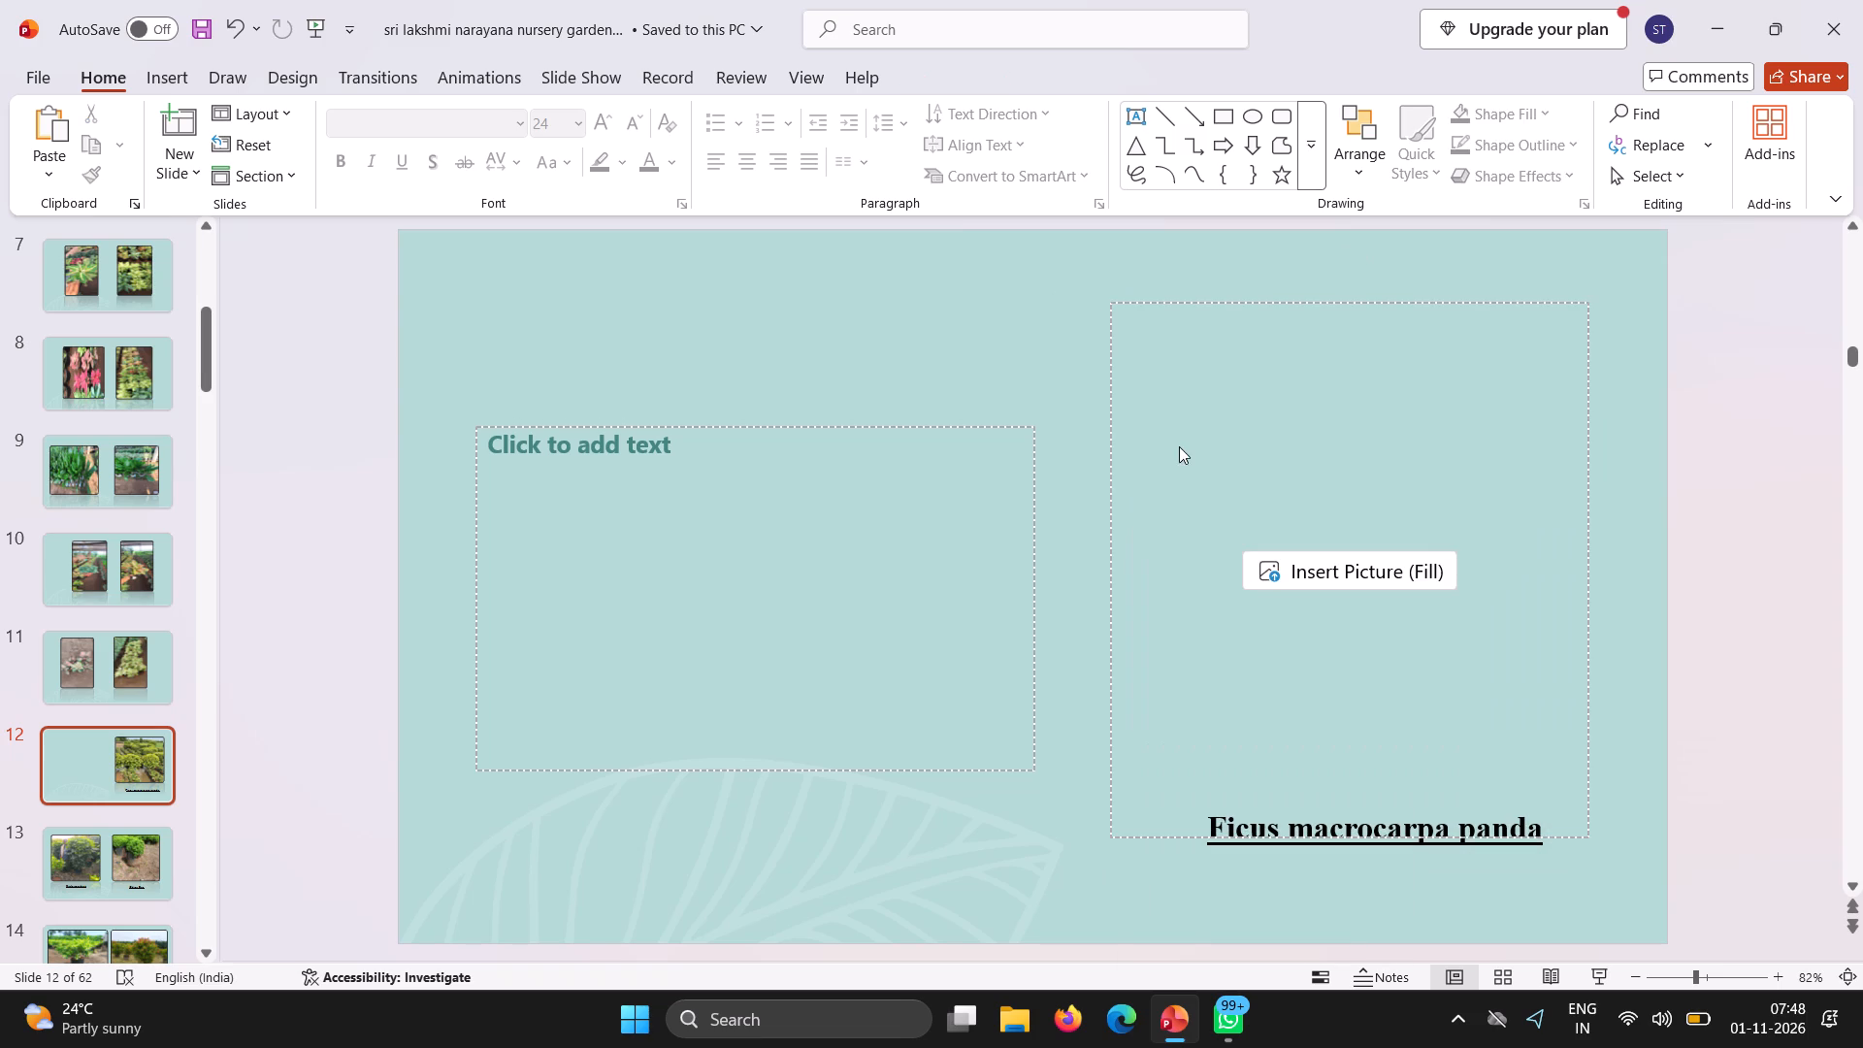
right_click(1132, 305)
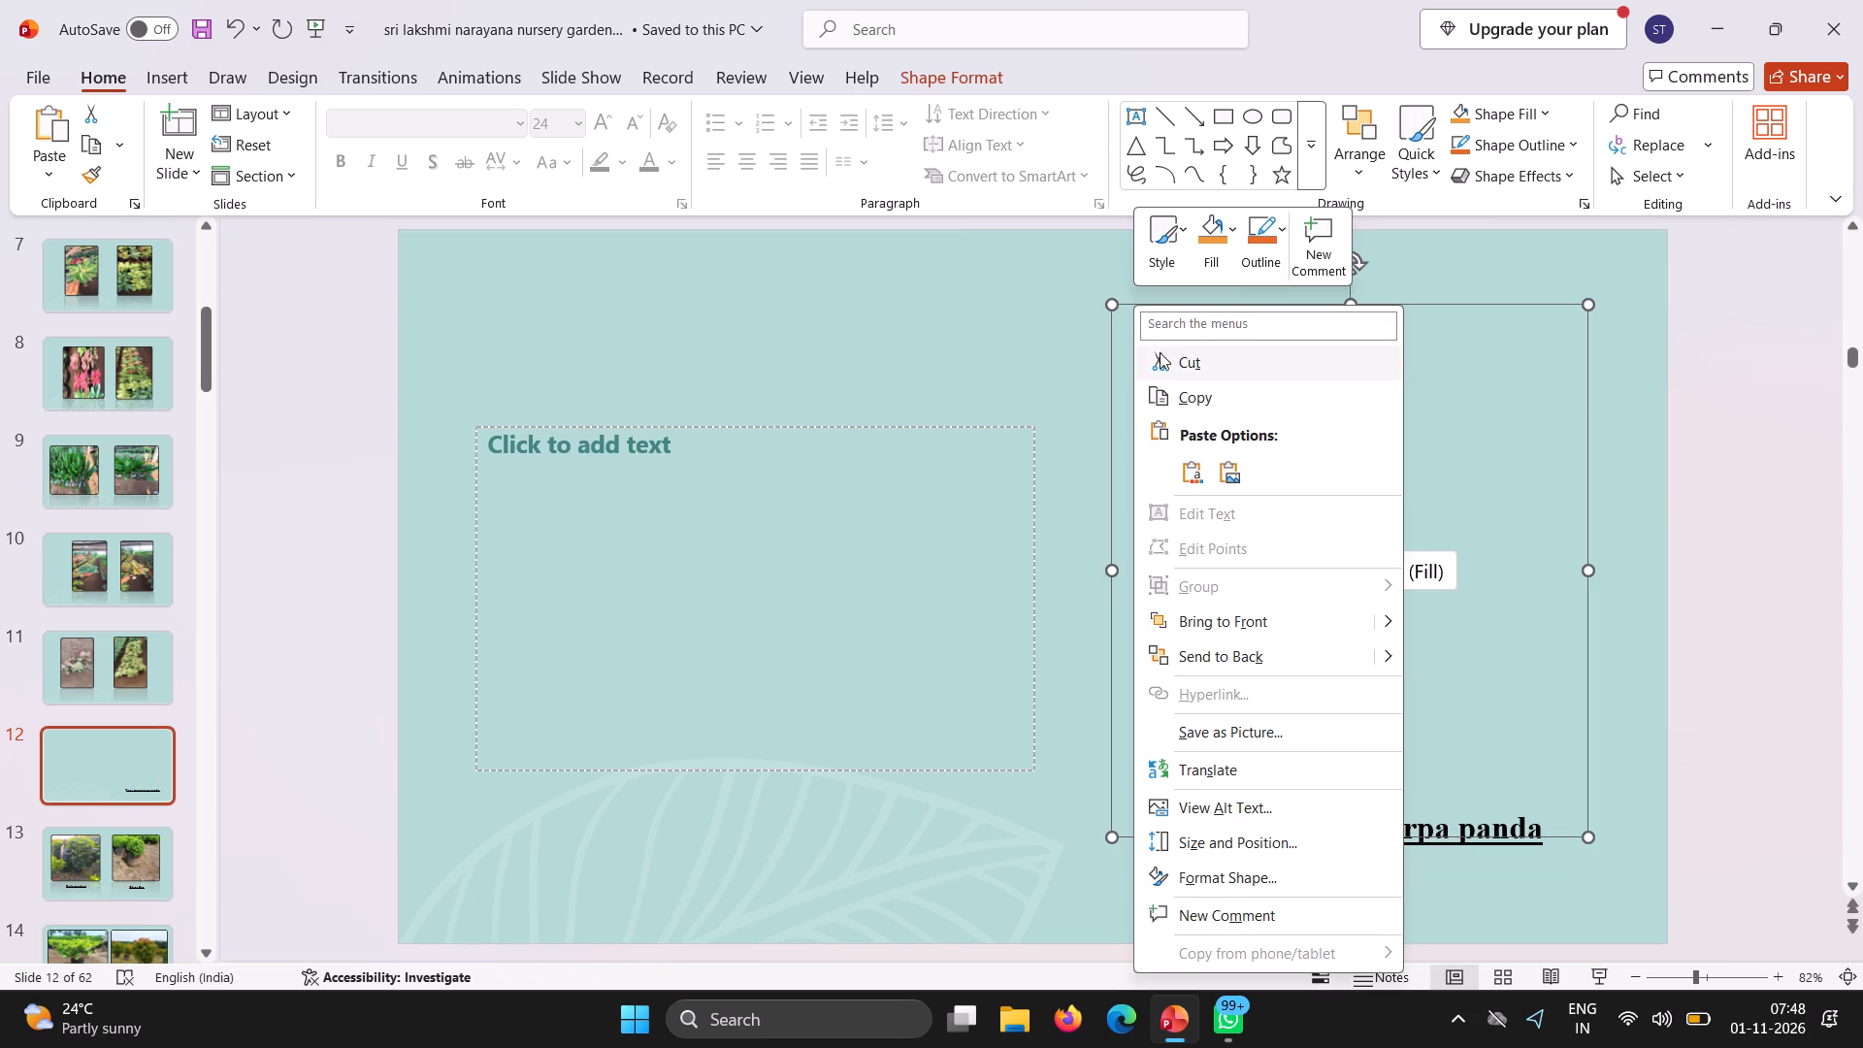
click(1168, 357)
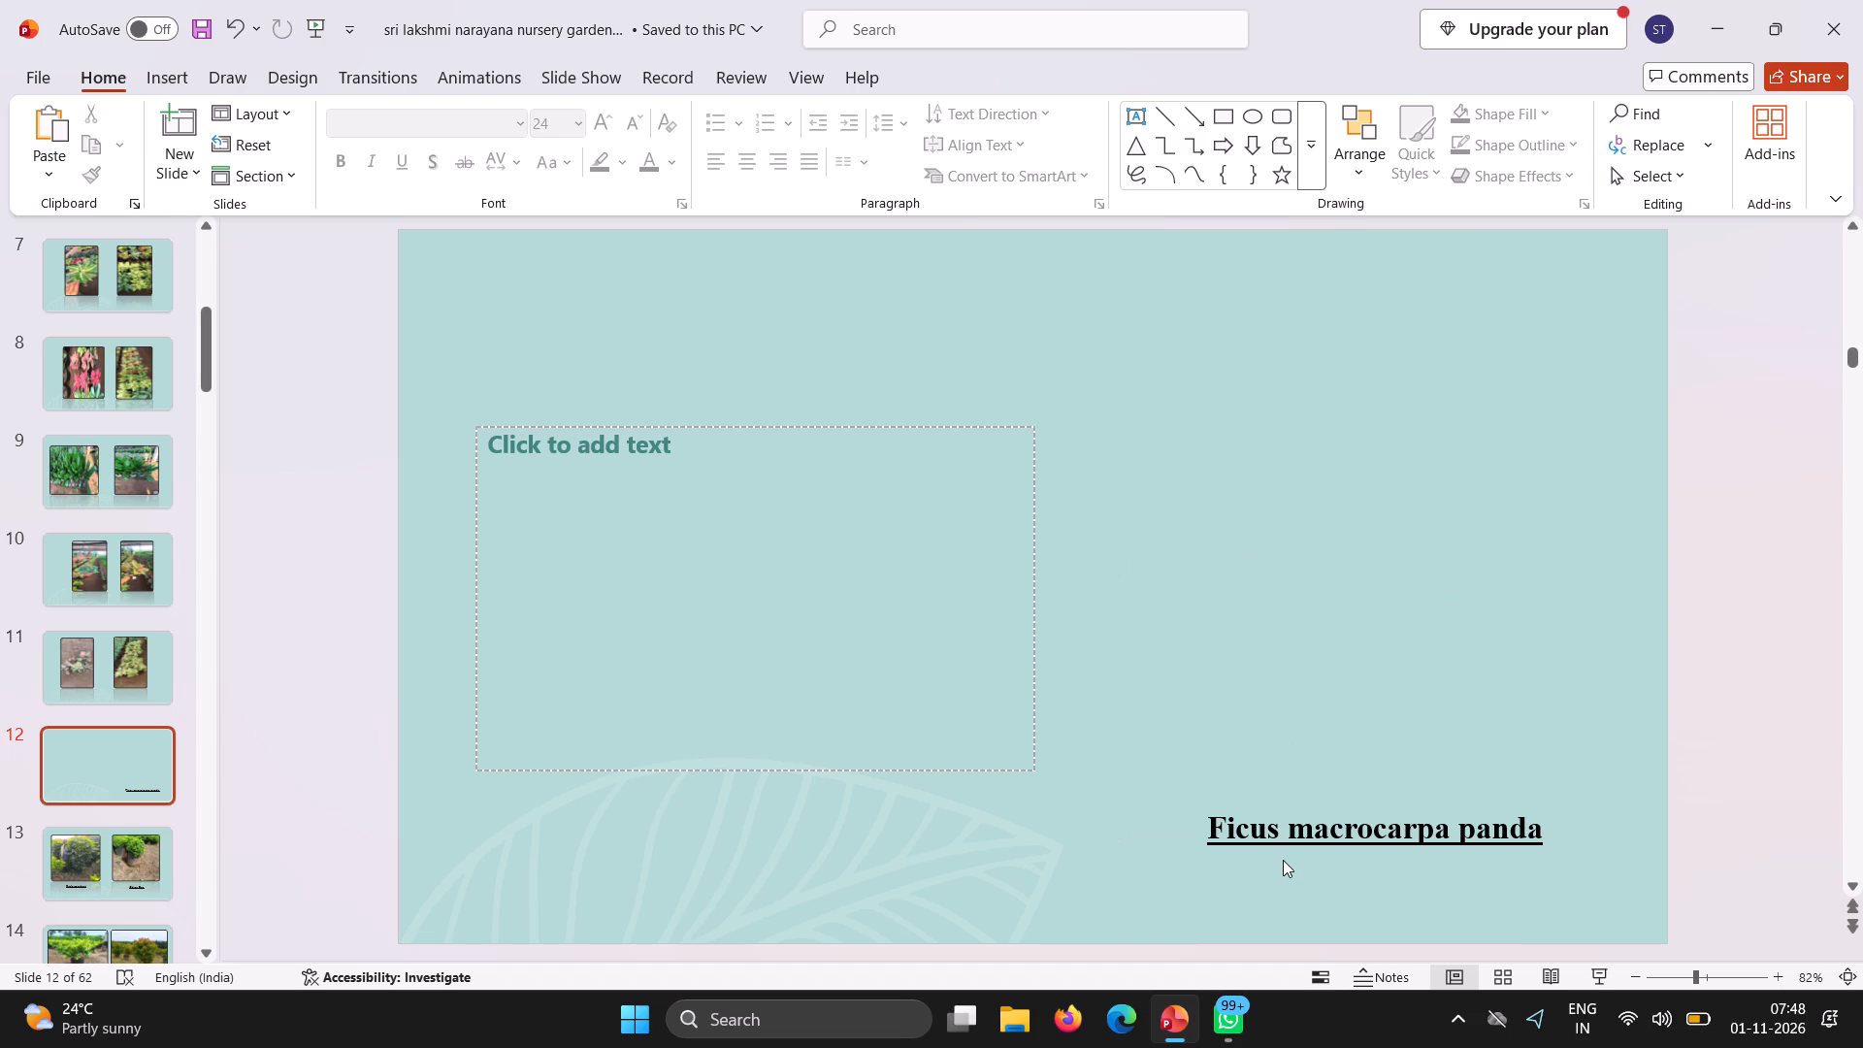
Cut the Ficus macrocarpa panda caption from slide 12.
click(1283, 860)
click(1255, 821)
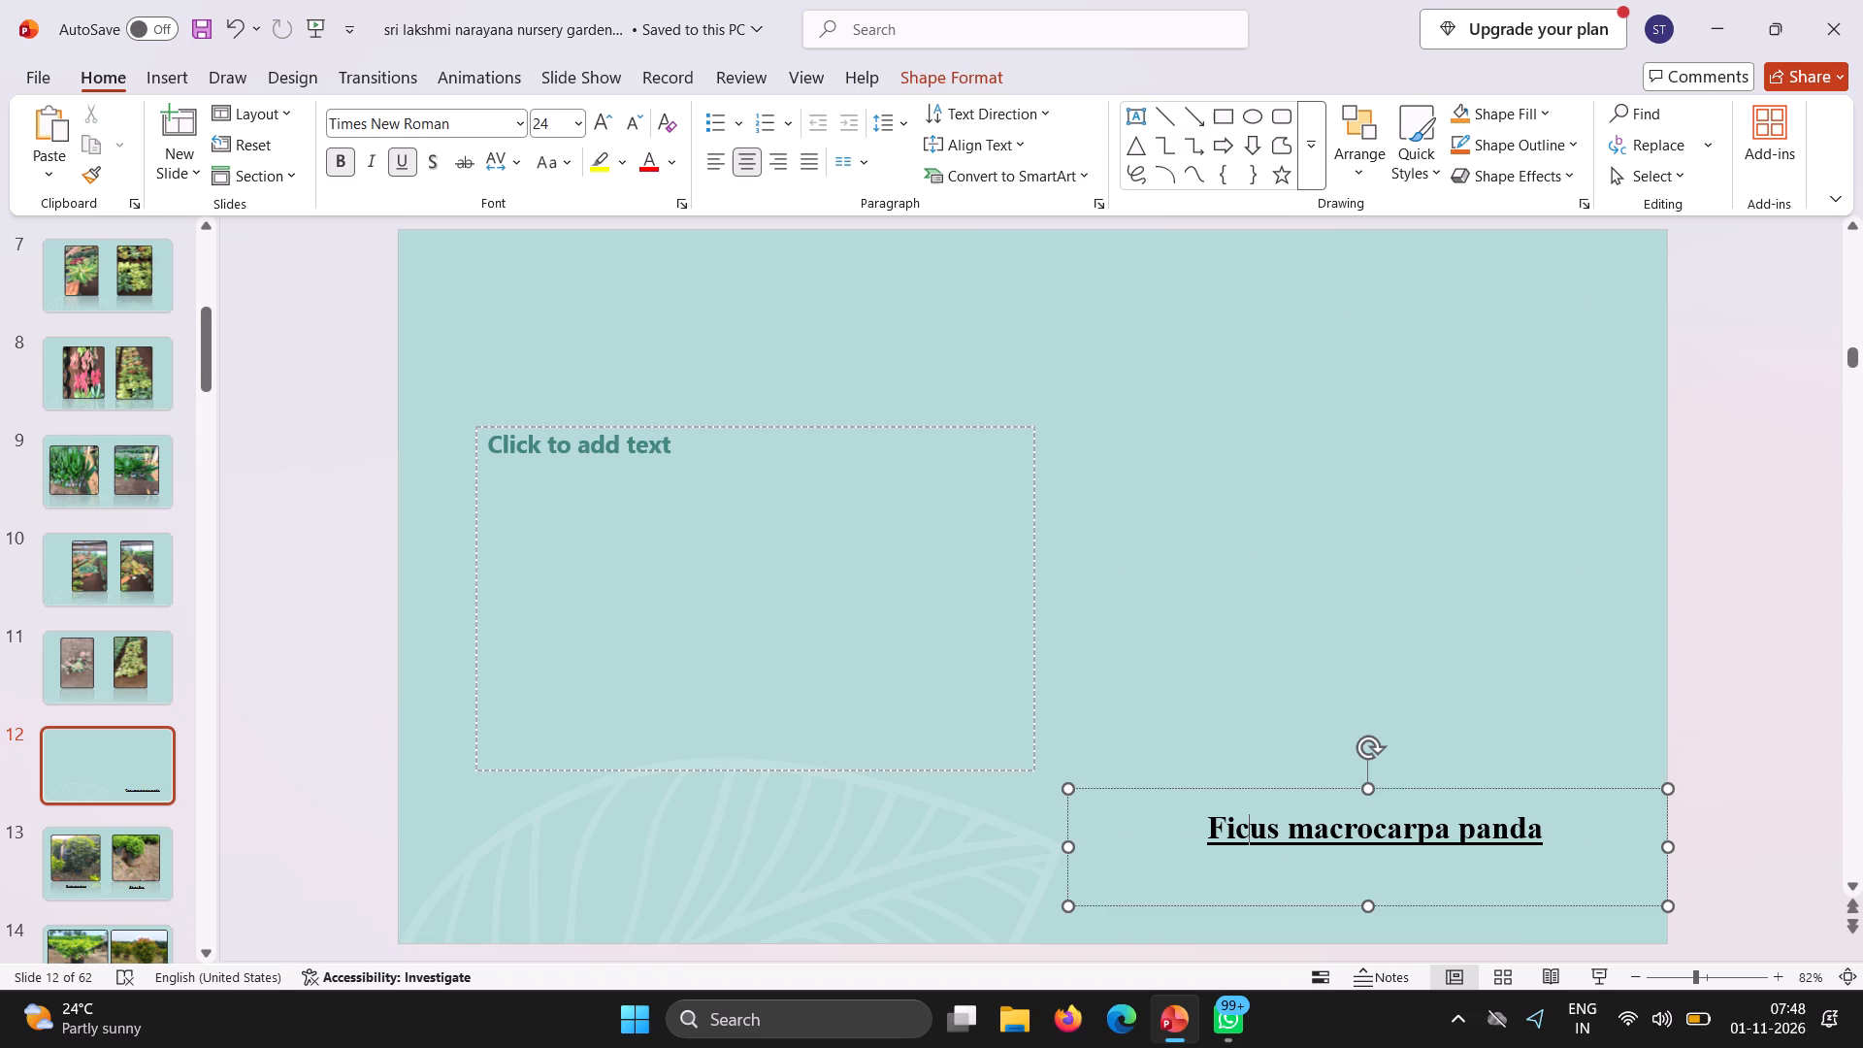
right_click(1217, 780)
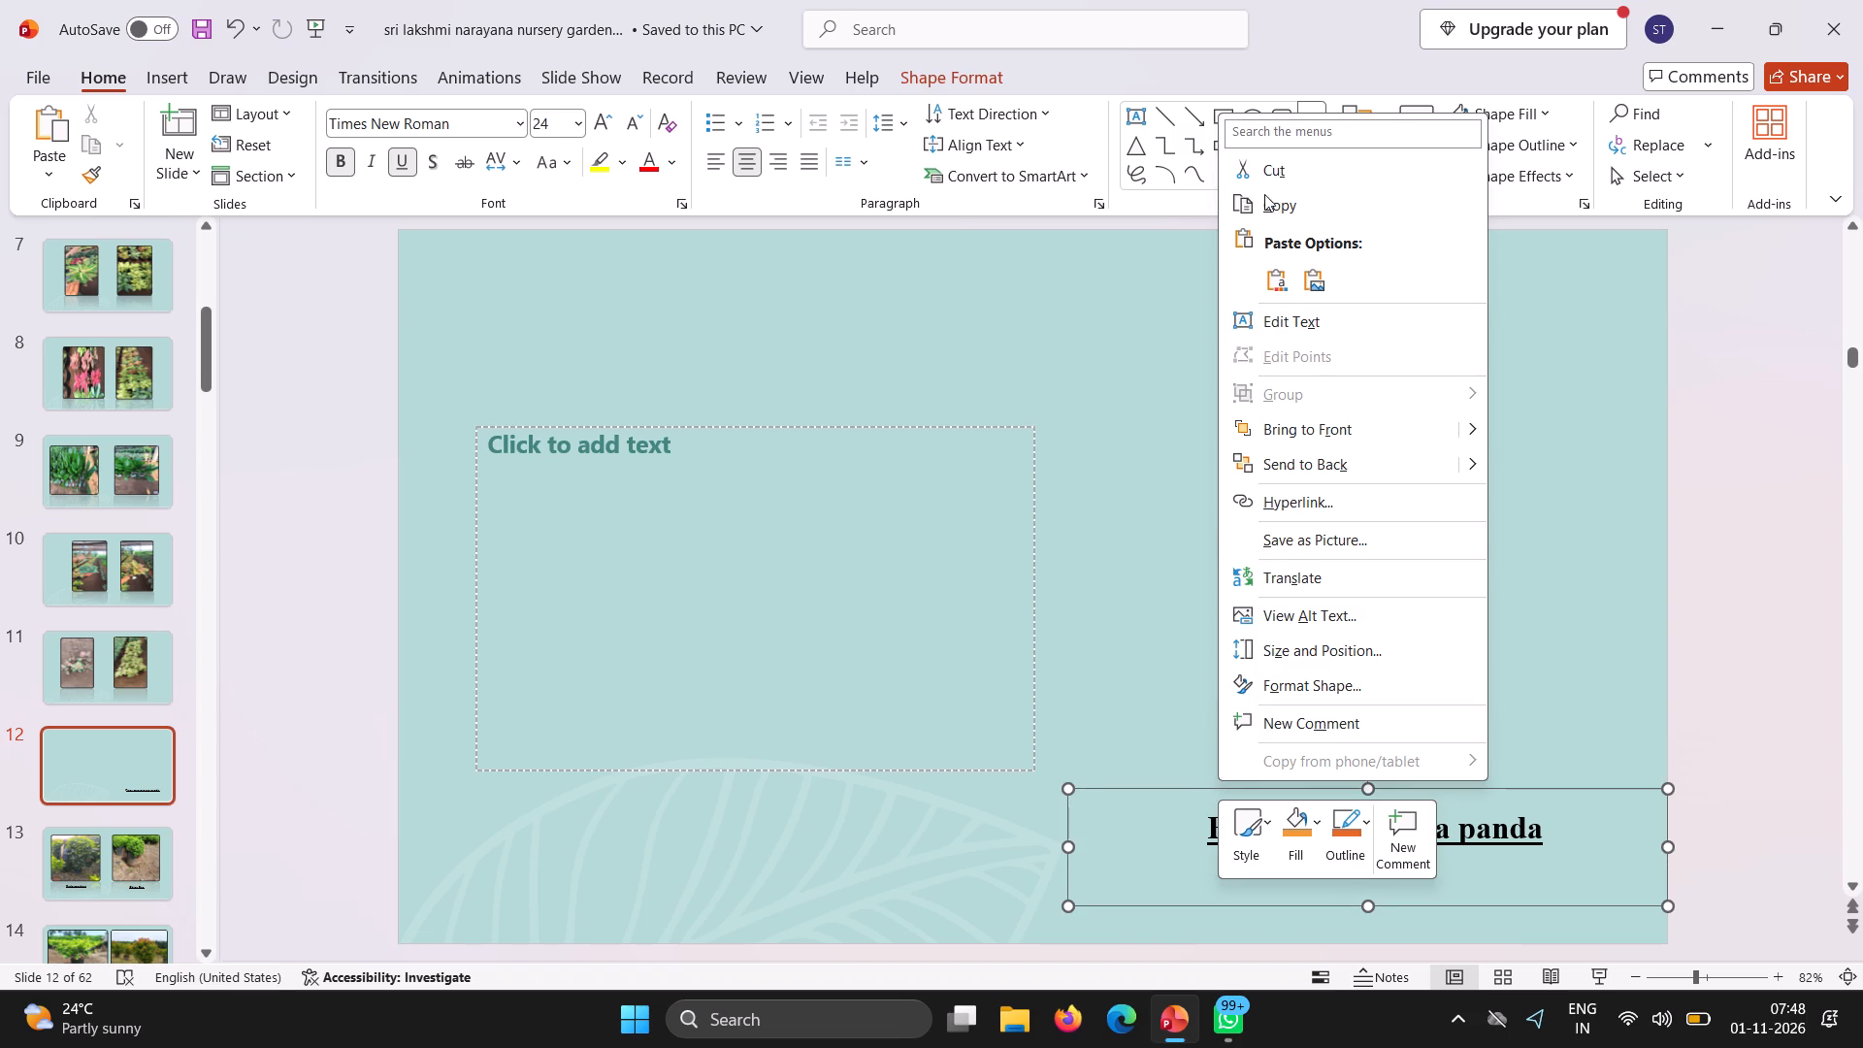
click(1263, 156)
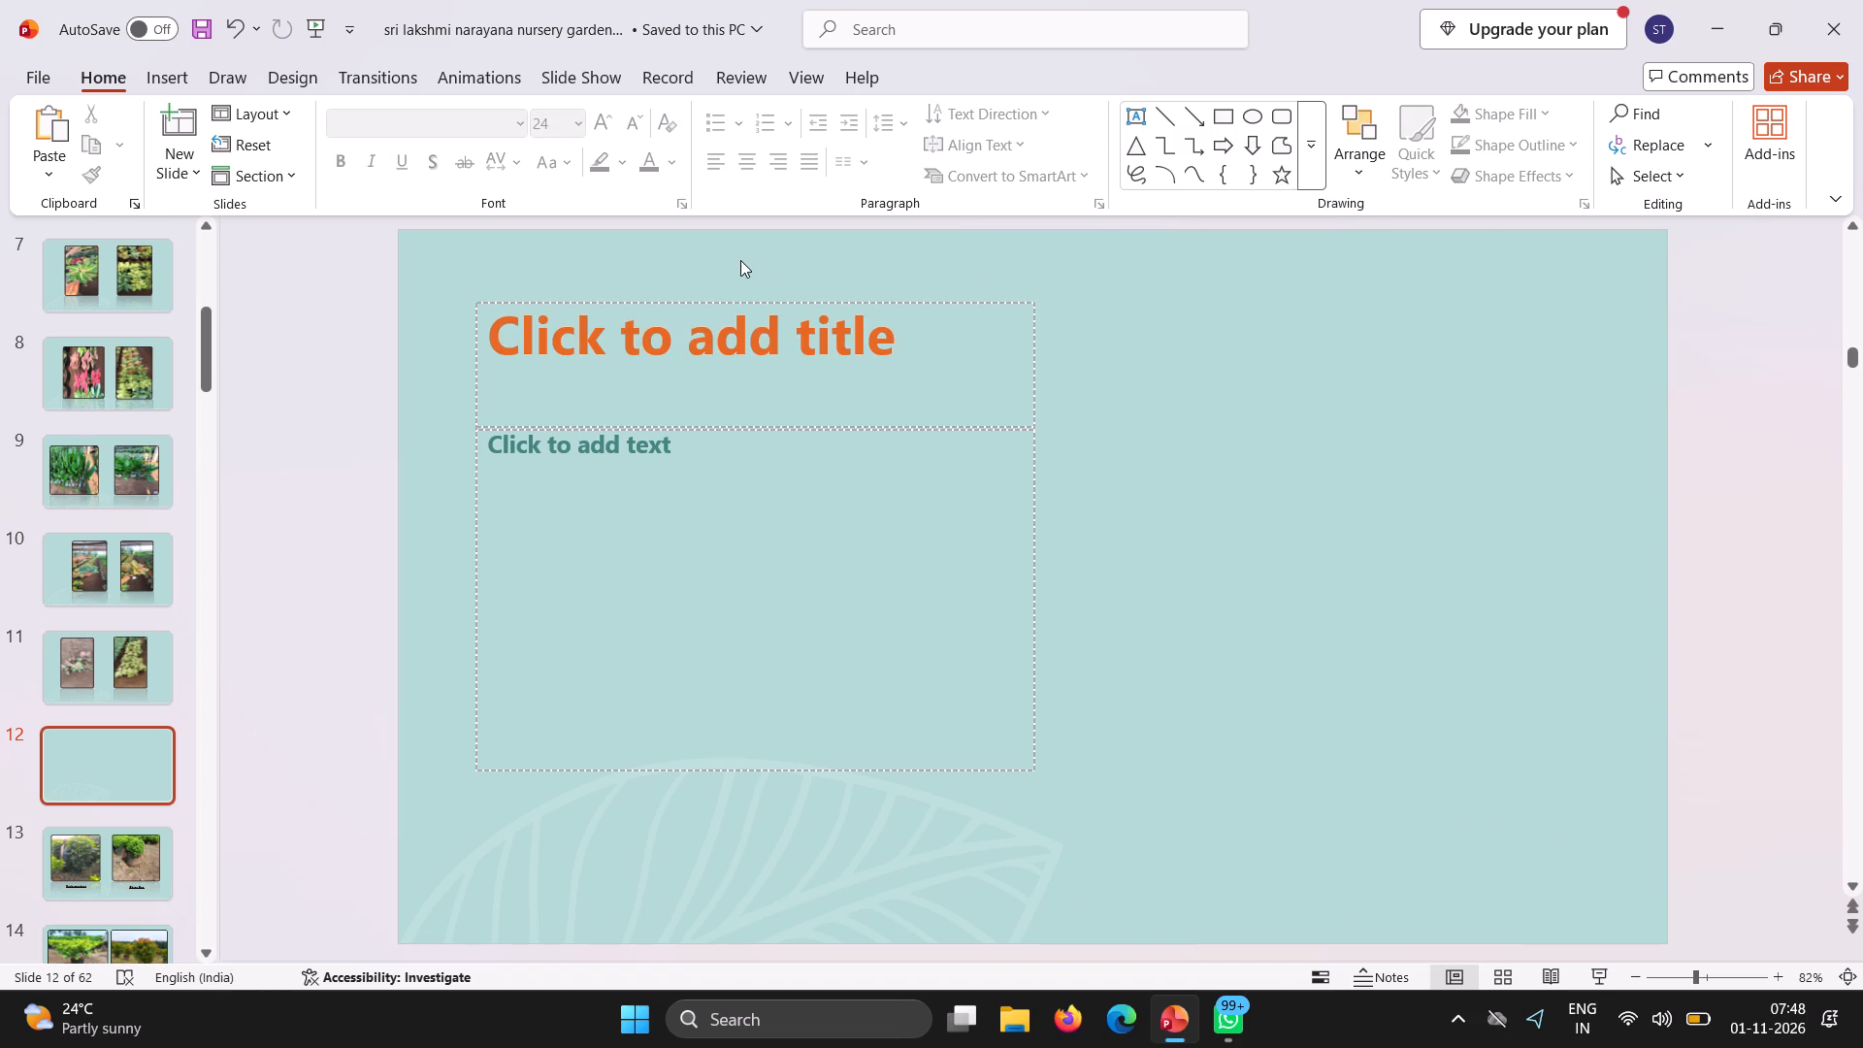
Cut the empty title placeholder and the empty text placeholder from slide 12, leaving only its background.
right_click(735, 298)
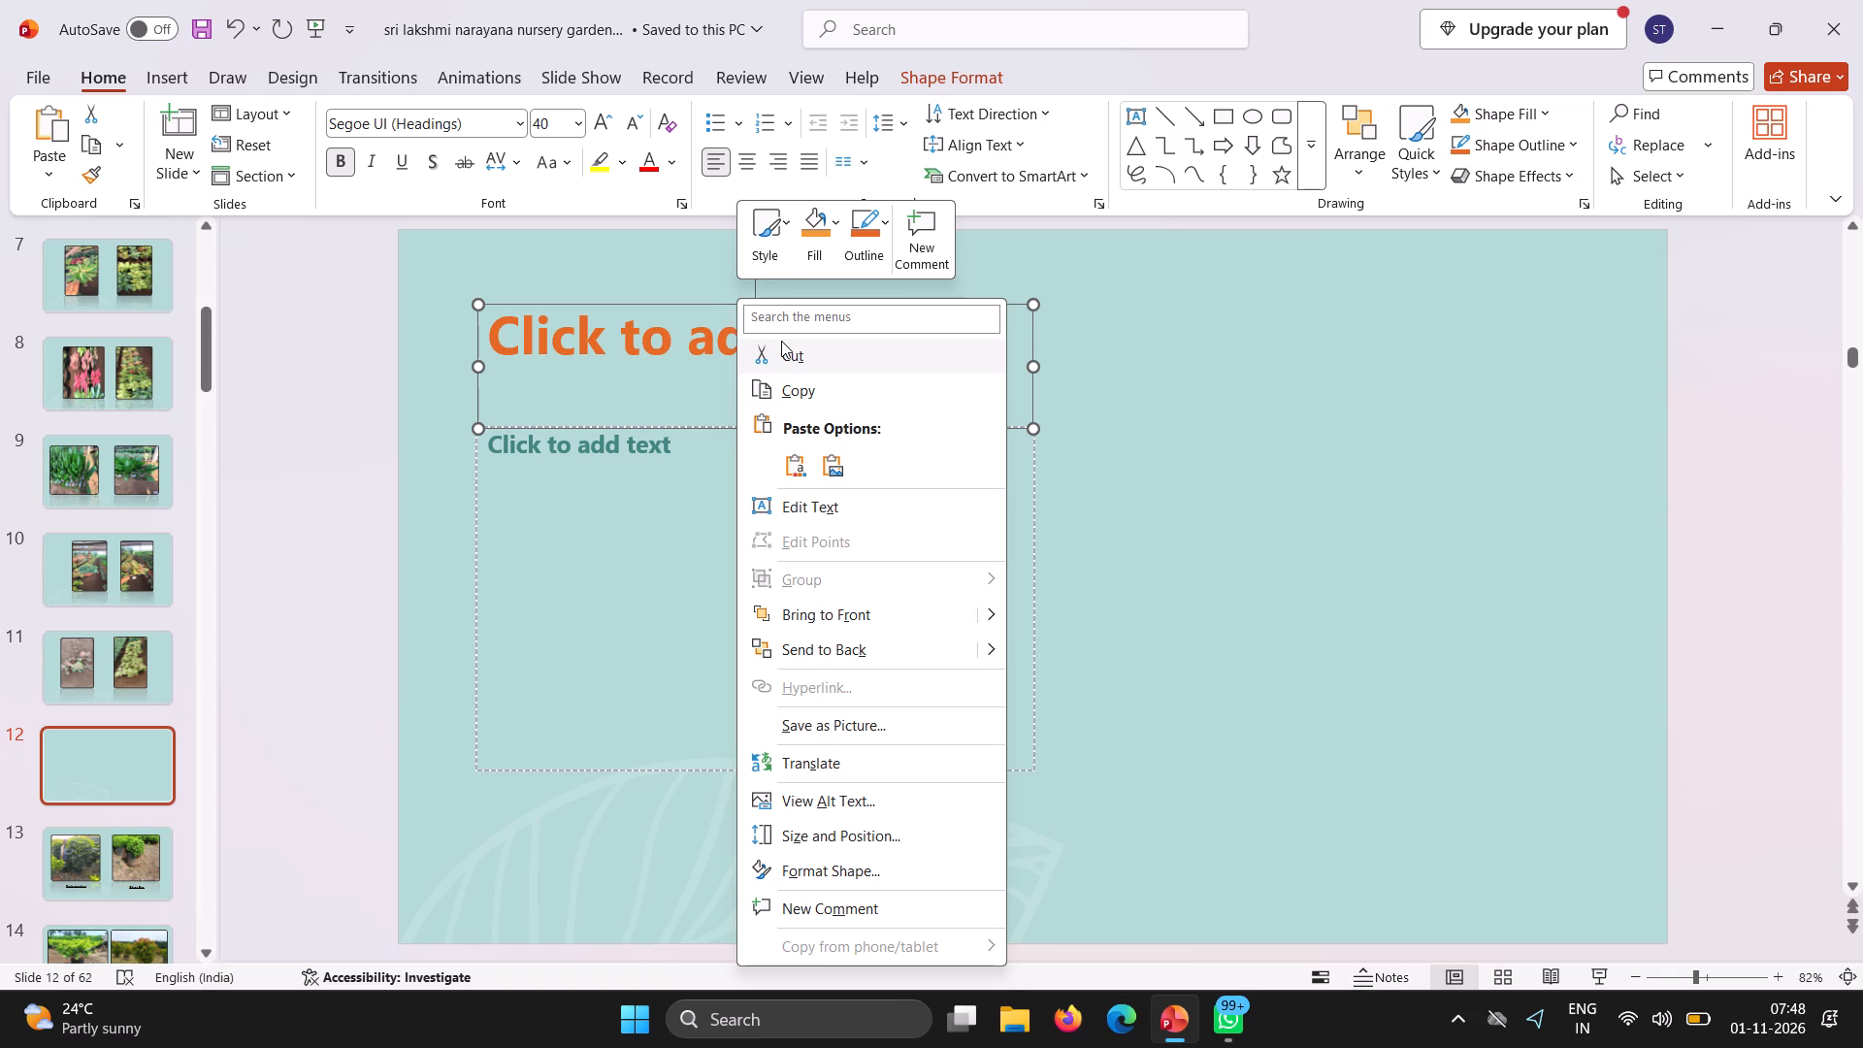
click(781, 341)
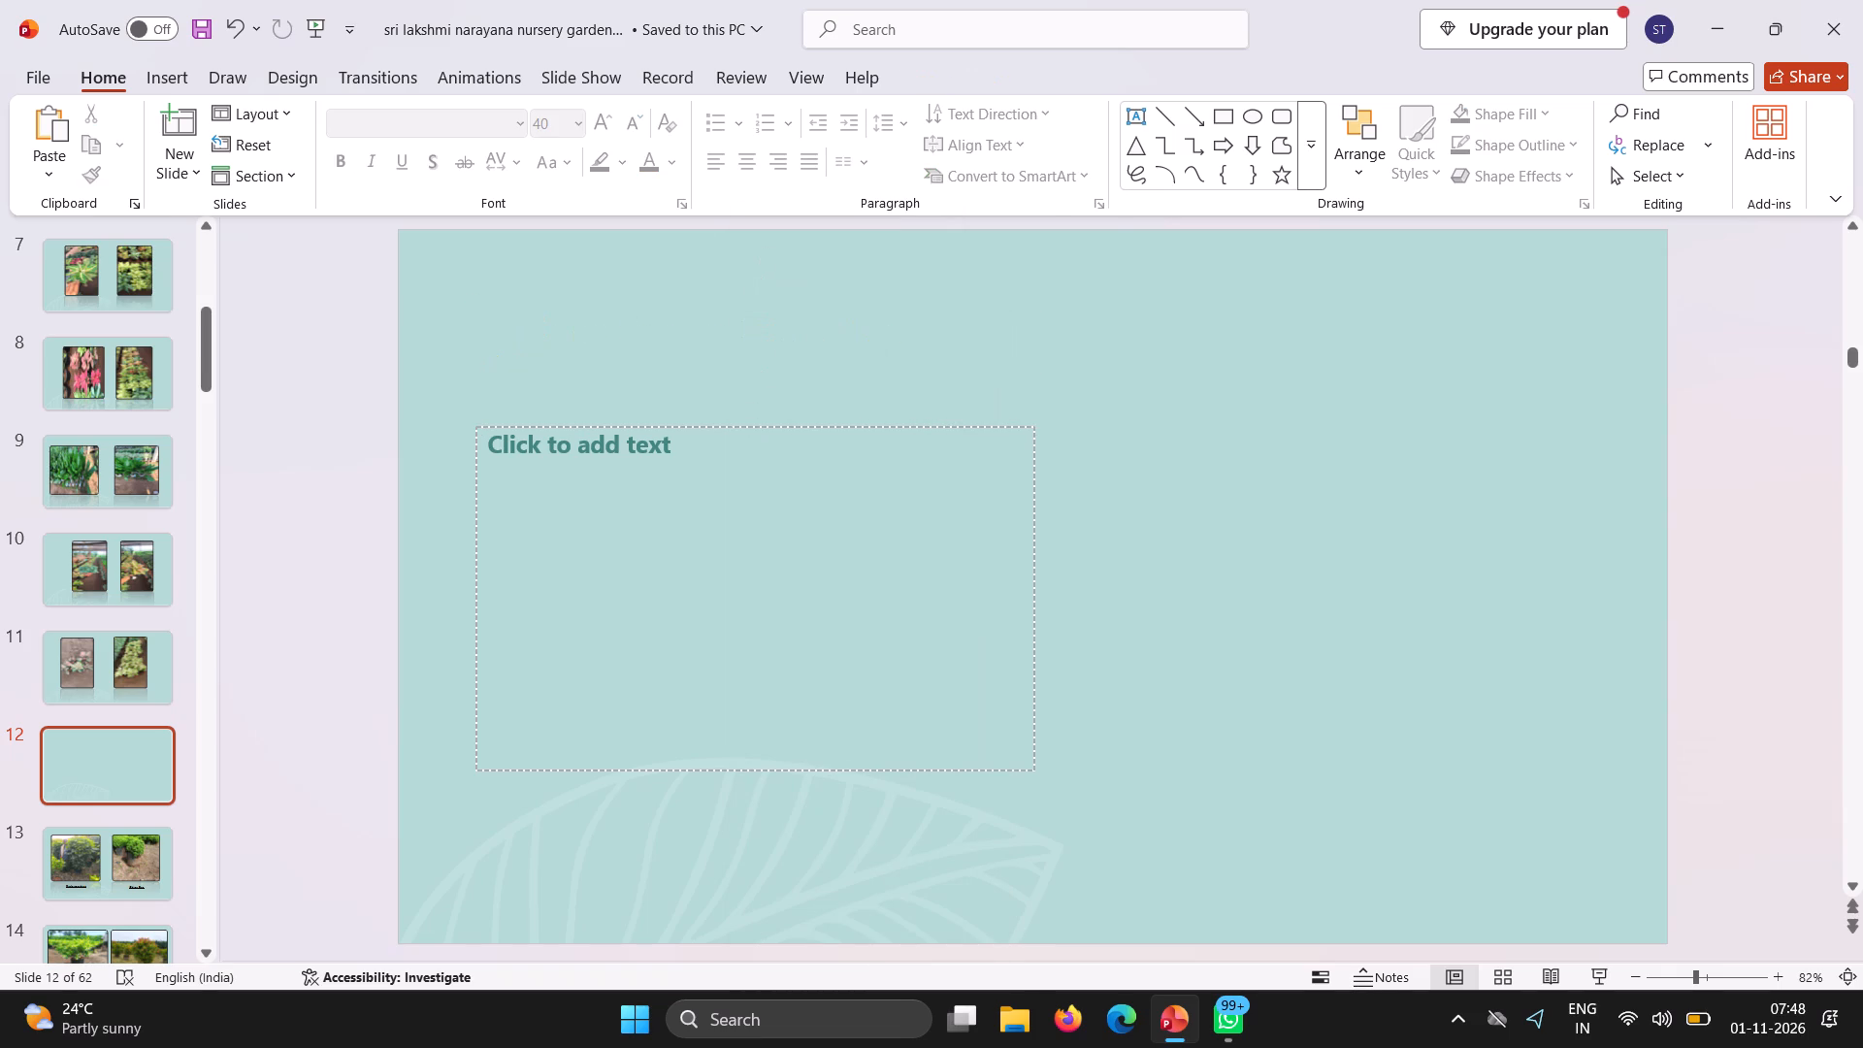
right_click(754, 432)
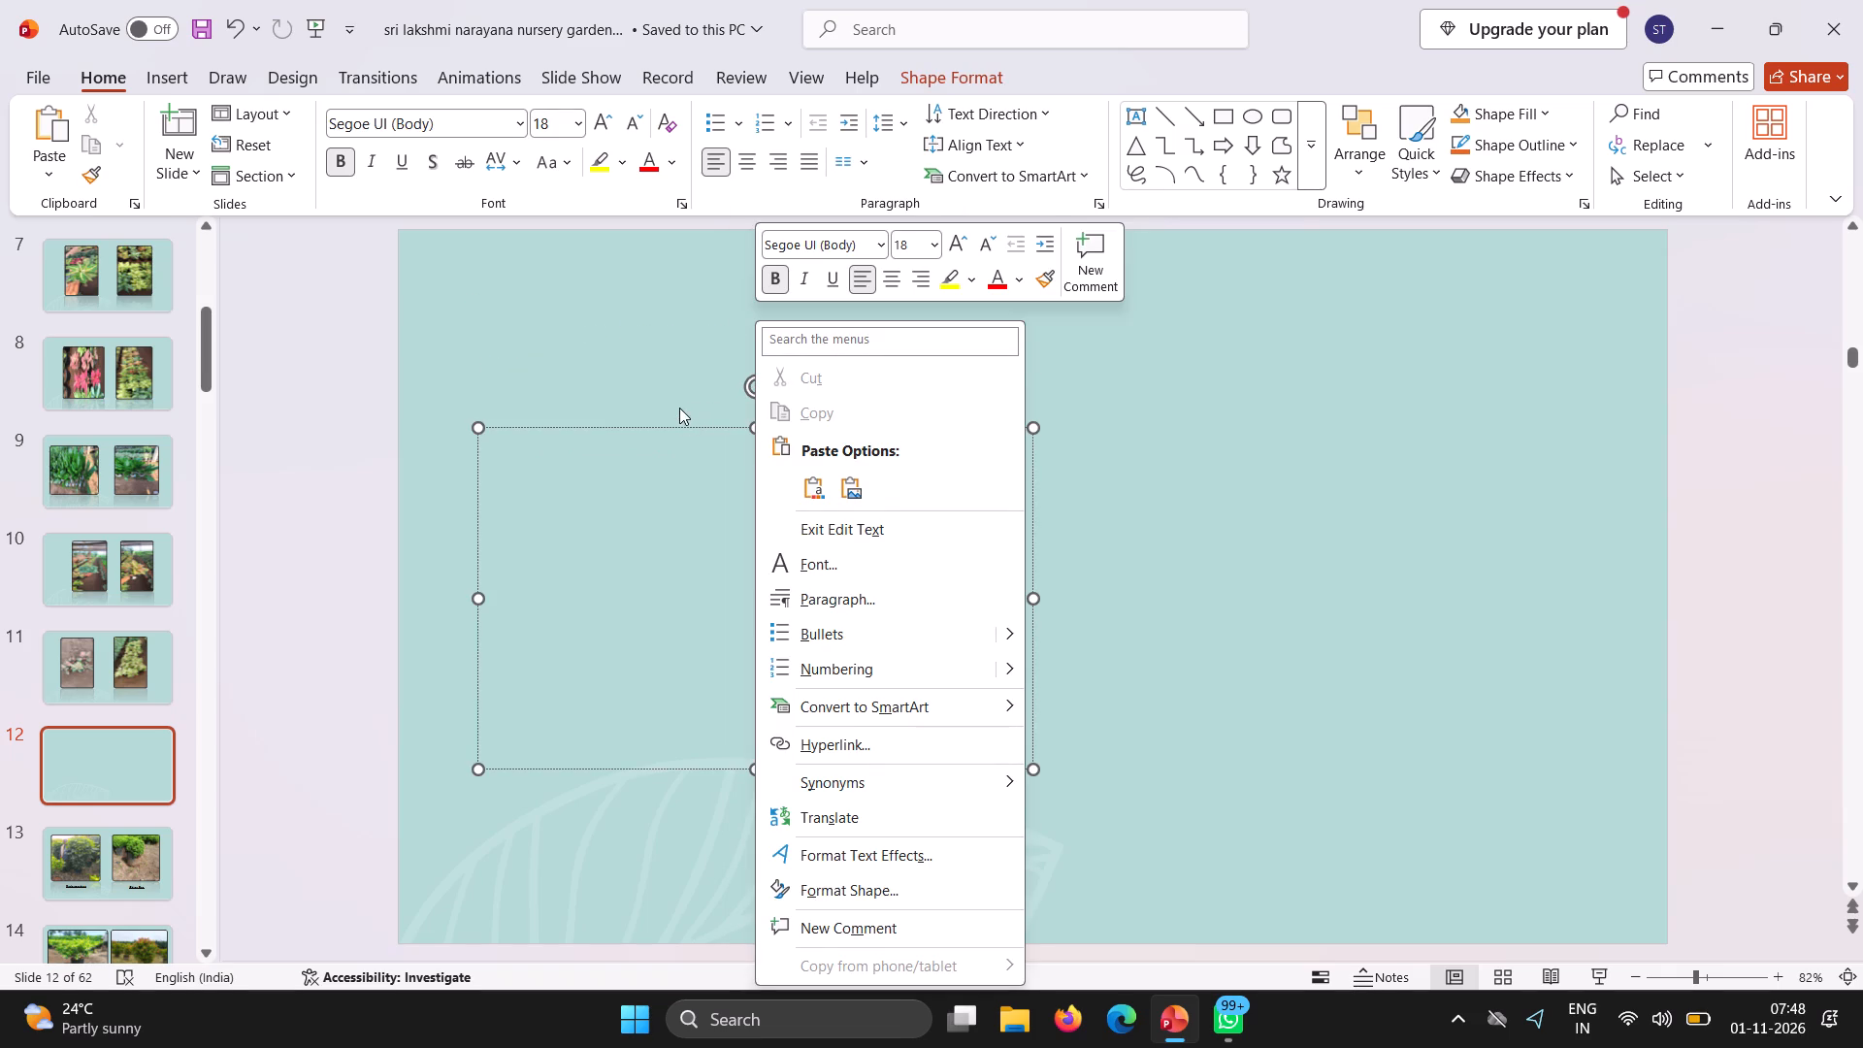
right_click(679, 408)
right_click(679, 408)
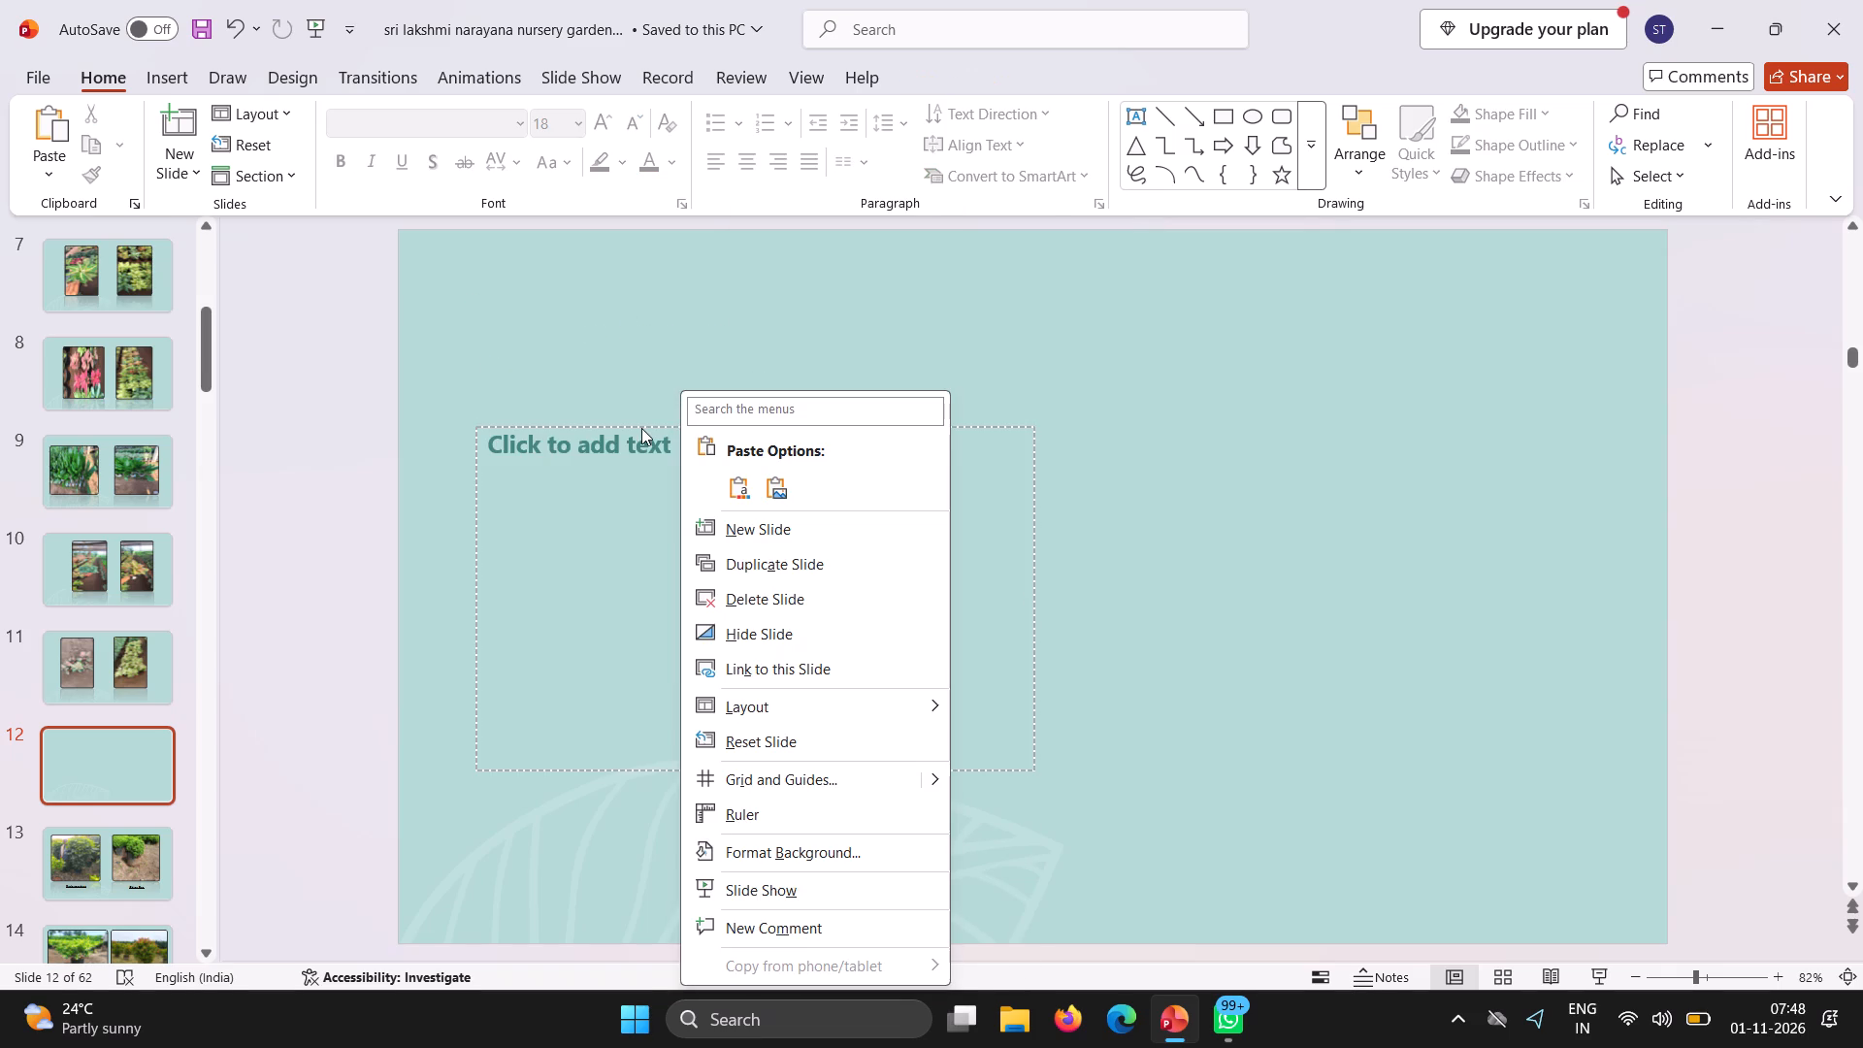
click(641, 428)
click(641, 428)
right_click(641, 428)
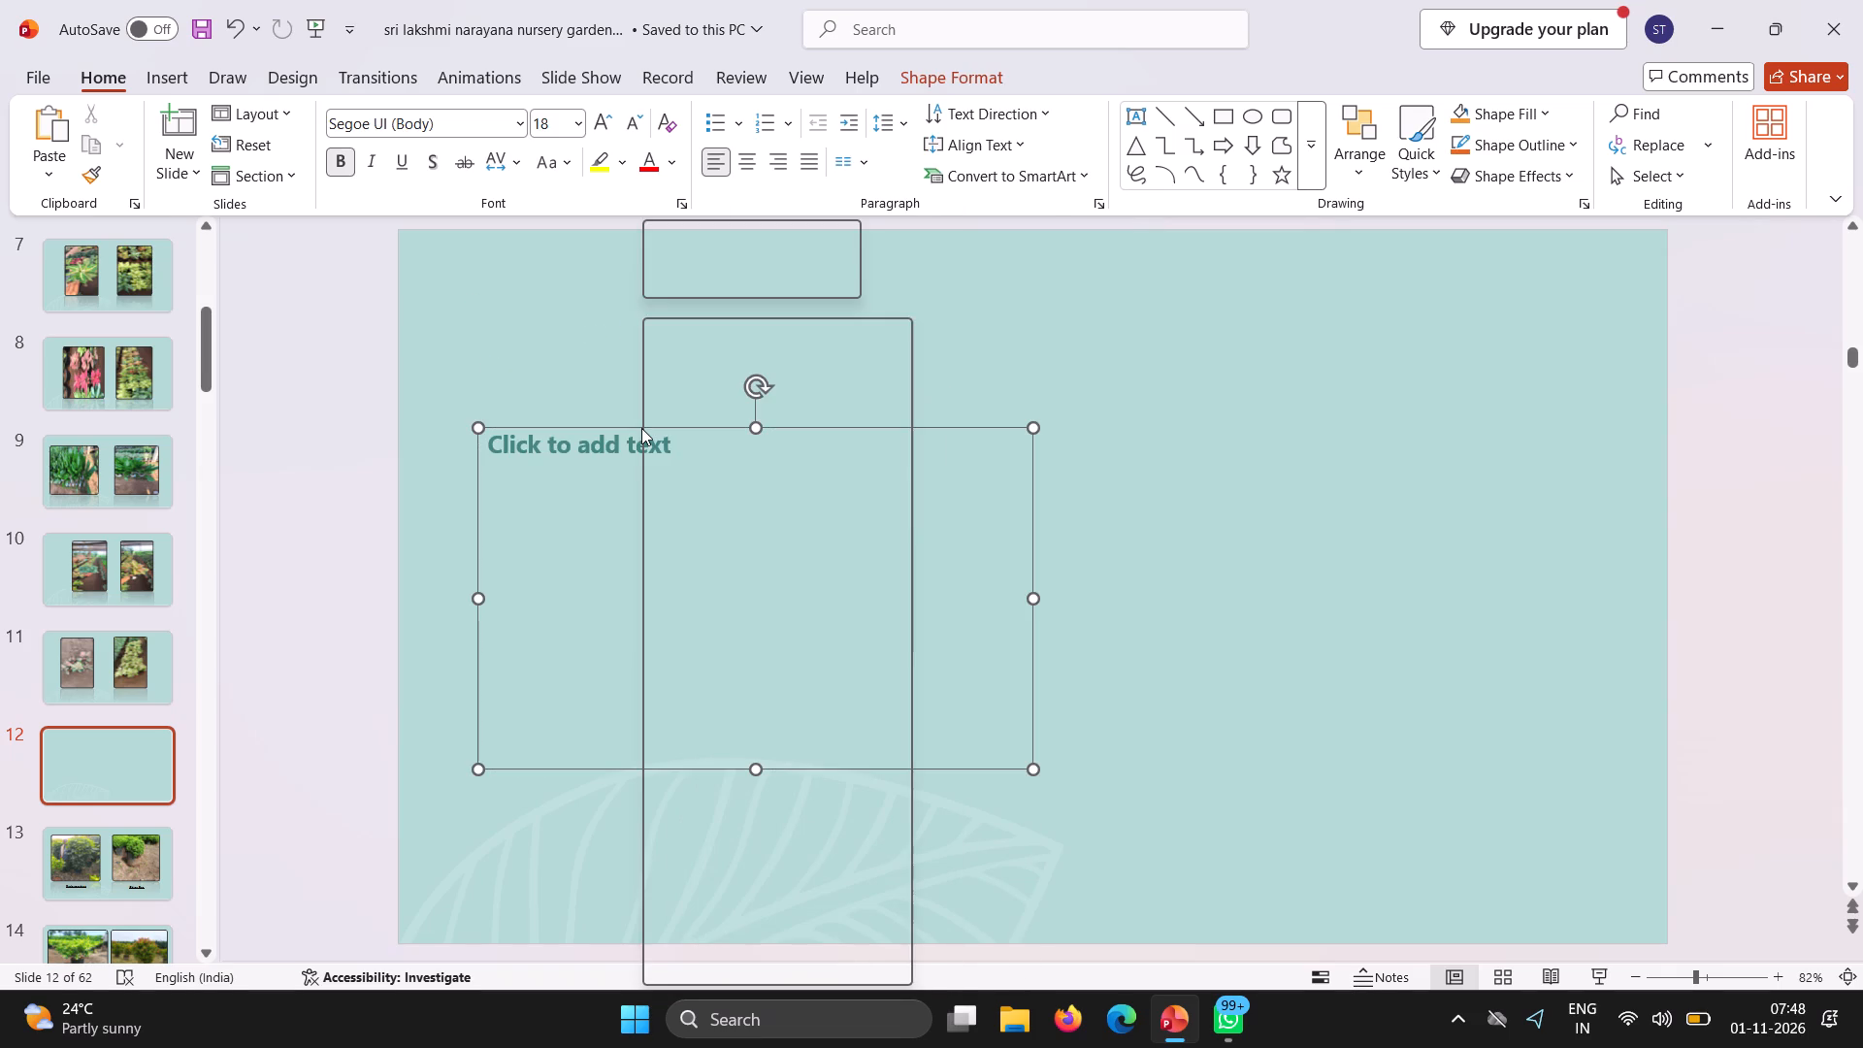
click(684, 382)
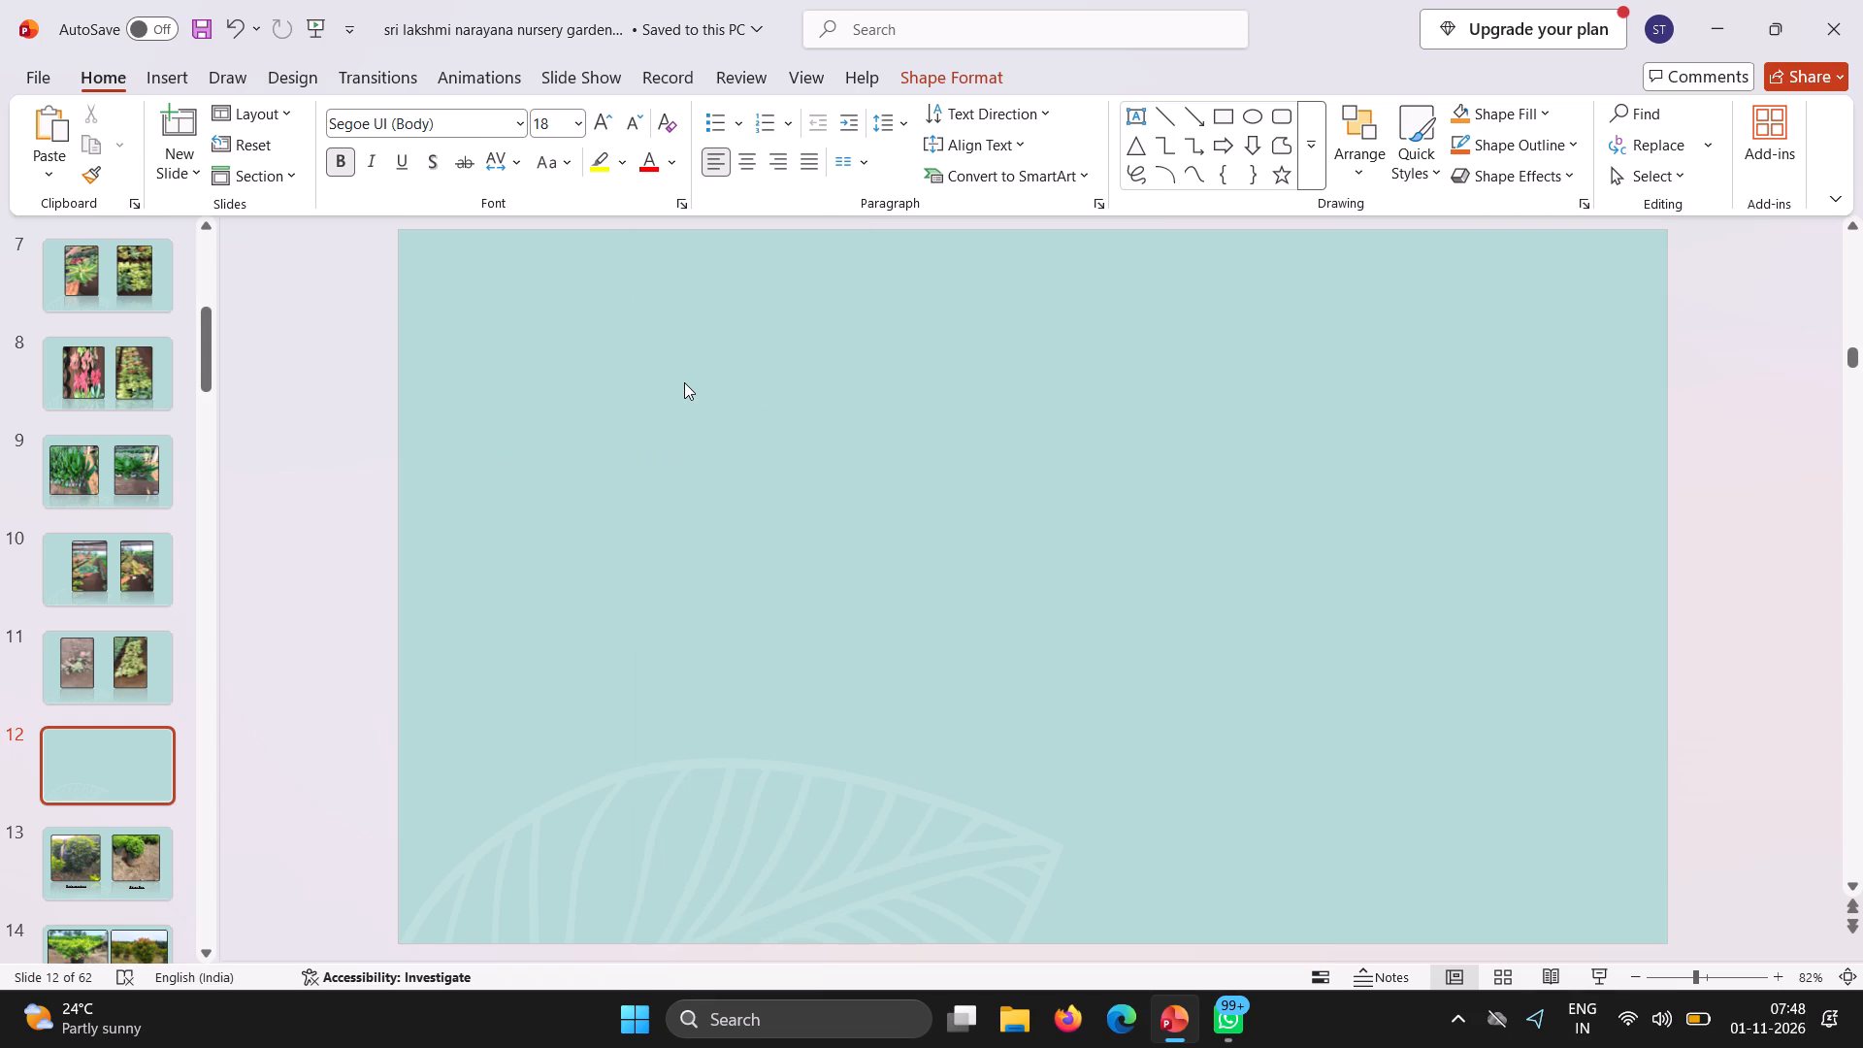